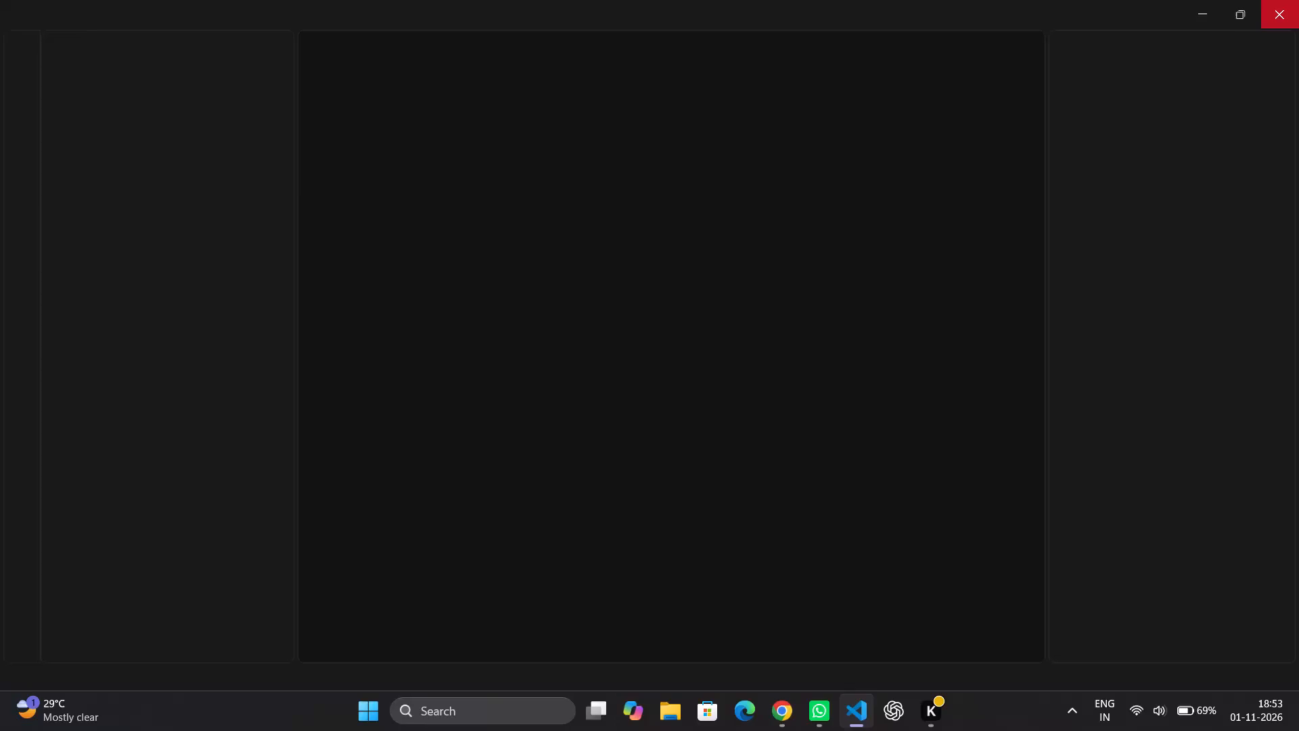
Close the empty Visual Studio Code window.
click(1298, 0)
Switch to Chrome, open a new empty tab and close the YouTube tab.
click(781, 722)
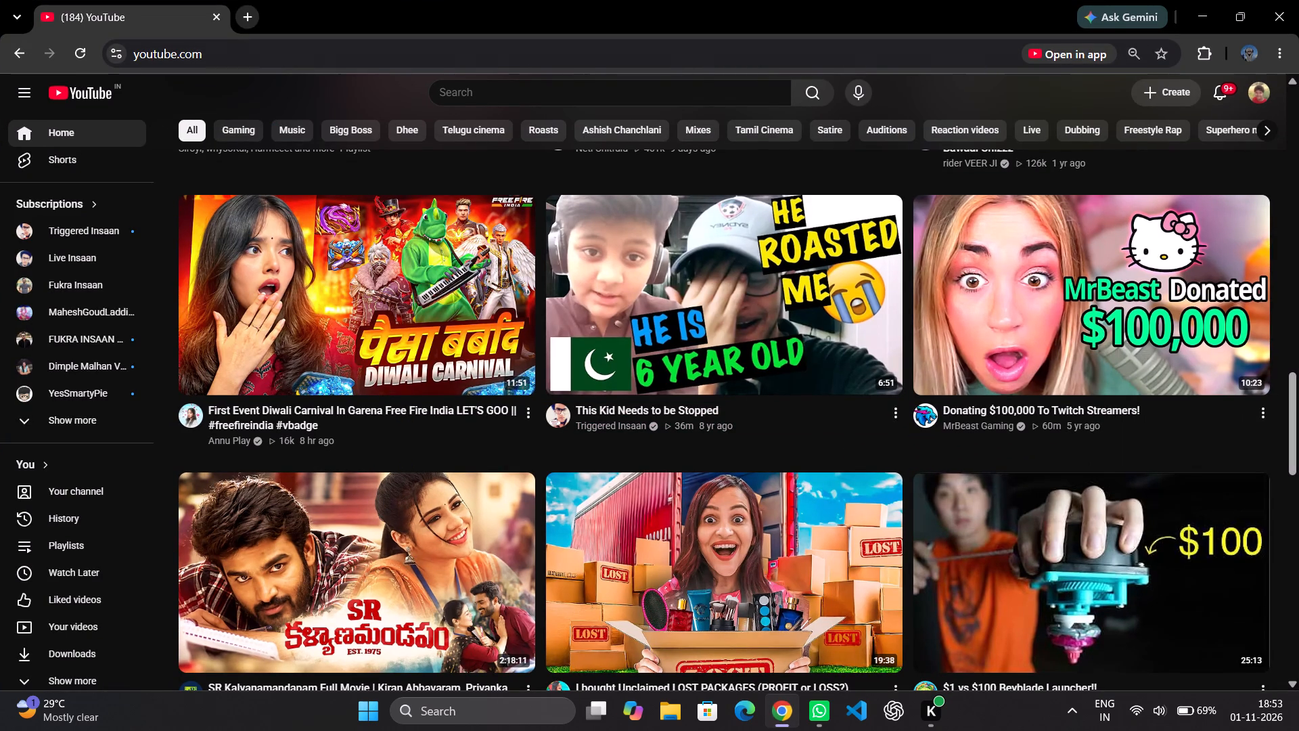
click(241, 20)
click(214, 20)
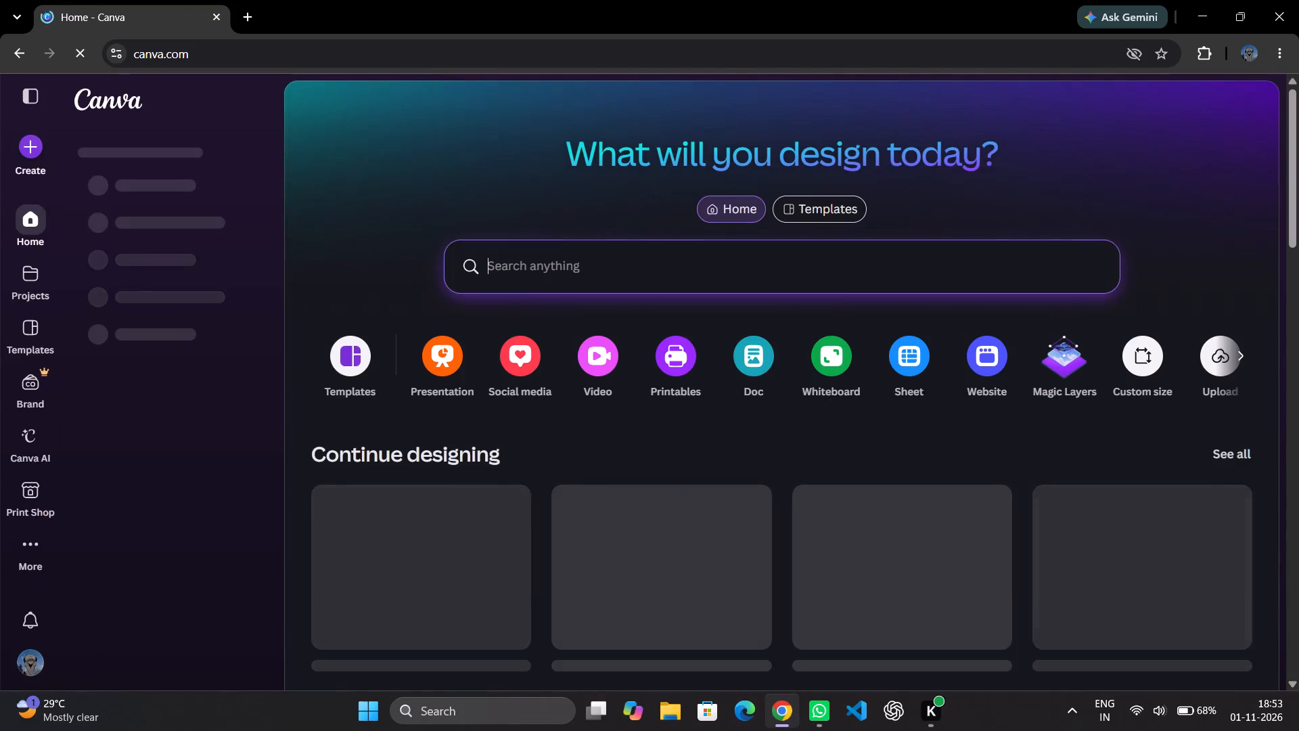
Open the recent untitled 5400 x 1080 px design for editing.
scroll(566, 405, down, 2)
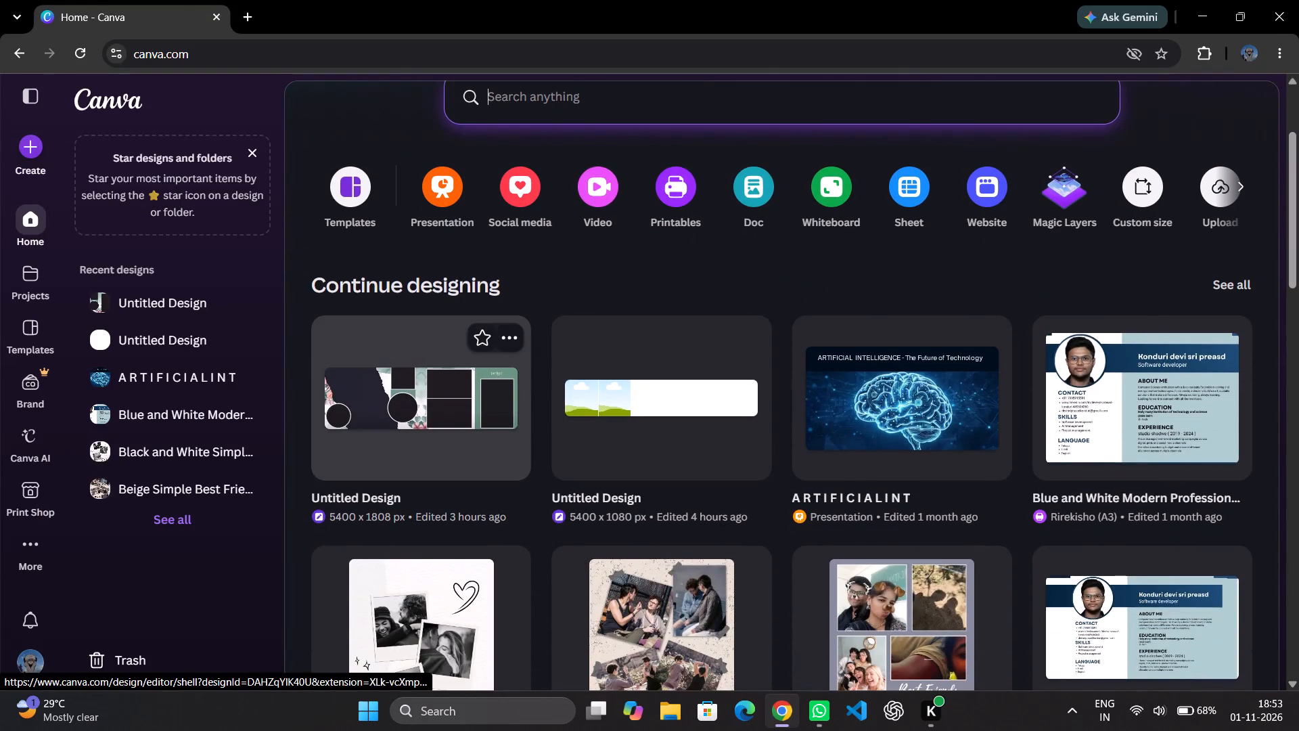
click(695, 468)
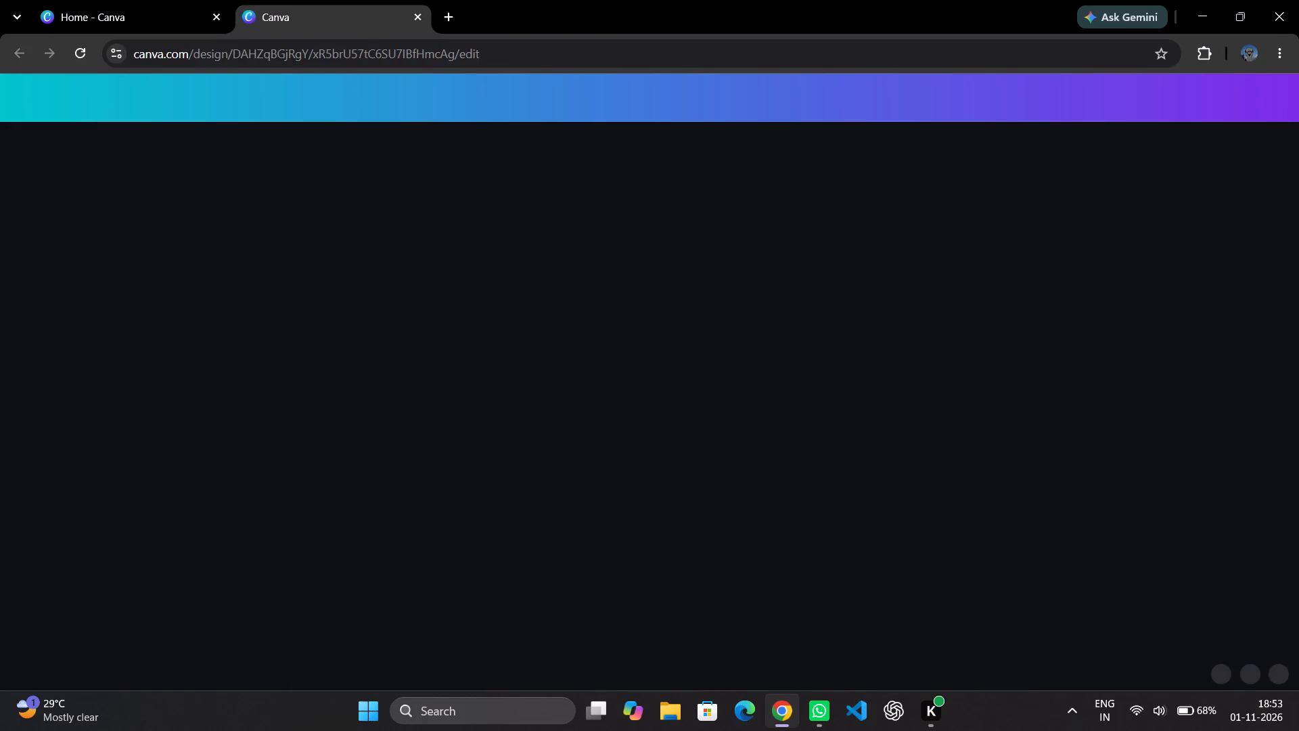
Delete the second landscape picture frame from the page.
drag(378, 439, 389, 439)
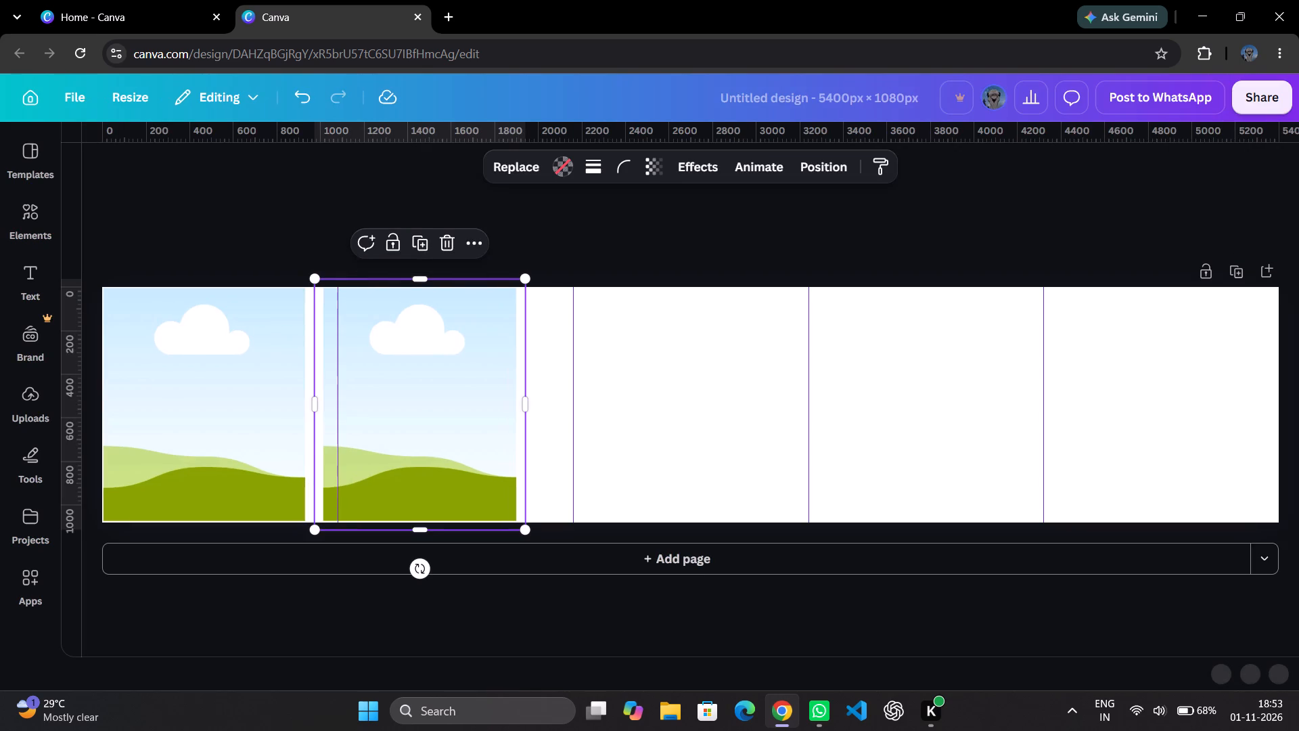
click(454, 240)
Widen the remaining picture frame rightward so it extends past the first vertical guide.
click(223, 402)
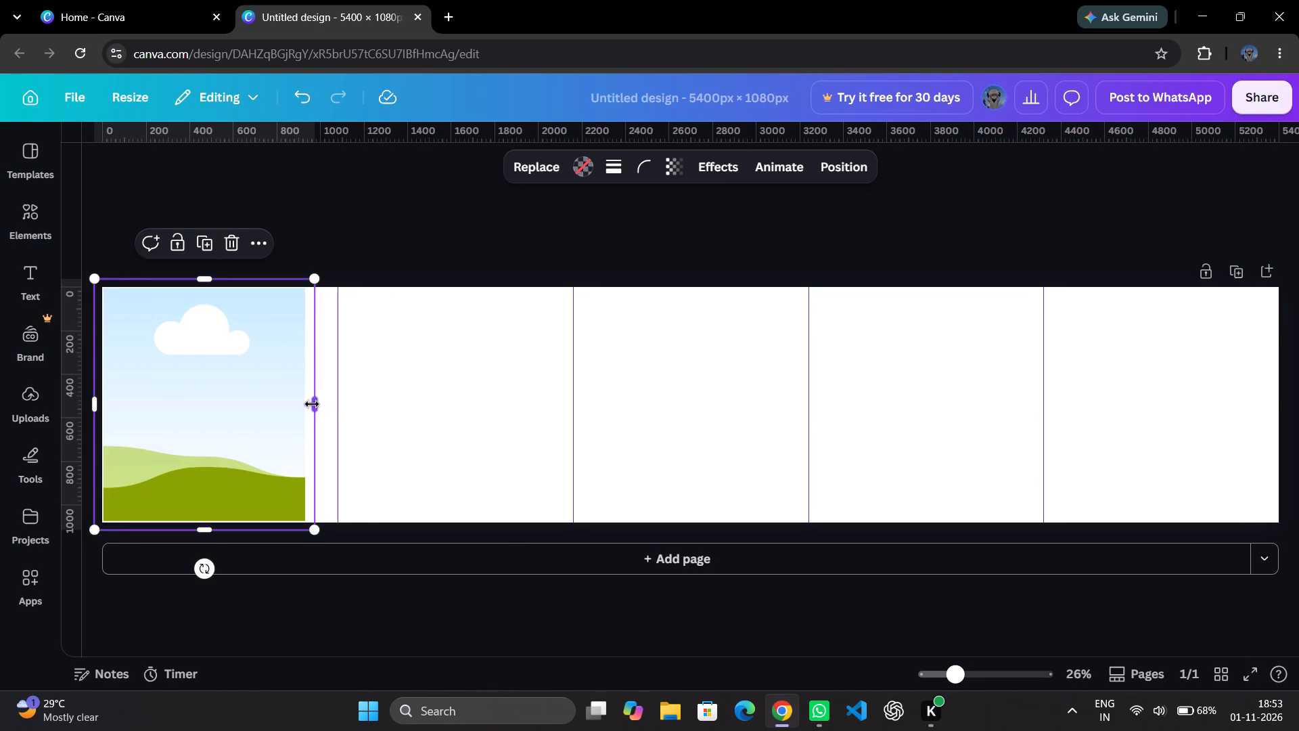
drag(315, 404, 391, 417)
Move the picture frame to the middle of the page, with its right edge on the third vertical guide.
drag(248, 424, 242, 424)
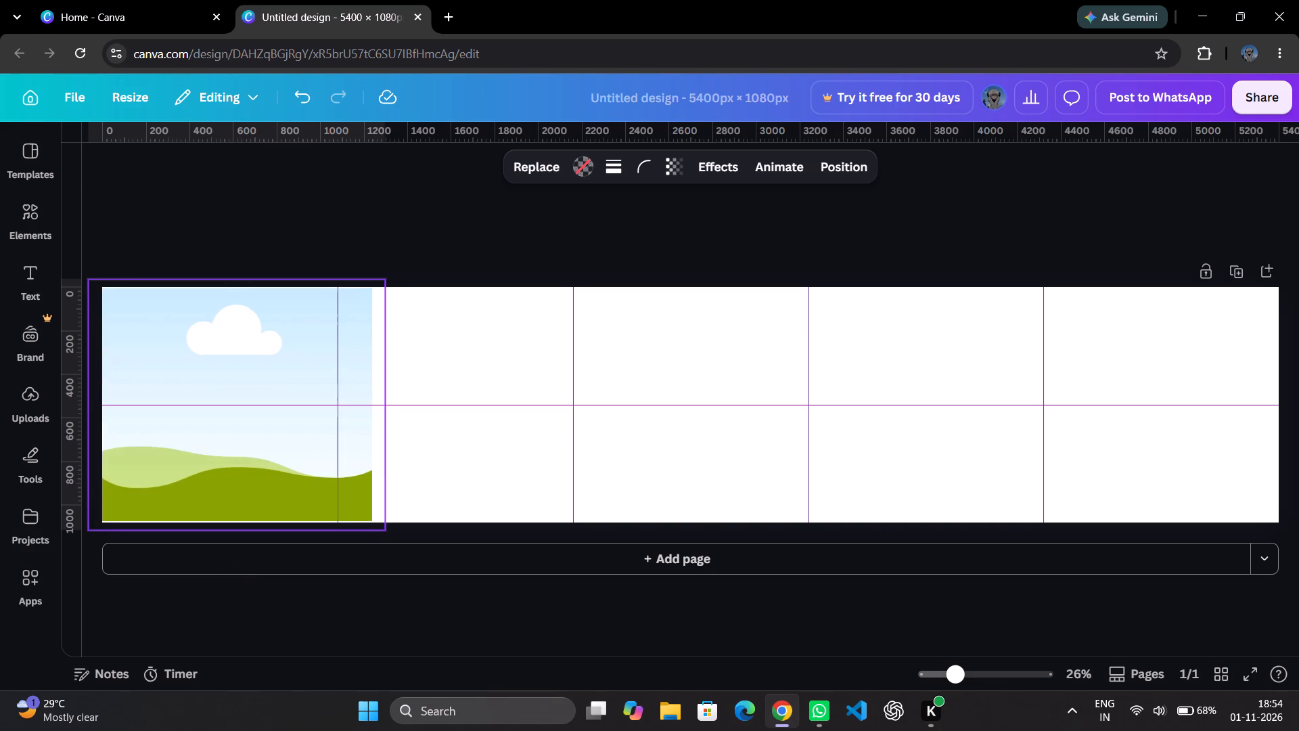
drag(242, 424, 250, 425)
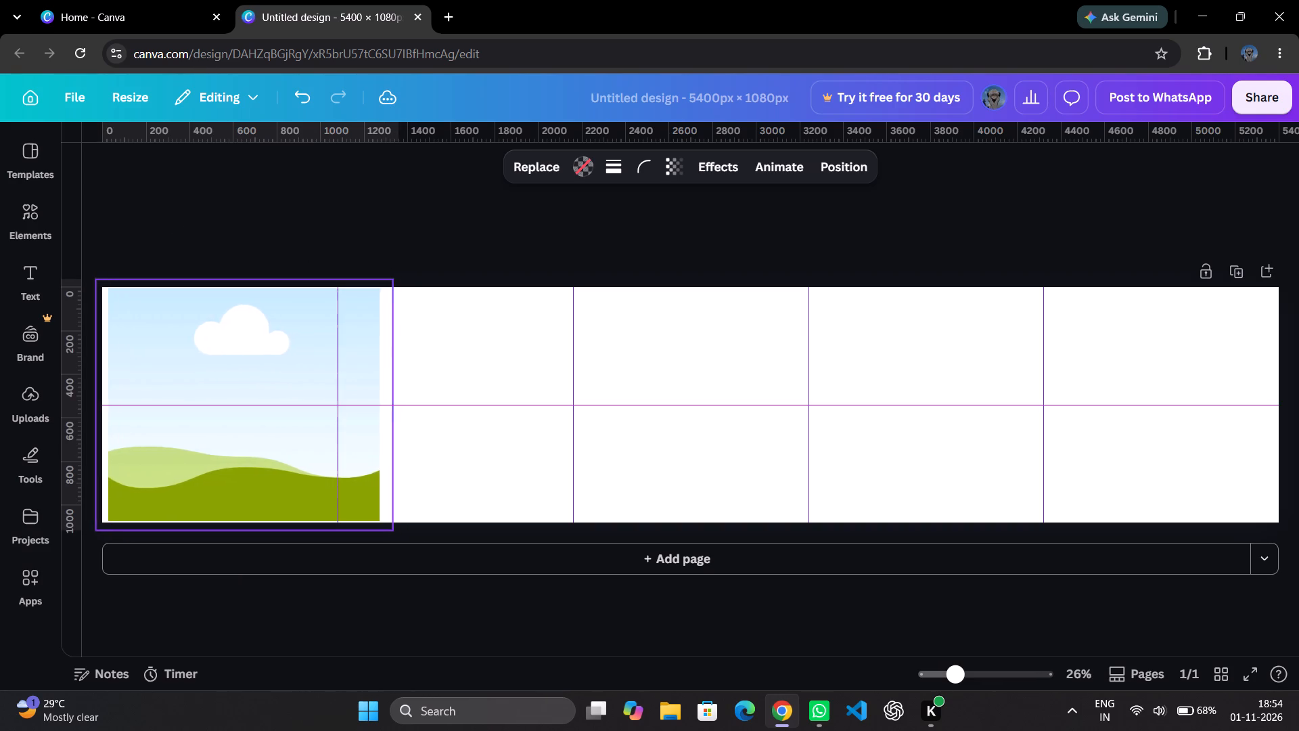
drag(250, 425, 622, 425)
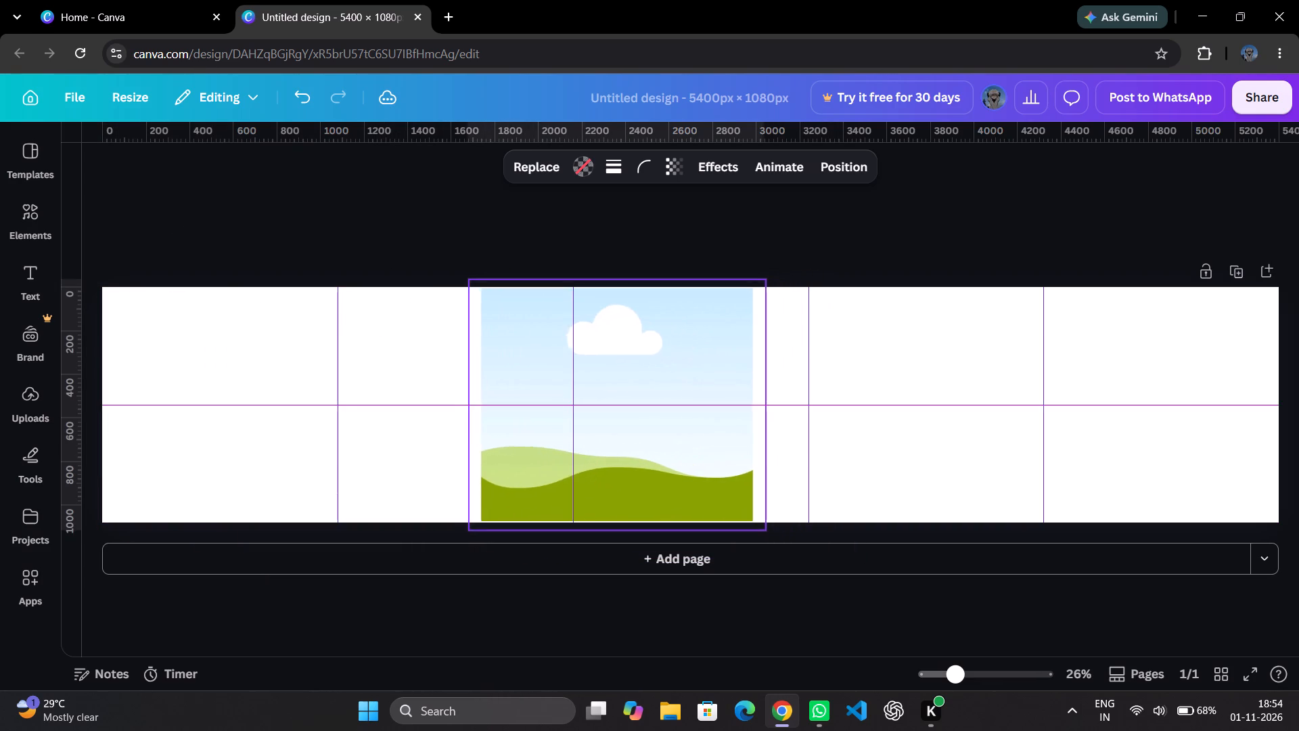
drag(622, 425, 650, 425)
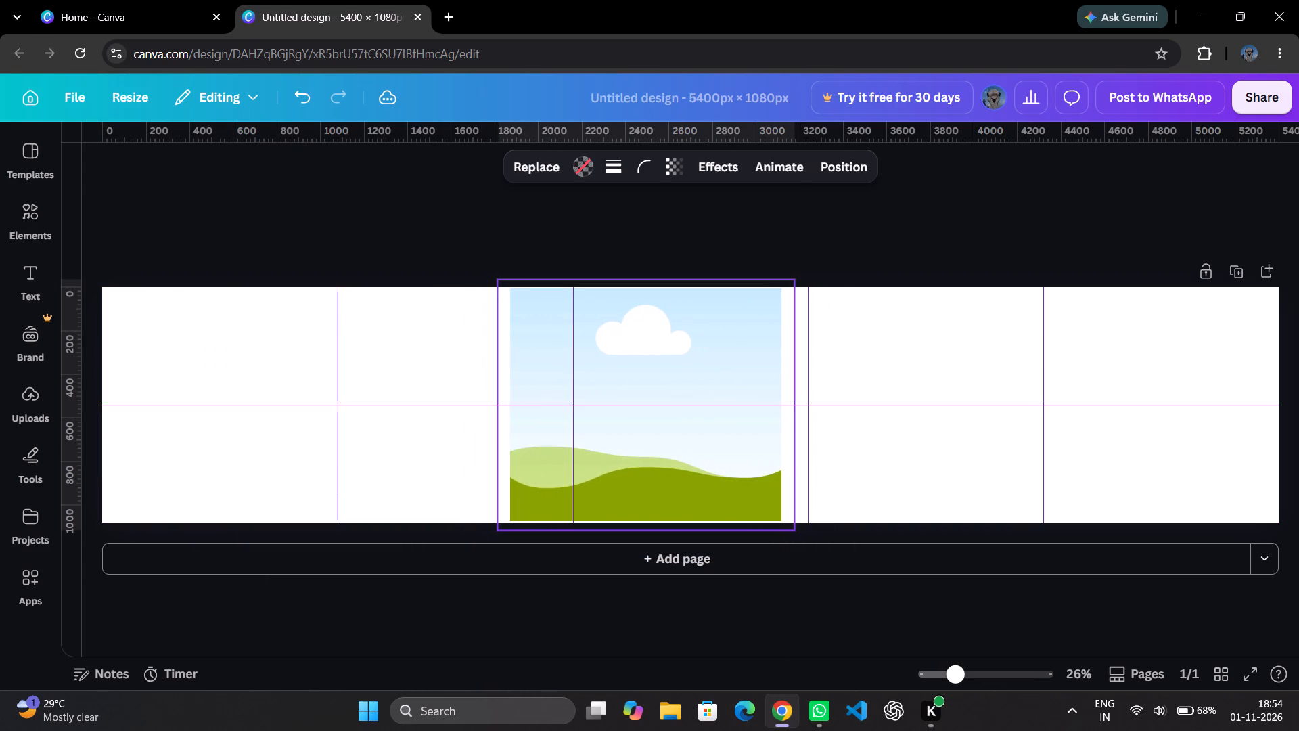
drag(650, 425, 662, 425)
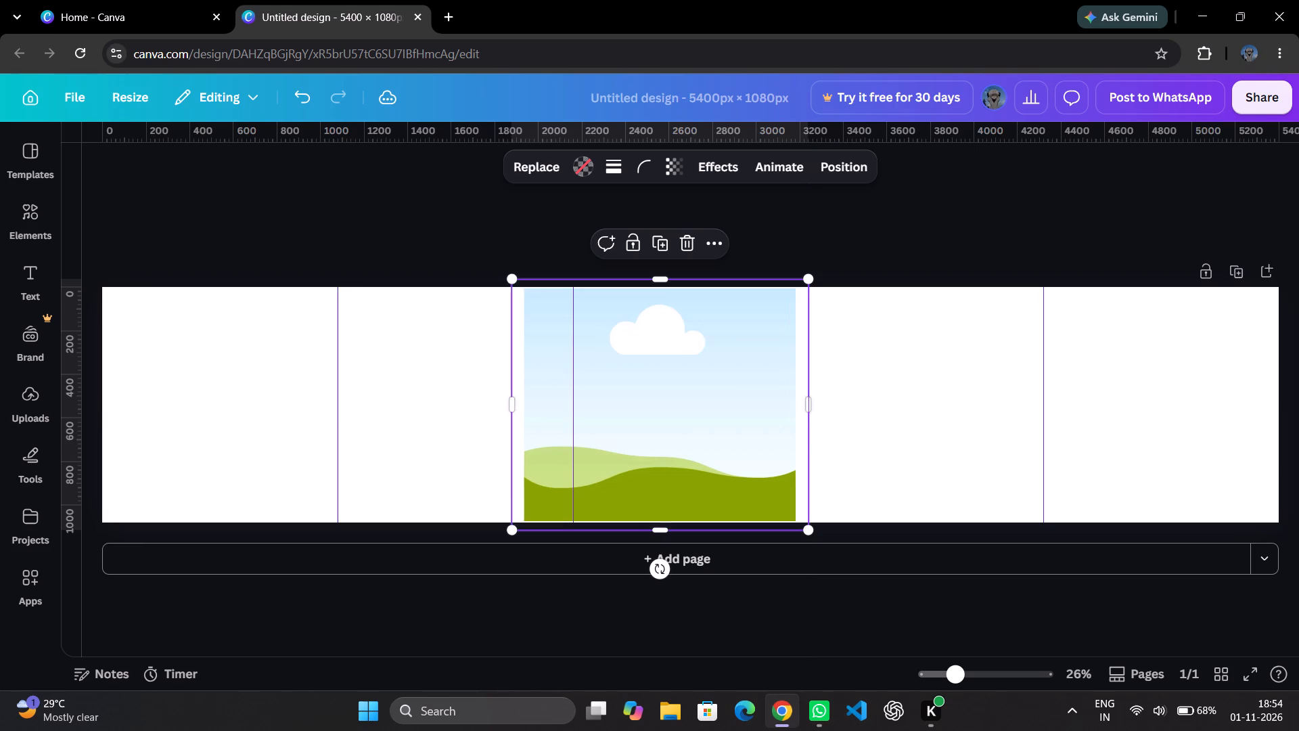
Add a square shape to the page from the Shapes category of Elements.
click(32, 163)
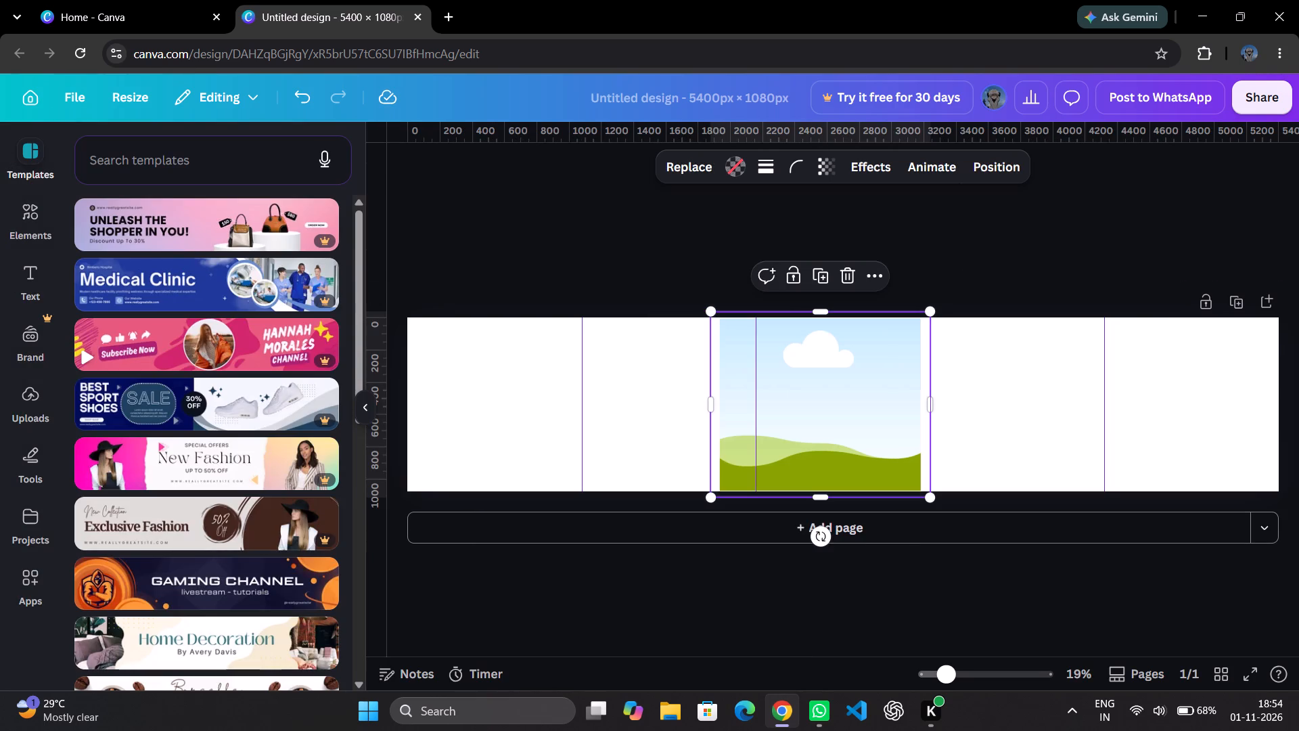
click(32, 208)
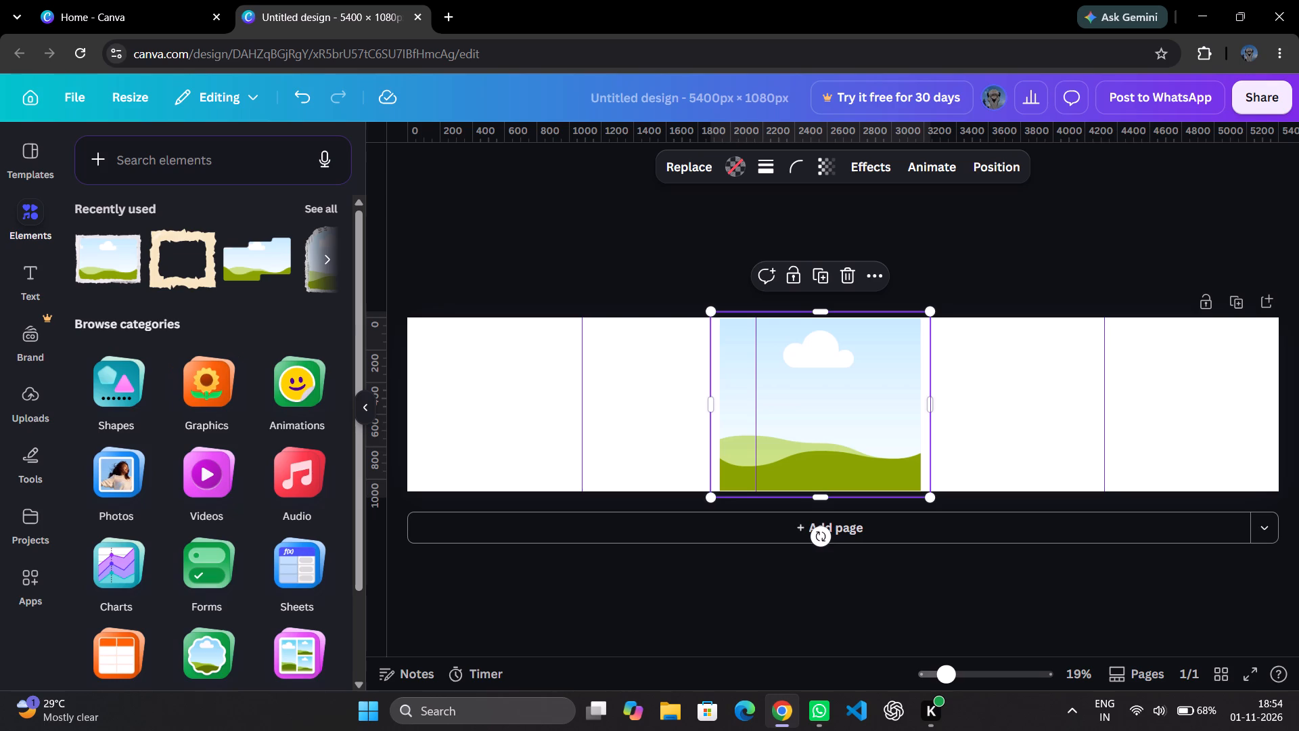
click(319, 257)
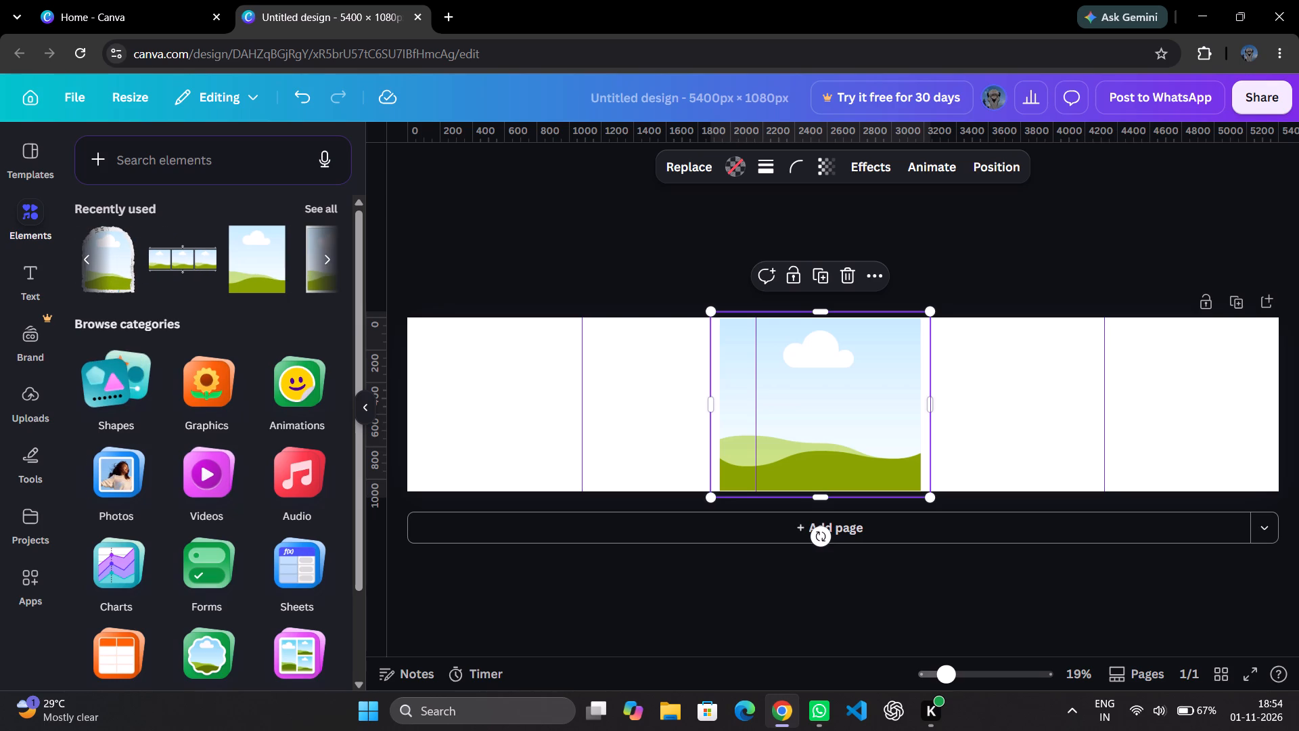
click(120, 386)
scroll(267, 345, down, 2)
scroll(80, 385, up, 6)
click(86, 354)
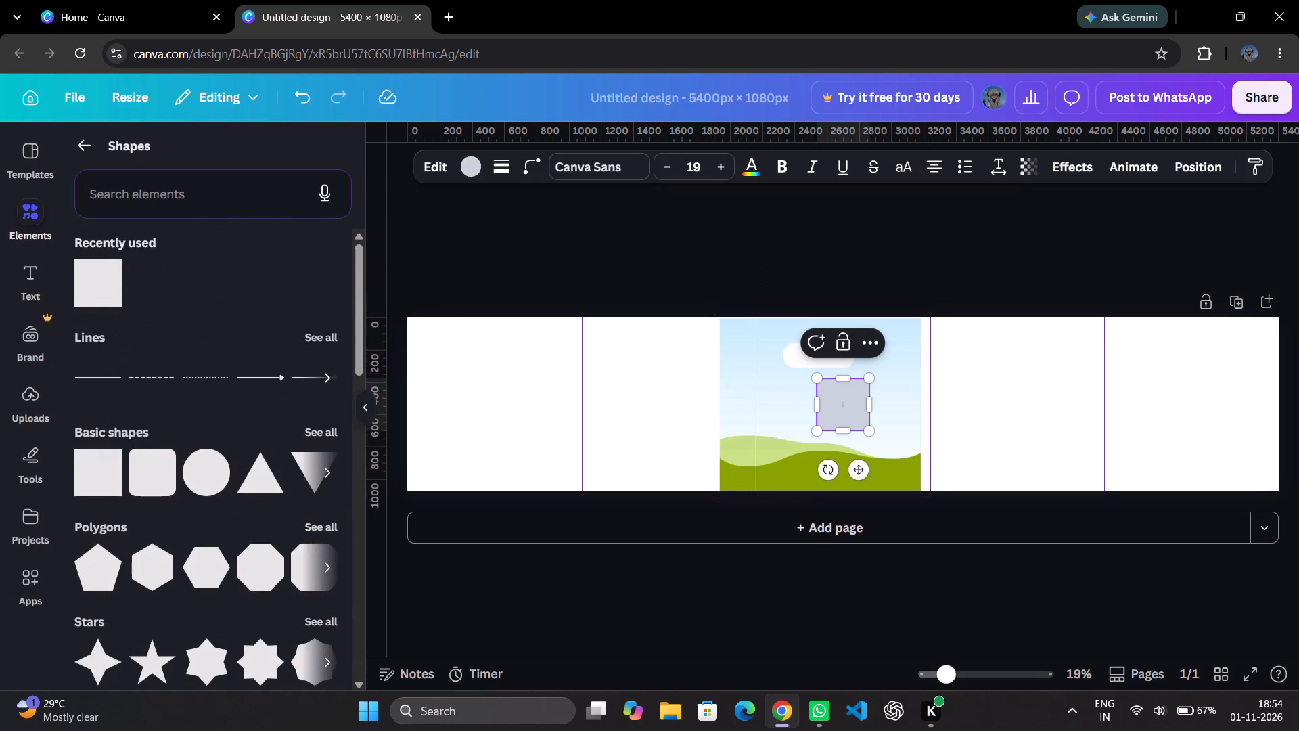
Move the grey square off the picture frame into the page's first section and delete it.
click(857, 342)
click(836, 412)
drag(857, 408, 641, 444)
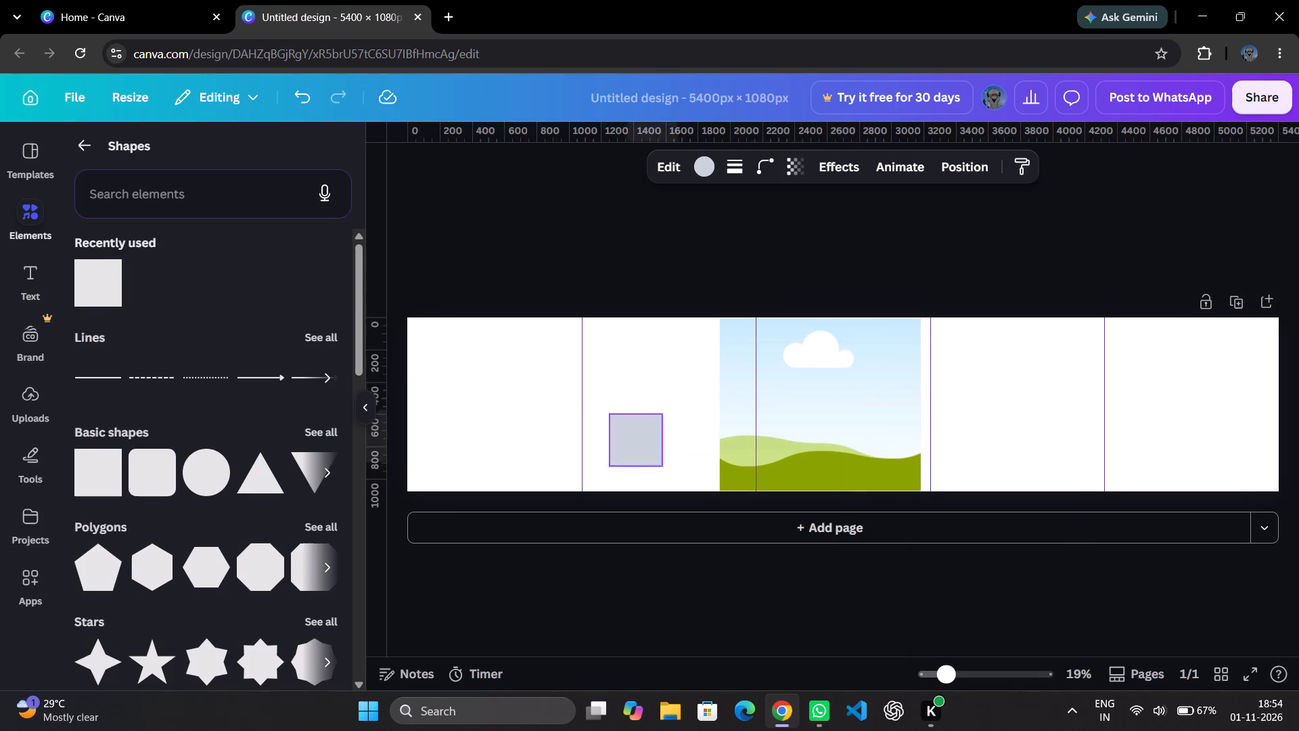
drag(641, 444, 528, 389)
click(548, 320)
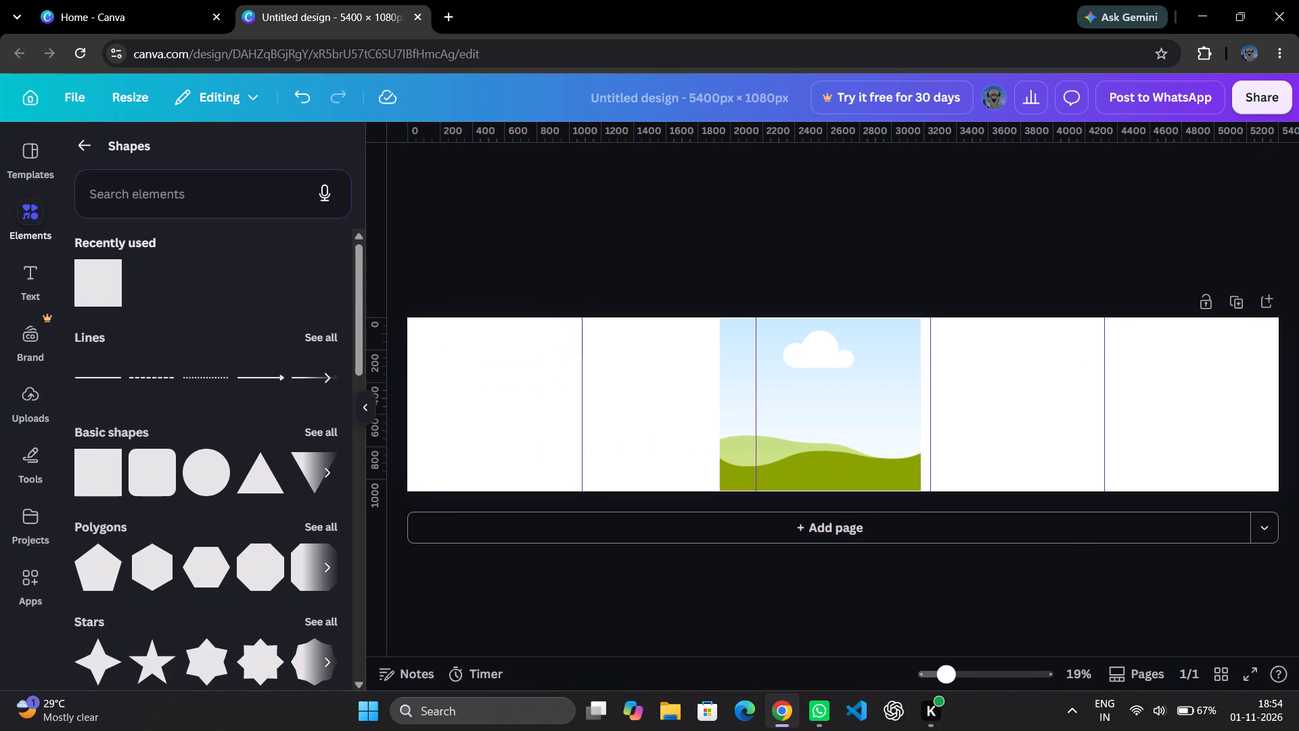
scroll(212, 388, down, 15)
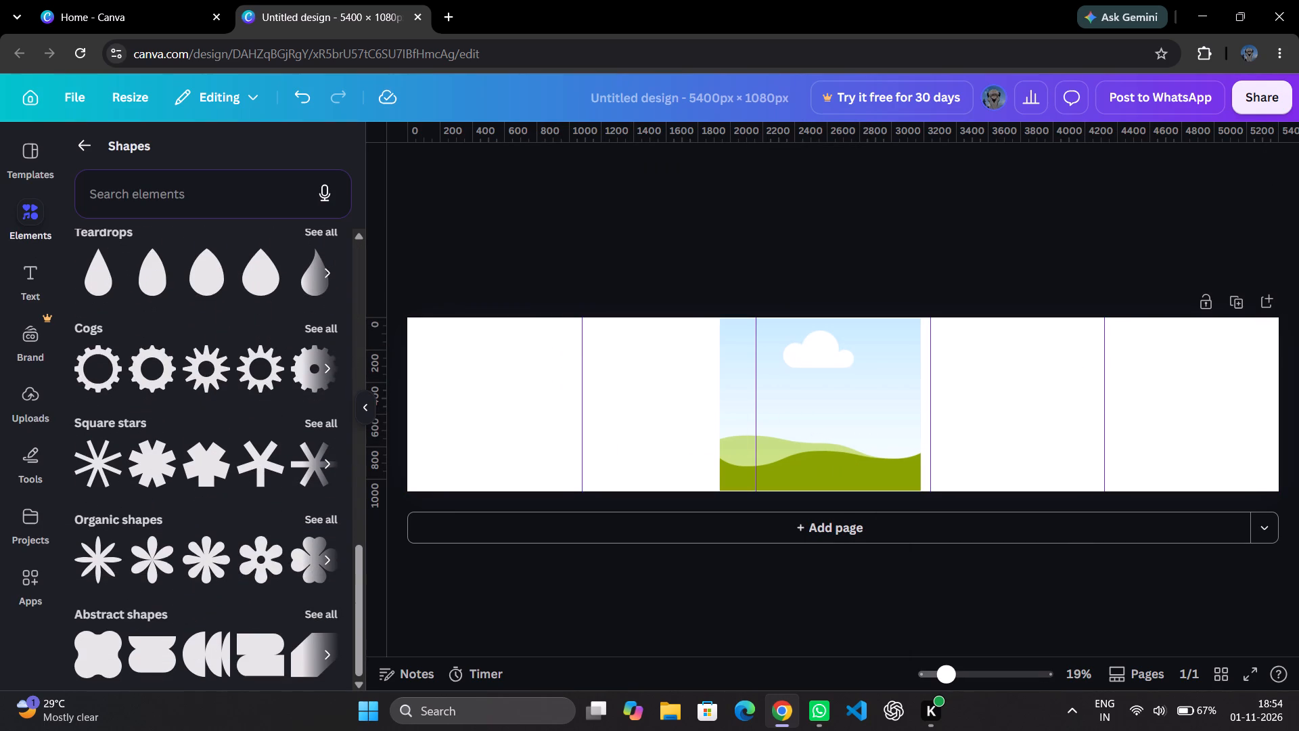
Browse the Photos category of Elements and add the wide pink sunset sky photo with clouds to the page.
click(87, 151)
scroll(161, 305, down, 2)
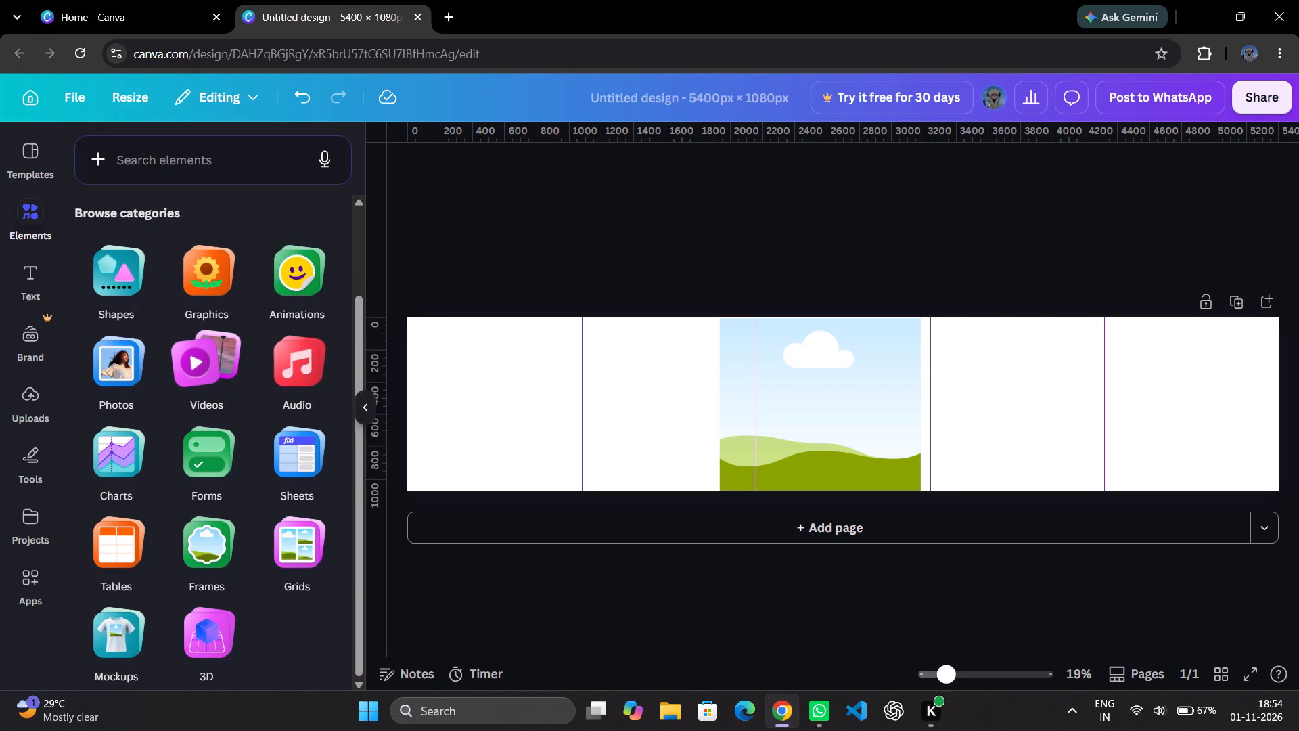
click(124, 350)
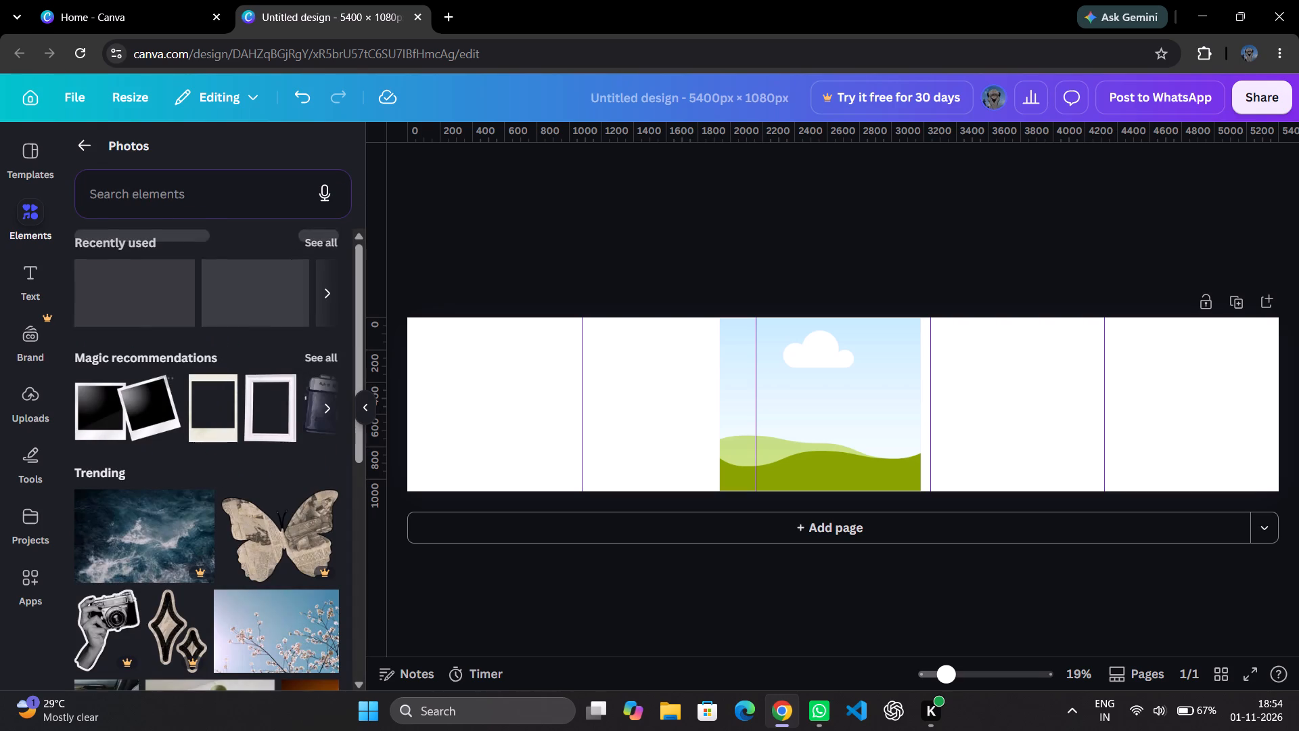
scroll(256, 388, down, 5)
scroll(198, 476, down, 3)
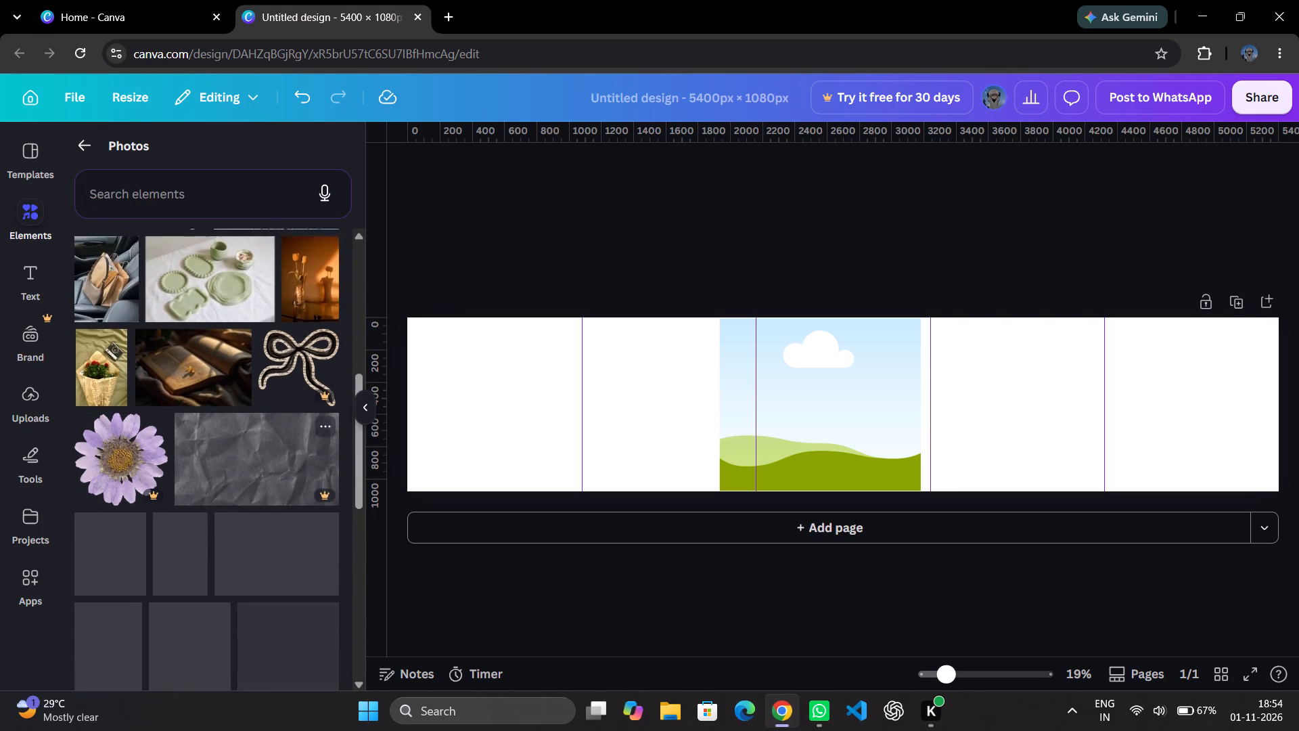
scroll(218, 457, up, 4)
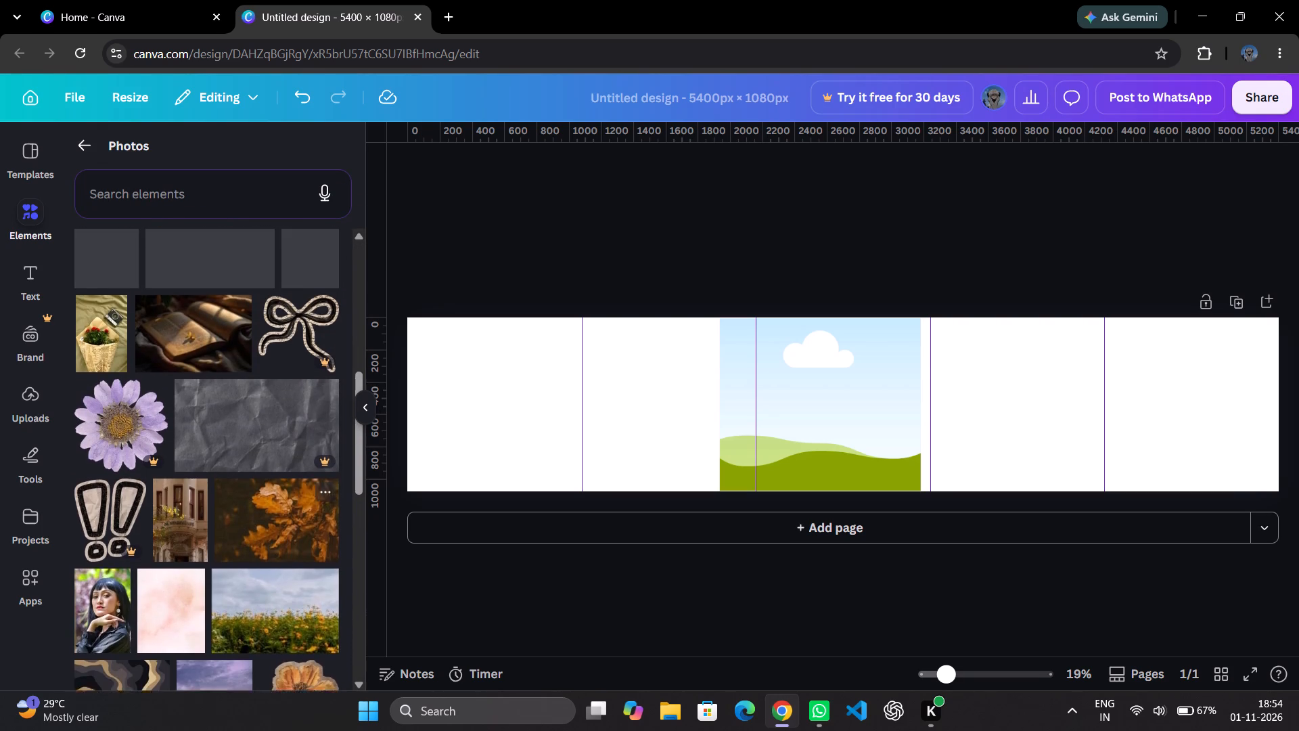
scroll(277, 461, down, 6)
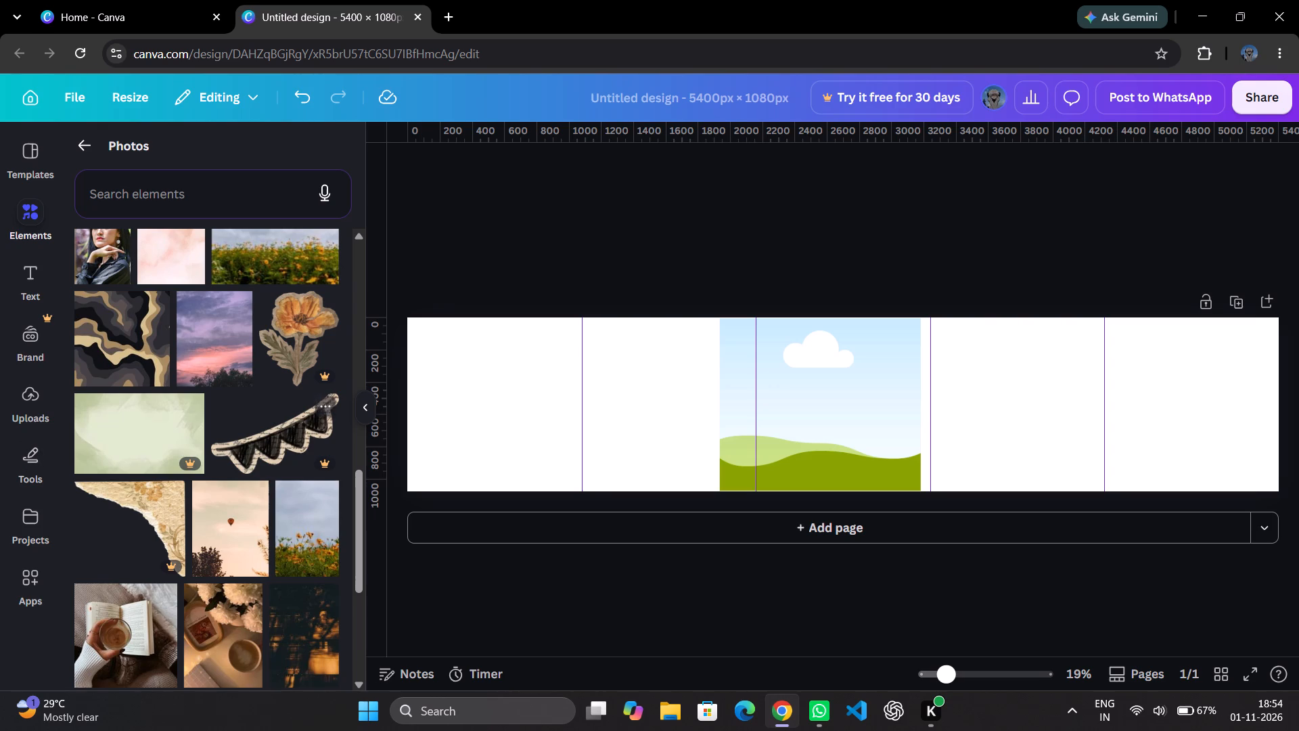
scroll(206, 510, down, 1)
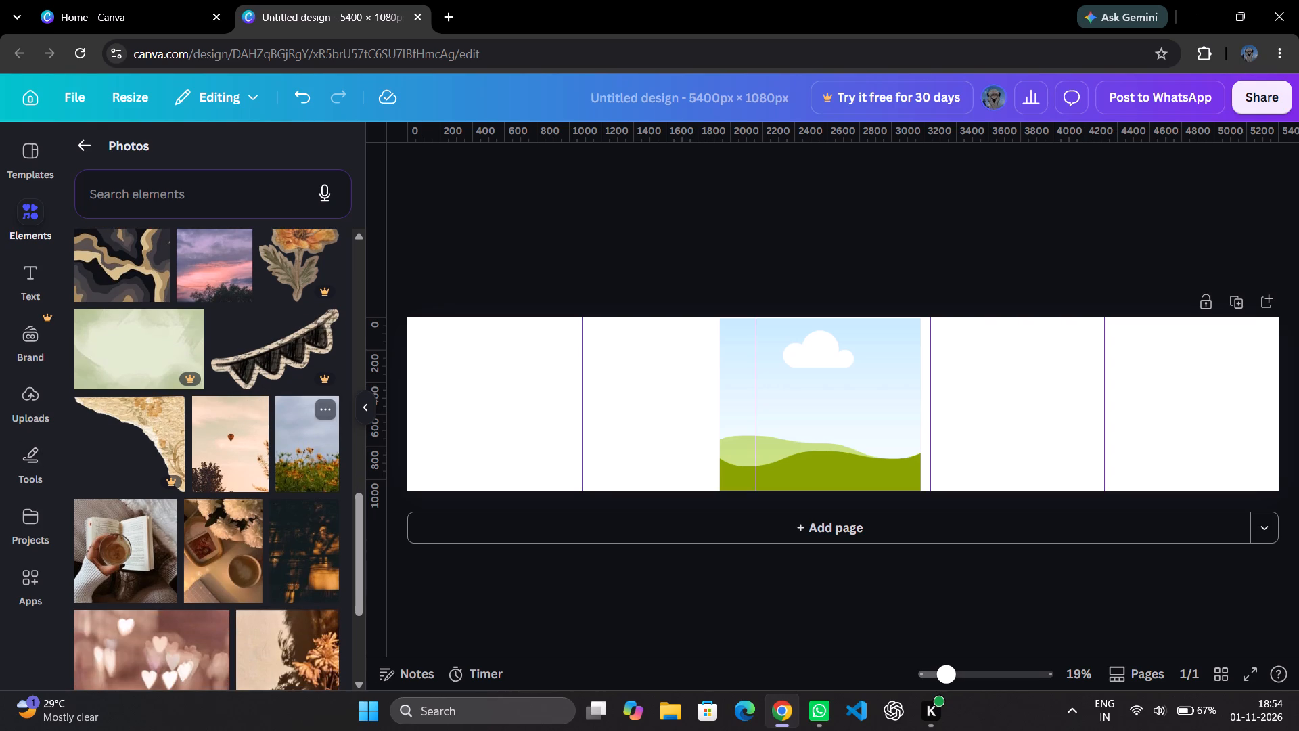
scroll(296, 461, down, 5)
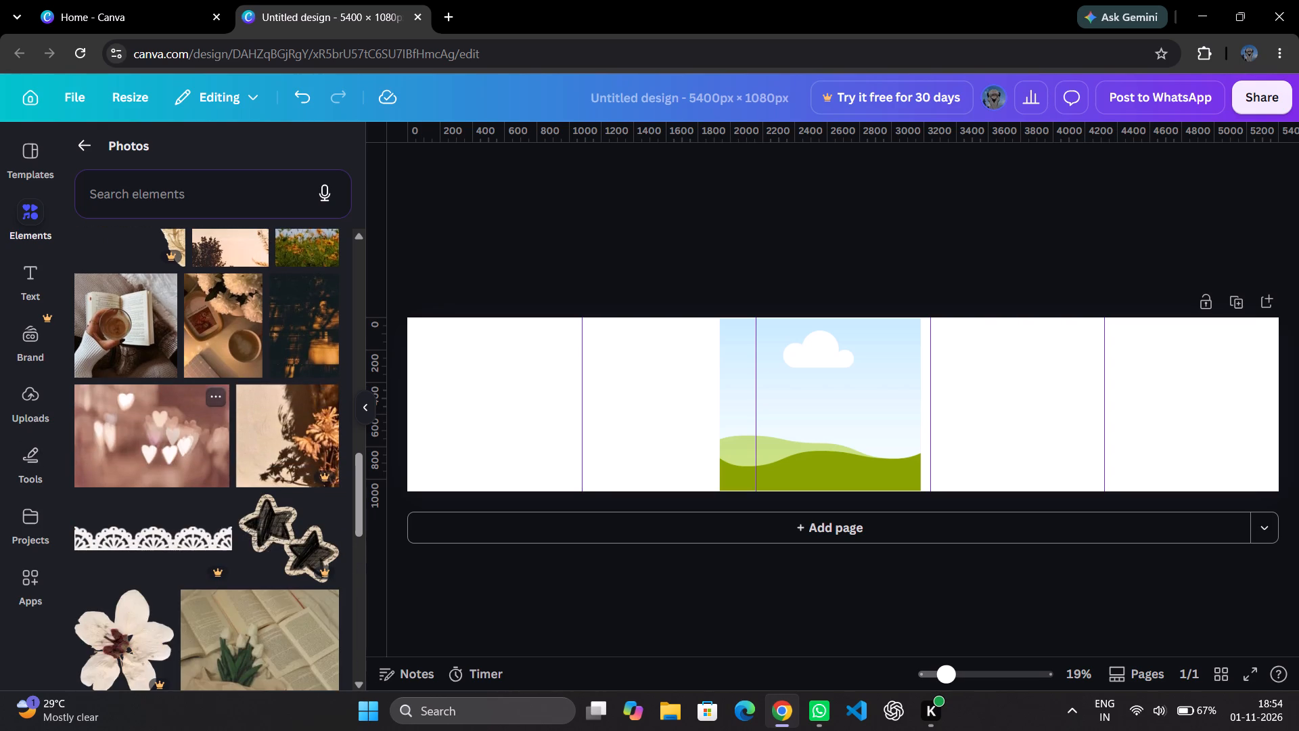
scroll(191, 449, down, 4)
click(253, 407)
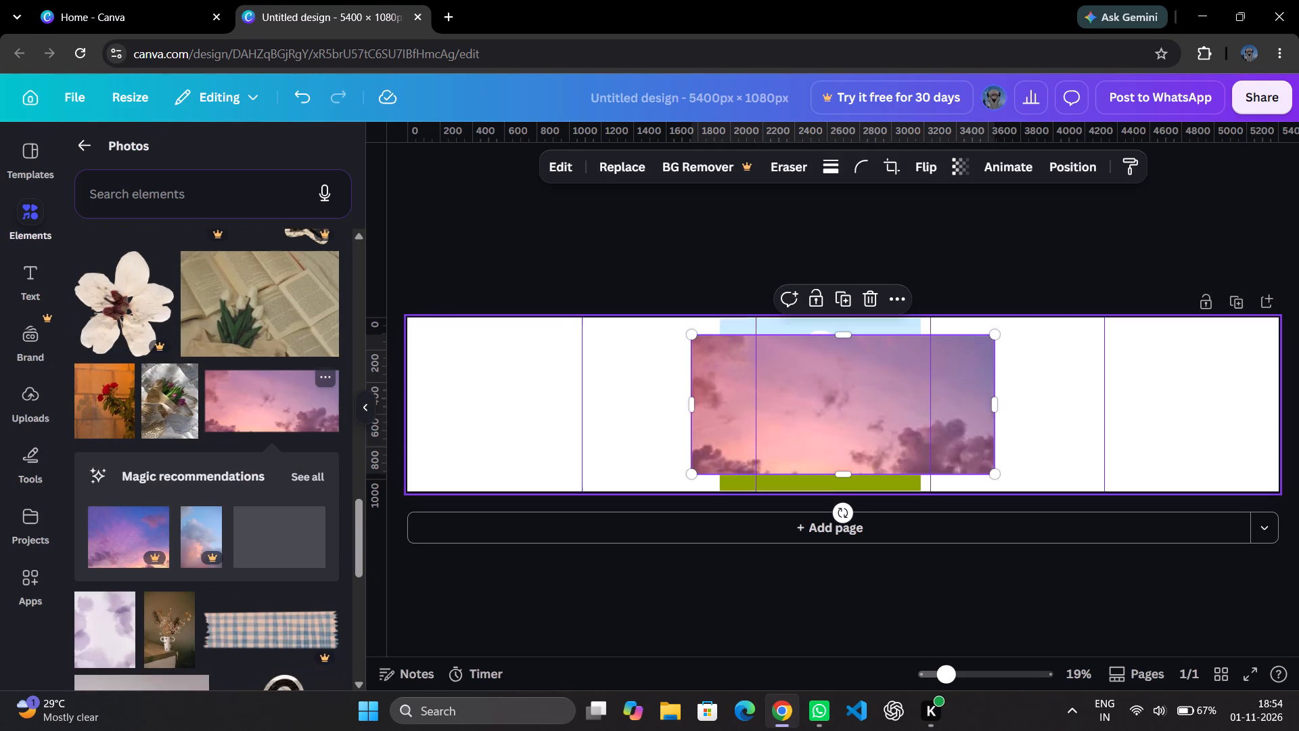
Move the pink sky photo so it lines up with the page's top-left corner.
click(891, 302)
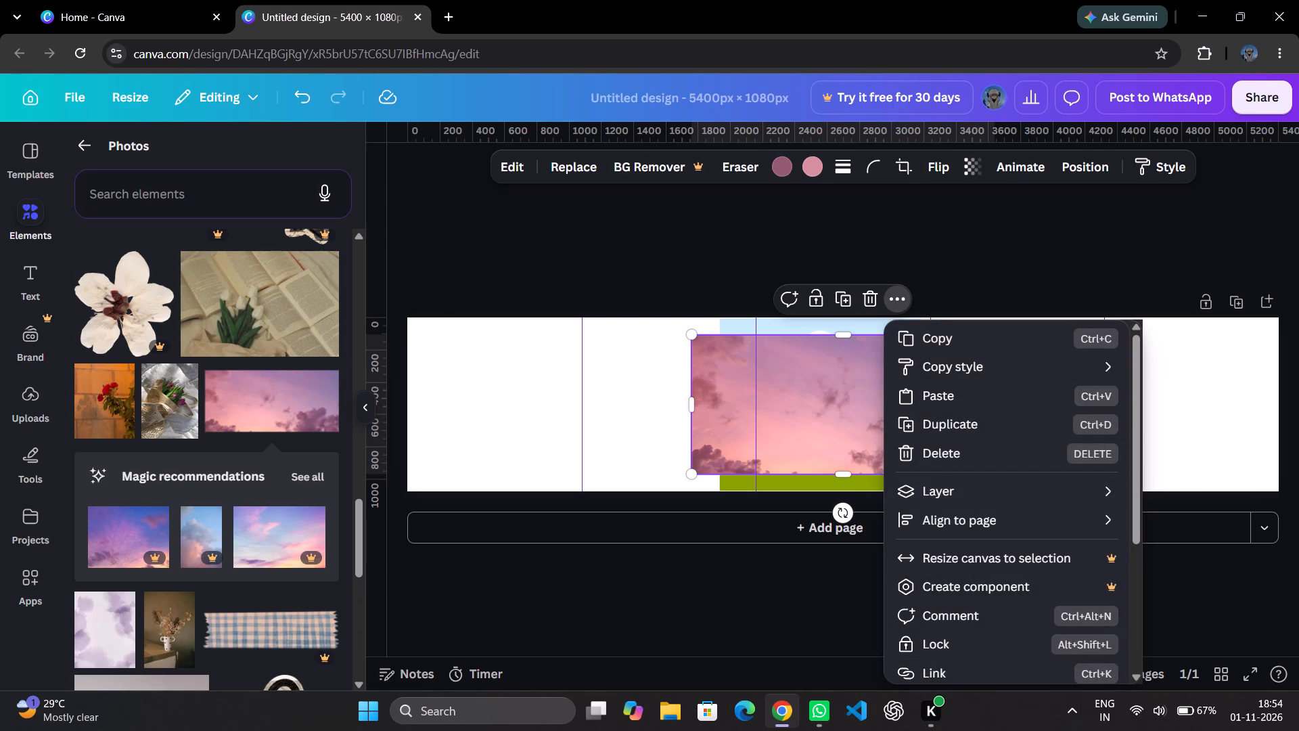
drag(725, 422, 440, 397)
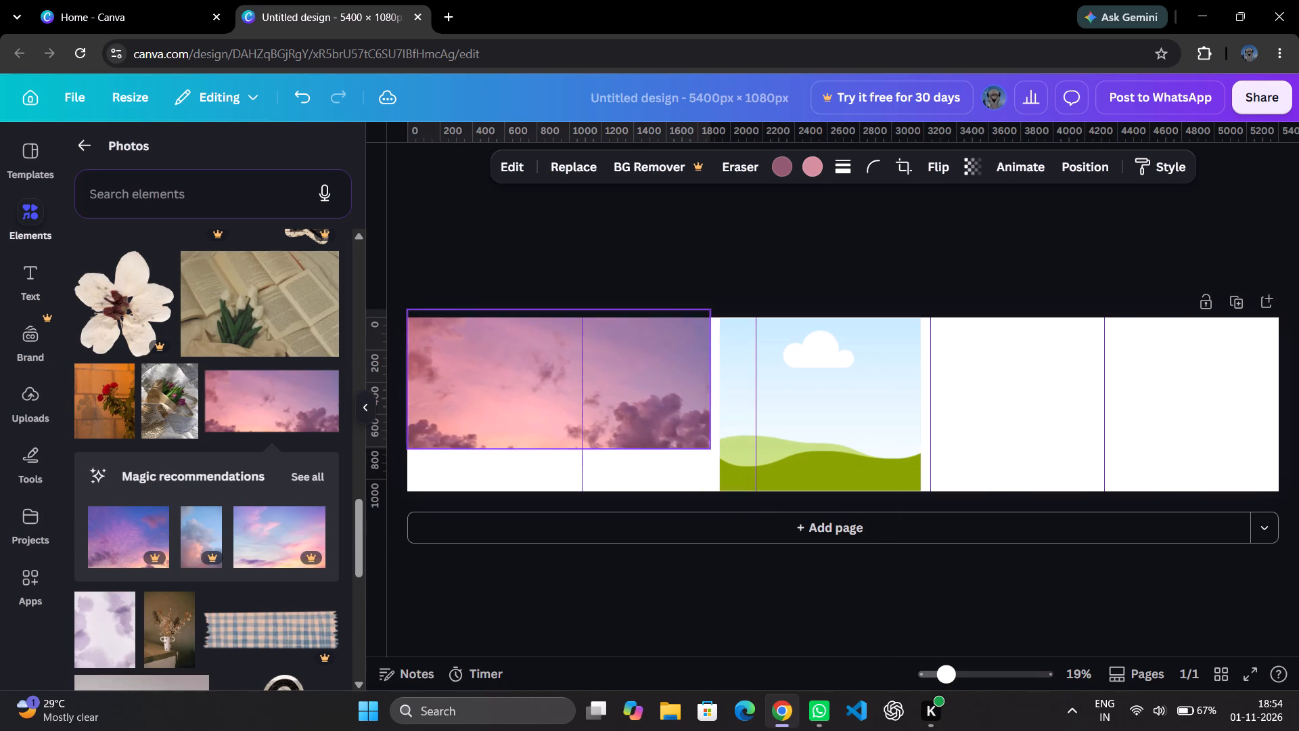
drag(440, 397, 445, 403)
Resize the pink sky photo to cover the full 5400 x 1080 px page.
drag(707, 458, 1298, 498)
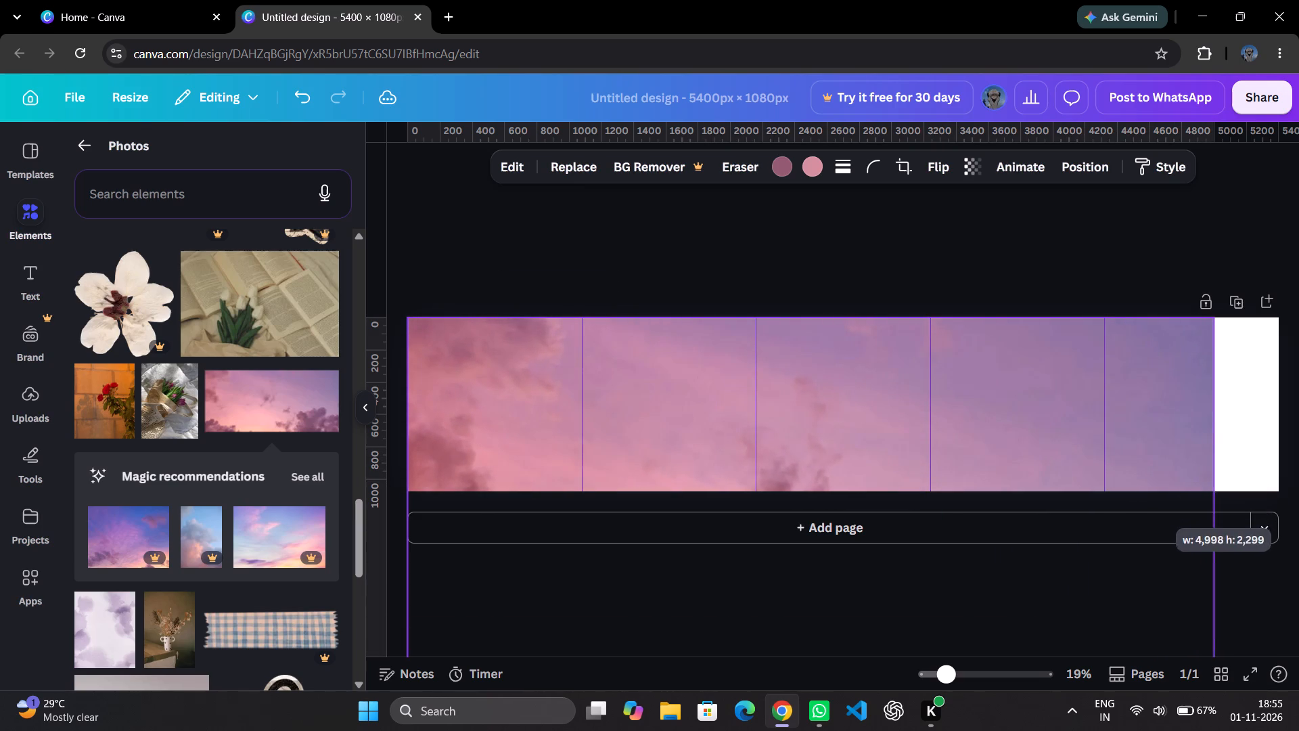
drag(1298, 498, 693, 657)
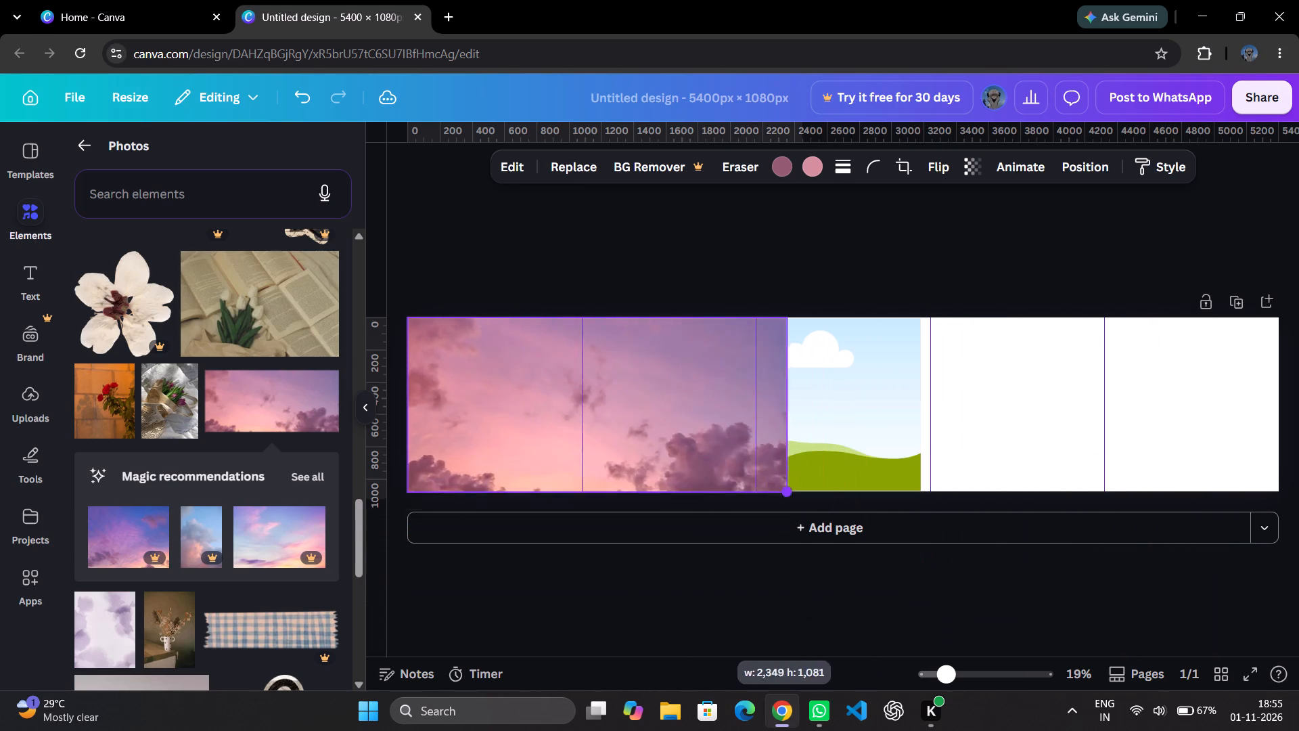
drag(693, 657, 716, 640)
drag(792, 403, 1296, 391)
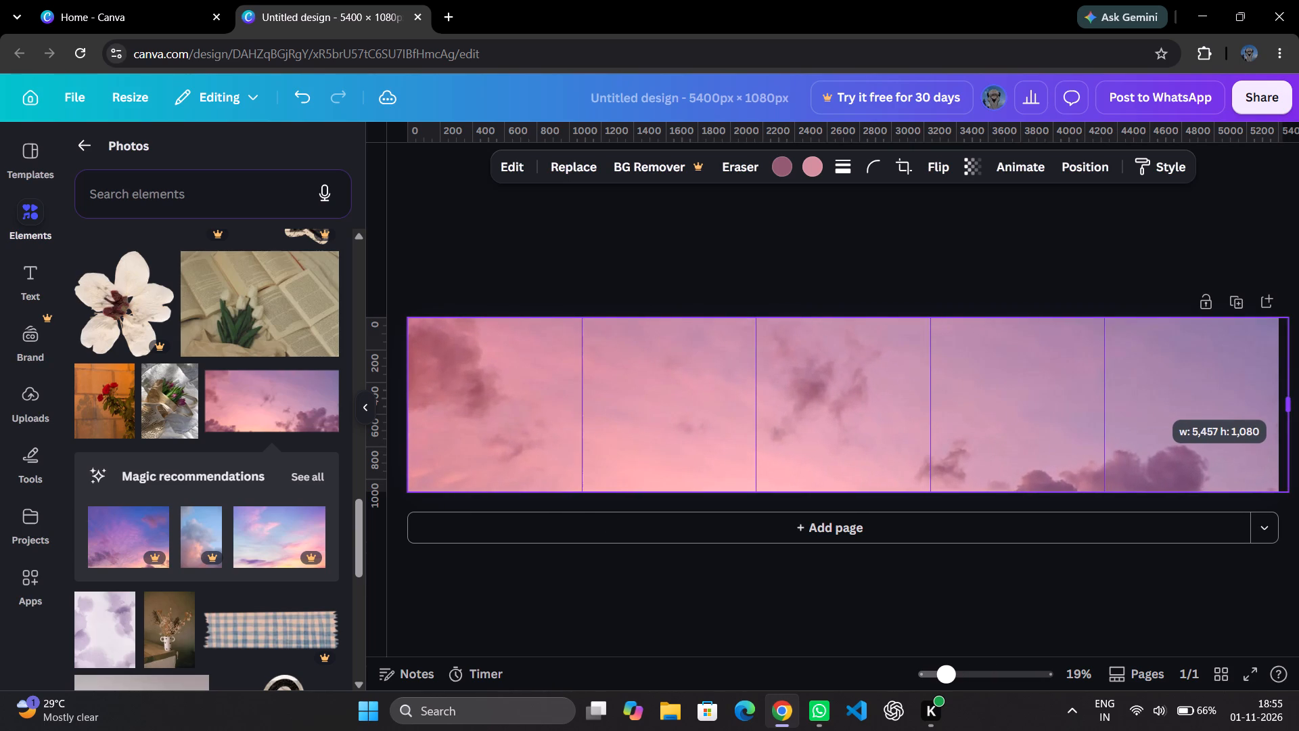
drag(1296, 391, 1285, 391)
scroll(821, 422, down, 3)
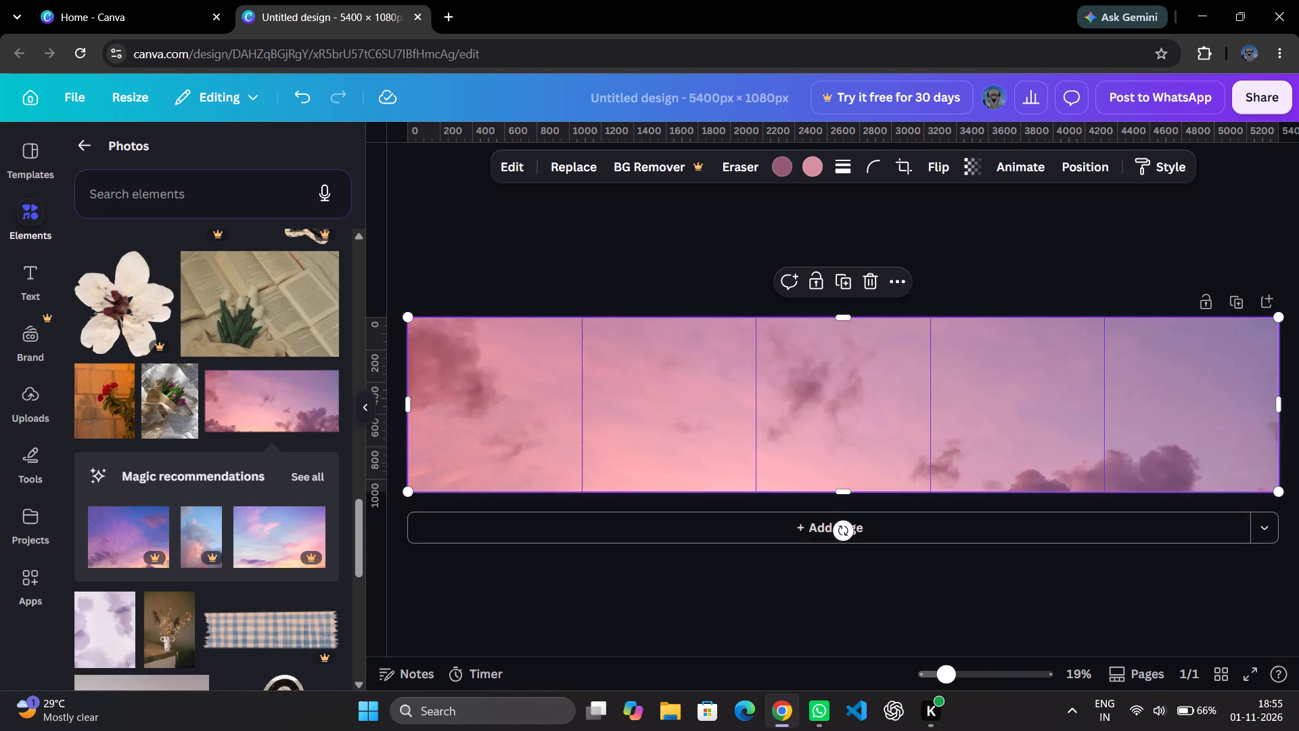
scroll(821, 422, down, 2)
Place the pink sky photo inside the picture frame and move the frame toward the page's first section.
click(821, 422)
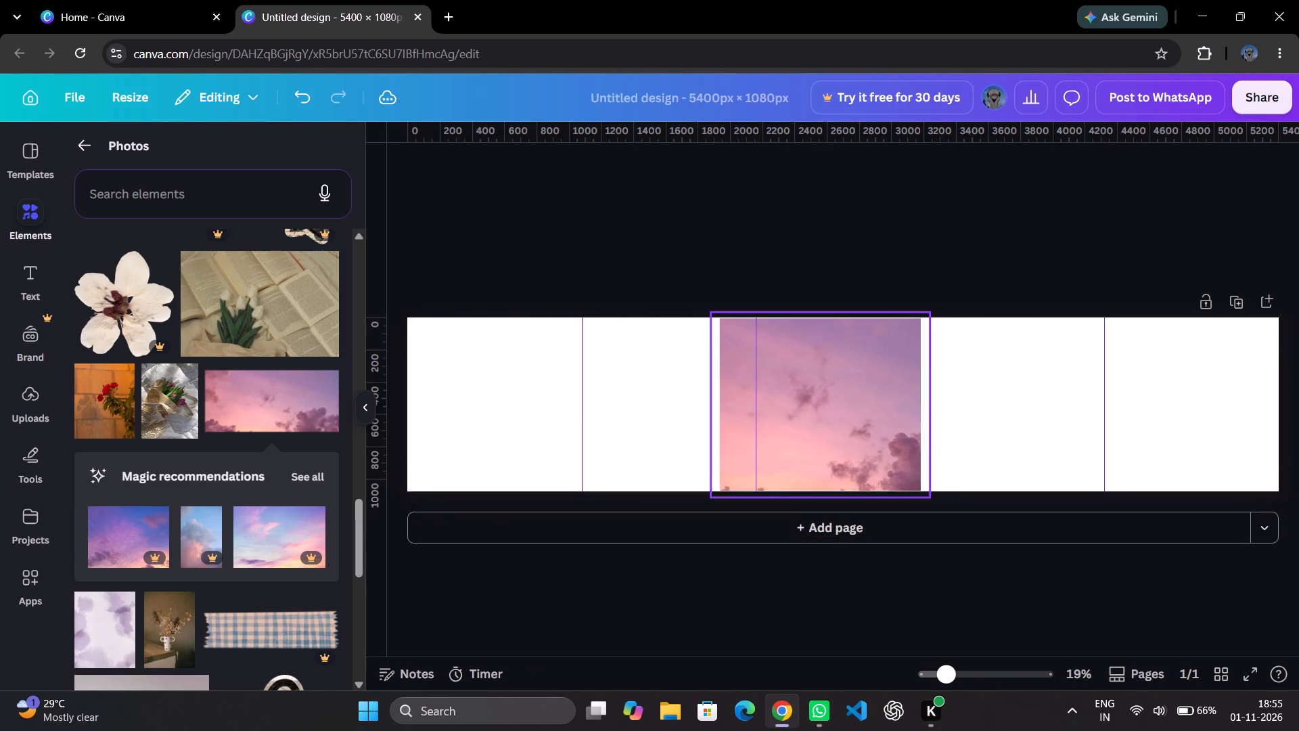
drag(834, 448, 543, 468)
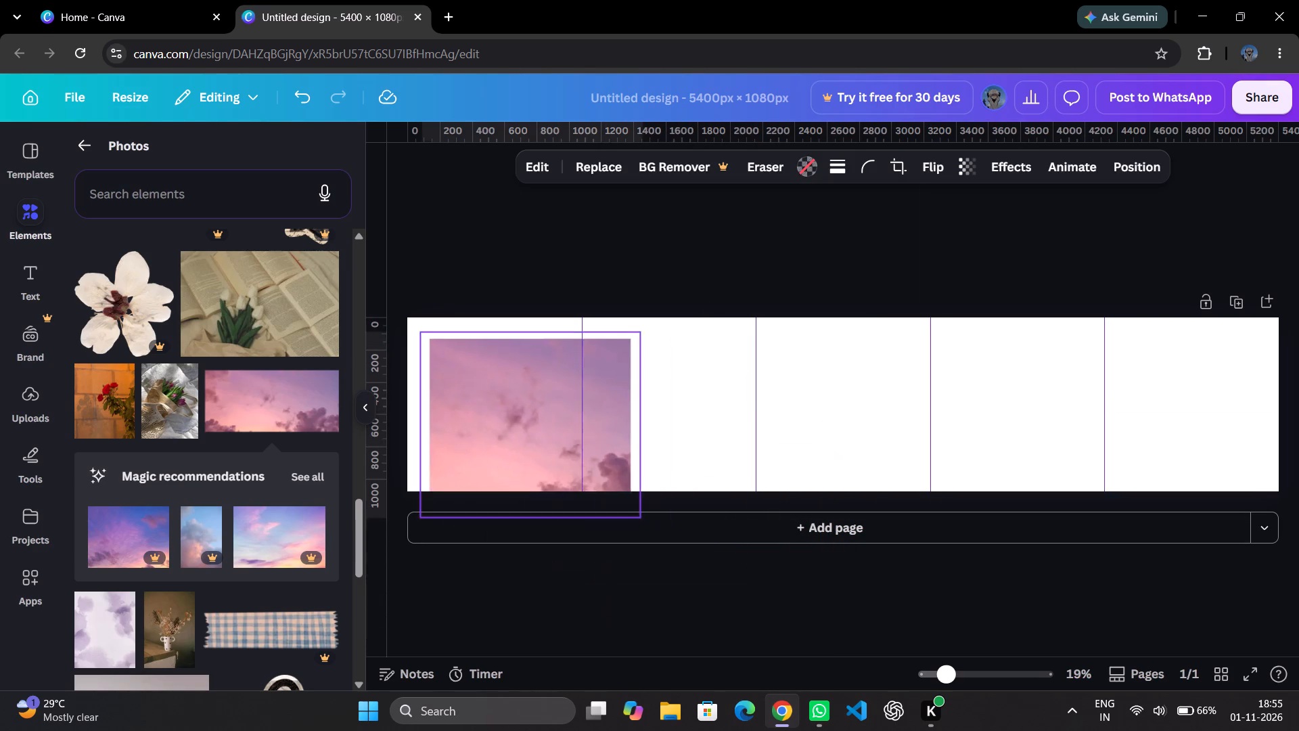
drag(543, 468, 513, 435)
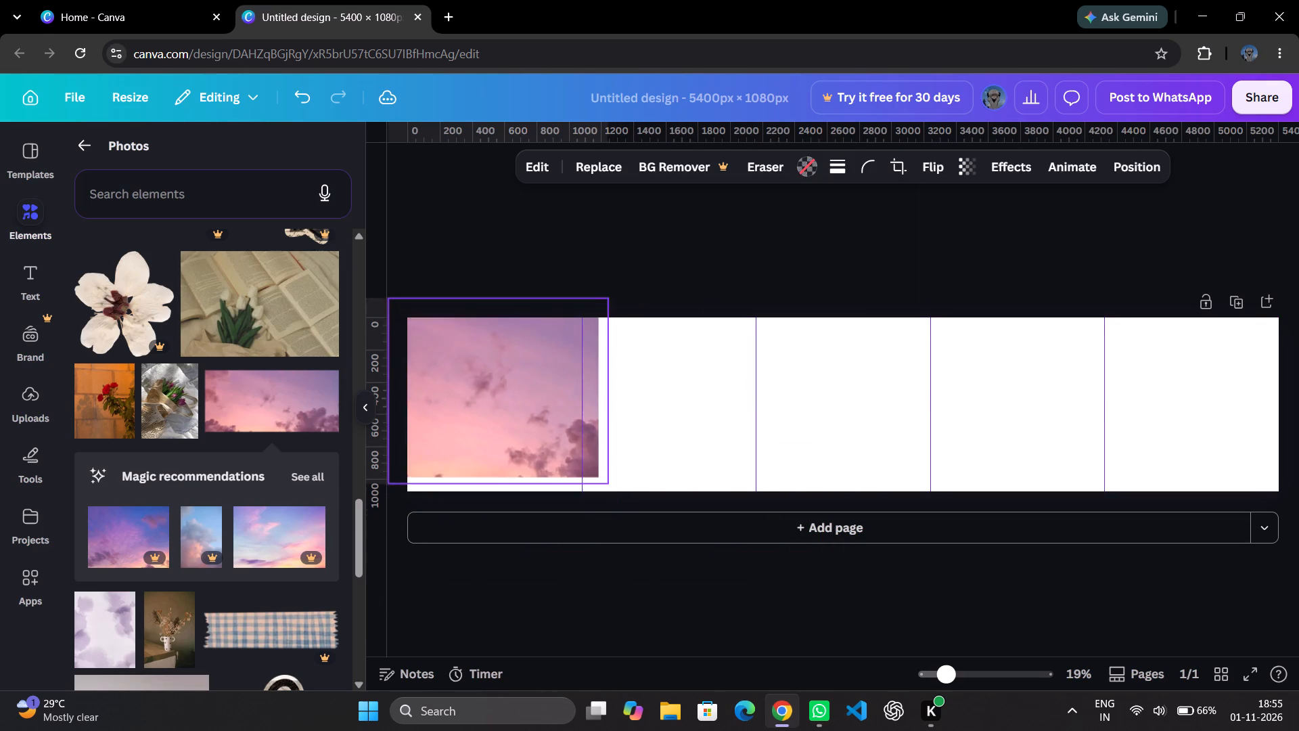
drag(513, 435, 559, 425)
Delete the pink sky photo from the picture frame and delete the empty frame as well.
click(574, 257)
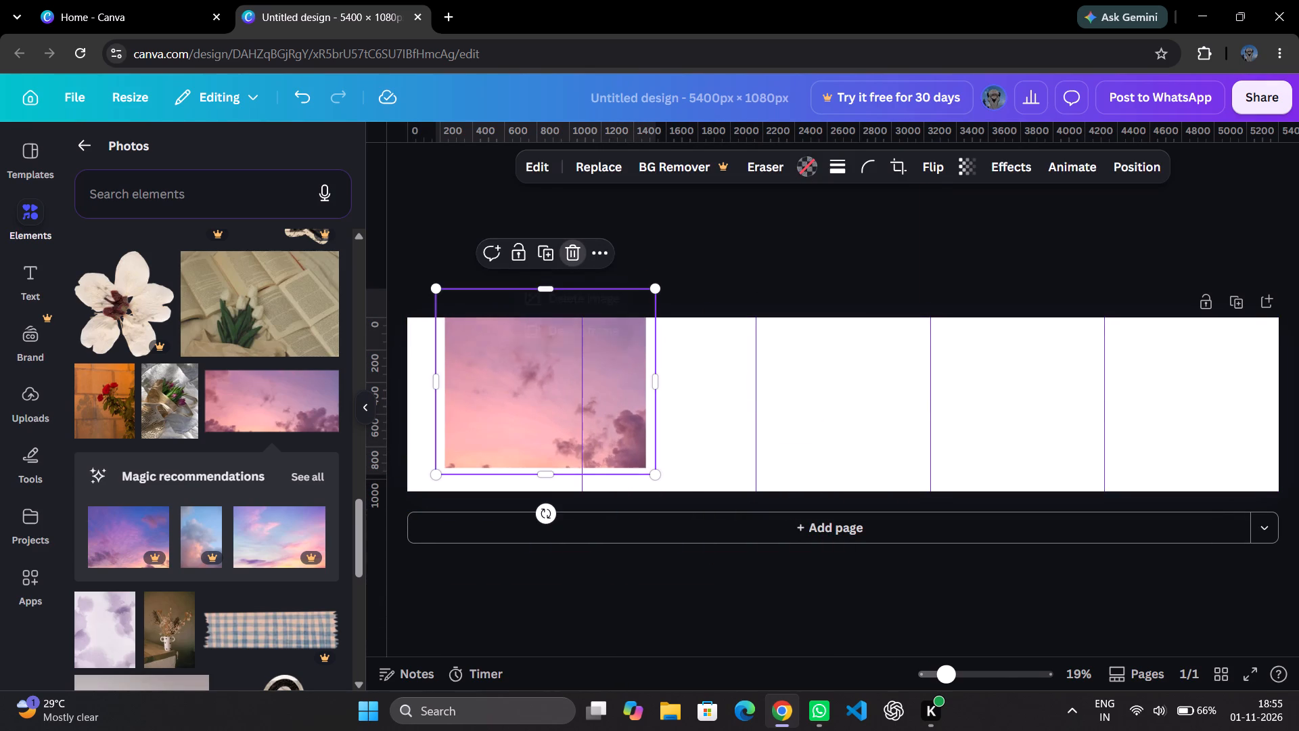
click(585, 294)
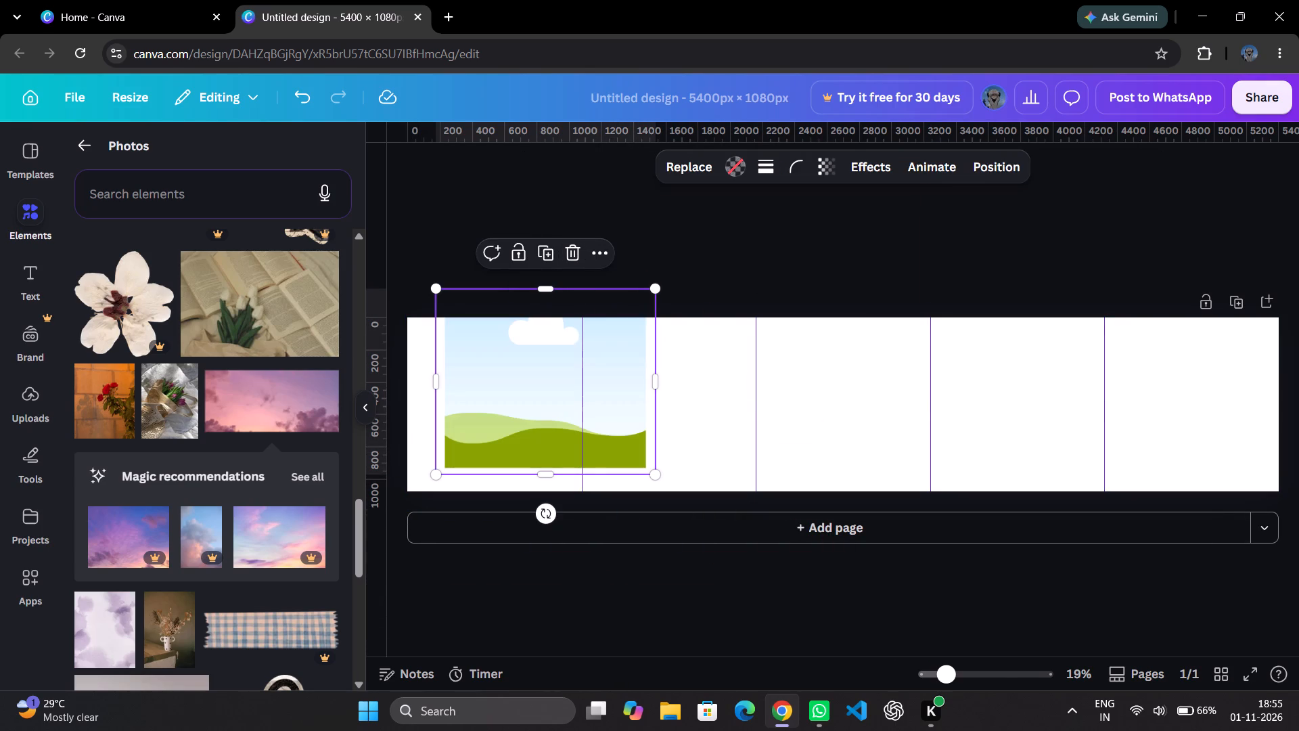
click(572, 253)
Browse the Photos category of Elements, including its Magic recommendations, for a suitable image.
scroll(193, 506, down, 2)
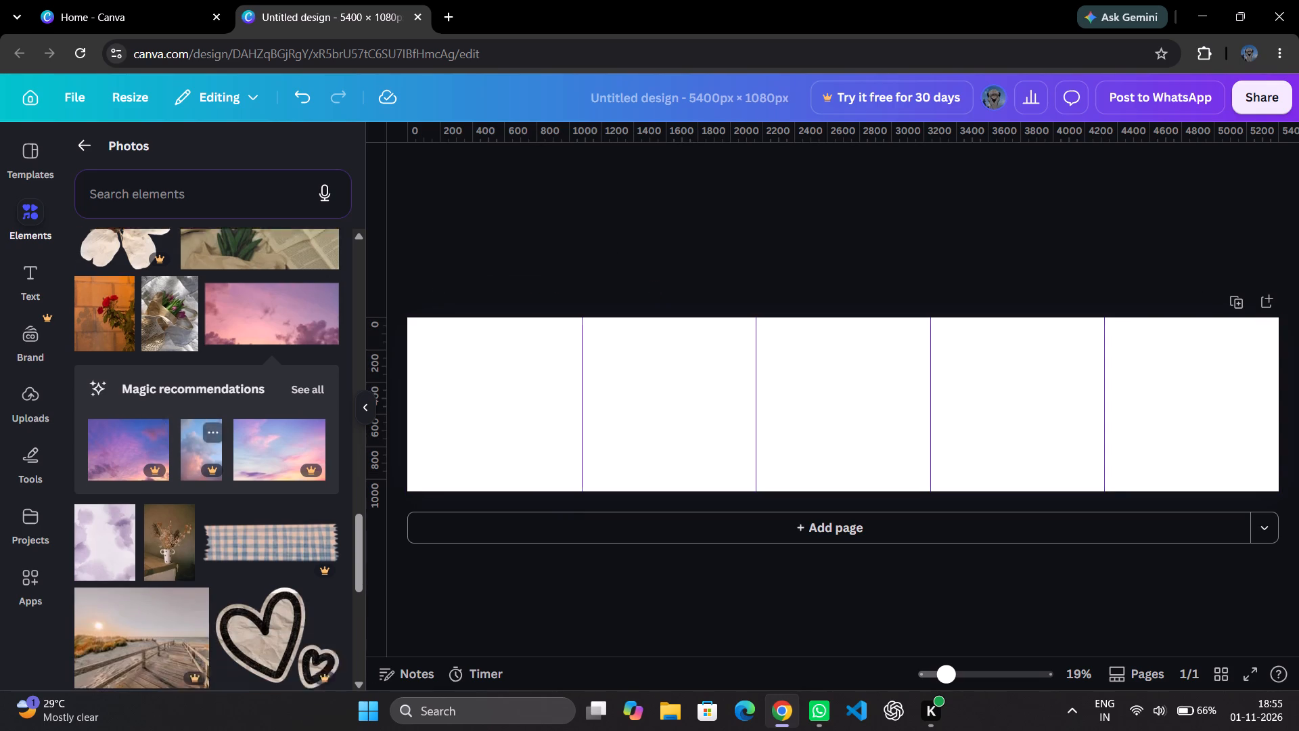
scroll(196, 506, down, 2)
scroll(130, 570, down, 3)
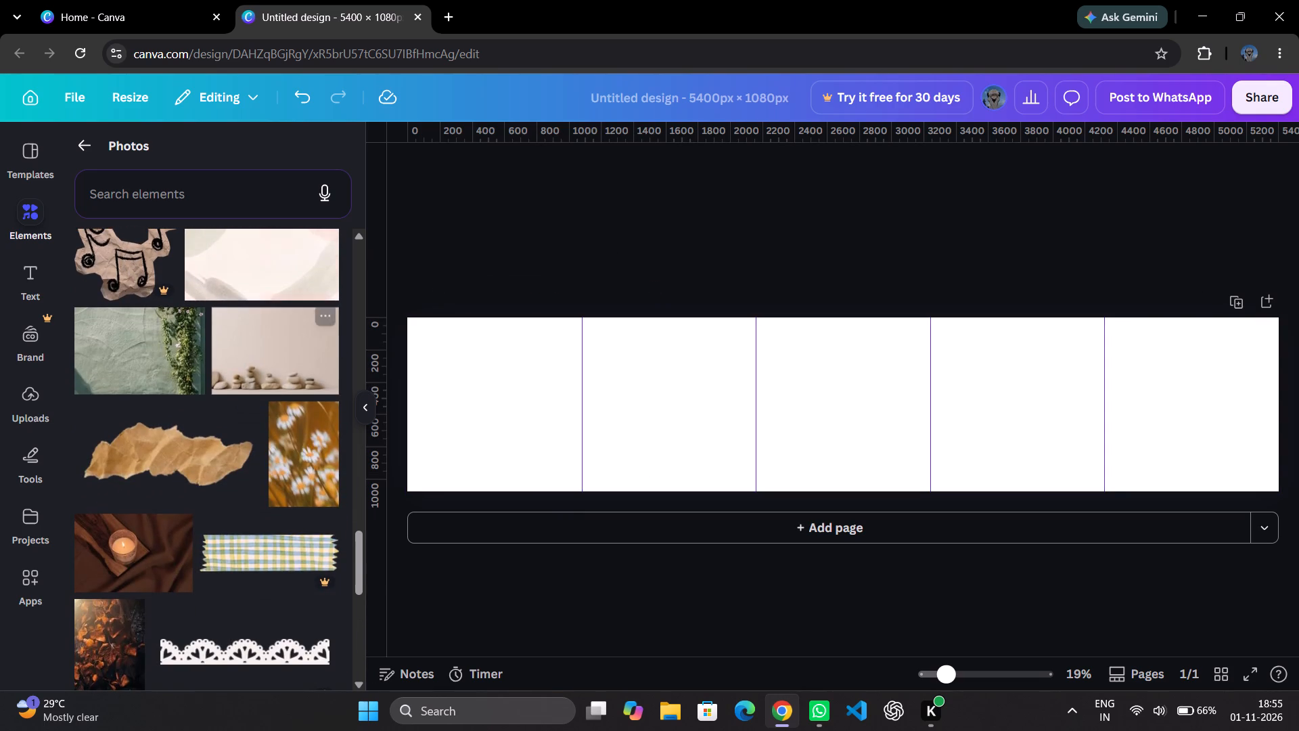
scroll(221, 386, down, 9)
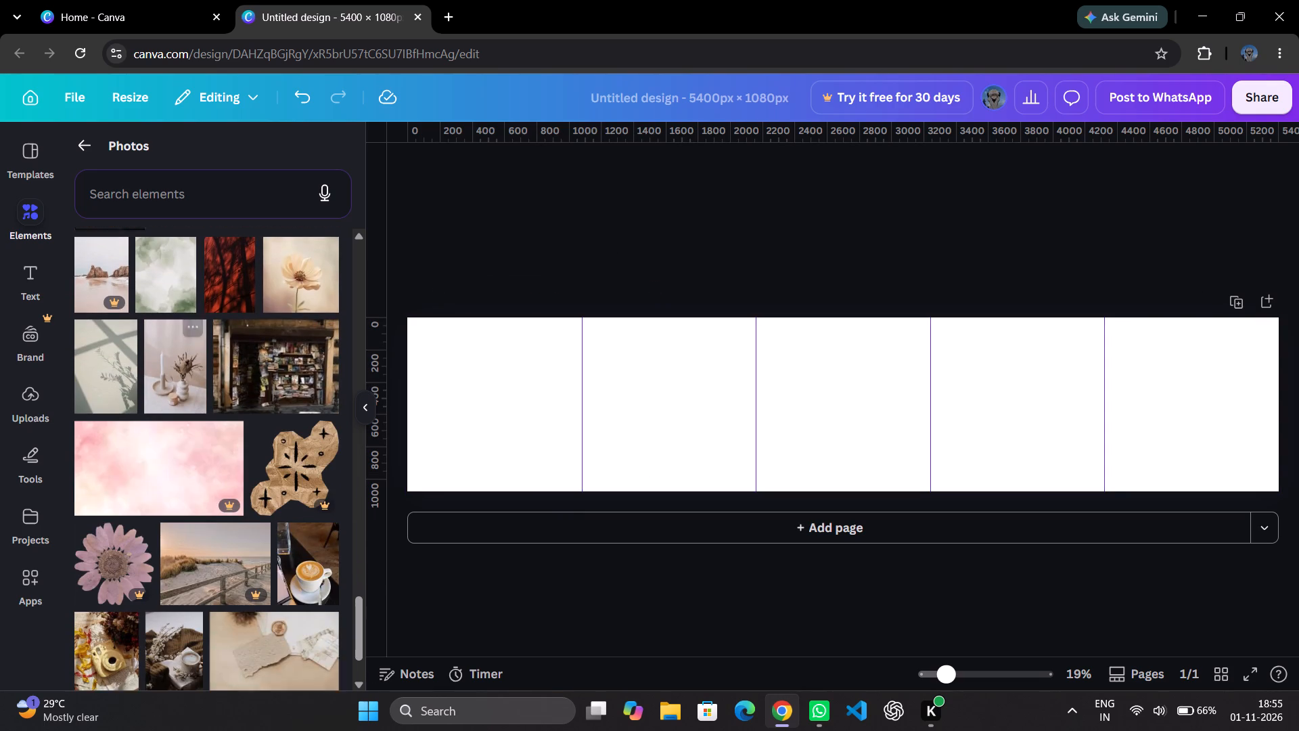
scroll(198, 426, down, 8)
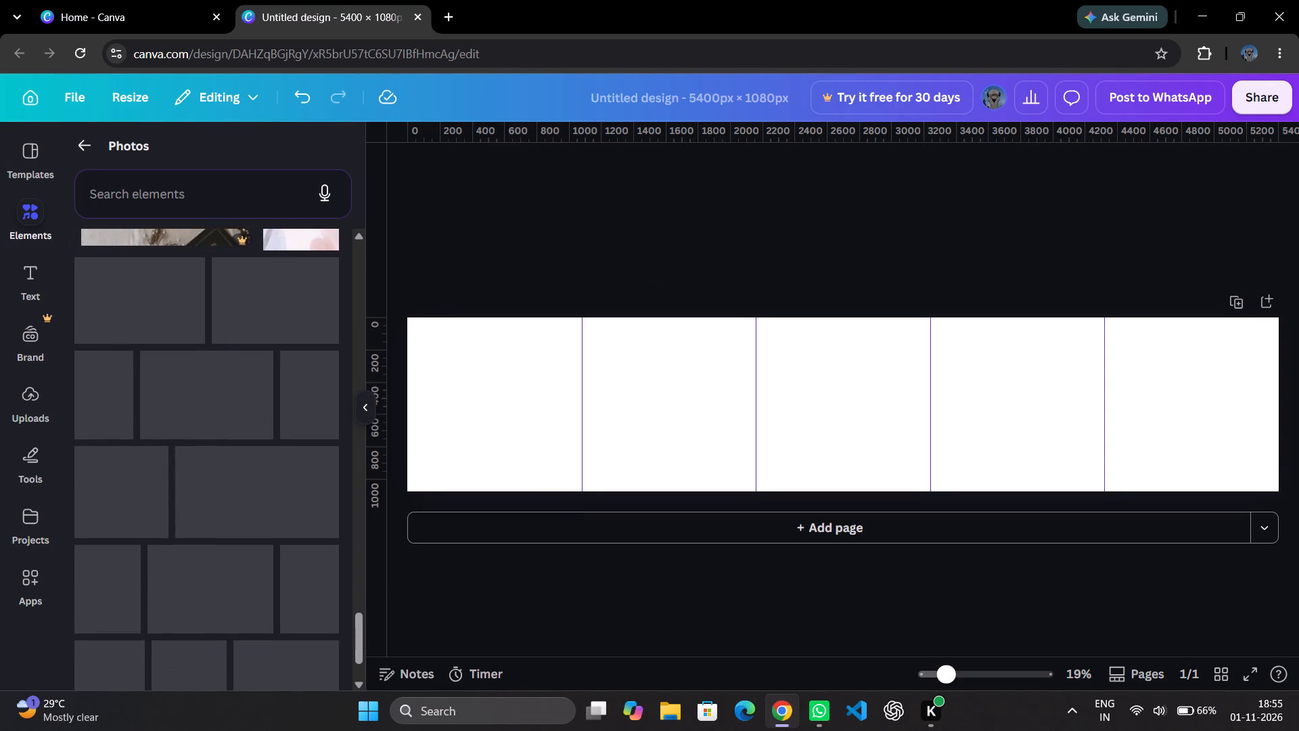
scroll(193, 420, up, 3)
scroll(234, 485, up, 6)
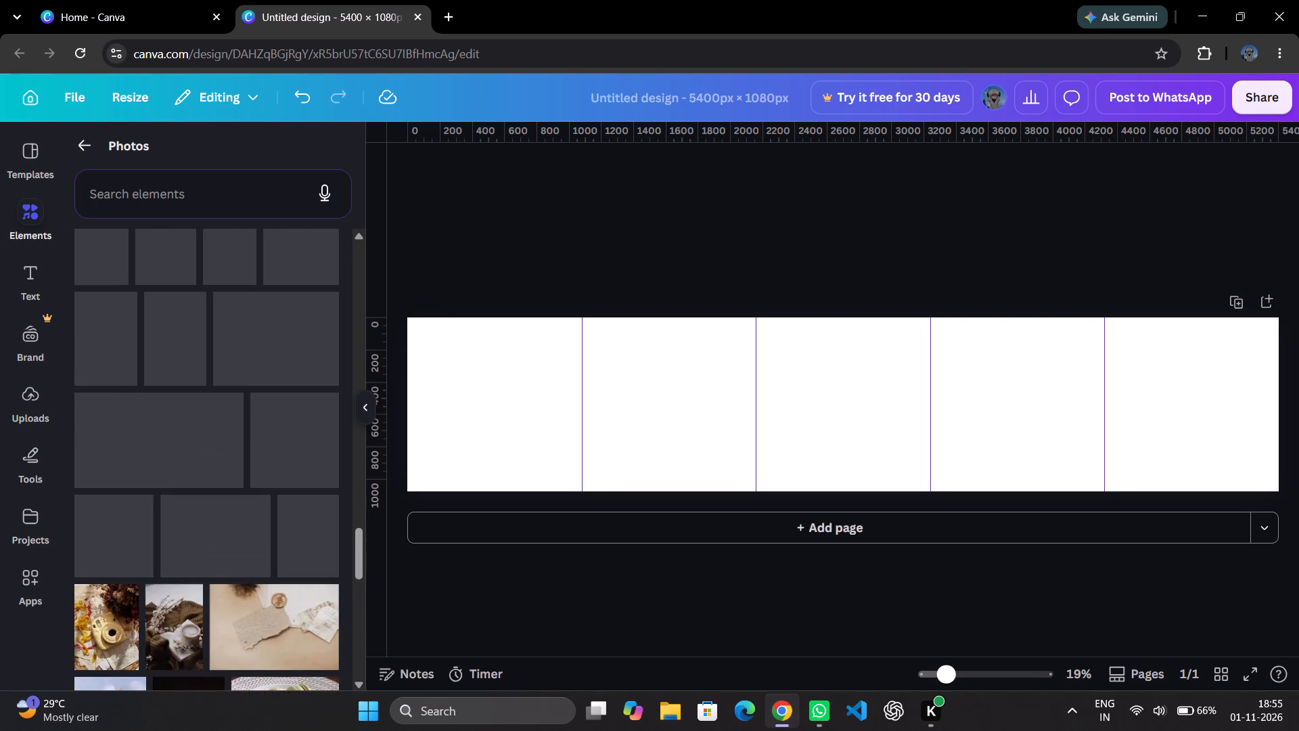
scroll(228, 462, up, 1)
scroll(228, 463, down, 17)
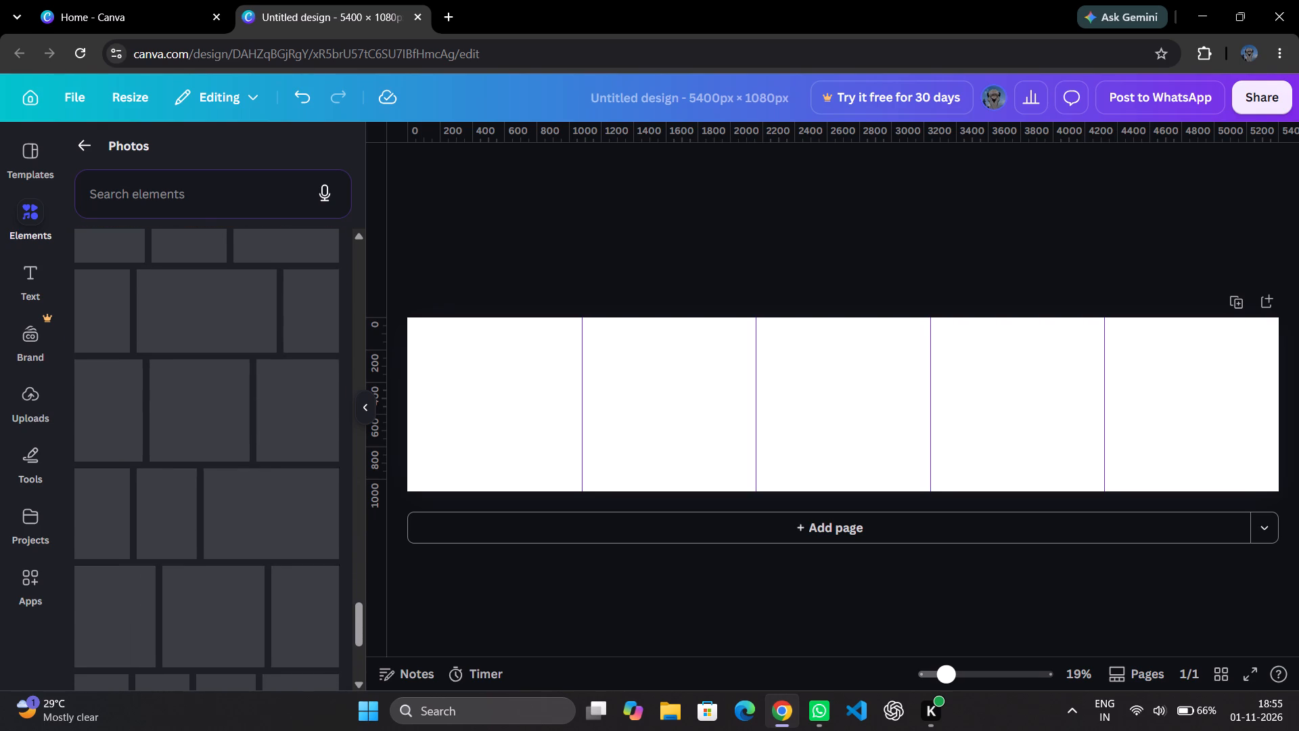
scroll(223, 464, up, 2)
scroll(279, 546, down, 4)
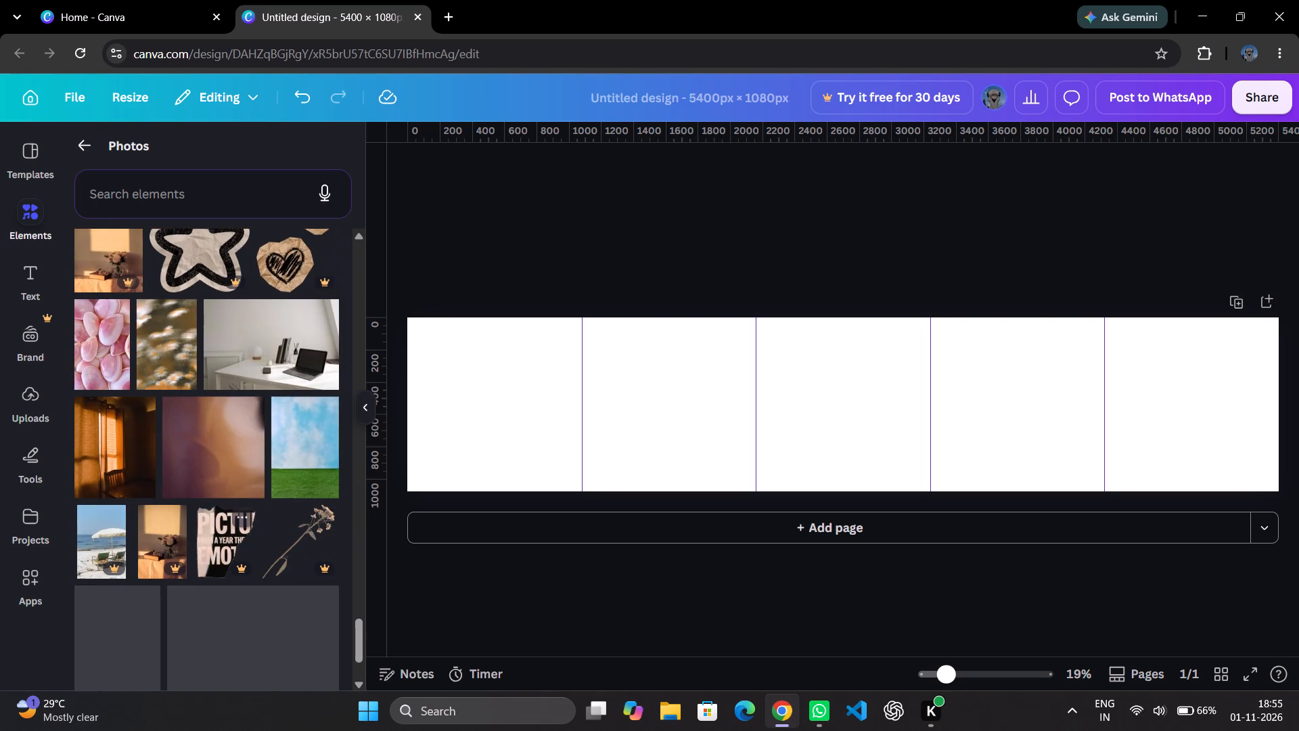
scroll(233, 520, down, 12)
scroll(233, 520, up, 3)
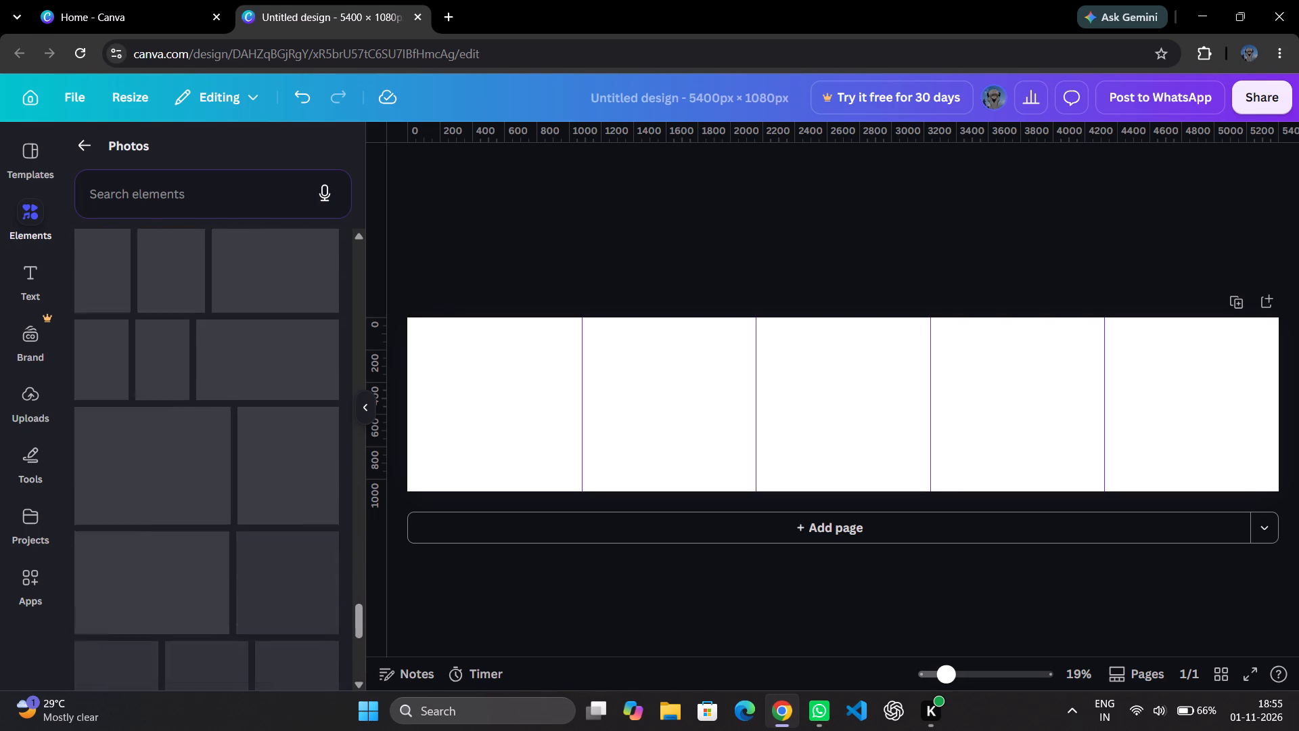
scroll(233, 520, up, 20)
scroll(233, 520, up, 20)
scroll(233, 520, up, 5)
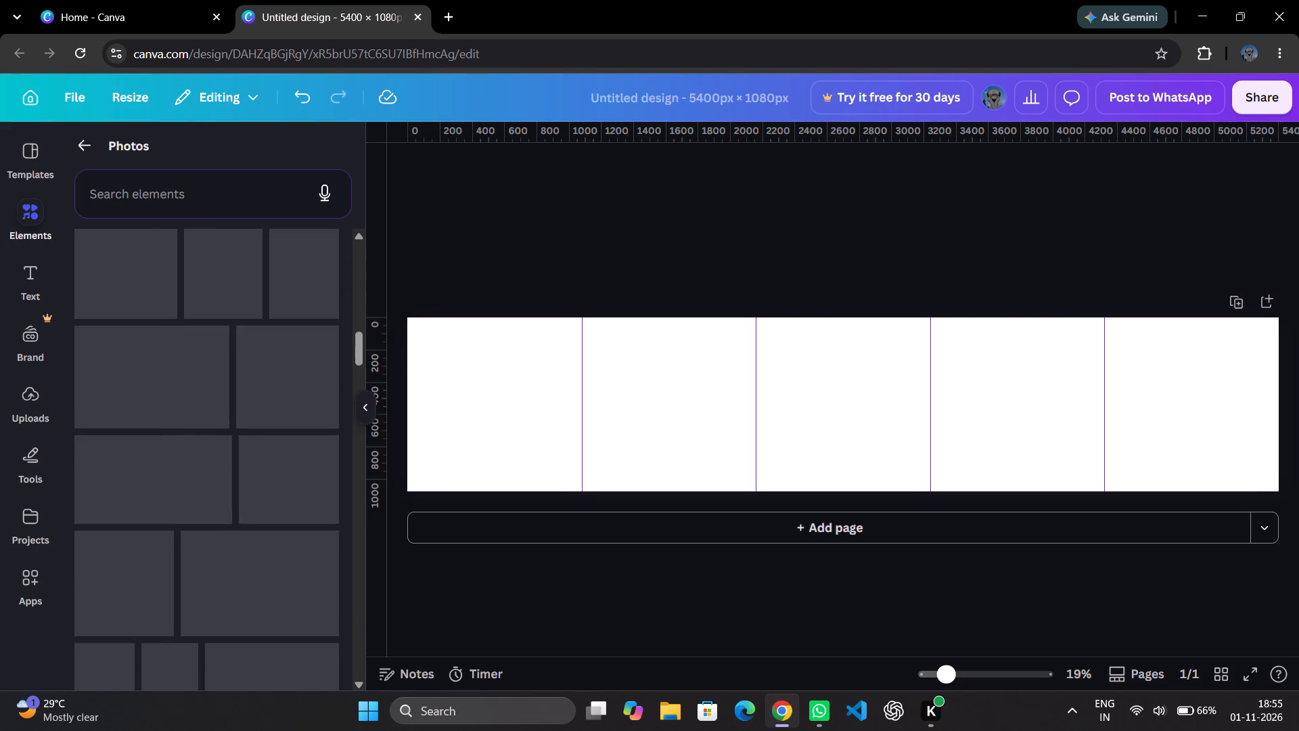
scroll(173, 348, up, 14)
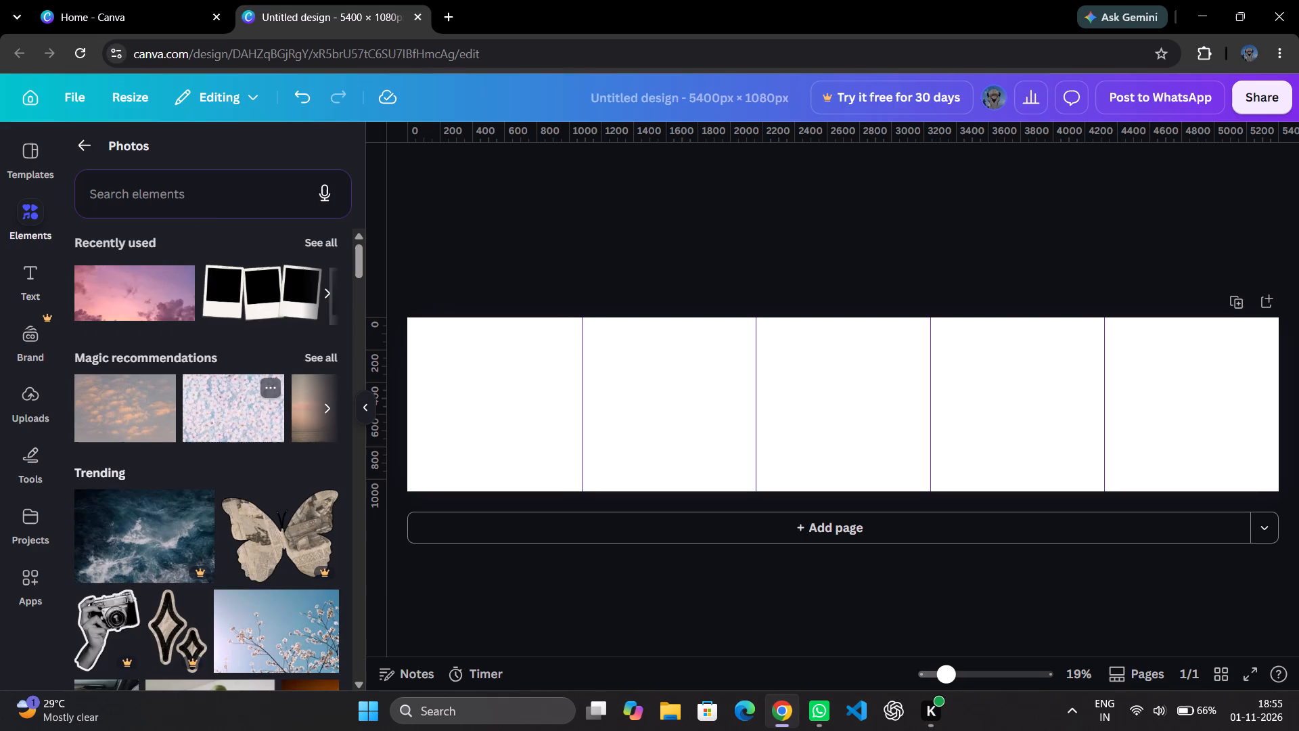
click(327, 409)
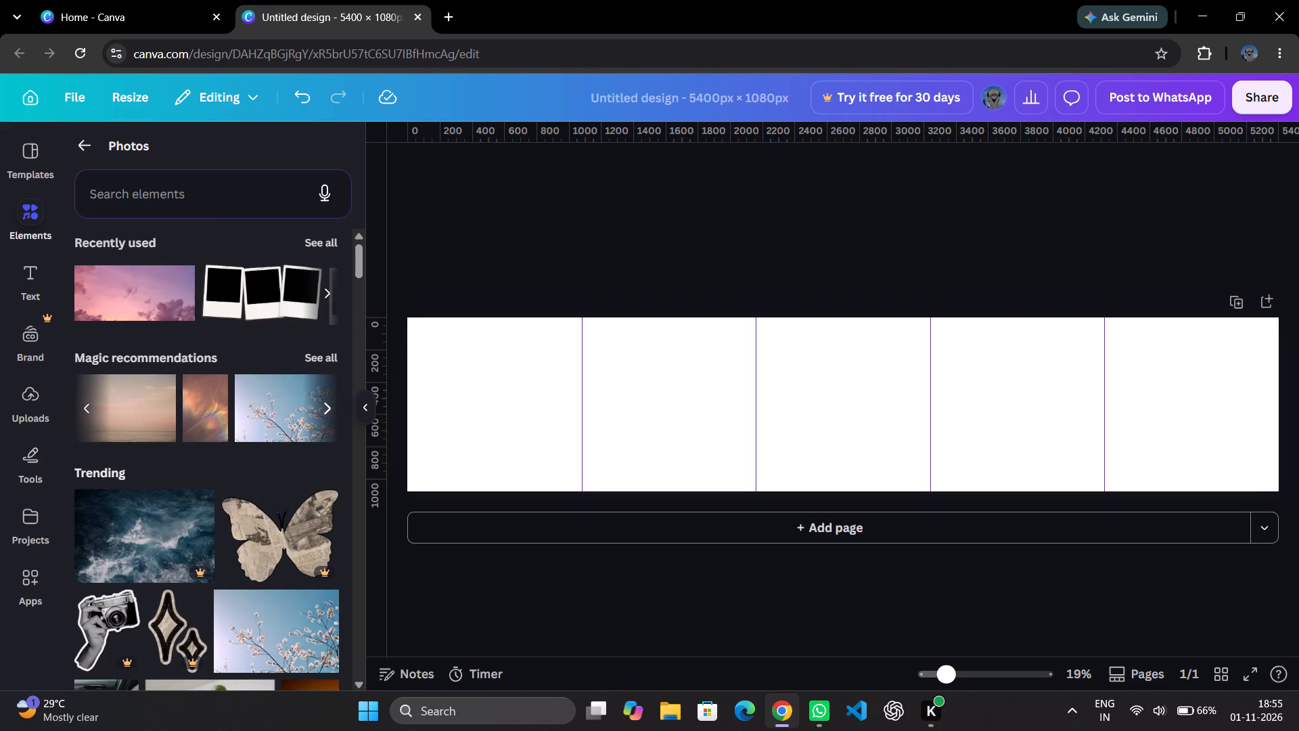
click(327, 409)
click(326, 409)
click(326, 409)
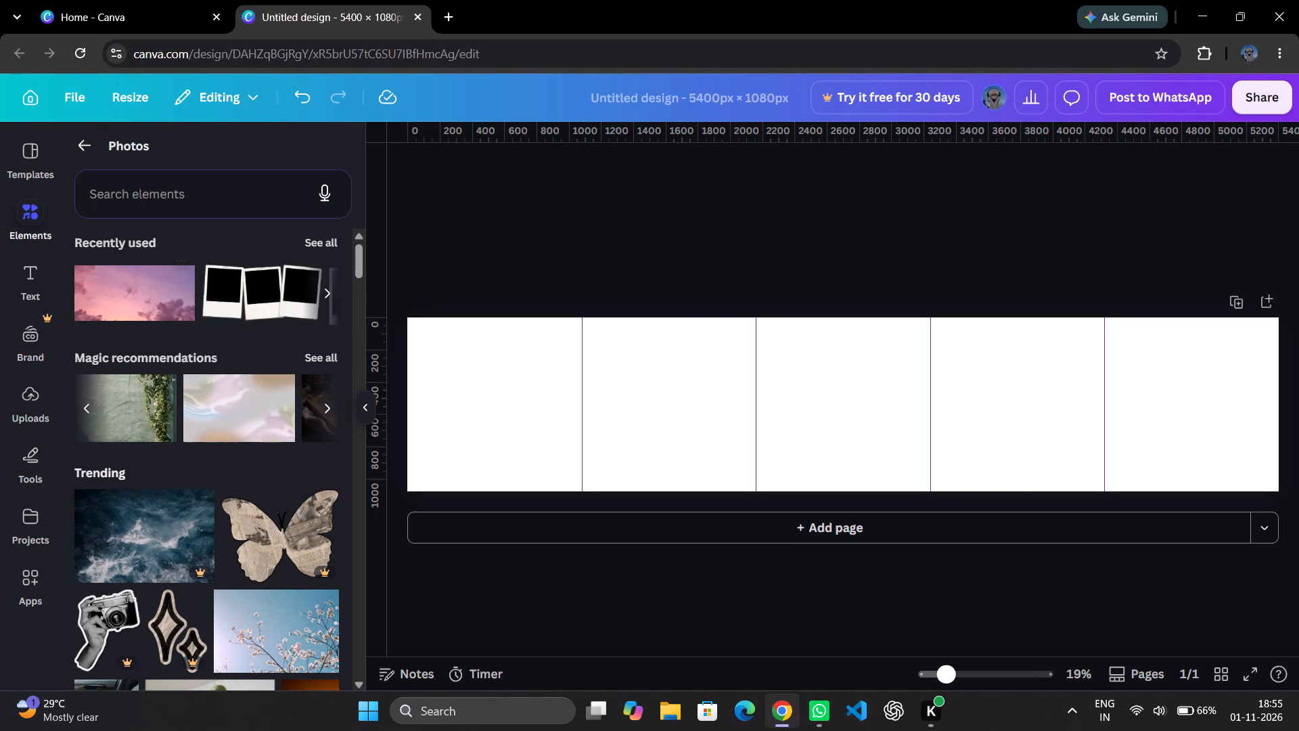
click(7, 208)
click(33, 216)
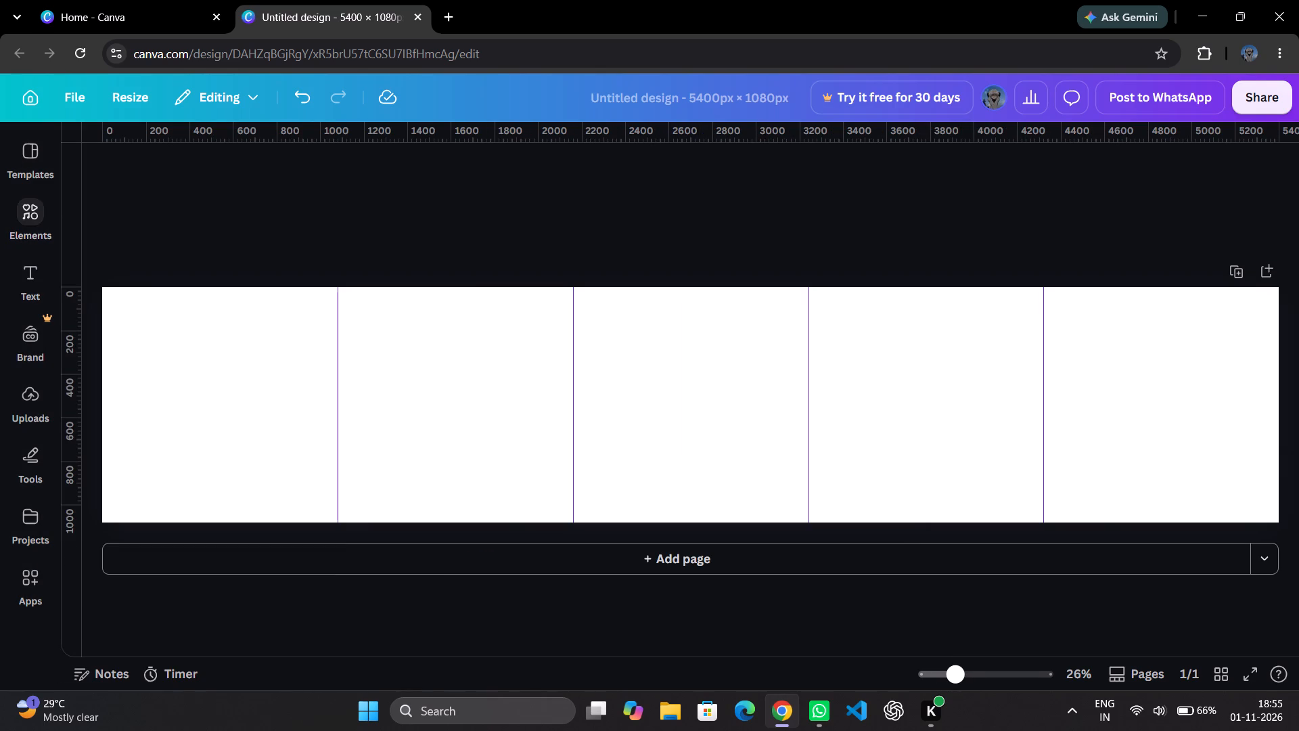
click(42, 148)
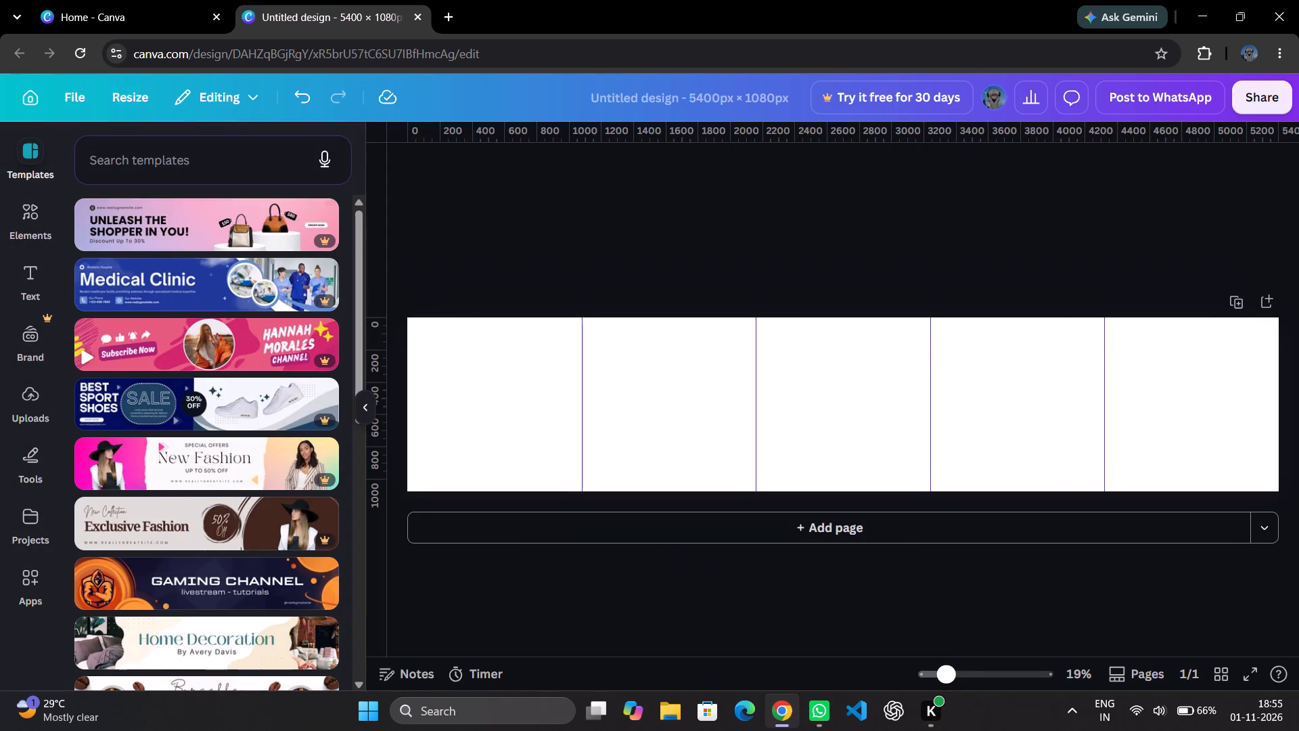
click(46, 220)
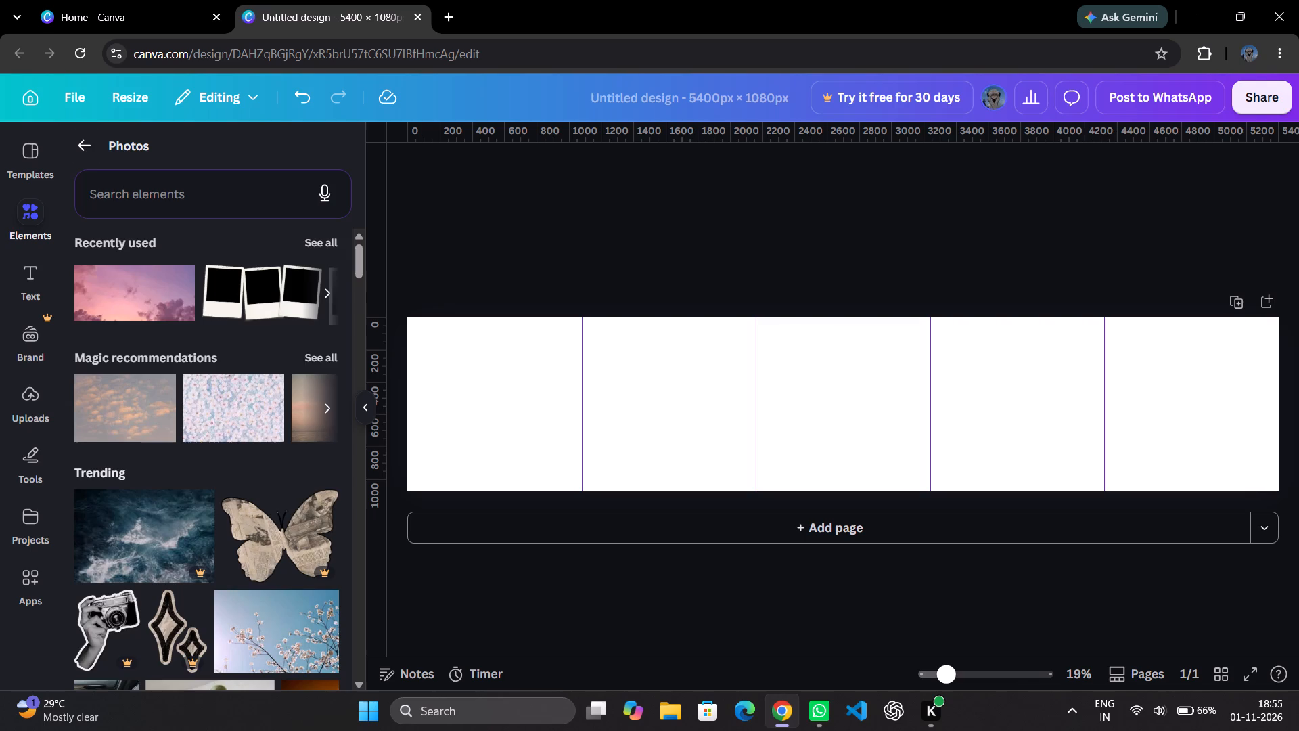
Add the square frame from the Basic shapes group of Frames and move it to the page's top-left corner.
click(83, 148)
scroll(173, 377, down, 1)
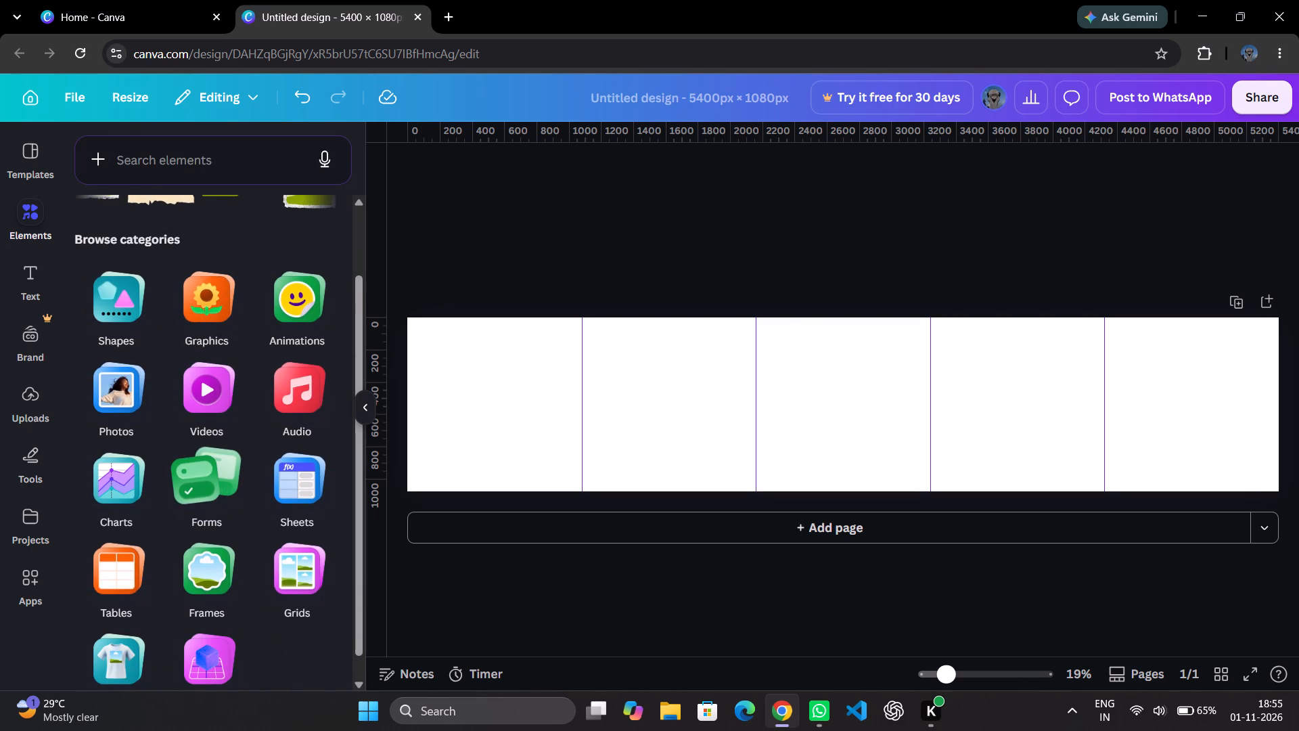
scroll(202, 458, down, 2)
click(208, 543)
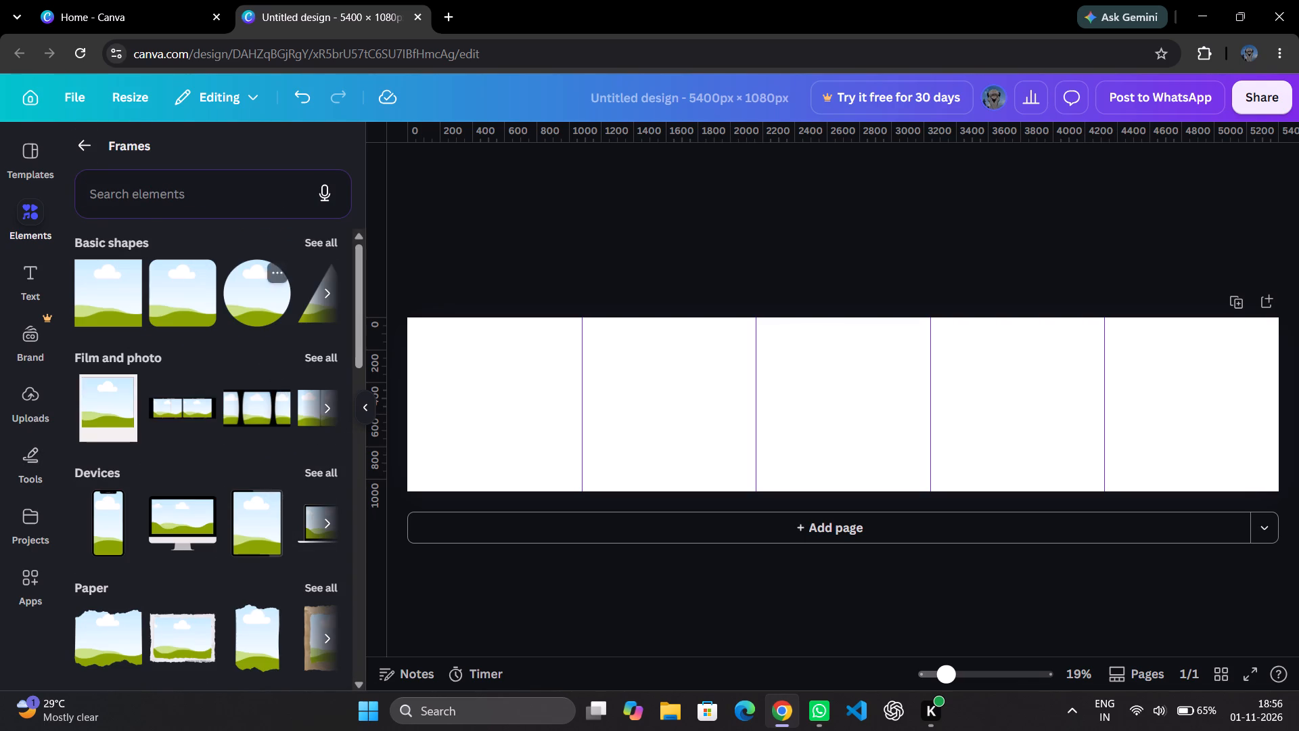
click(328, 294)
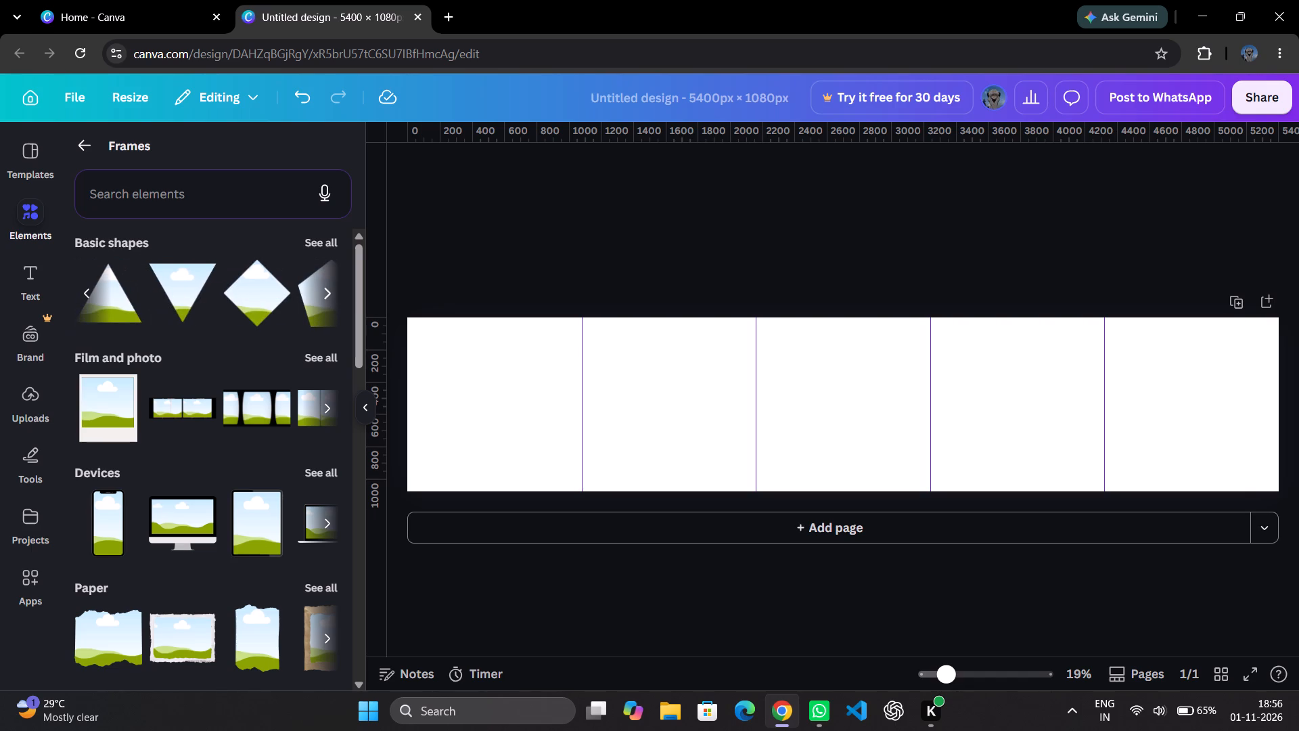
click(89, 293)
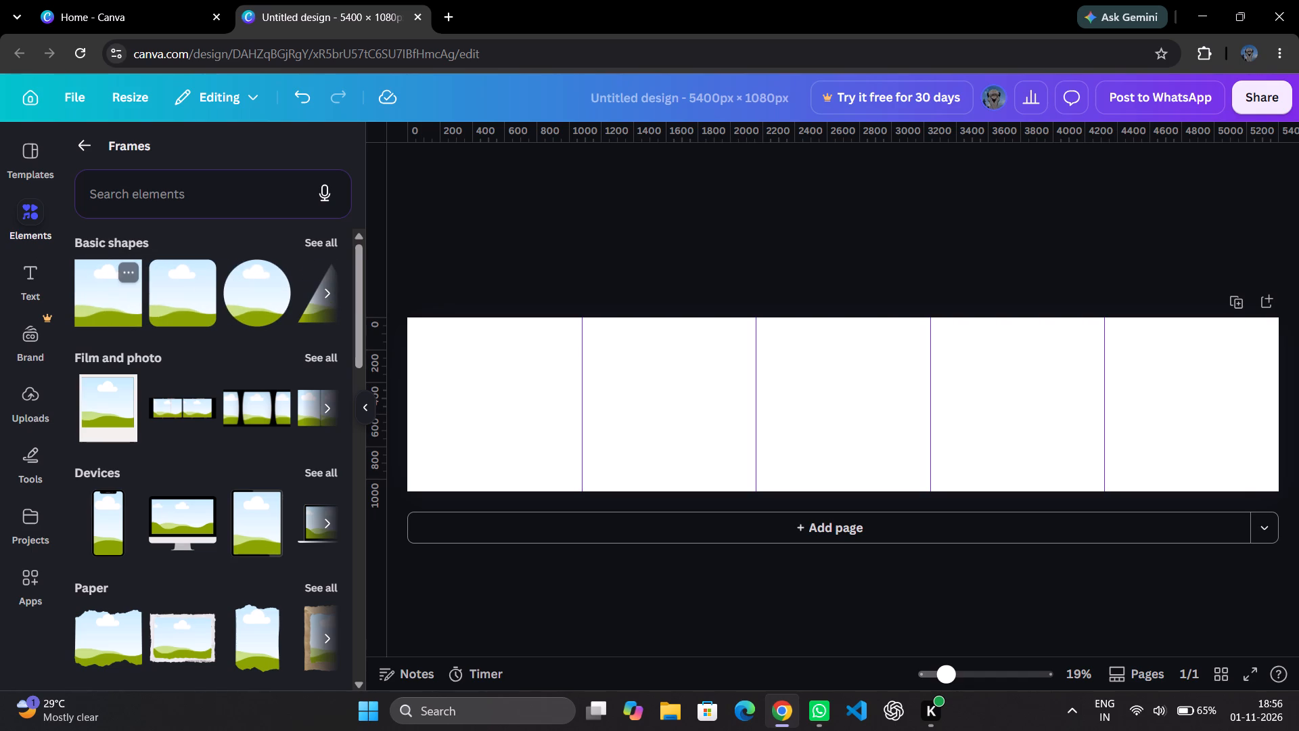
click(120, 294)
drag(846, 393, 483, 357)
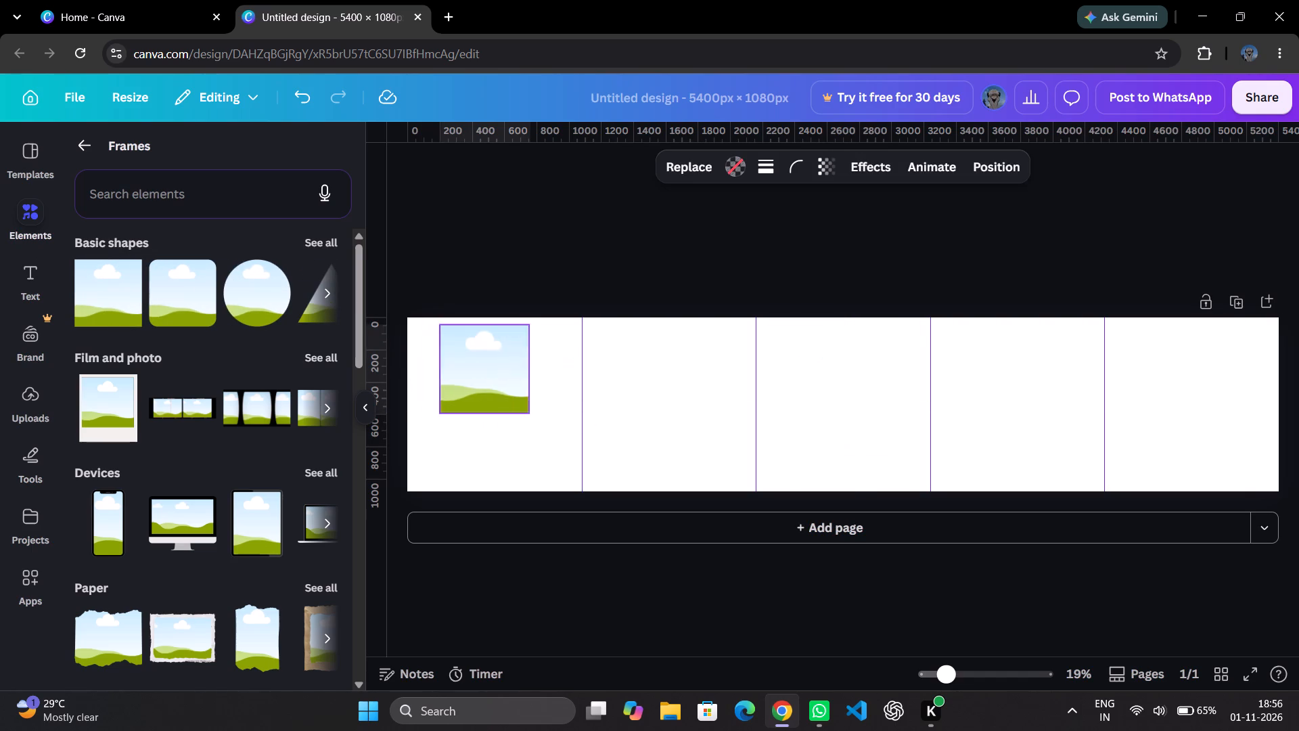
drag(483, 357, 453, 352)
Enlarge the square frame to the full 1080 px page height and widen it slightly past the first section guide.
drag(497, 406, 567, 469)
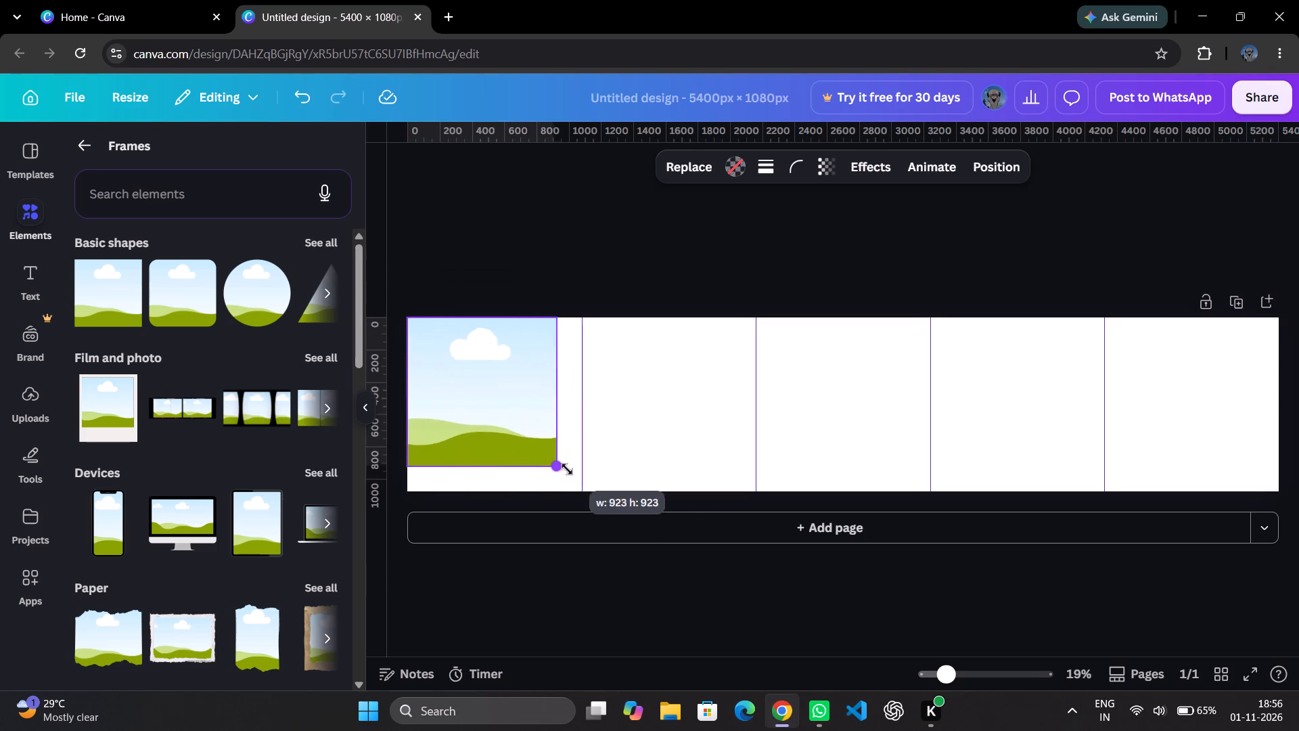
drag(567, 469, 587, 485)
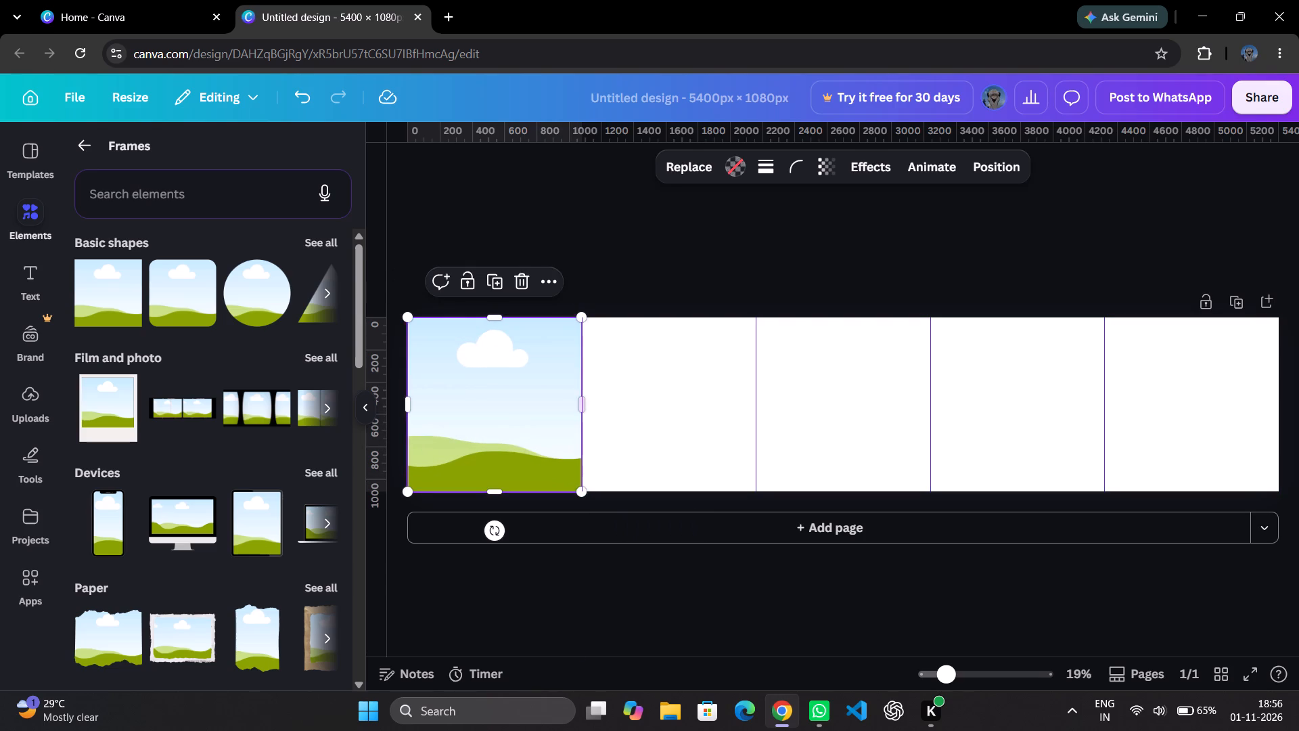
drag(577, 403, 615, 405)
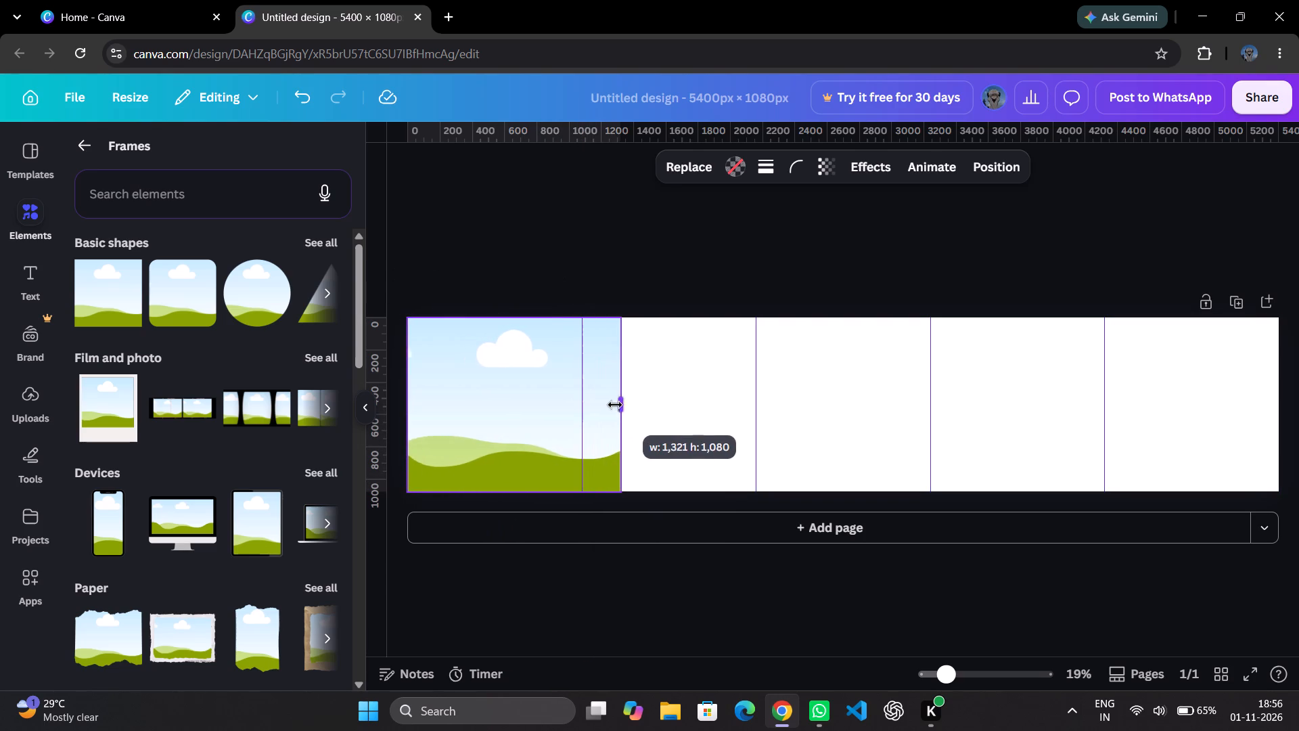
drag(615, 405, 604, 405)
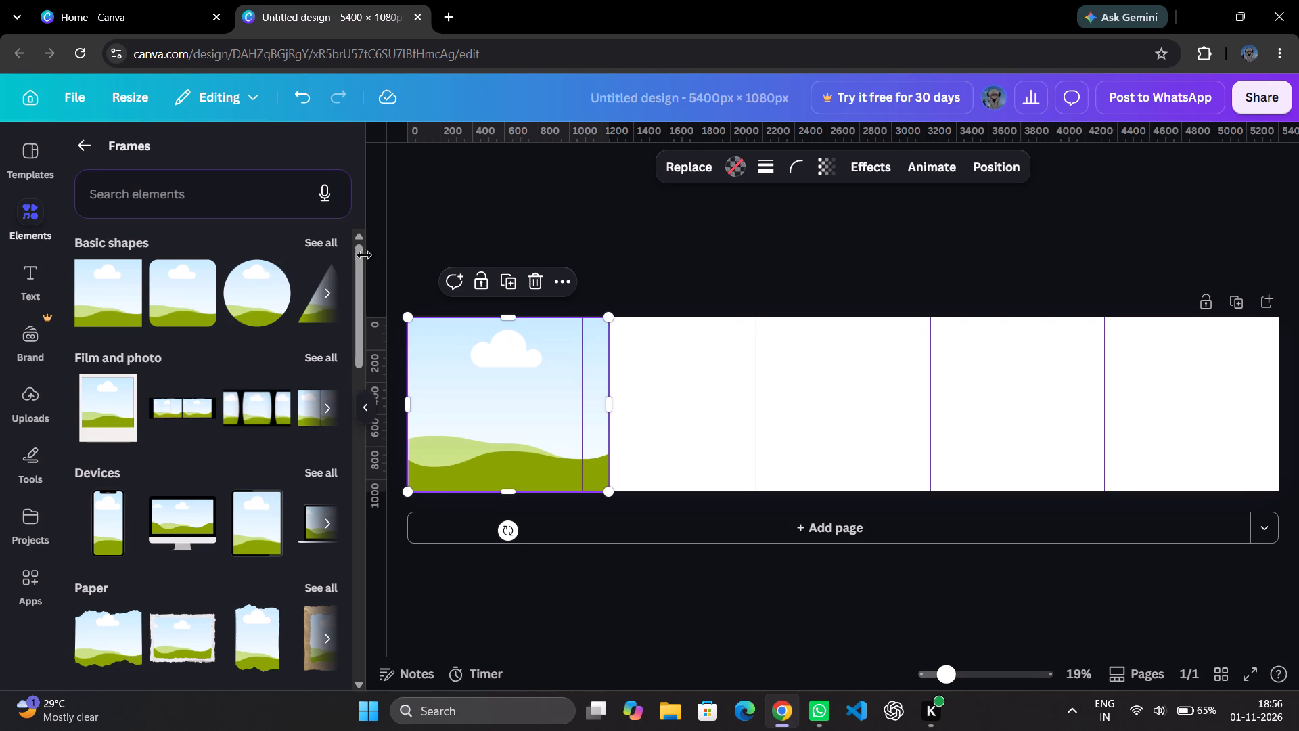
Browse the frame shapes in the Basic shapes group, including its full list, for one that suits the next section.
scroll(277, 287, down, 1)
scroll(277, 287, up, 1)
click(327, 292)
click(327, 292)
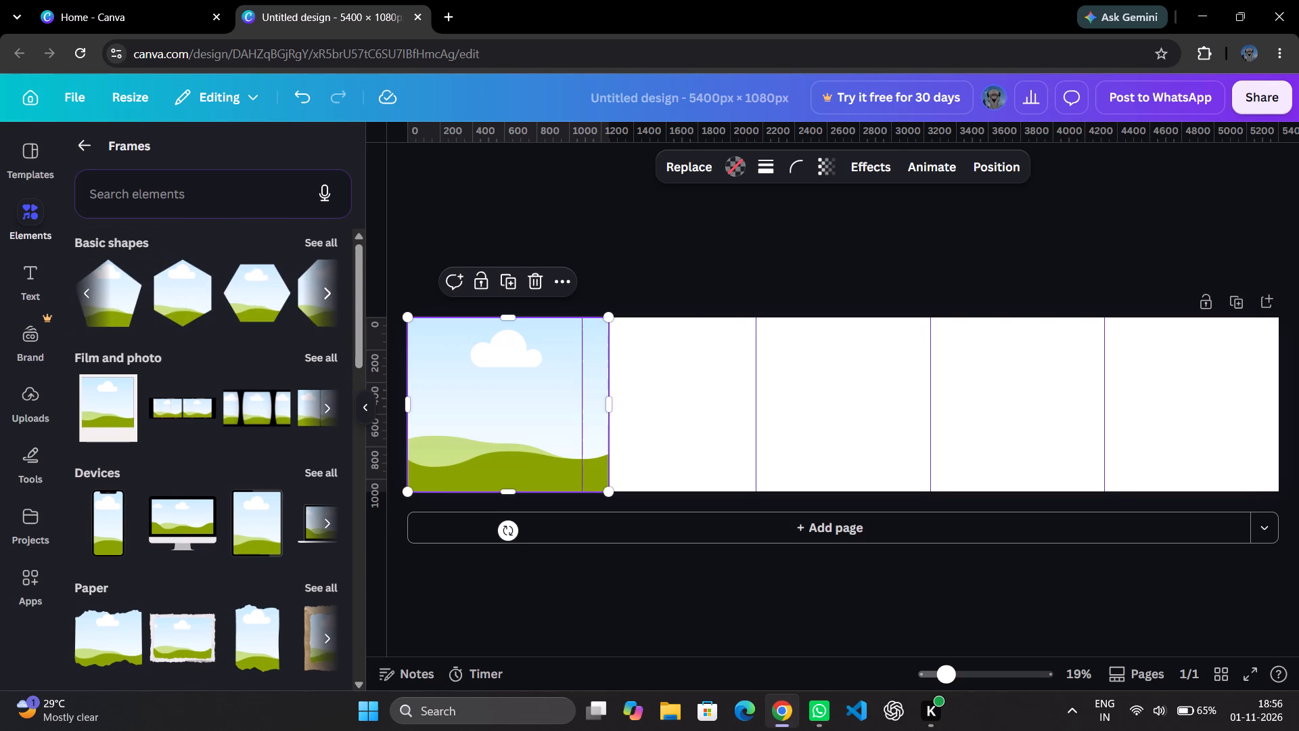
click(327, 292)
click(327, 292)
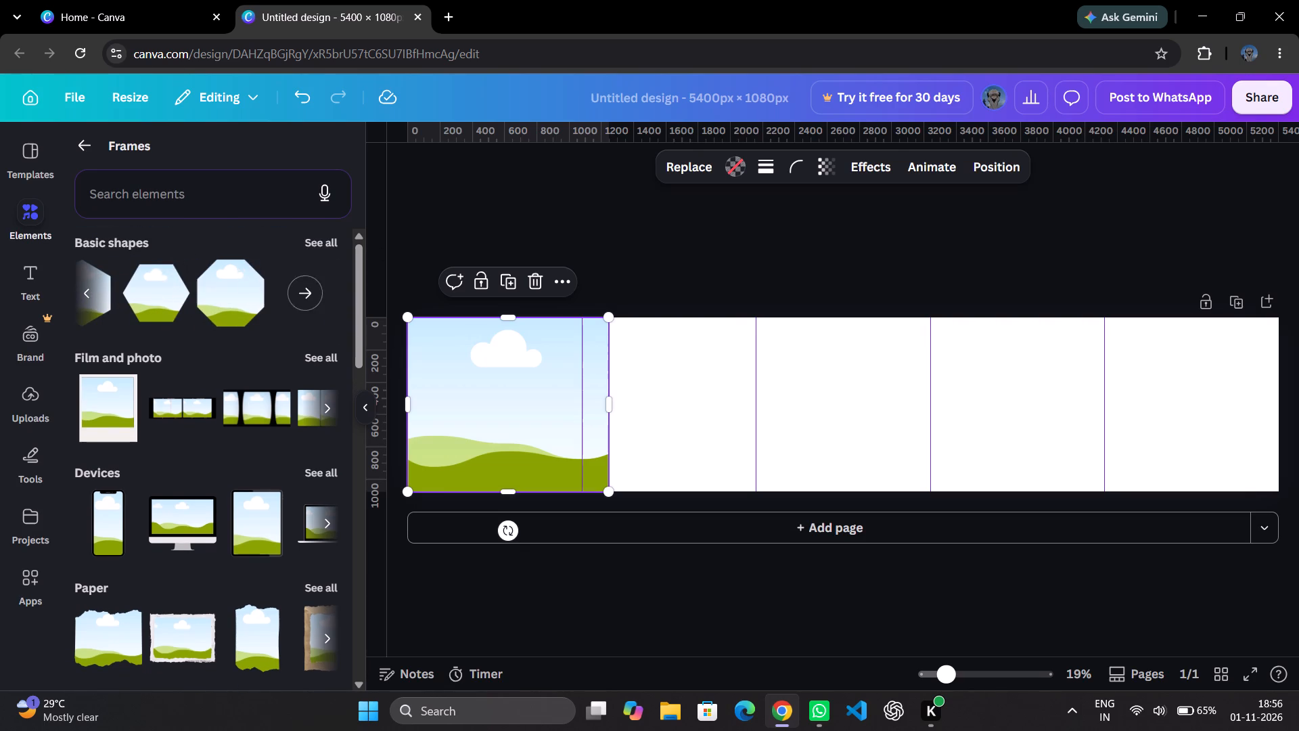
click(318, 245)
scroll(267, 310, down, 11)
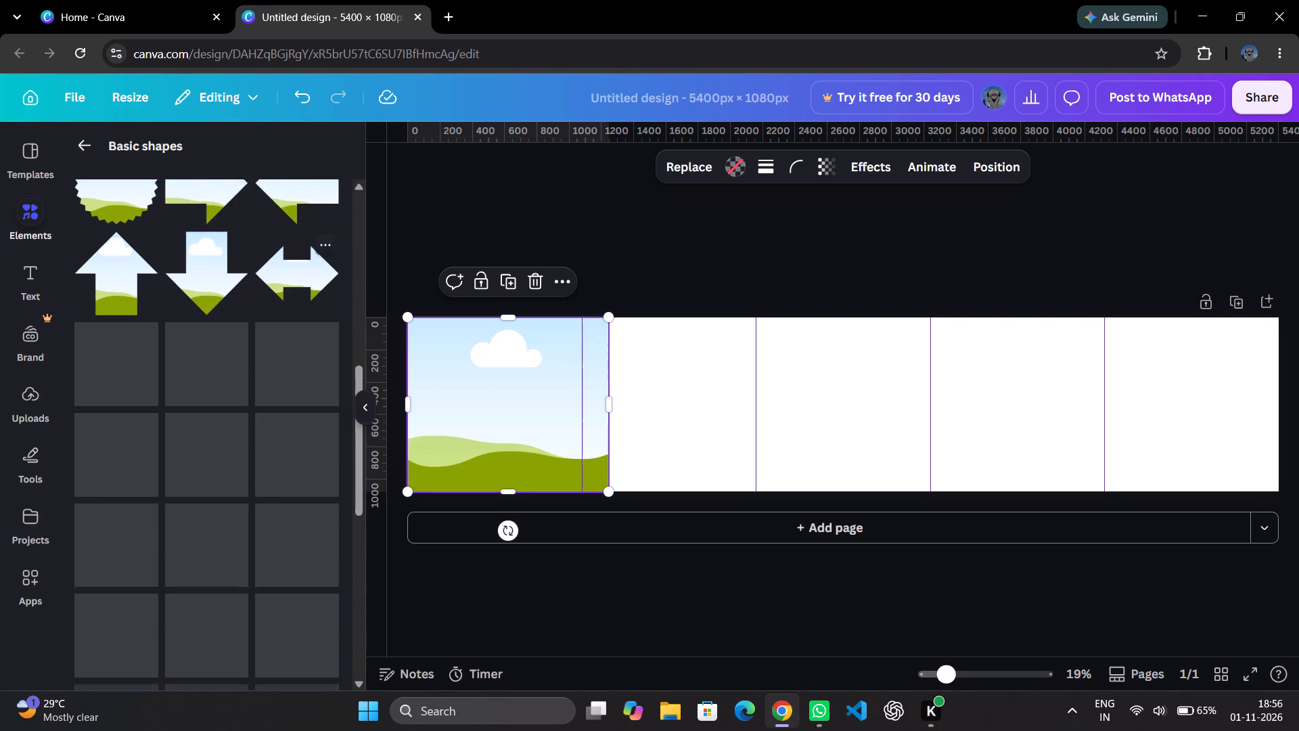
scroll(265, 312, down, 5)
scroll(265, 312, up, 4)
scroll(265, 312, down, 5)
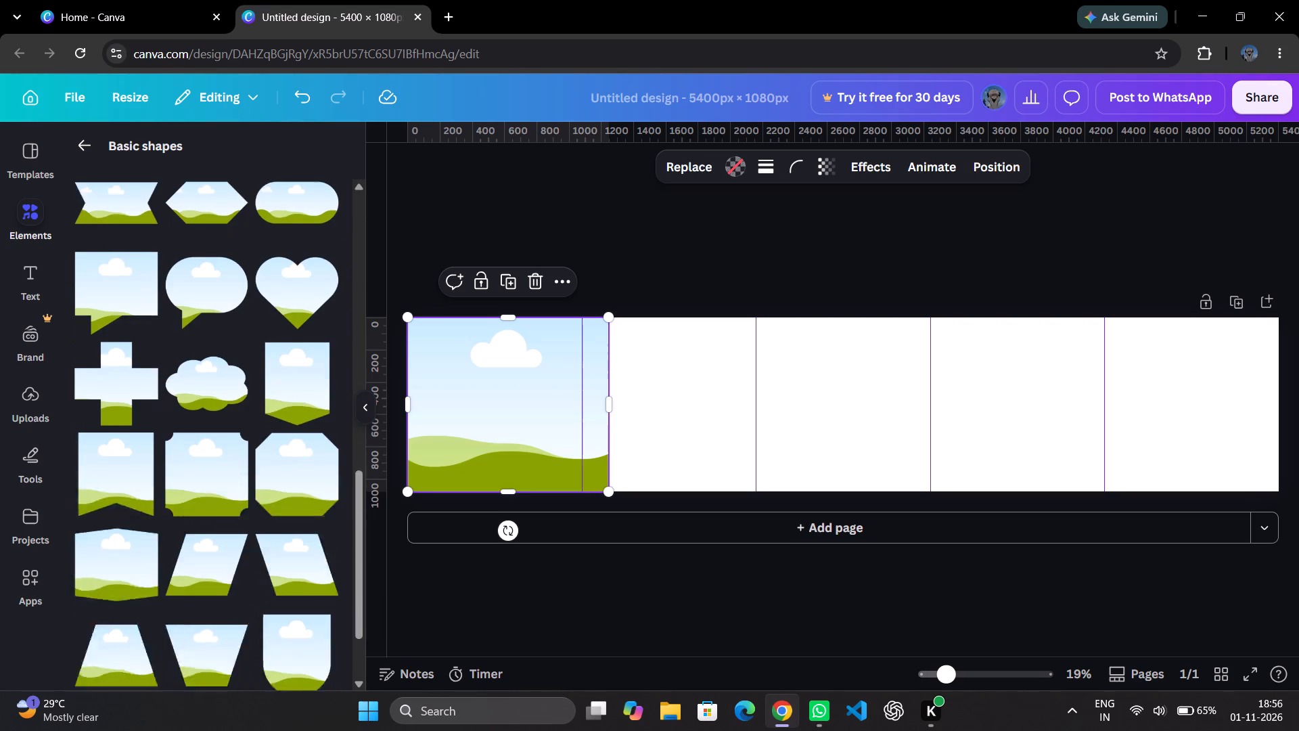
scroll(265, 312, down, 4)
scroll(222, 311, up, 7)
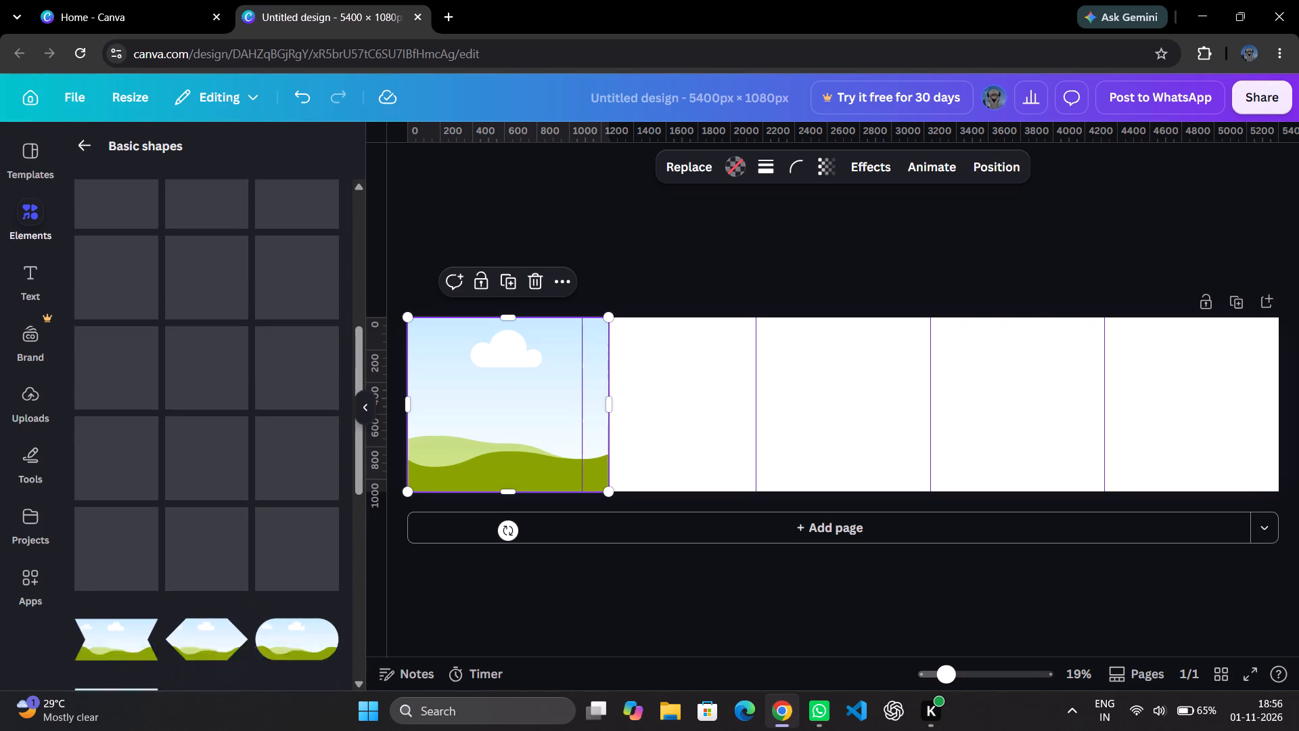
click(75, 144)
scroll(154, 286, up, 2)
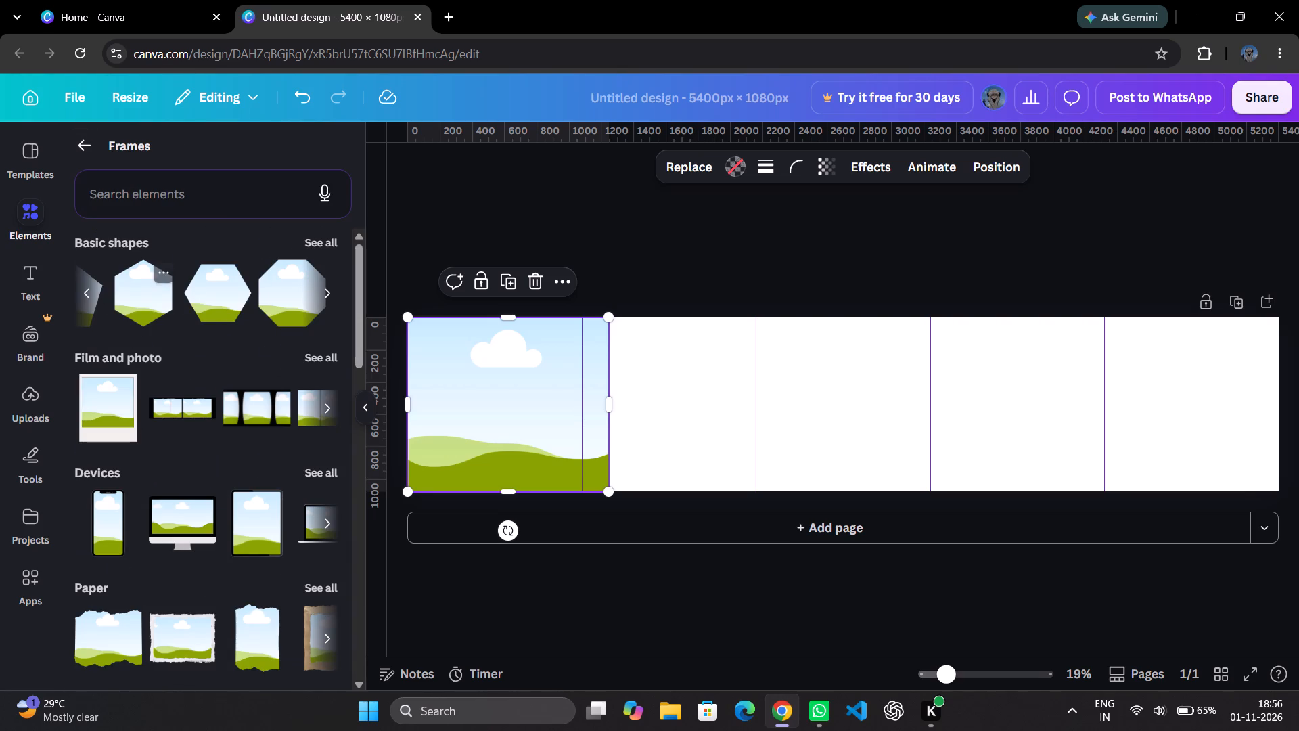
Add a second square frame flush against the first frame, enlarged to the full 1080 px page height and past the second section guide.
scroll(154, 286, up, 1)
click(84, 296)
double_click(84, 296)
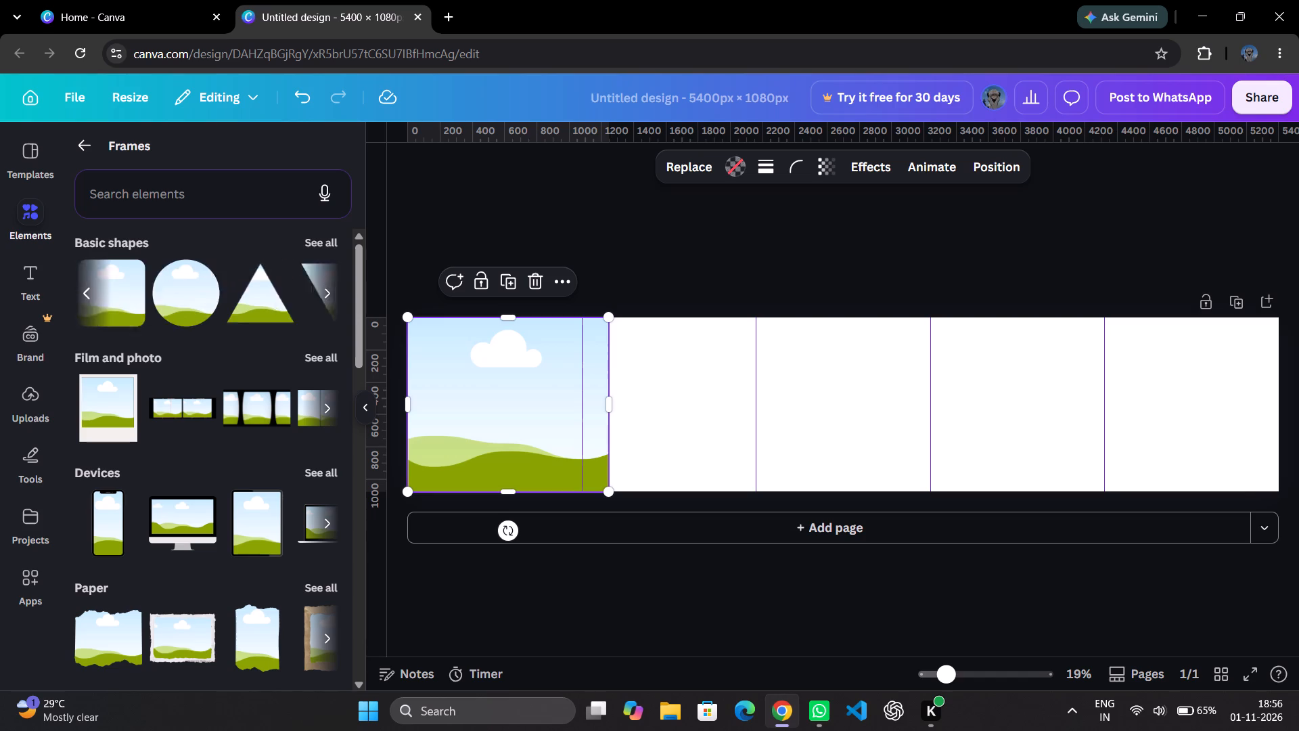
click(131, 304)
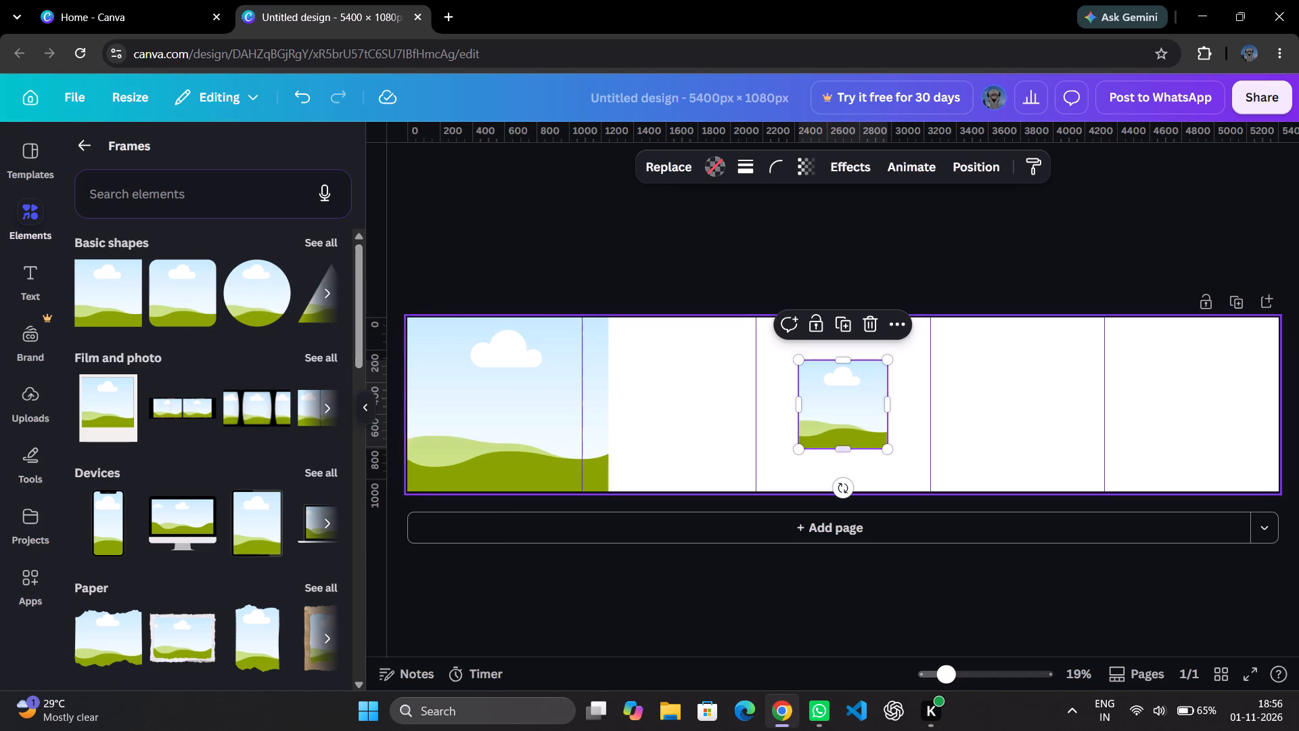
click(817, 421)
drag(856, 404, 697, 379)
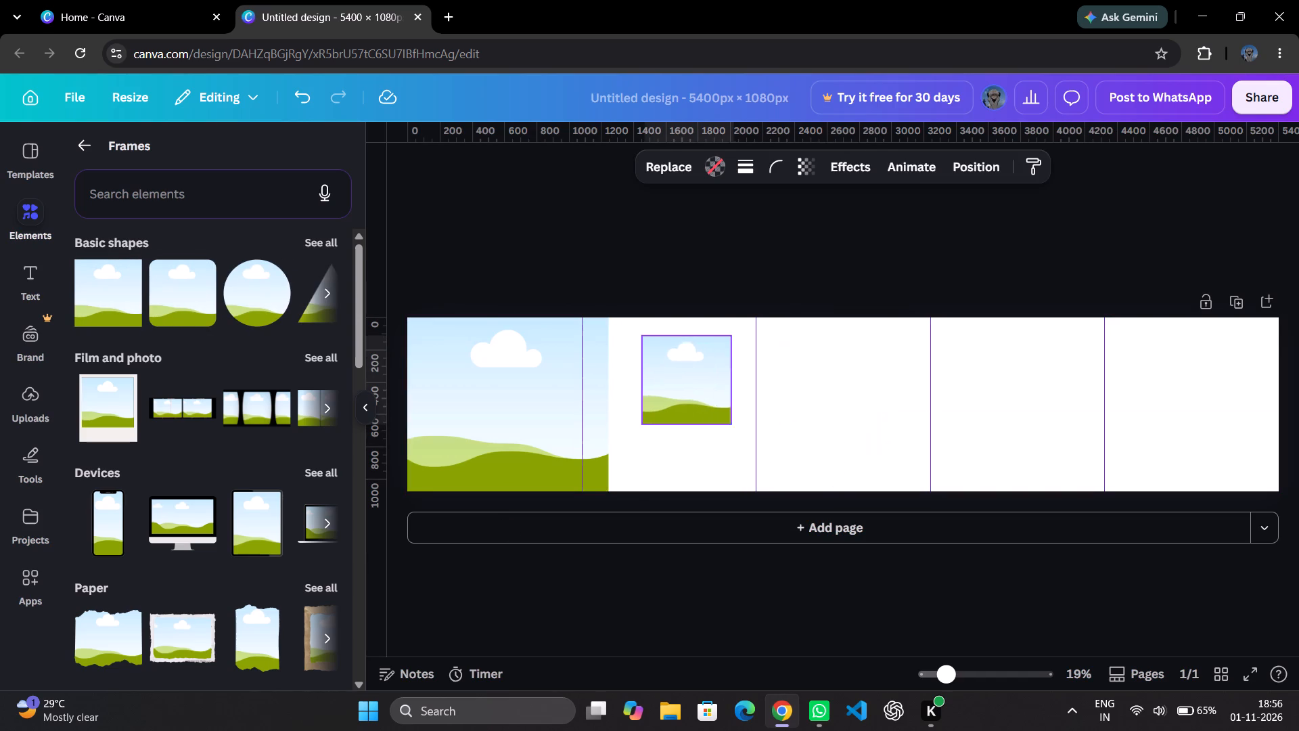
drag(697, 379, 673, 365)
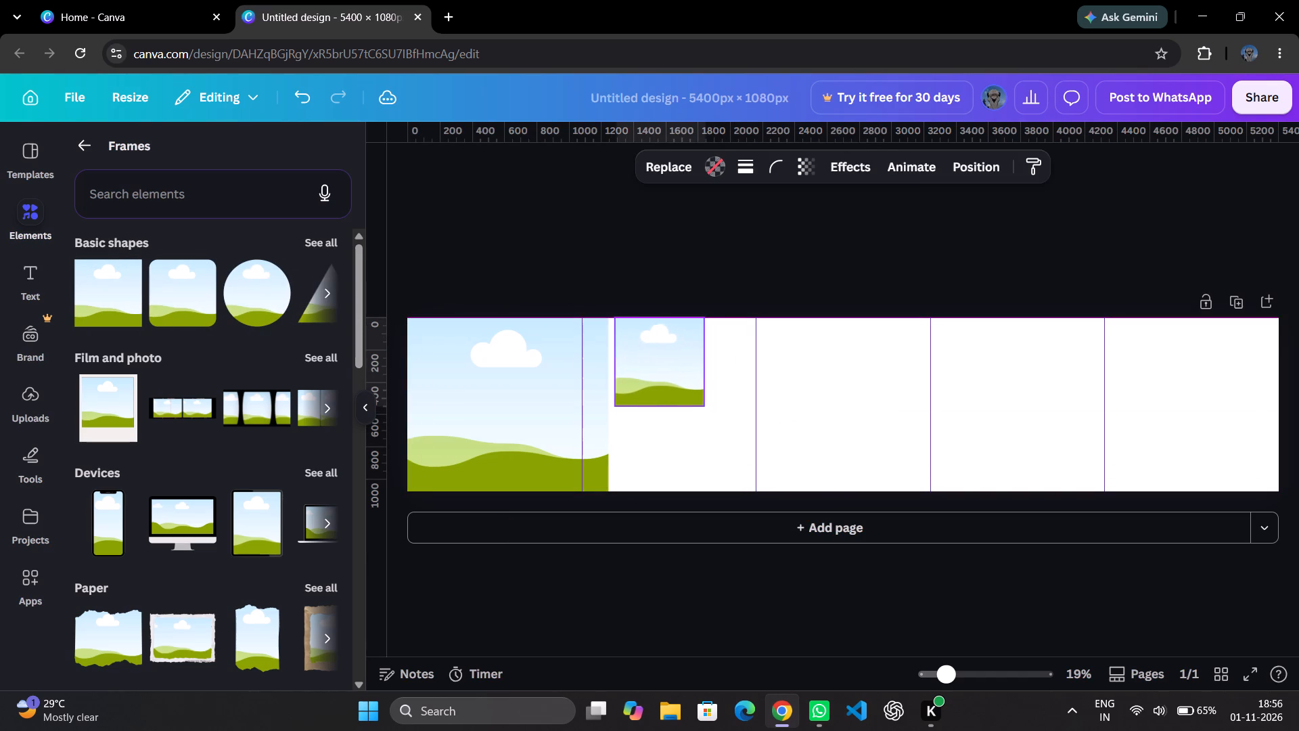
drag(673, 365, 670, 365)
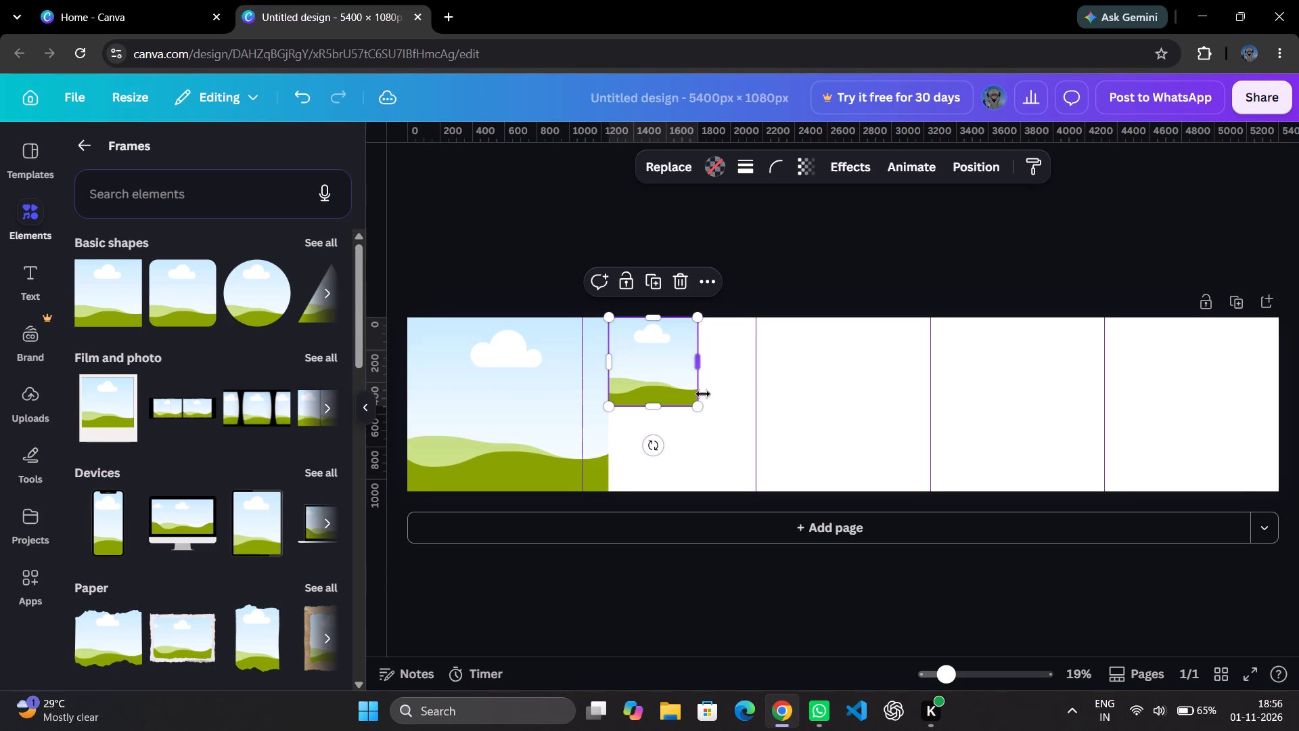
drag(702, 409, 808, 467)
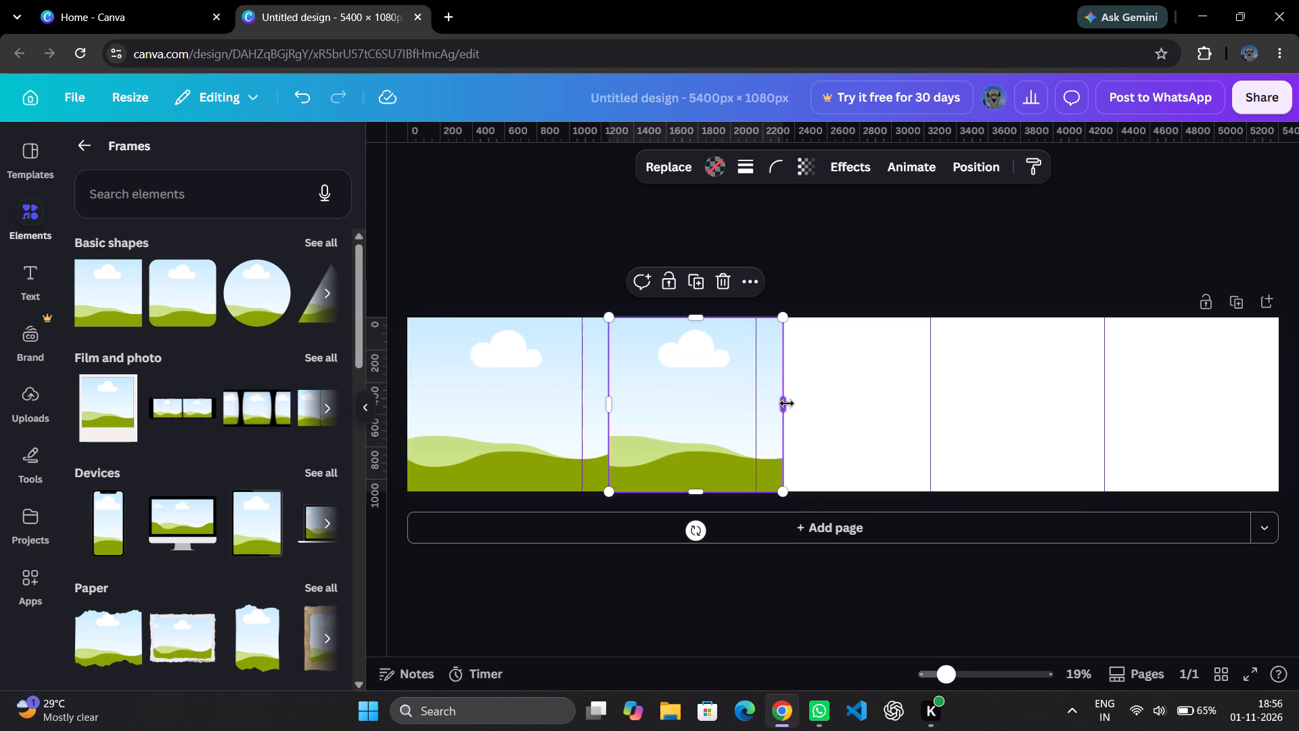
click(787, 403)
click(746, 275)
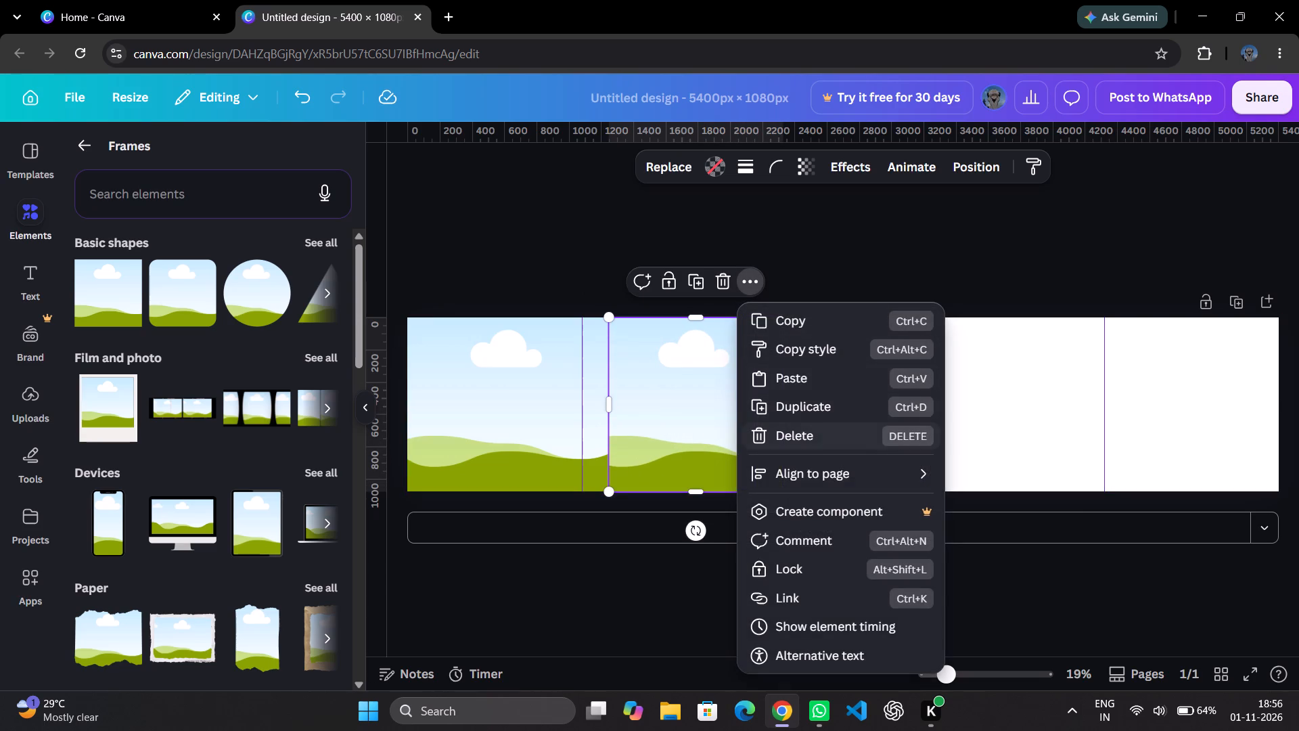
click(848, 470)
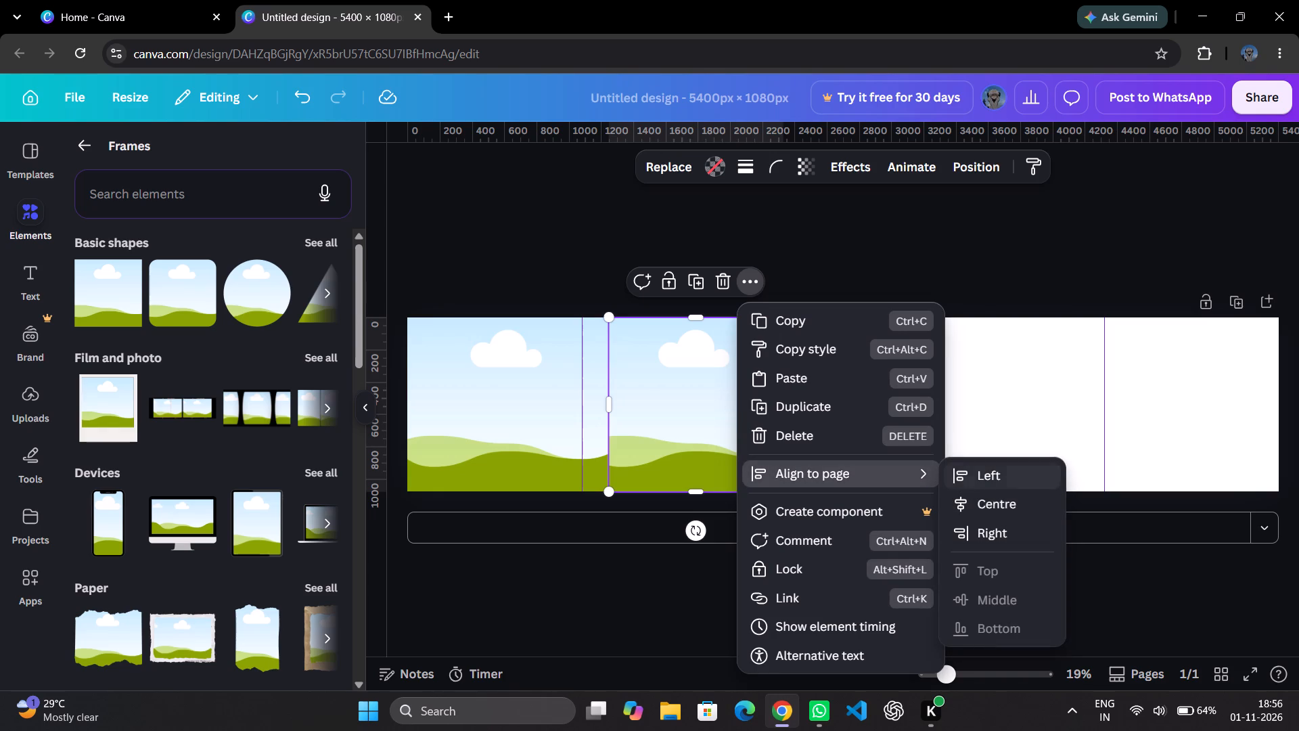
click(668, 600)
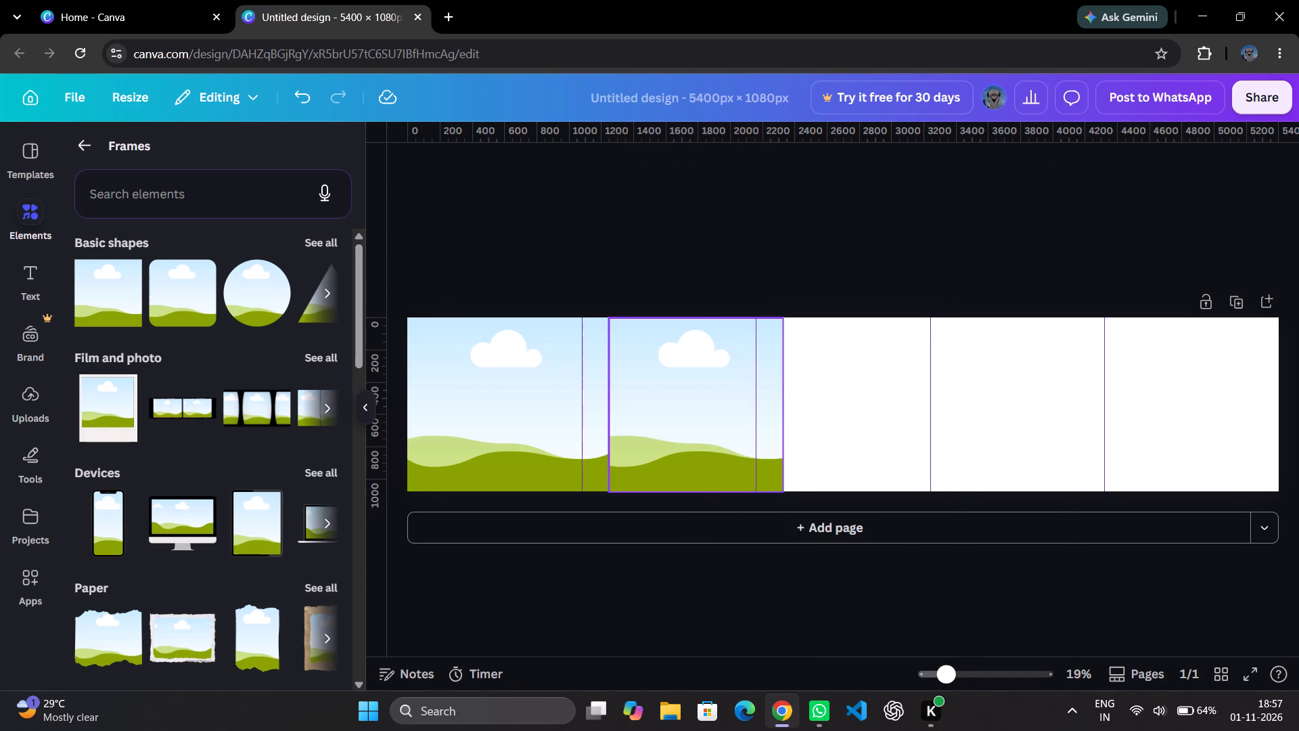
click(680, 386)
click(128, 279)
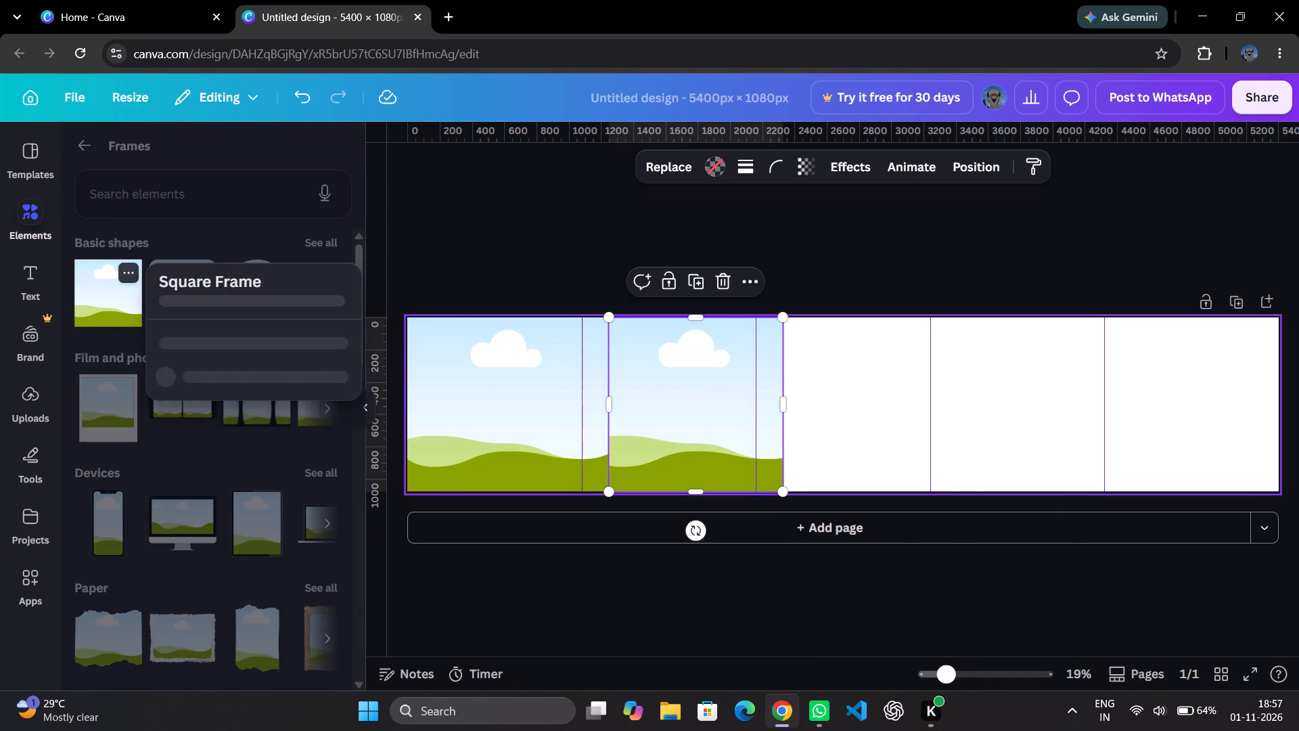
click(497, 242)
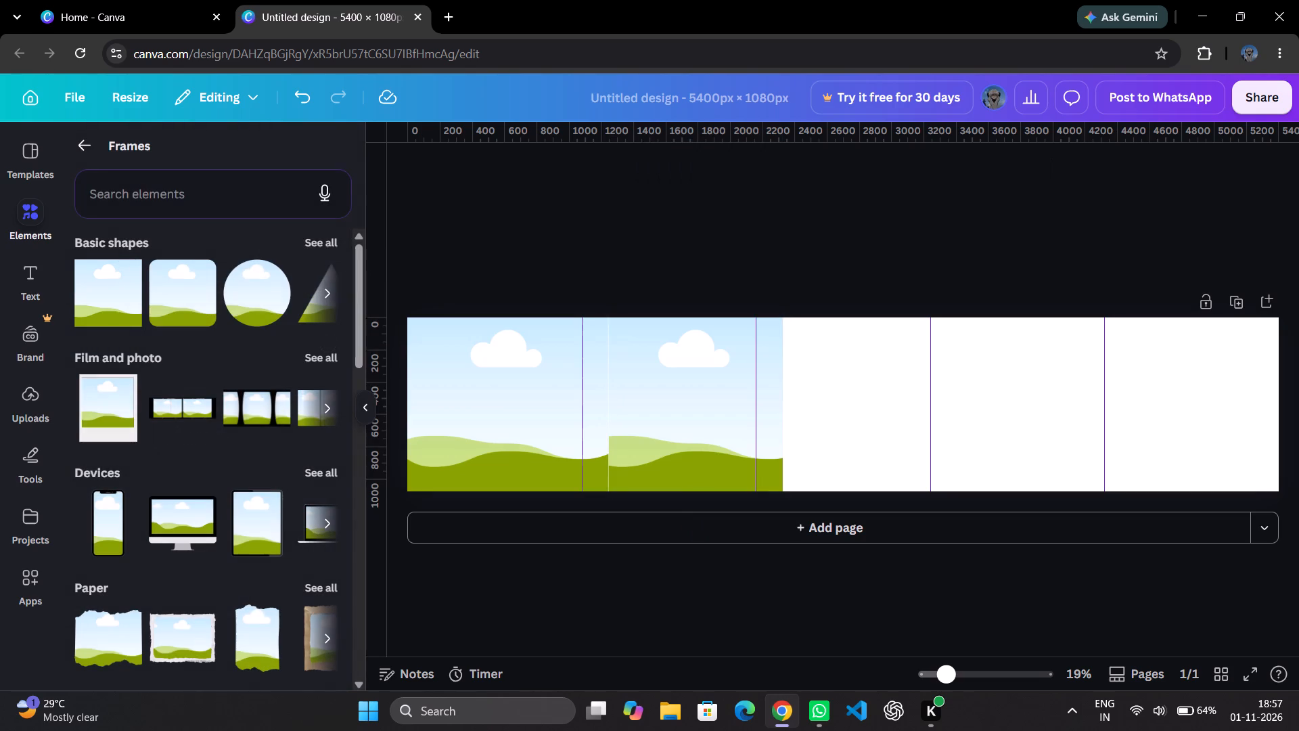
Add a third square frame flush against the second one and enlarge it to about 1,091 x 1,091 px, past the third section guide.
click(113, 296)
click(839, 420)
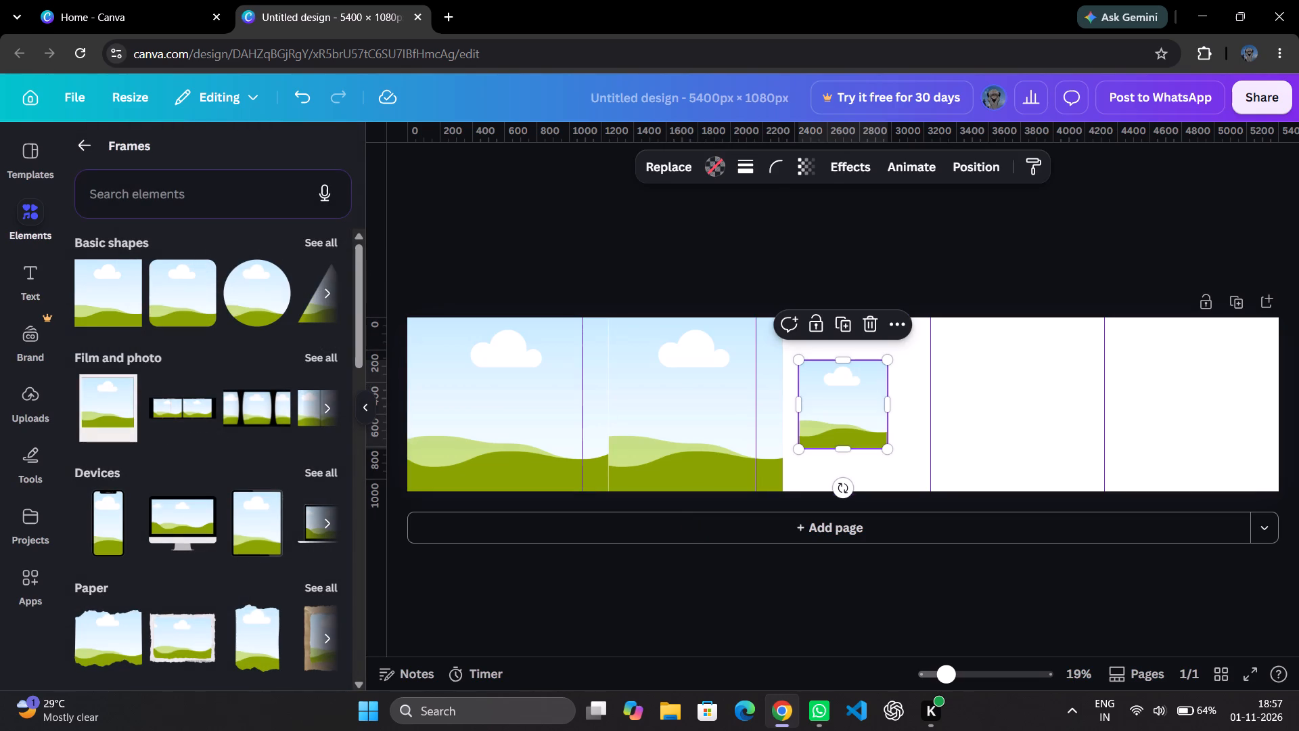
drag(821, 397, 805, 352)
drag(869, 405, 986, 472)
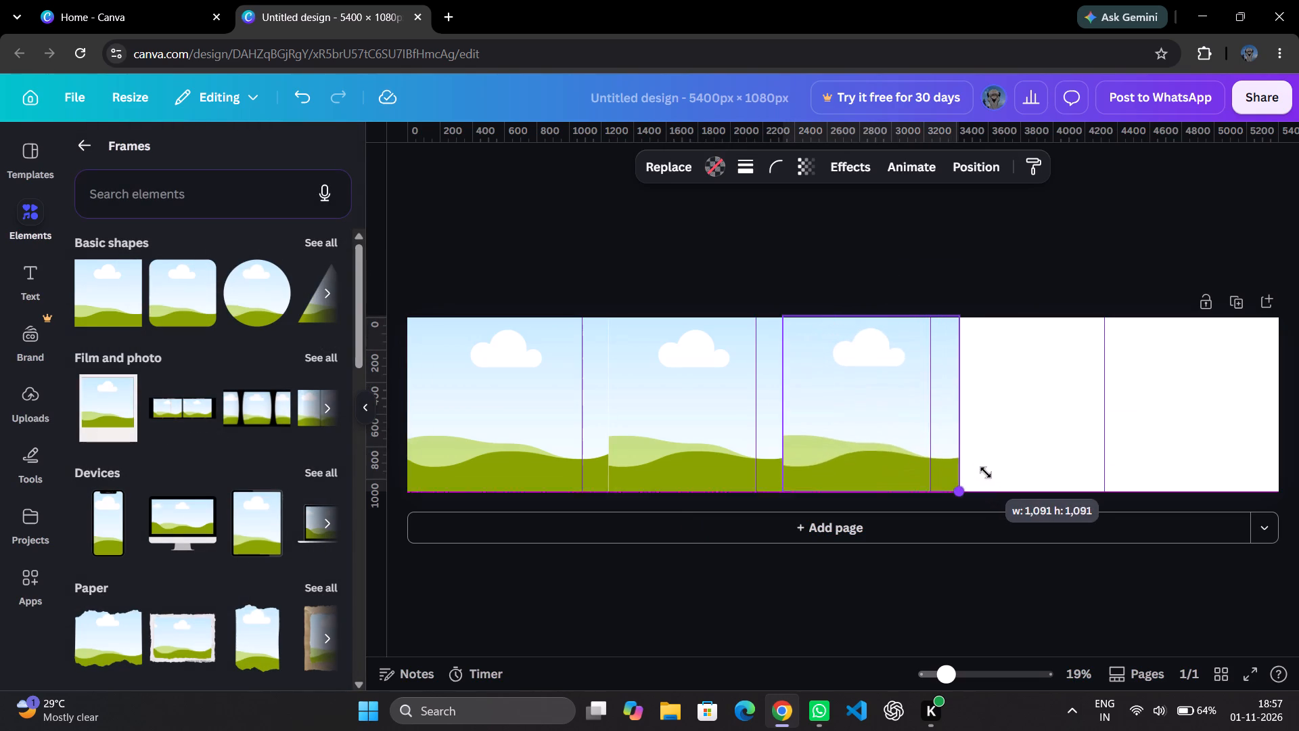
drag(986, 472, 978, 471)
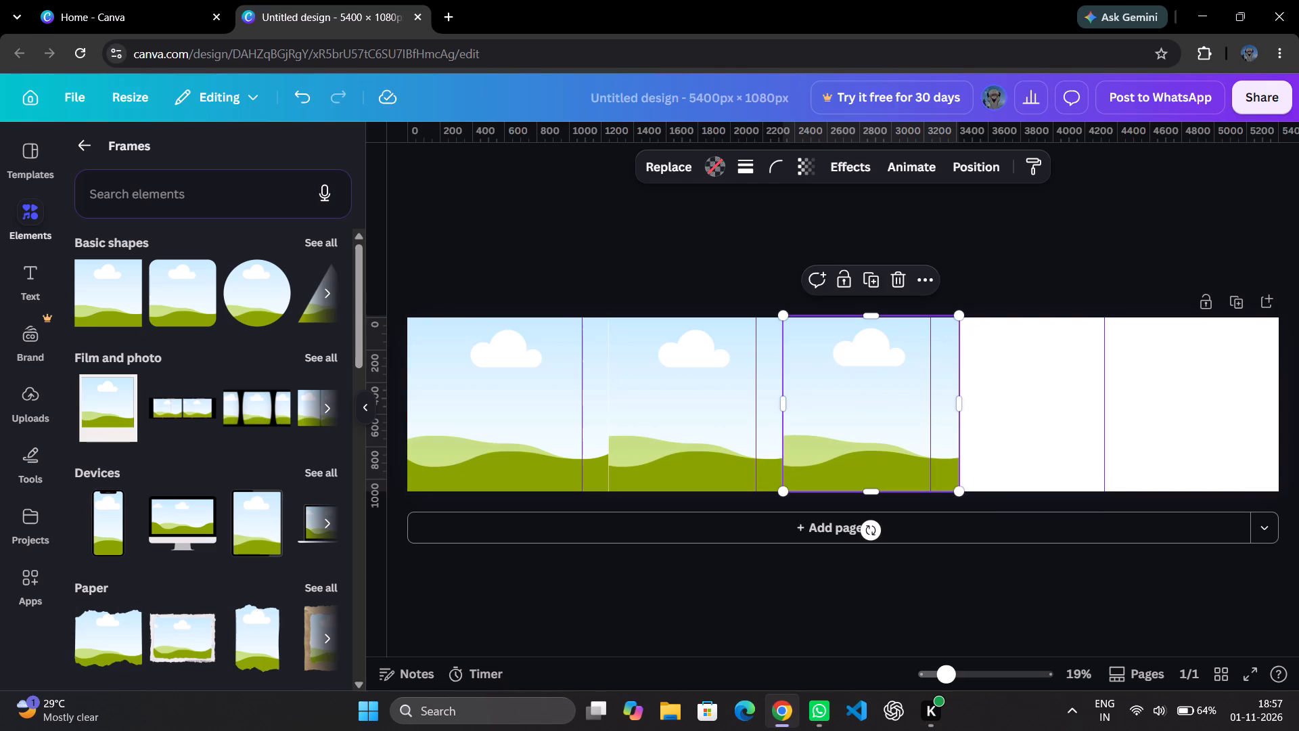
Add a fourth square frame and place it flush against the third frame at the page's top edge.
click(100, 299)
drag(848, 405, 926, 374)
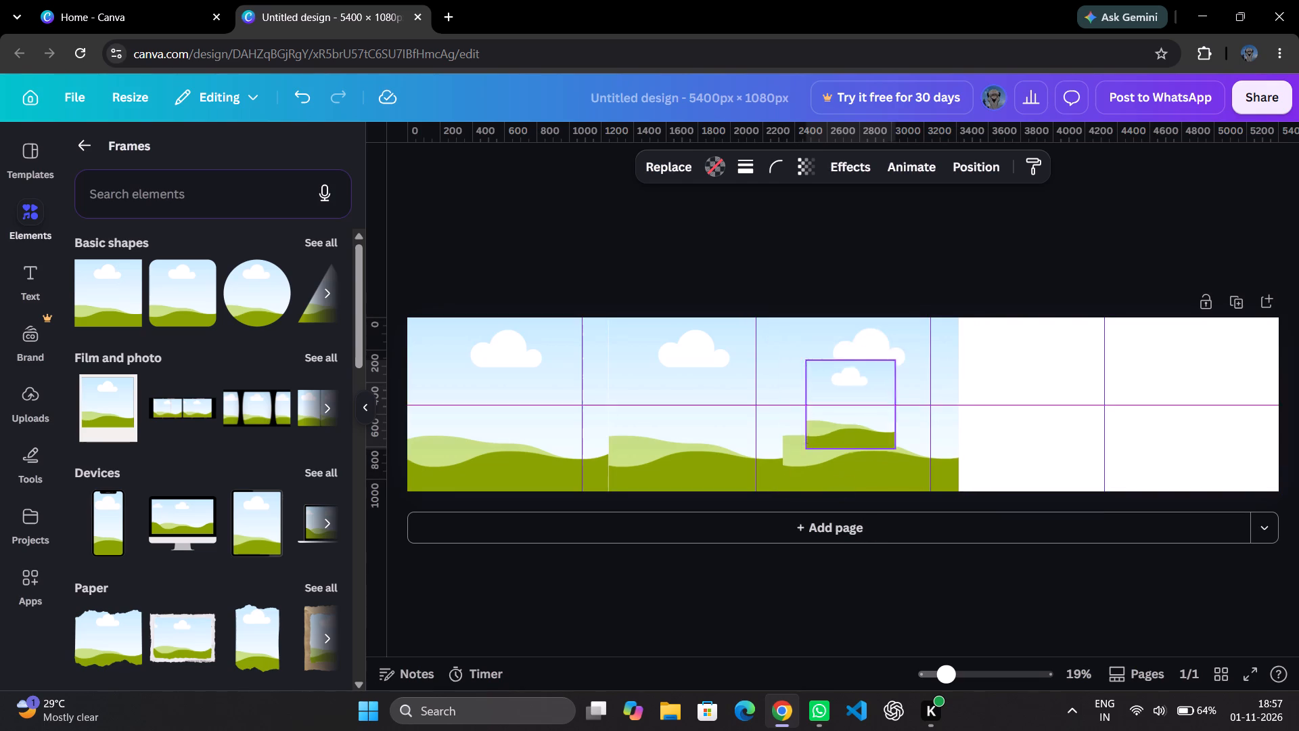
drag(926, 374, 1011, 359)
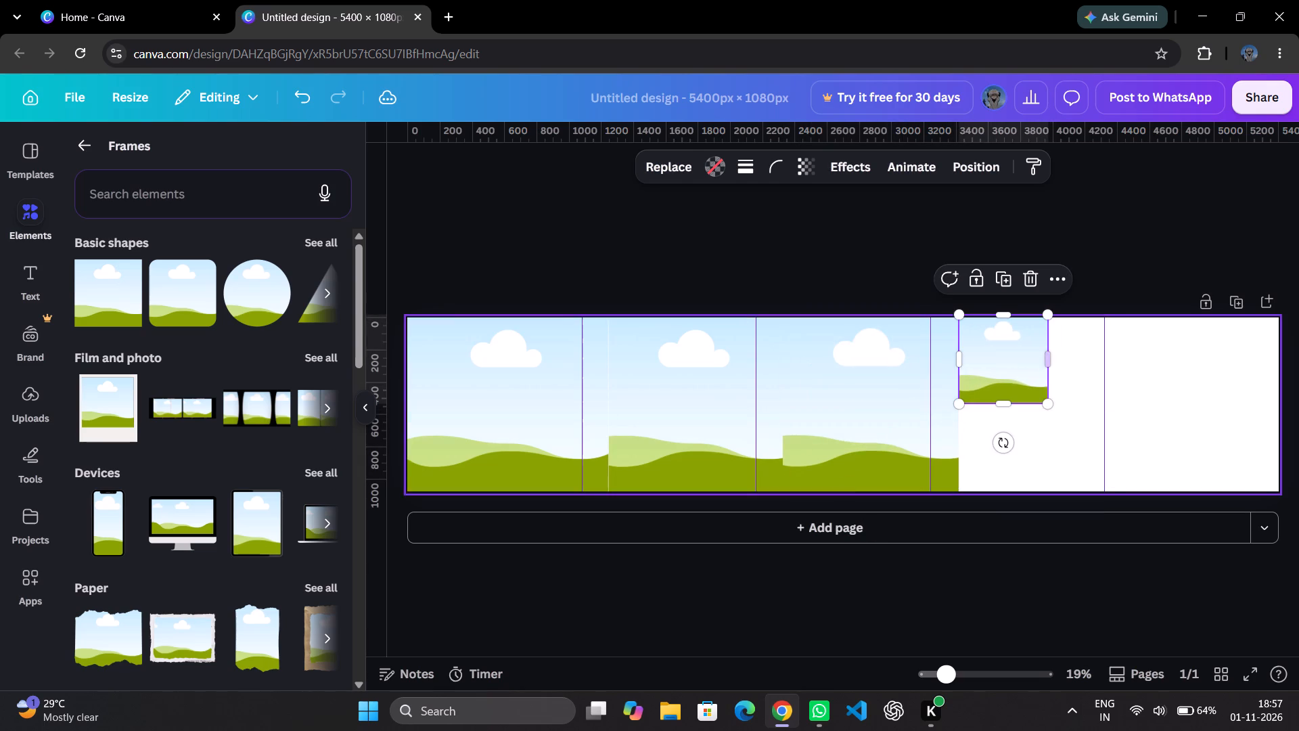
Enlarge the fourth square frame to about 1,096 x 1,096 px, down to the page's bottom edge and past the fourth section guide.
drag(1051, 398, 1141, 484)
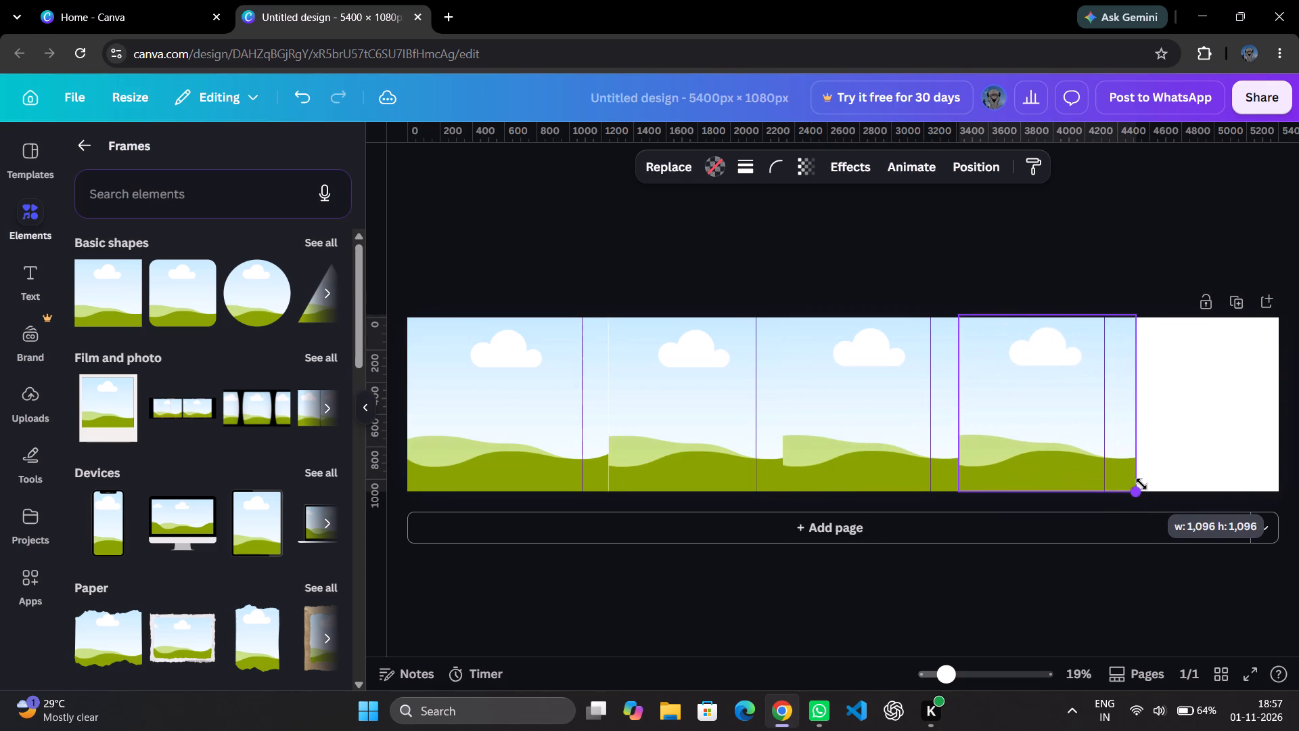
drag(1141, 484, 1140, 484)
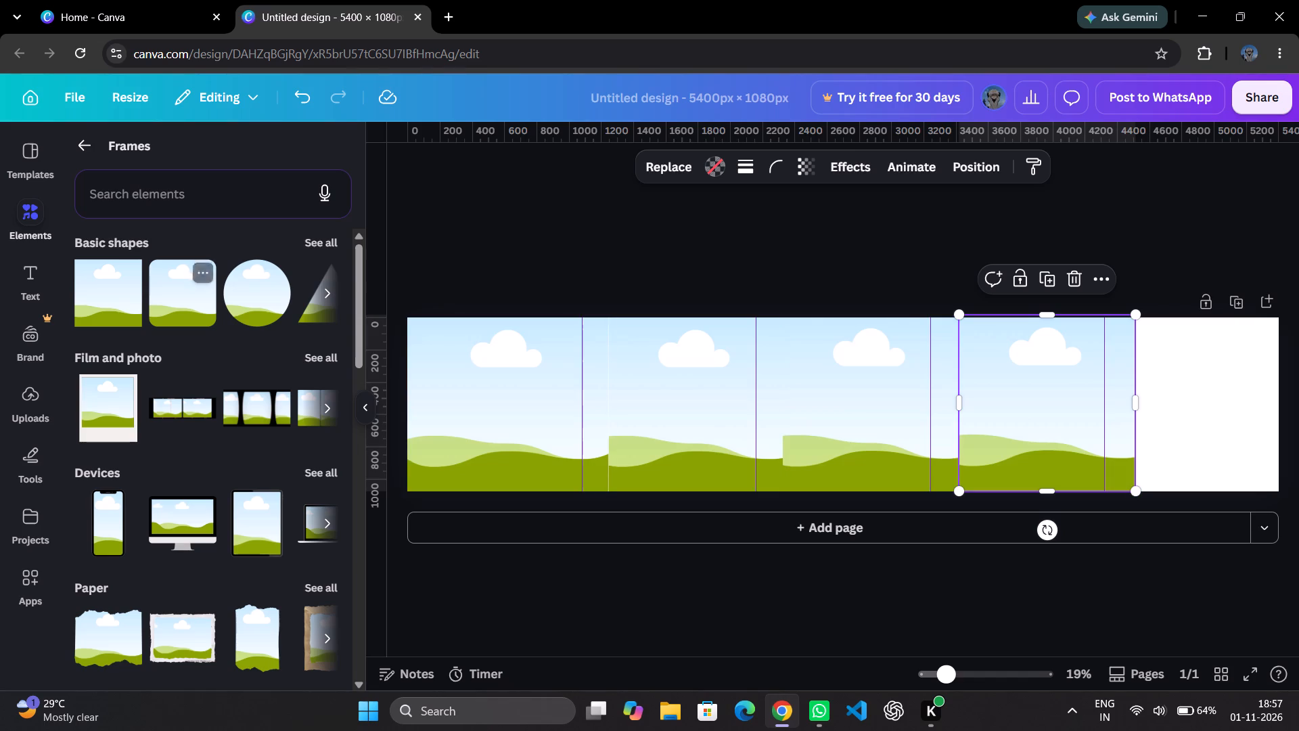
Add a fifth square frame flush against the fourth one at the page's top edge and enlarge it to 1,080 x 1,080 px.
click(109, 288)
drag(850, 420, 1094, 437)
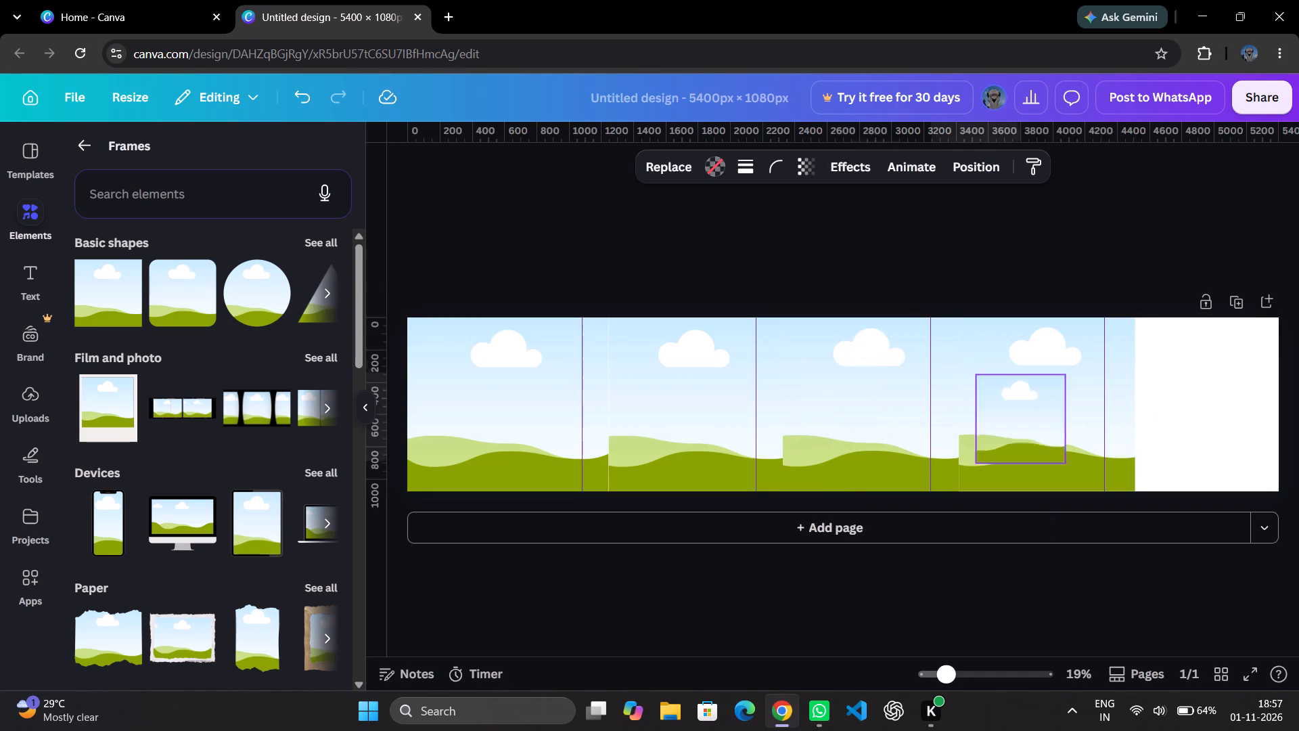
drag(1094, 437, 1170, 388)
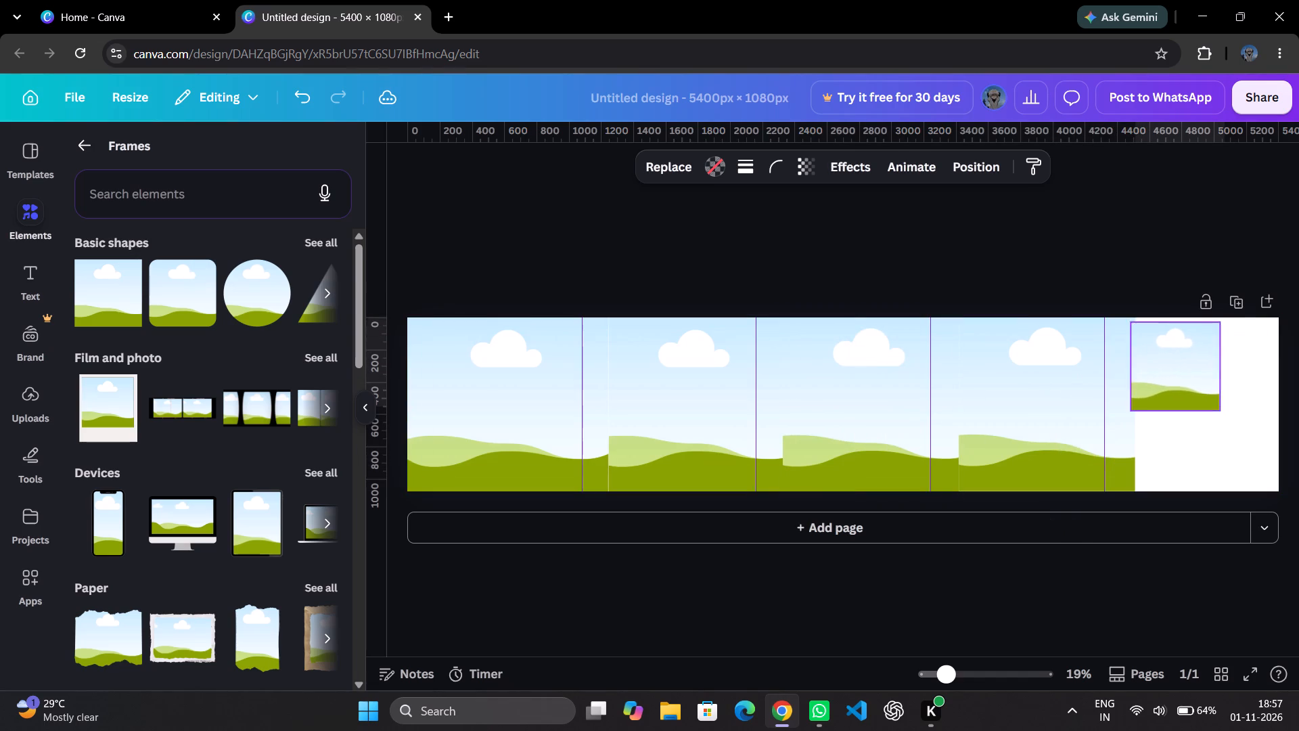
drag(1170, 388, 1185, 376)
click(1193, 364)
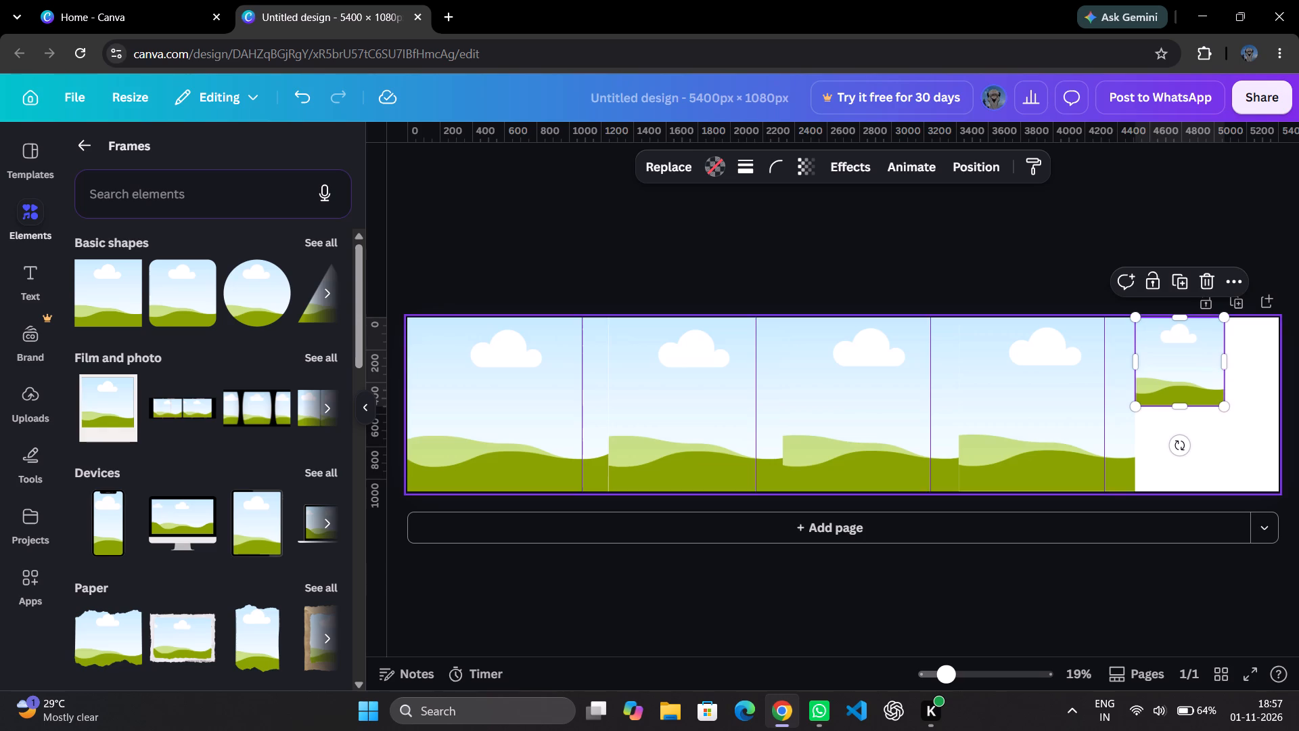
drag(1222, 402, 1298, 500)
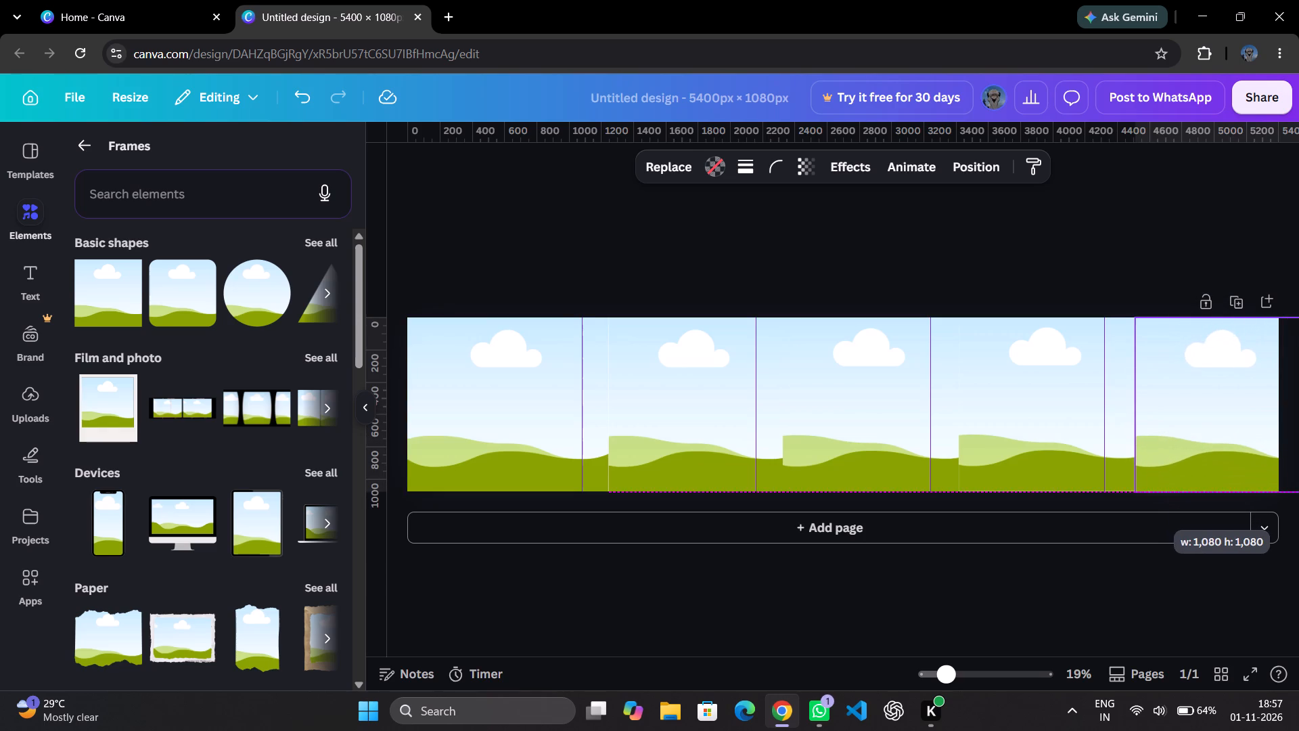
drag(1298, 500, 1289, 500)
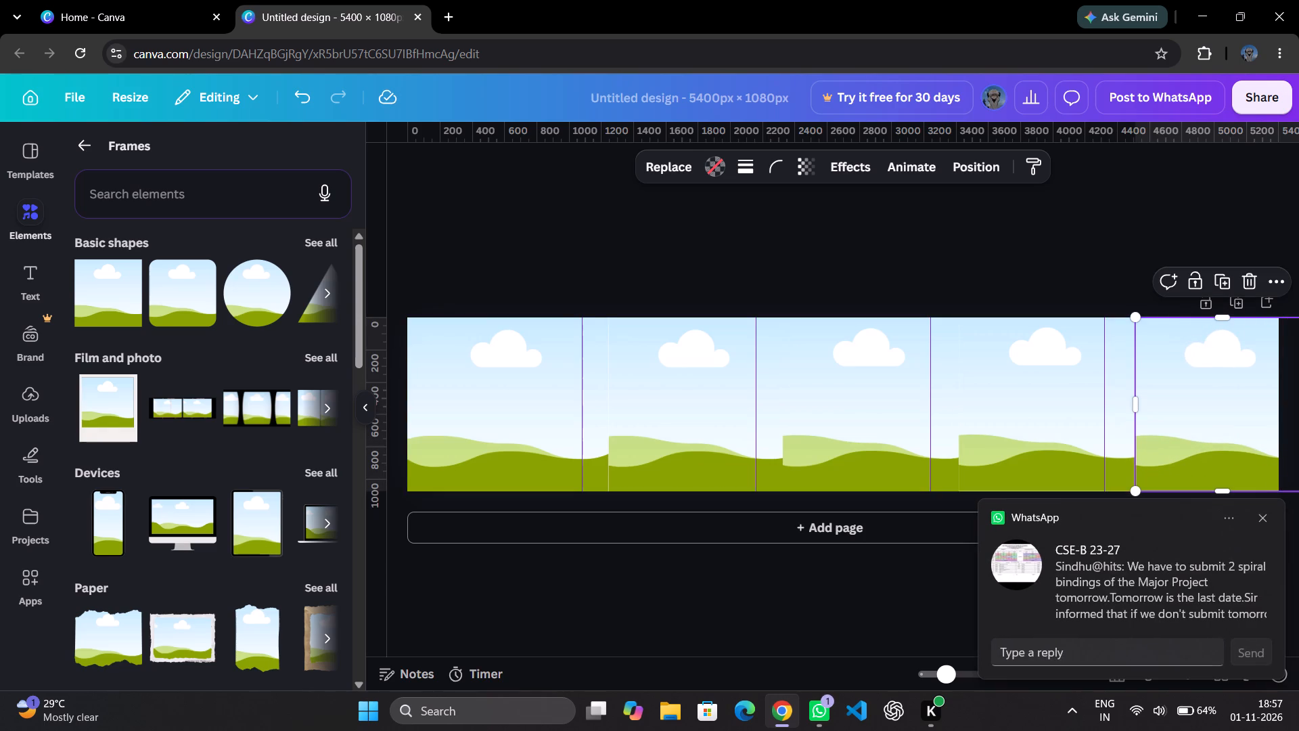
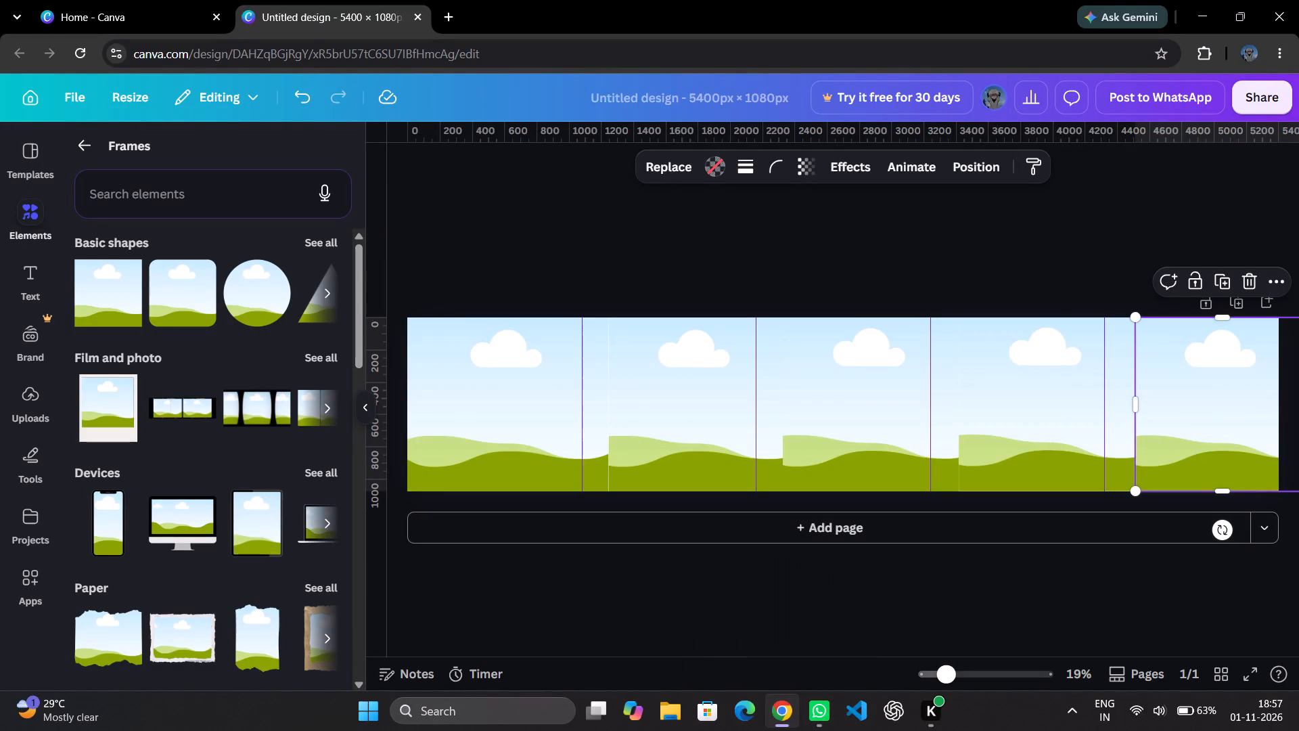
Browse the frame designs in the Film and photo and Paper groups for another frame suited to the carousel.
click(323, 409)
click(323, 409)
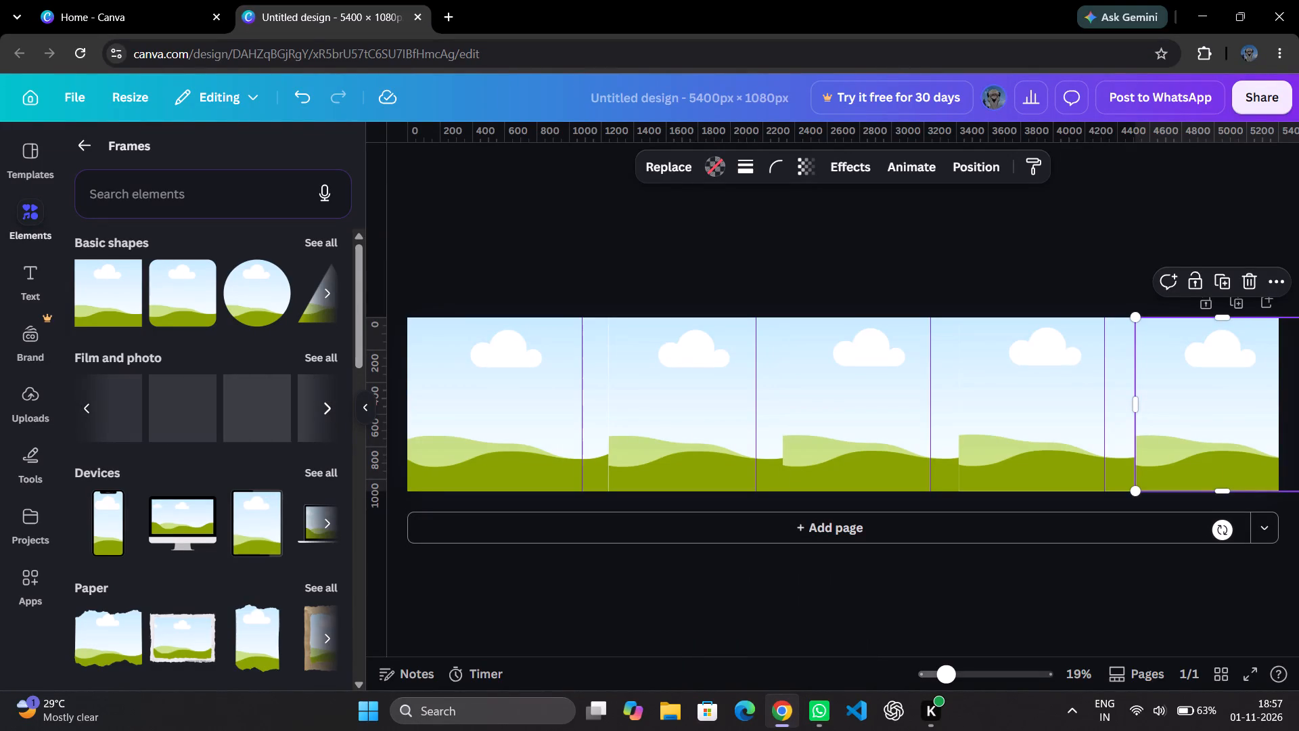
scroll(239, 443, down, 5)
scroll(237, 445, up, 2)
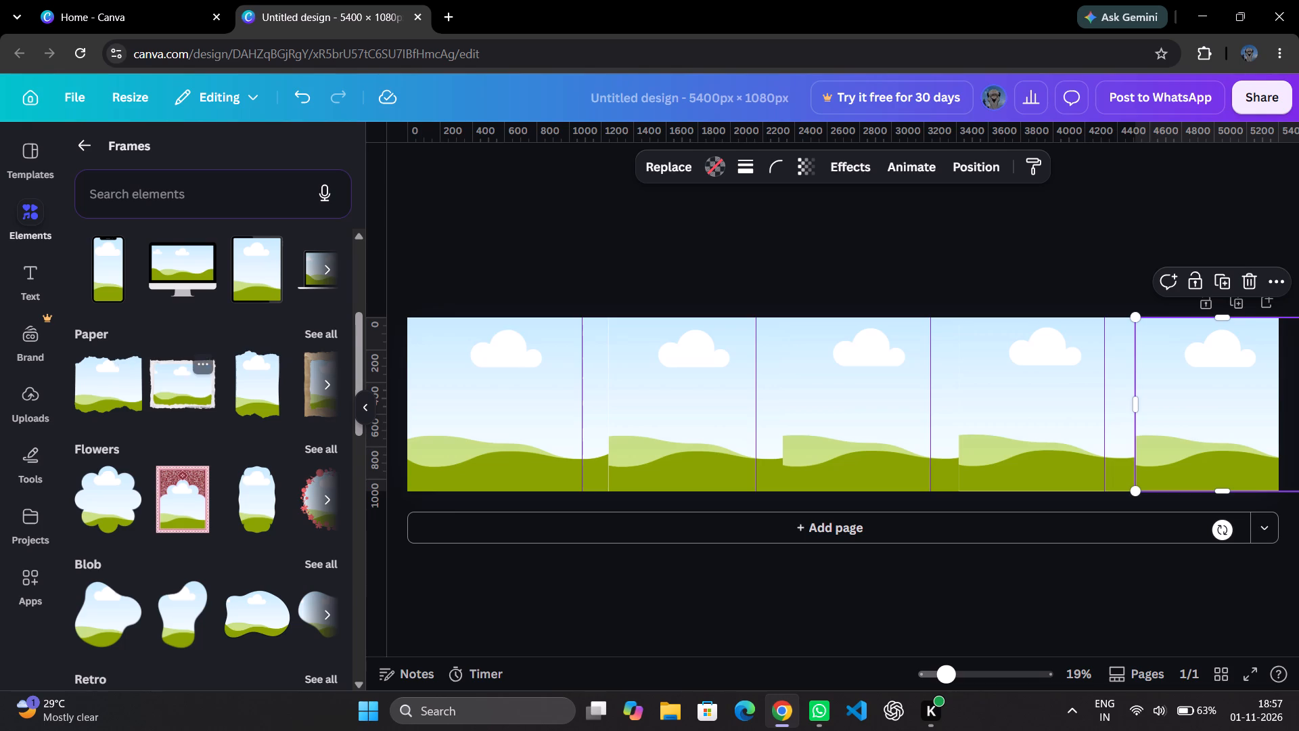
click(332, 382)
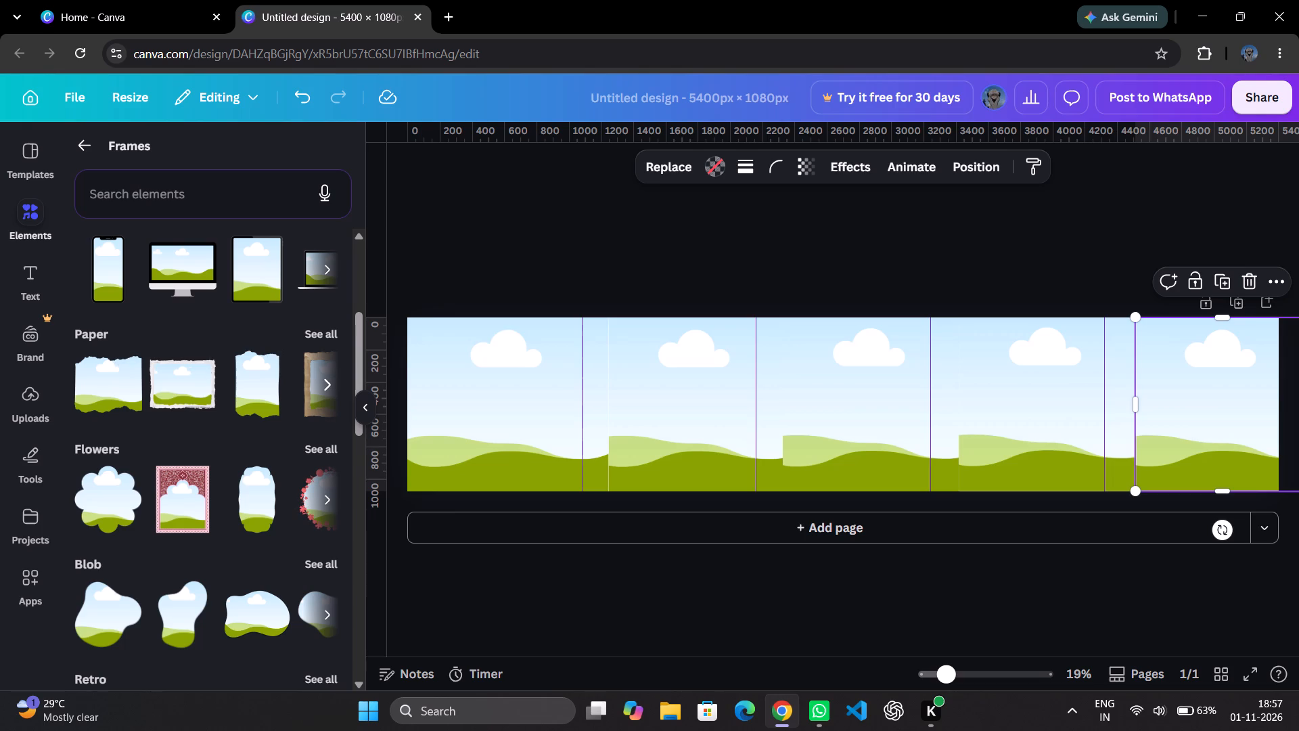
click(329, 382)
click(329, 382)
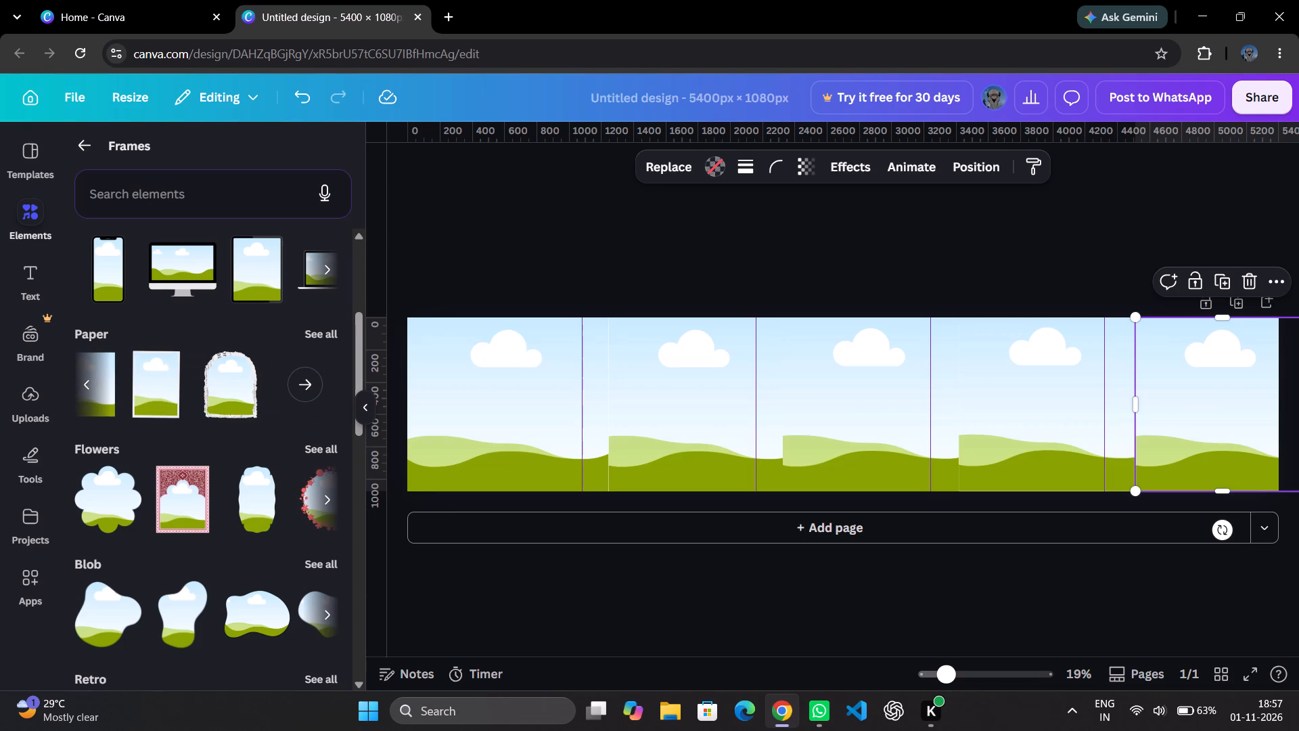
Look through the full list of Paper frames for a shape that suits the layout, and return to the frame groups.
click(319, 336)
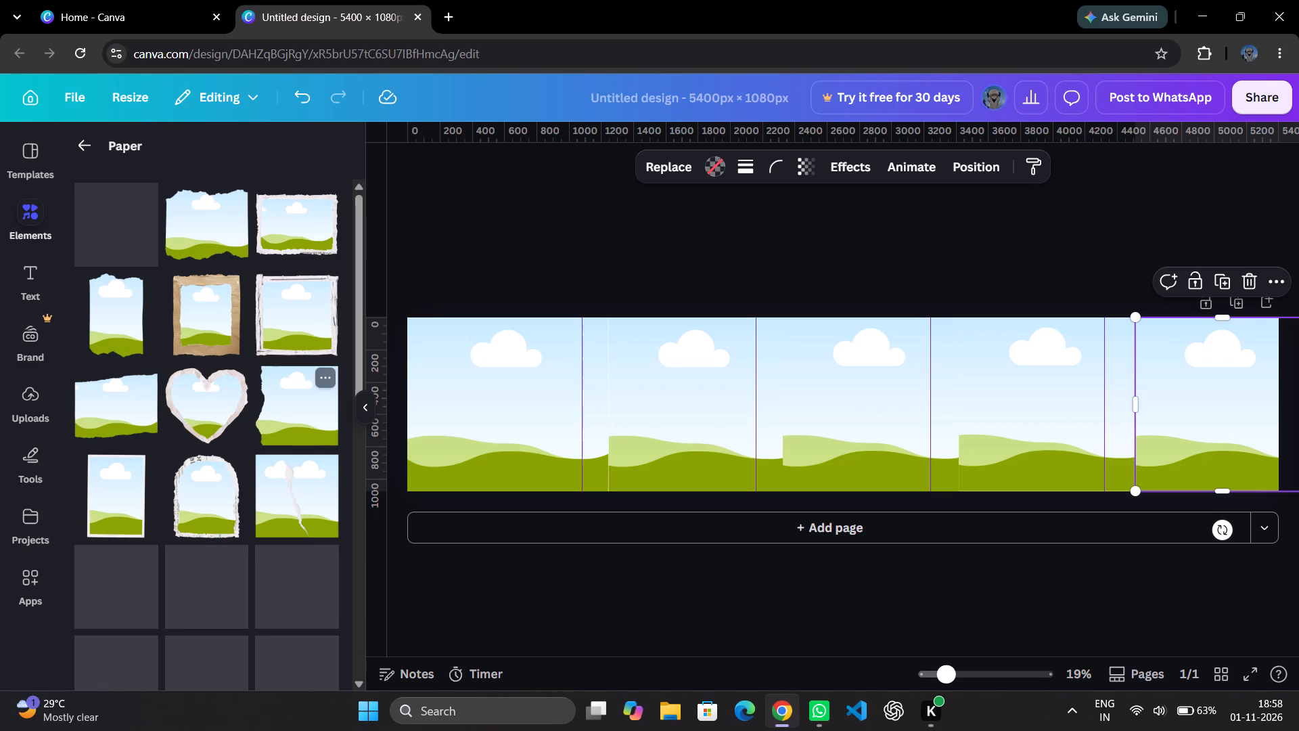
scroll(222, 332, down, 4)
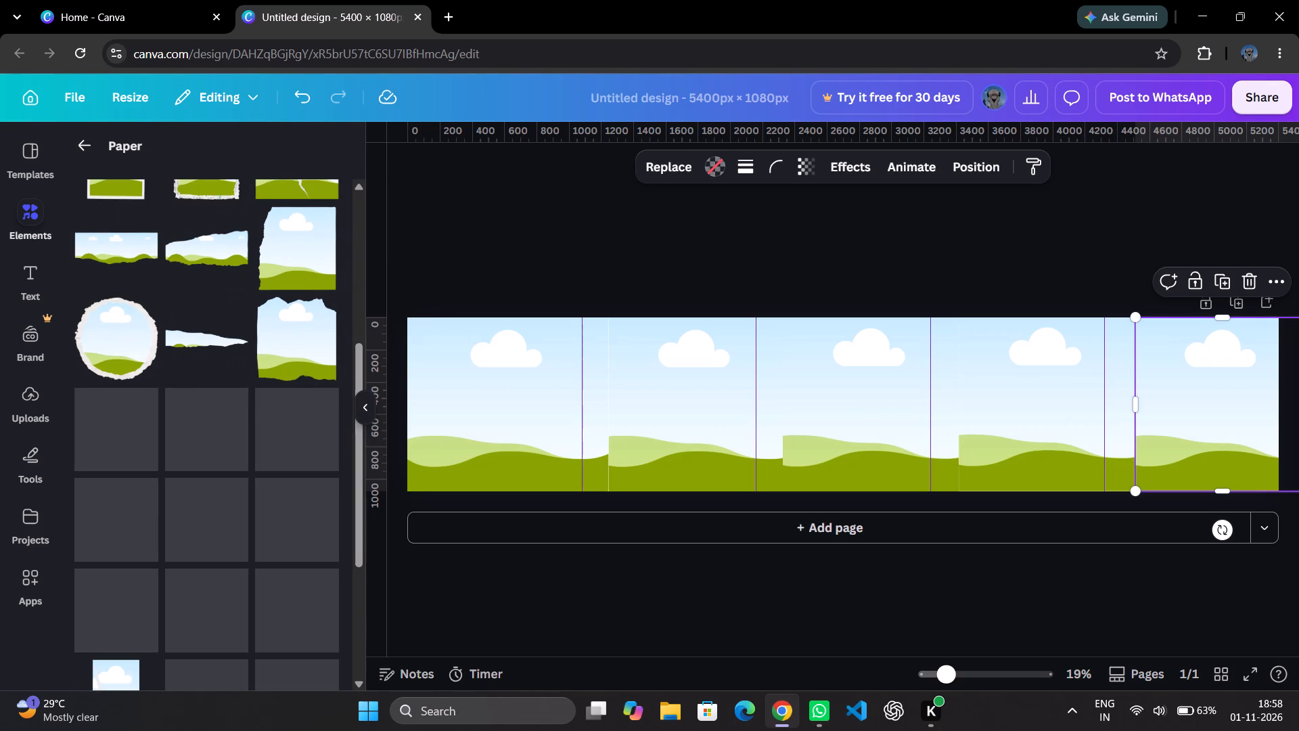
scroll(203, 317, up, 1)
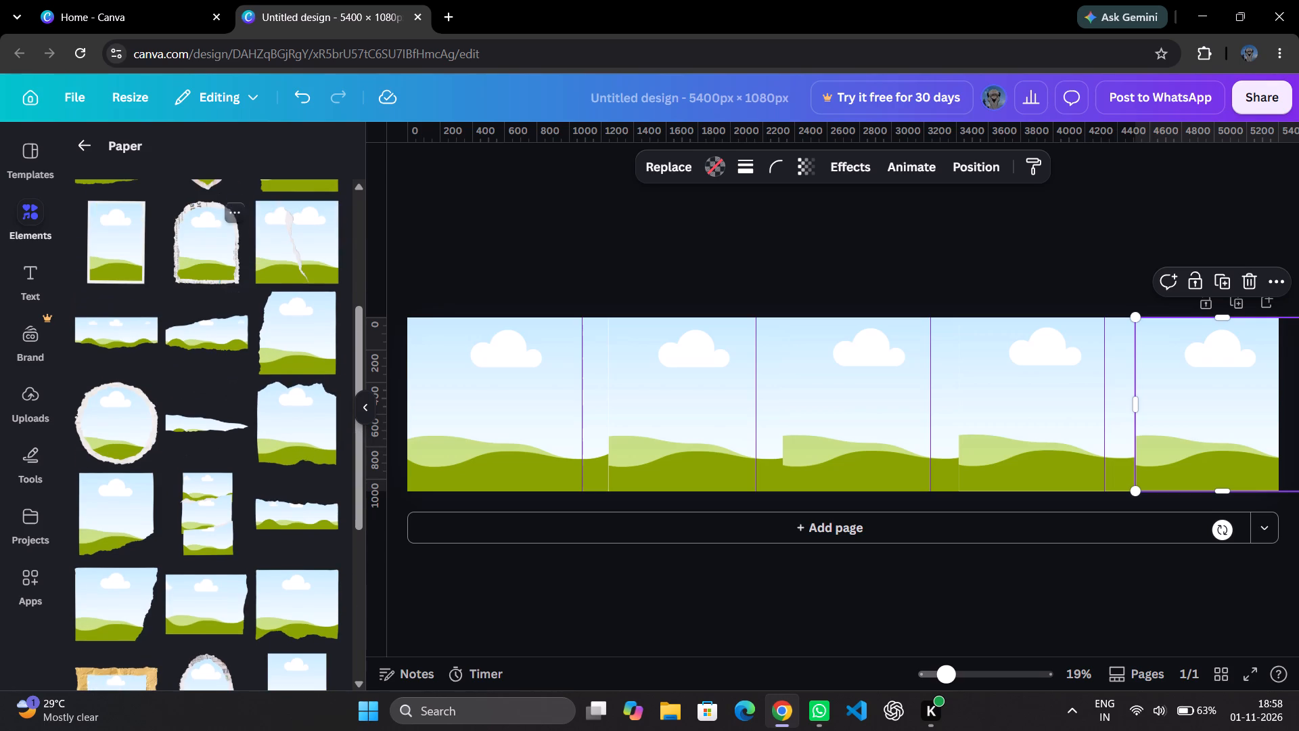
scroll(185, 272, down, 4)
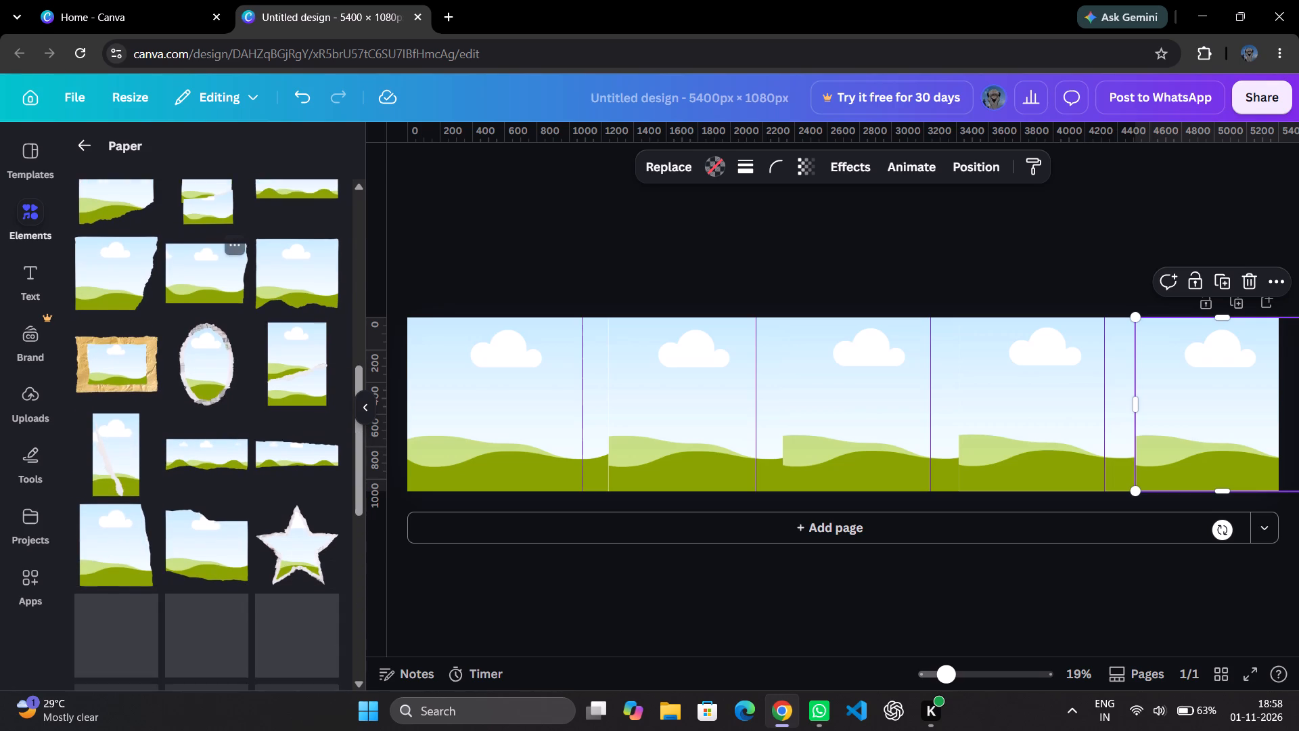
scroll(198, 270, down, 4)
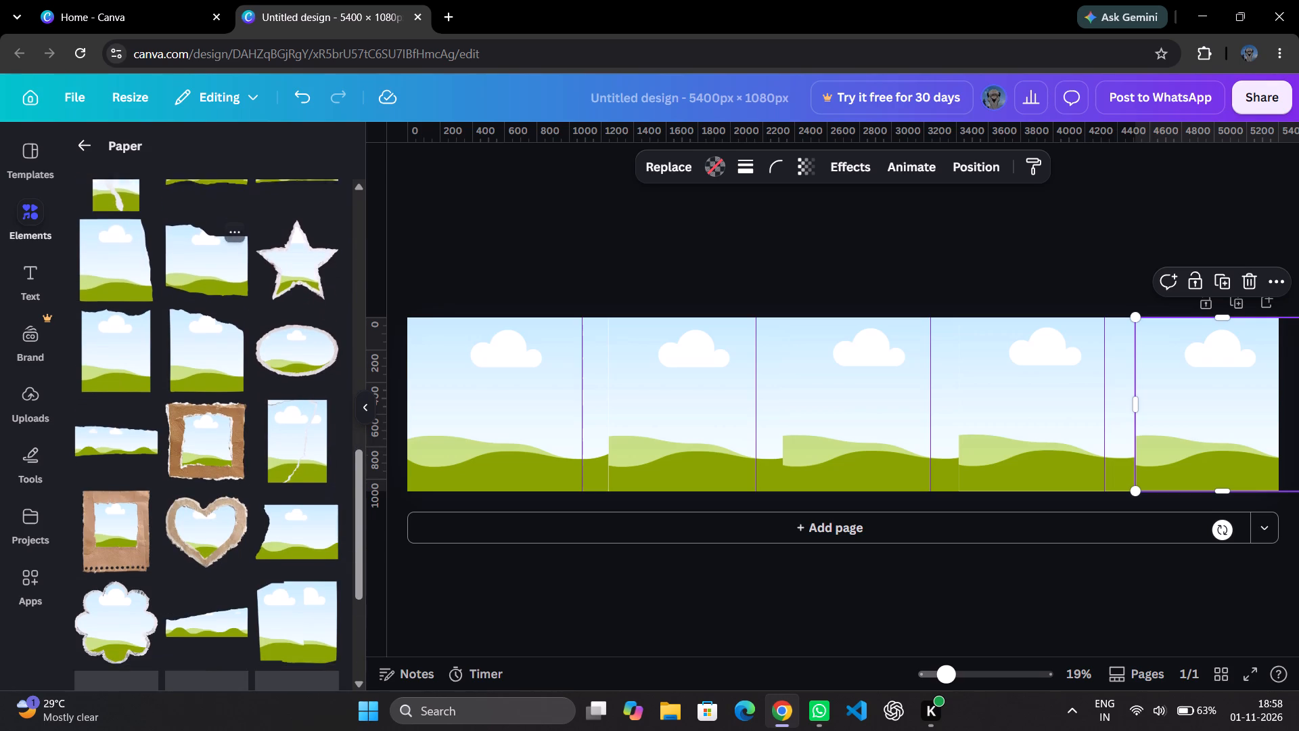
scroll(198, 270, down, 1)
scroll(251, 288, down, 3)
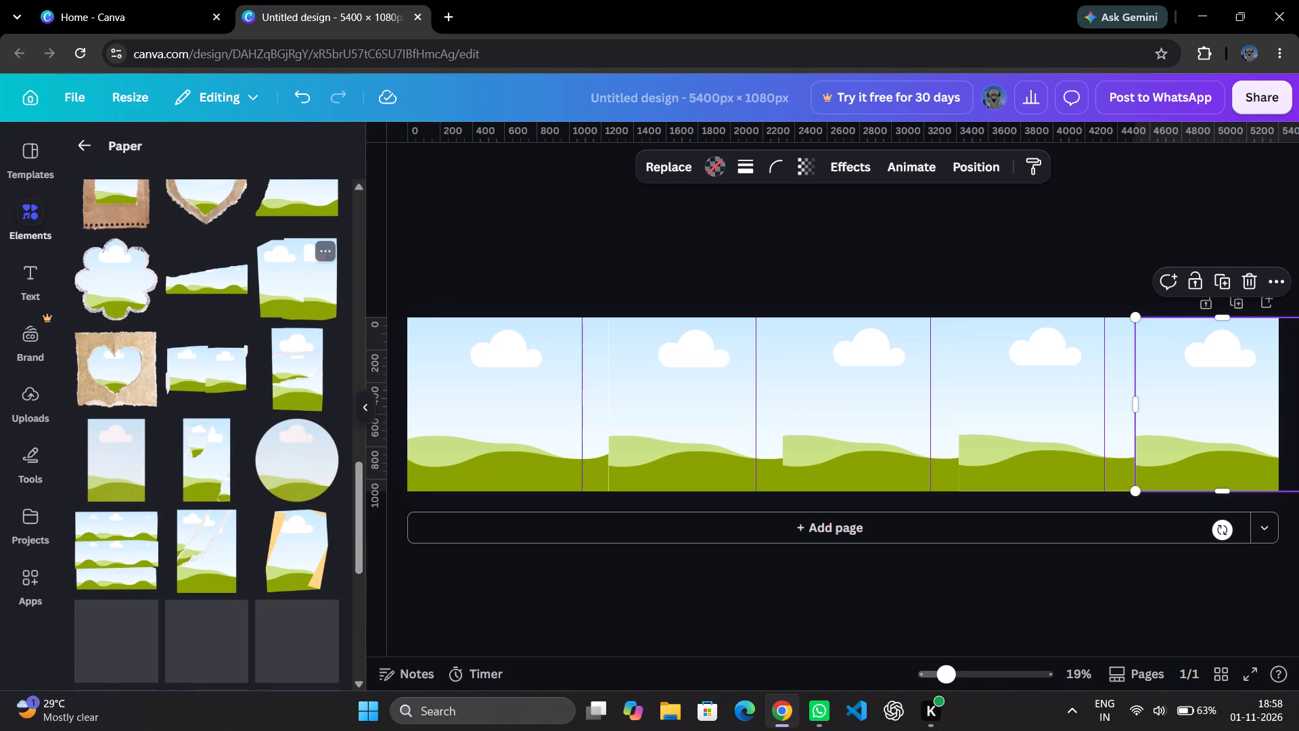
scroll(256, 294, down, 4)
scroll(256, 294, up, 1)
scroll(256, 294, down, 3)
scroll(256, 294, up, 3)
scroll(256, 294, down, 4)
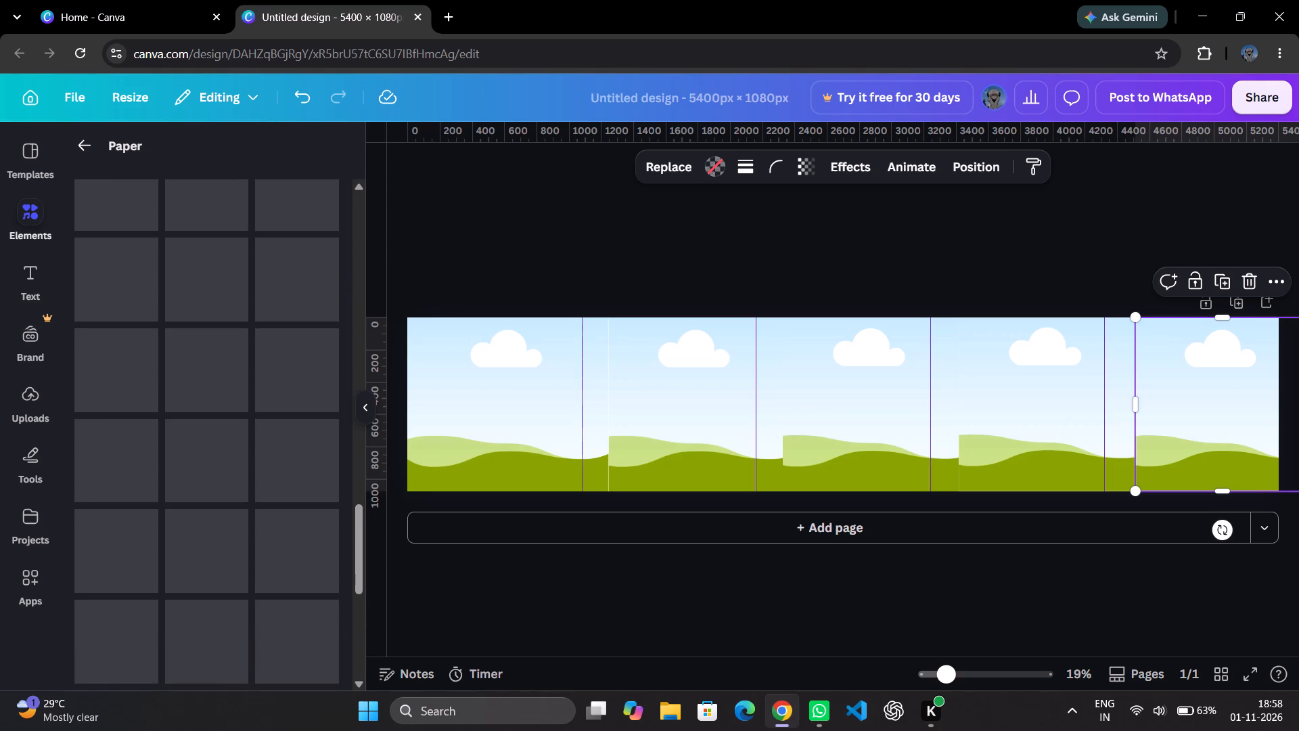
scroll(256, 294, up, 3)
scroll(256, 294, down, 11)
scroll(177, 289, down, 11)
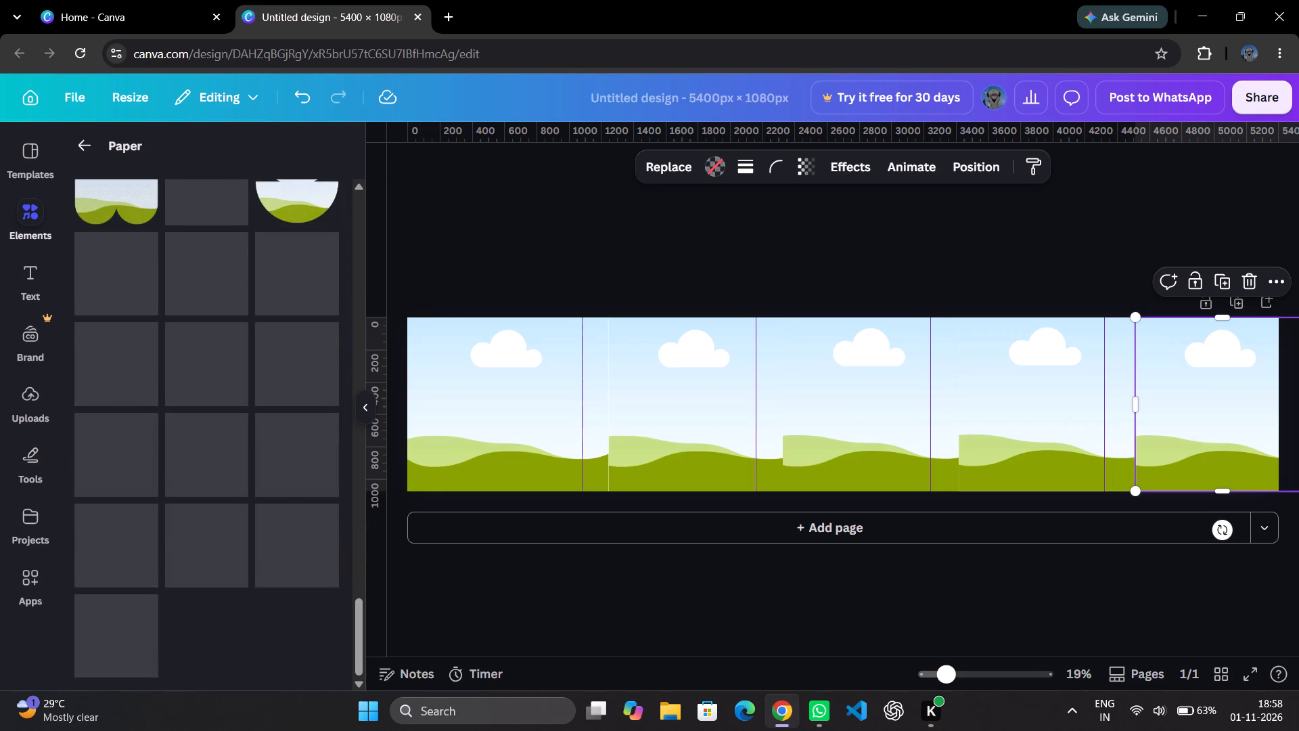
scroll(212, 283, down, 4)
scroll(246, 324, up, 2)
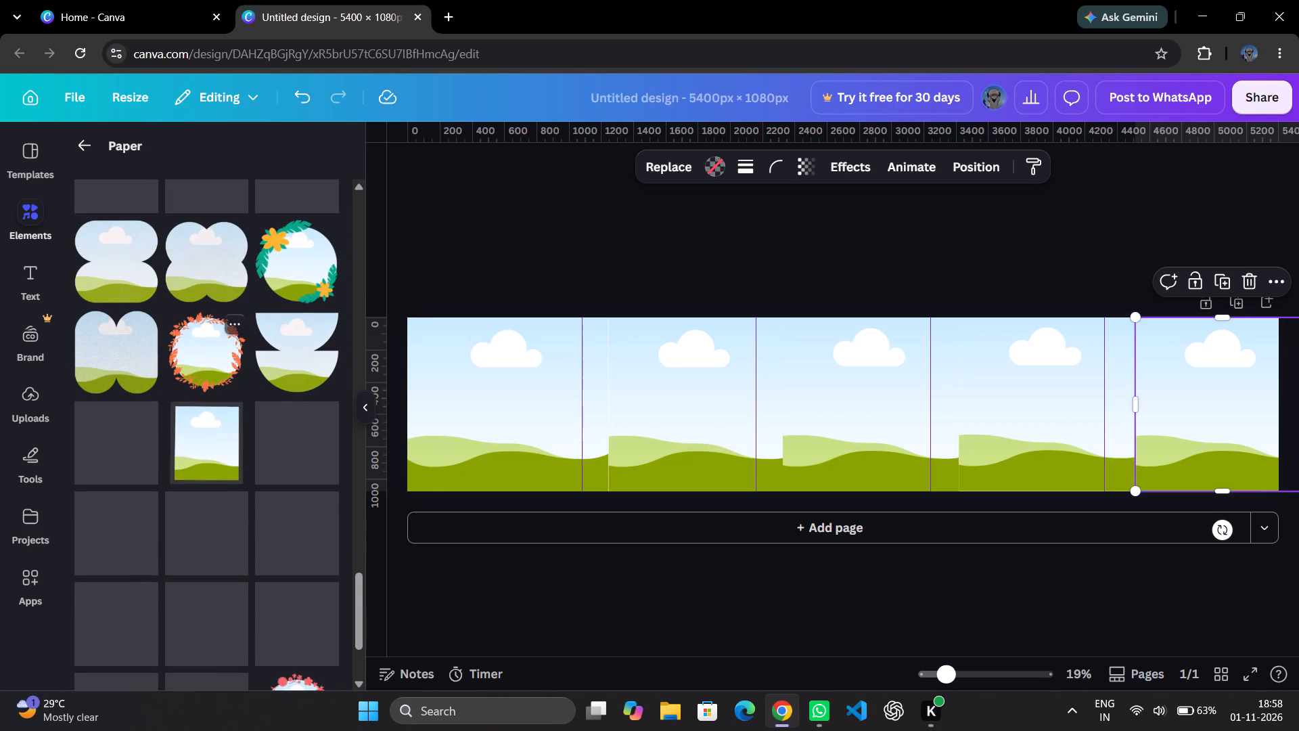
scroll(246, 320, up, 20)
scroll(246, 320, up, 17)
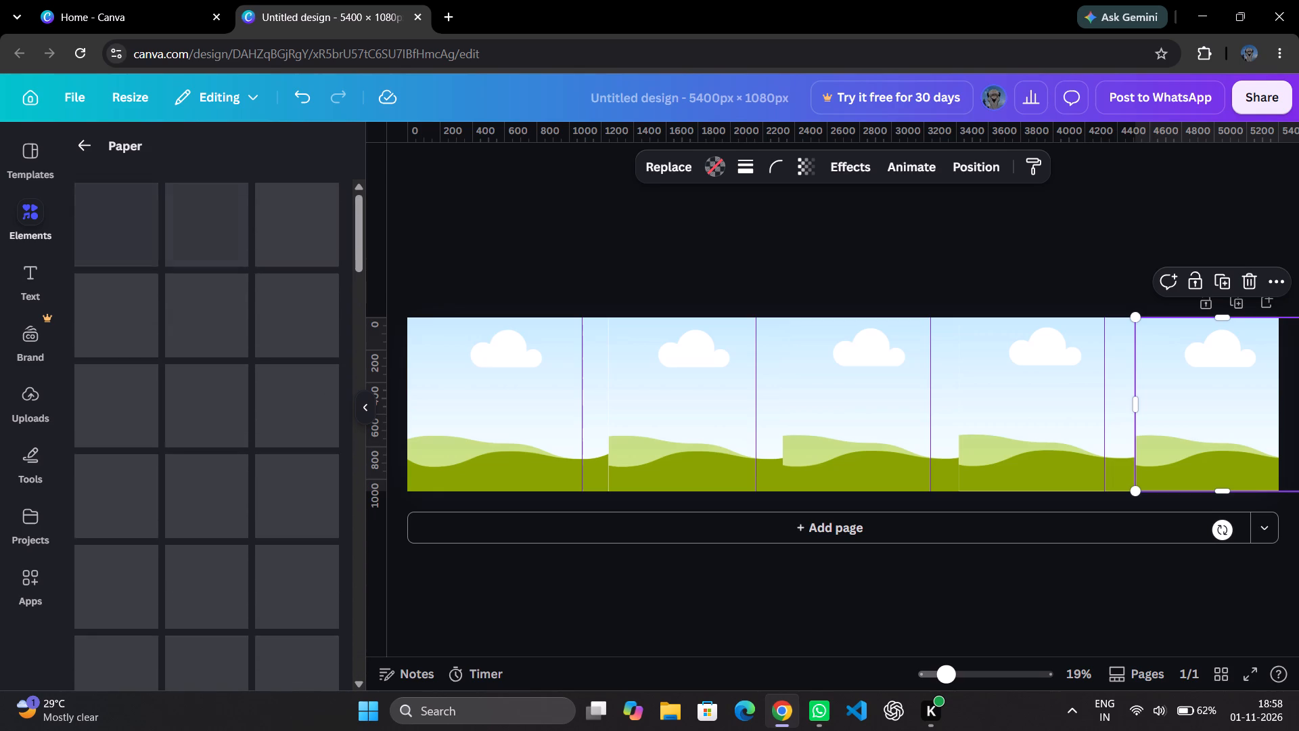
scroll(160, 223, up, 5)
click(76, 140)
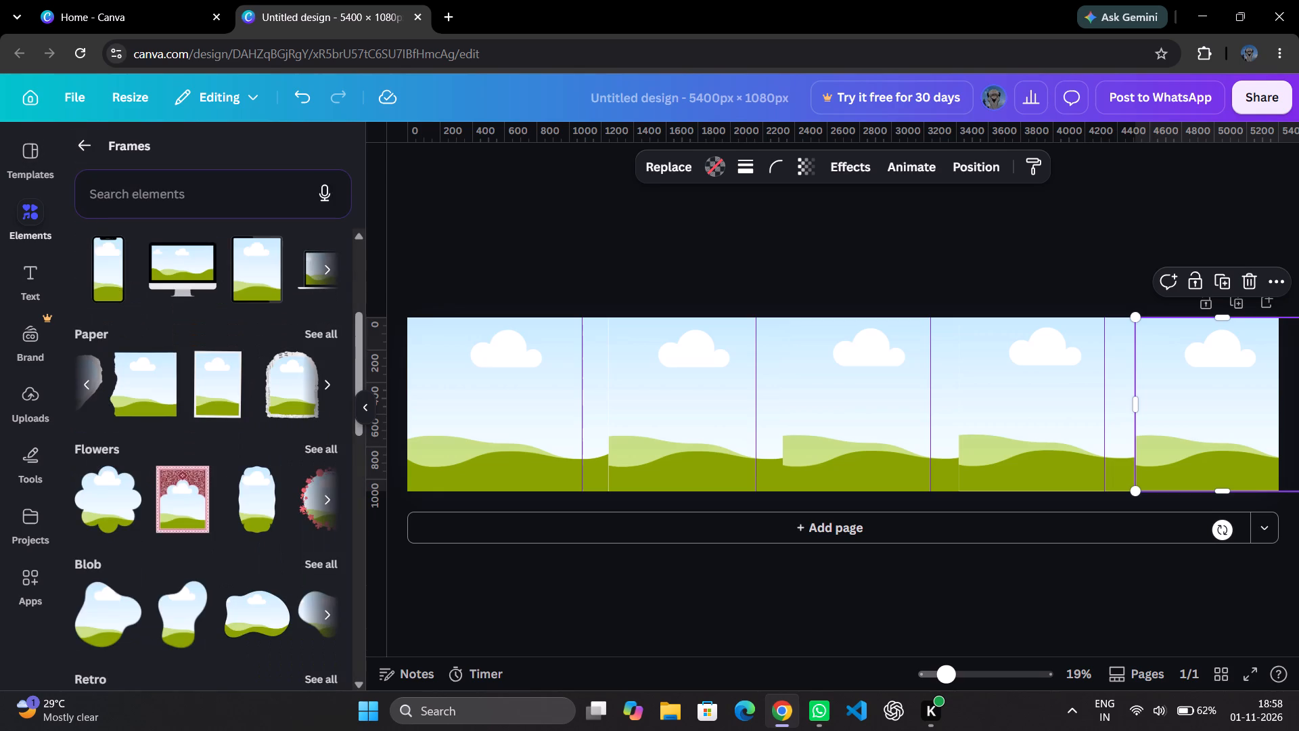
Browse the remaining frame groups, including Numbers and Trending, for a suitable frame shape.
scroll(185, 361, down, 3)
scroll(179, 294, down, 5)
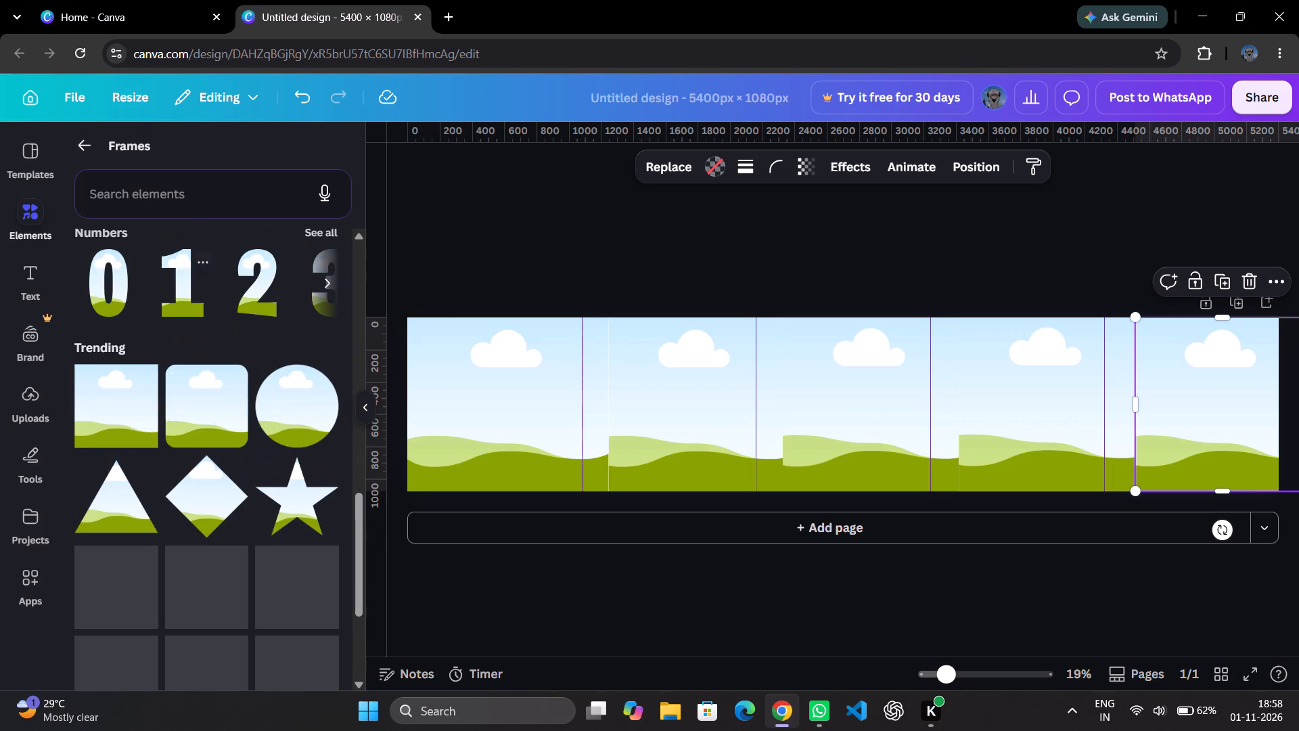
scroll(238, 340, down, 5)
scroll(219, 338, up, 4)
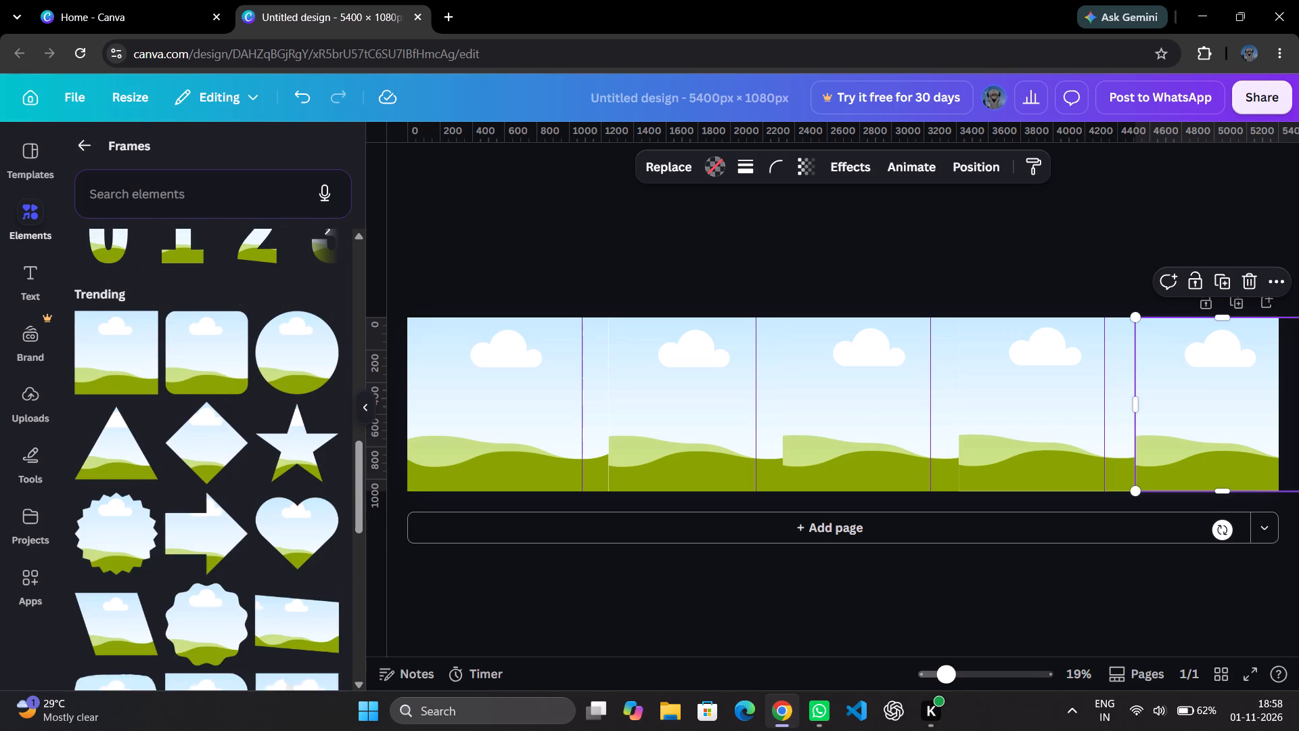
scroll(231, 326, down, 2)
scroll(220, 326, up, 9)
scroll(296, 347, up, 4)
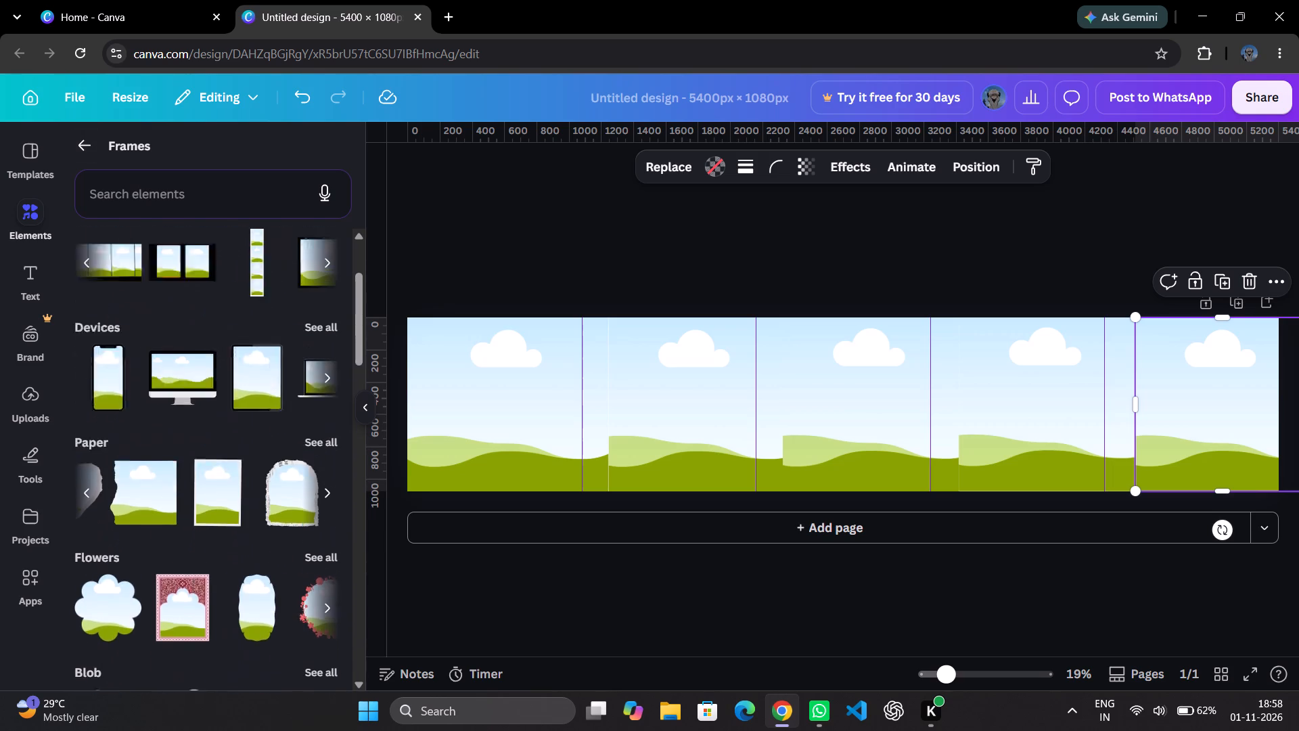
Examine the full list of Film and photo frames for a multi-photo strip or other design that fits the layout.
click(327, 302)
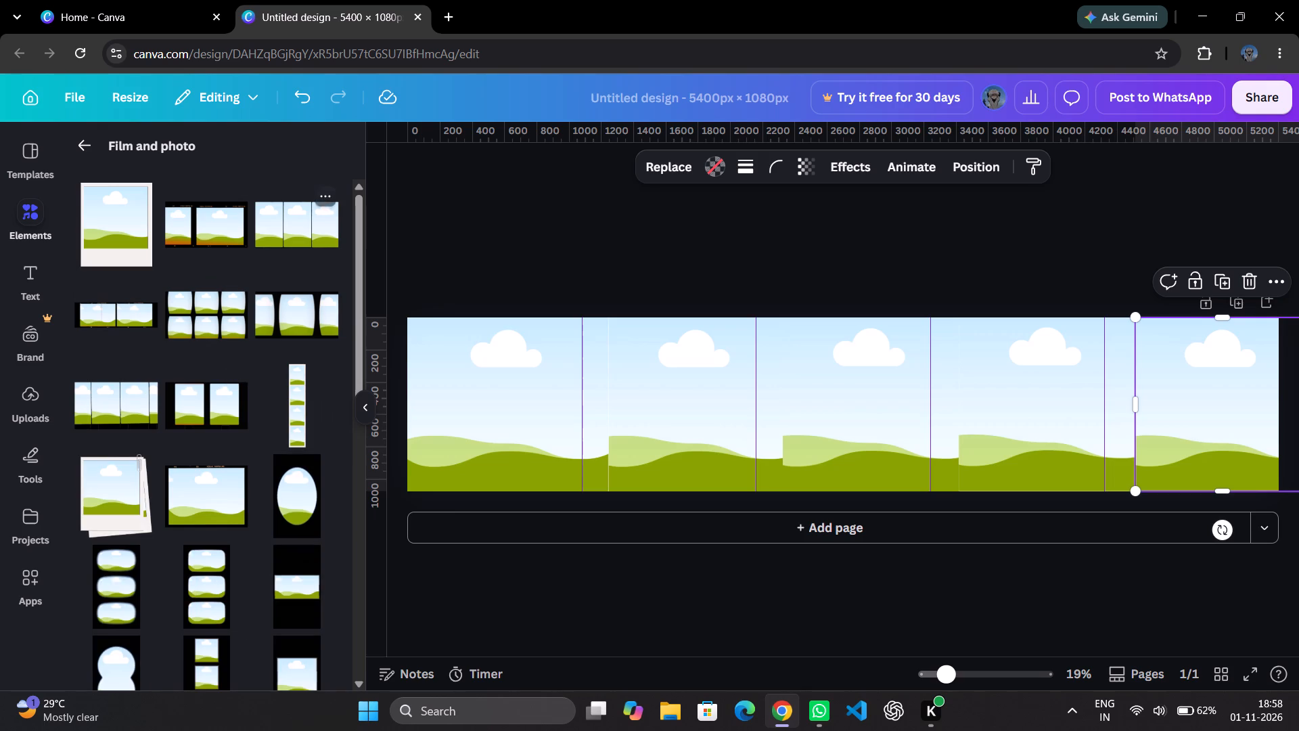
scroll(190, 485, down, 1)
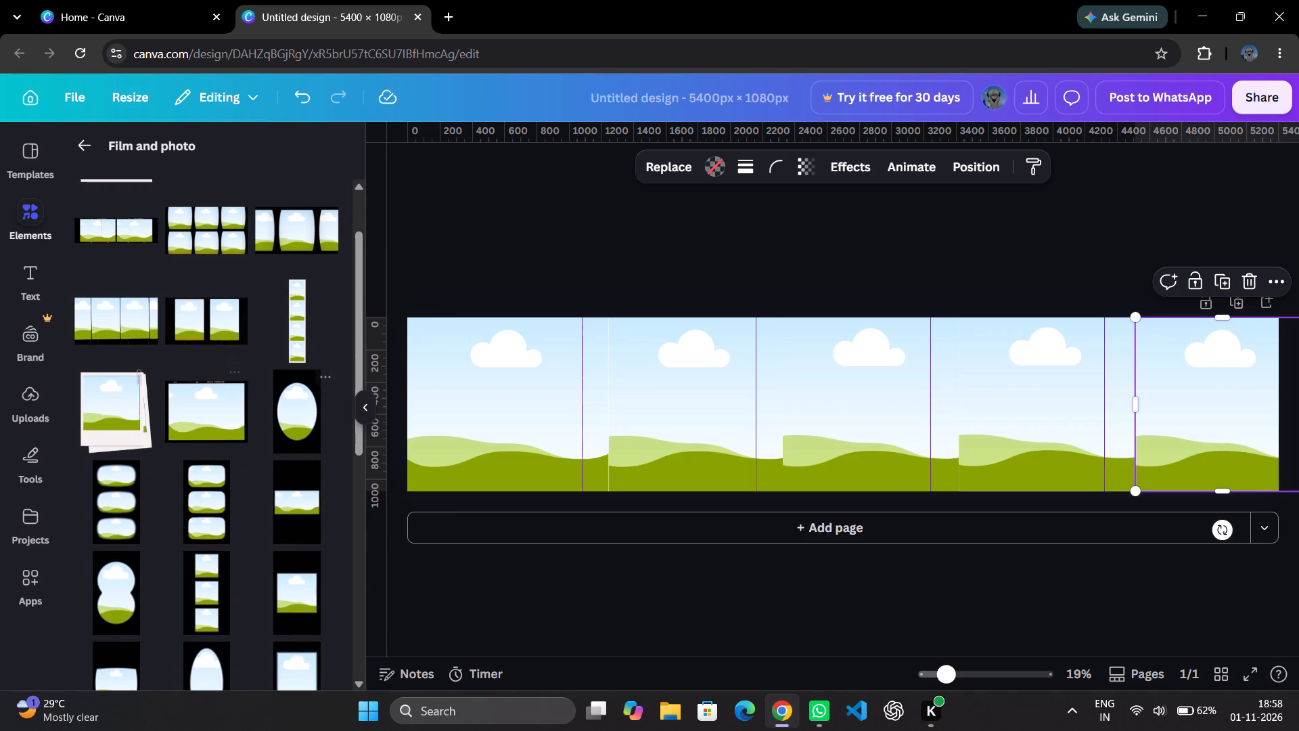
scroll(214, 493, down, 5)
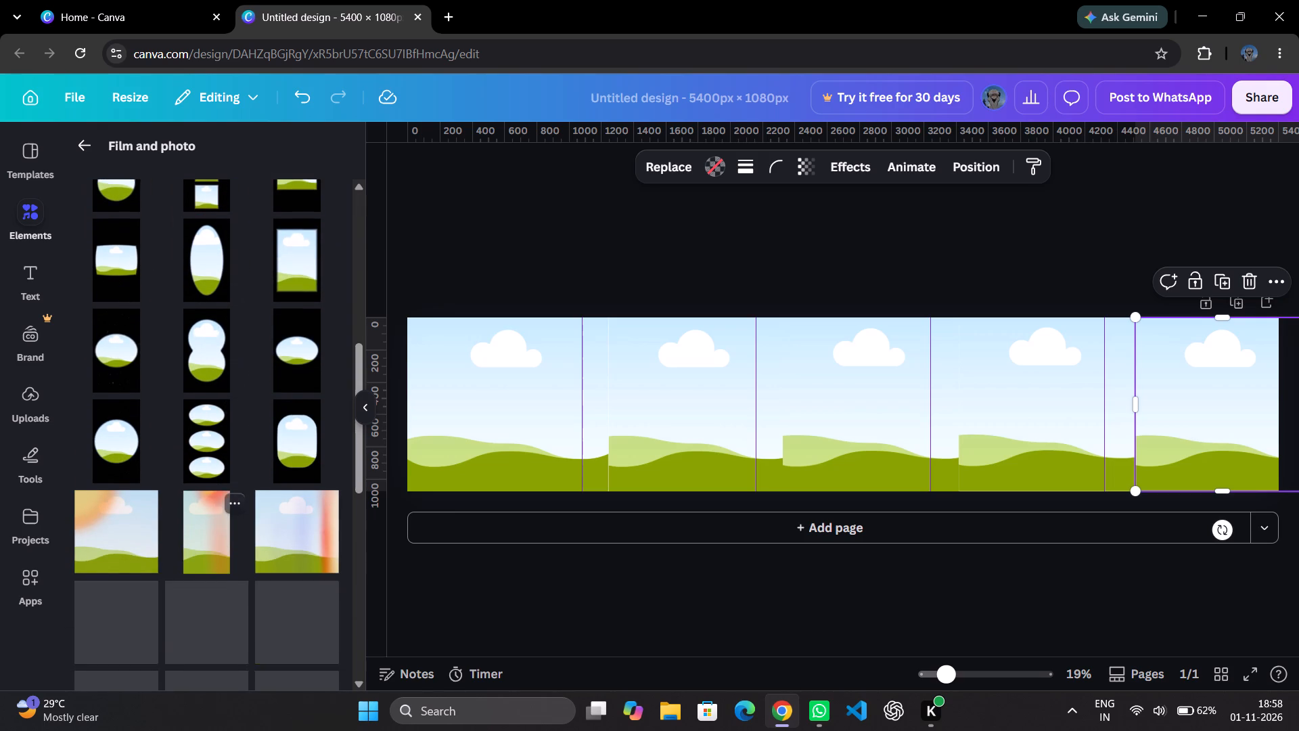
scroll(200, 518, down, 7)
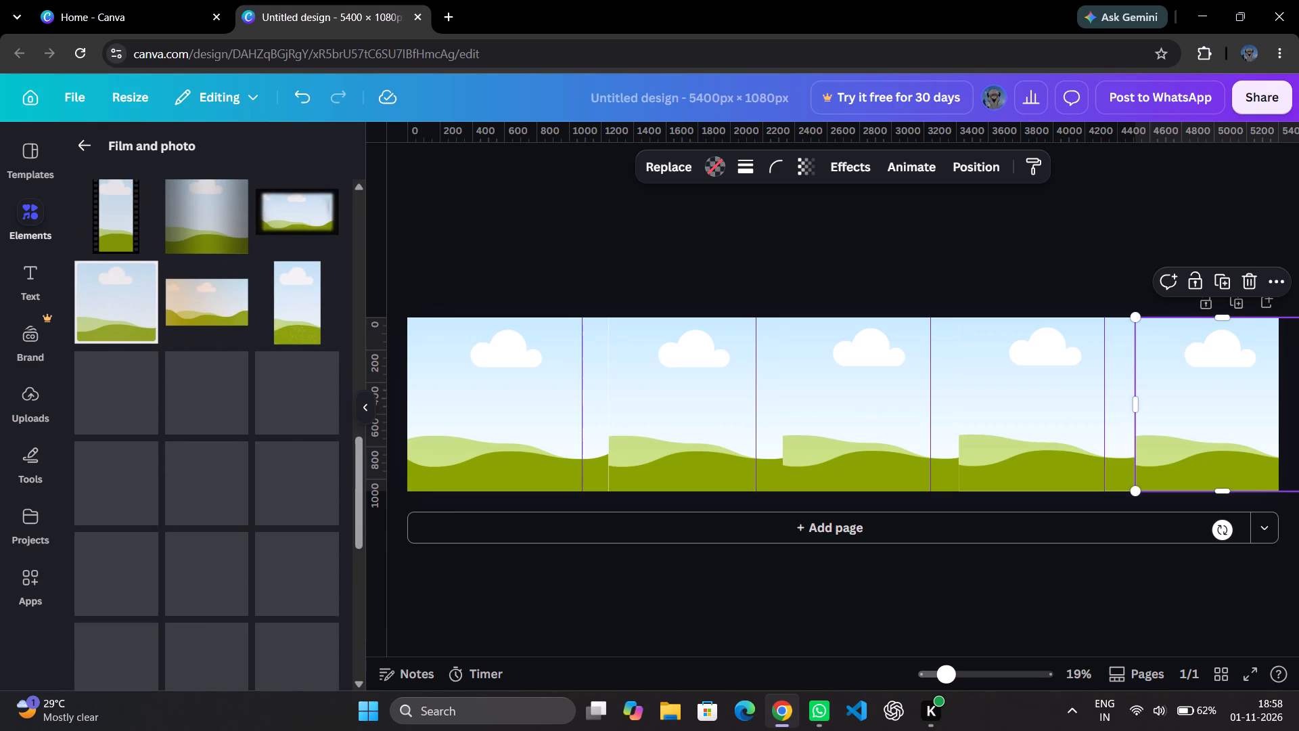
scroll(198, 508, down, 3)
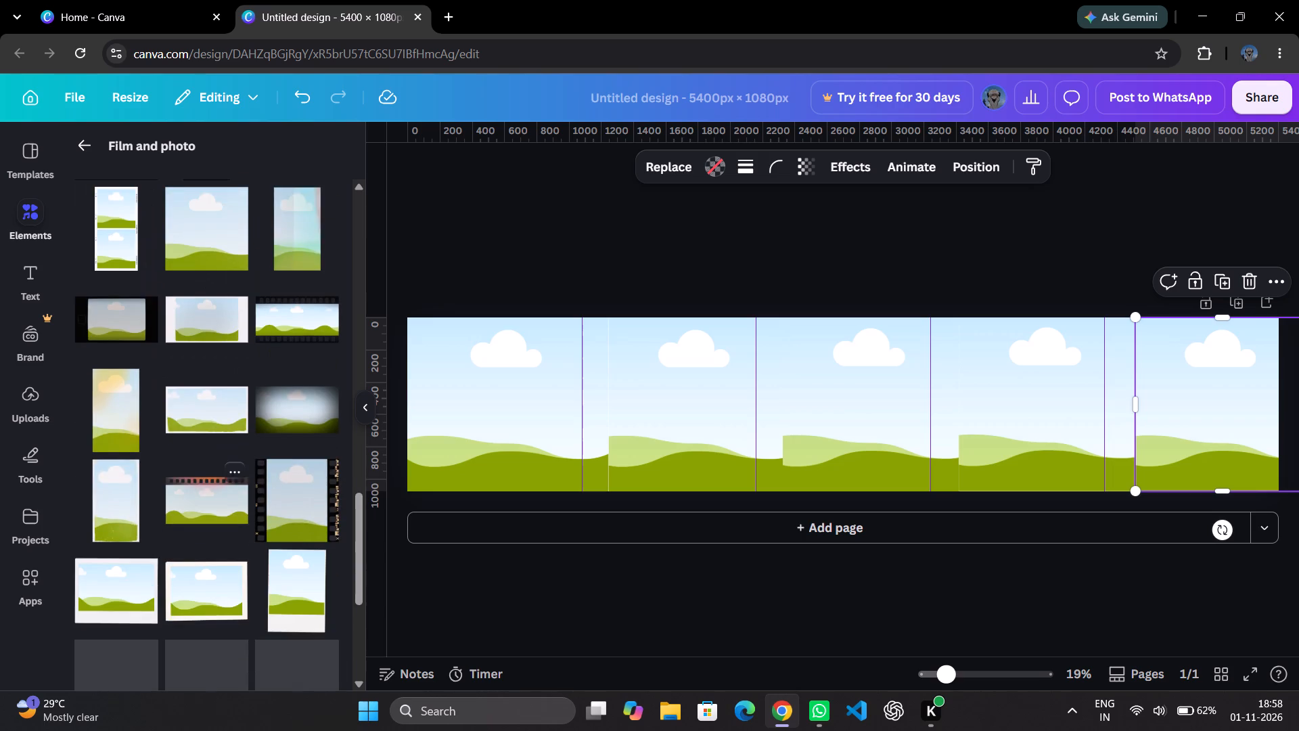
scroll(195, 508, down, 6)
scroll(195, 508, up, 4)
scroll(195, 508, down, 10)
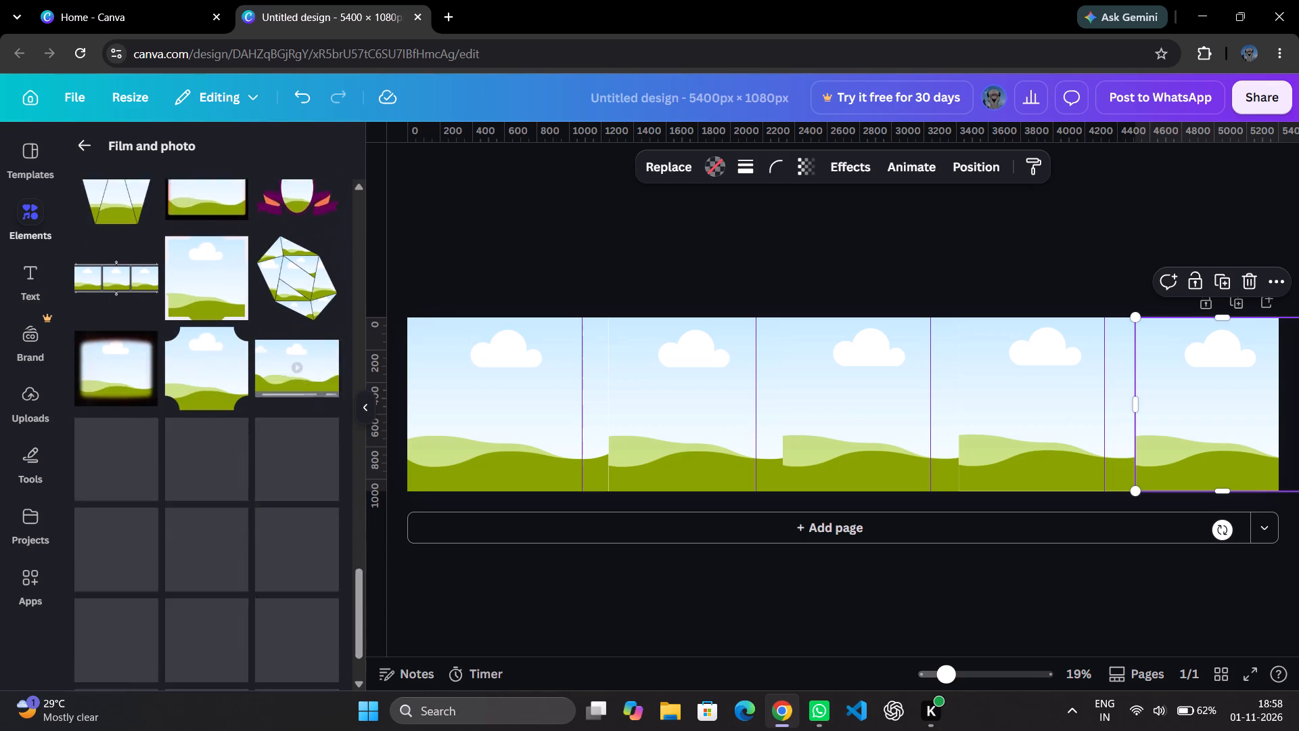
scroll(195, 508, down, 5)
scroll(195, 508, up, 4)
scroll(195, 508, down, 5)
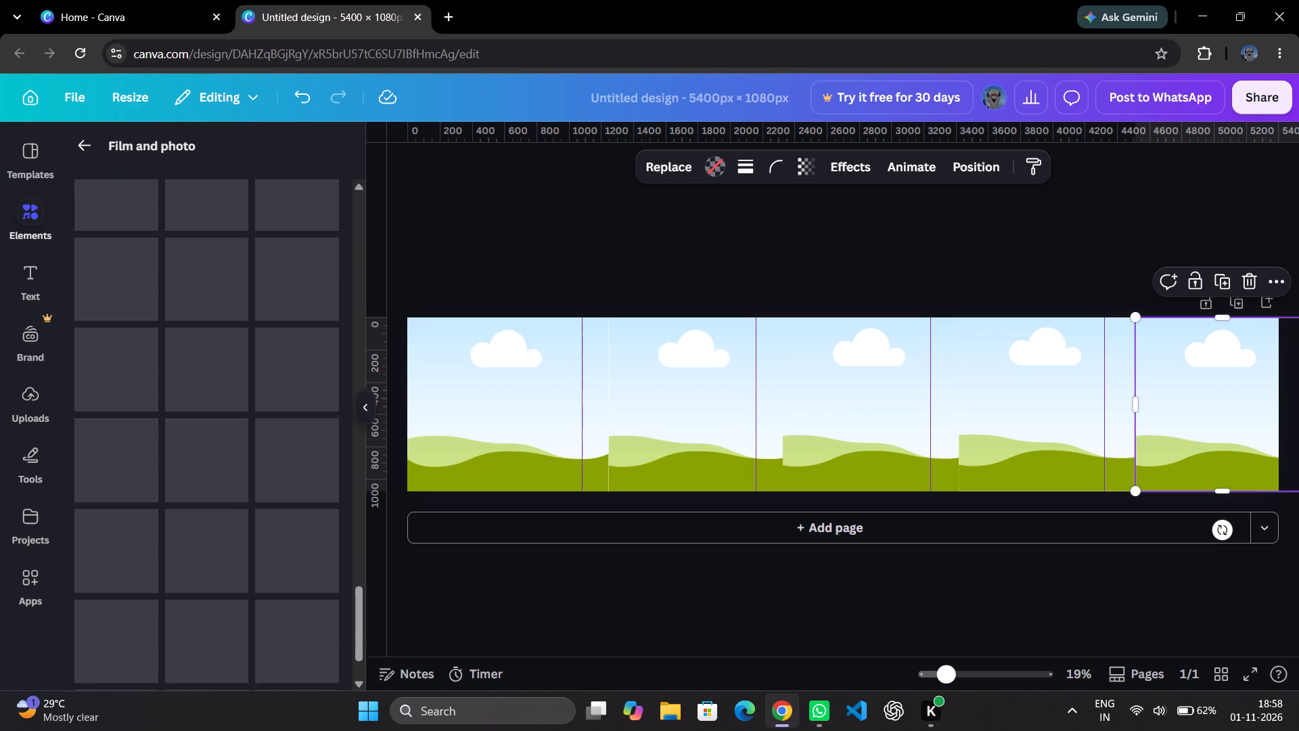
scroll(195, 508, up, 8)
scroll(195, 508, down, 2)
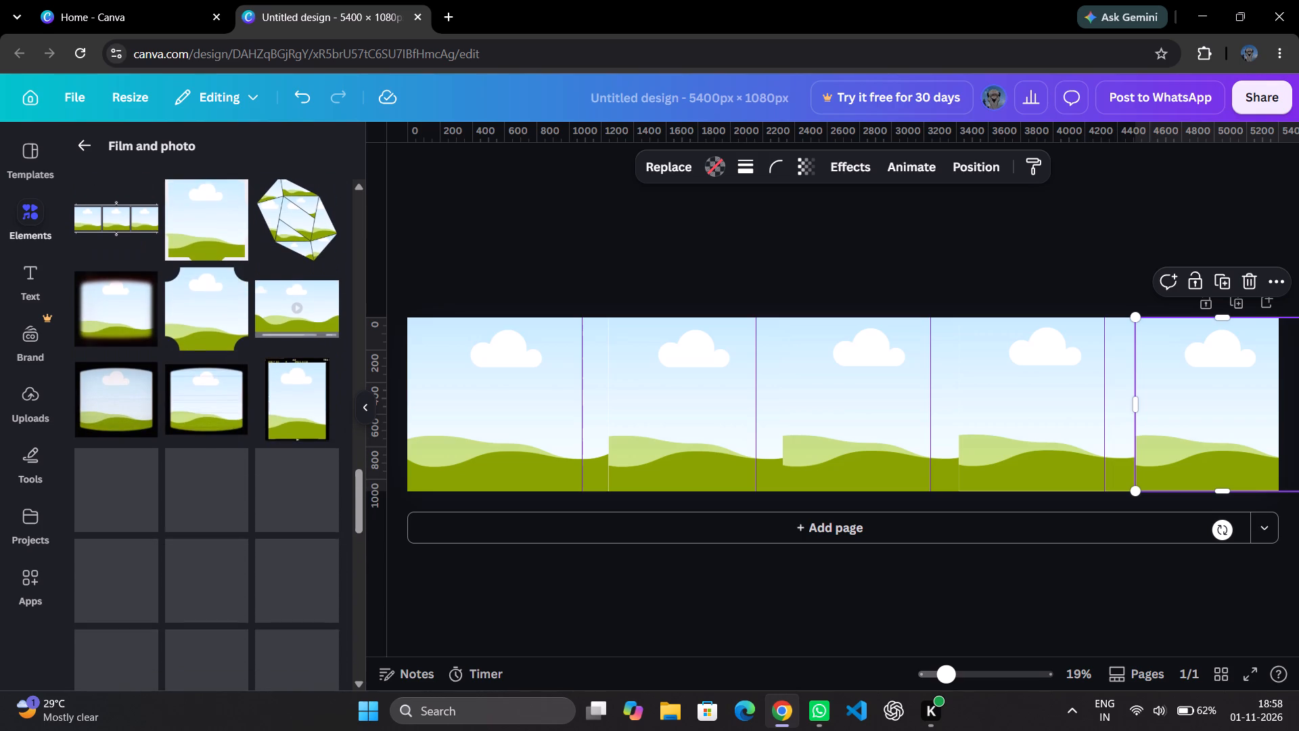
scroll(195, 508, down, 3)
scroll(195, 508, up, 11)
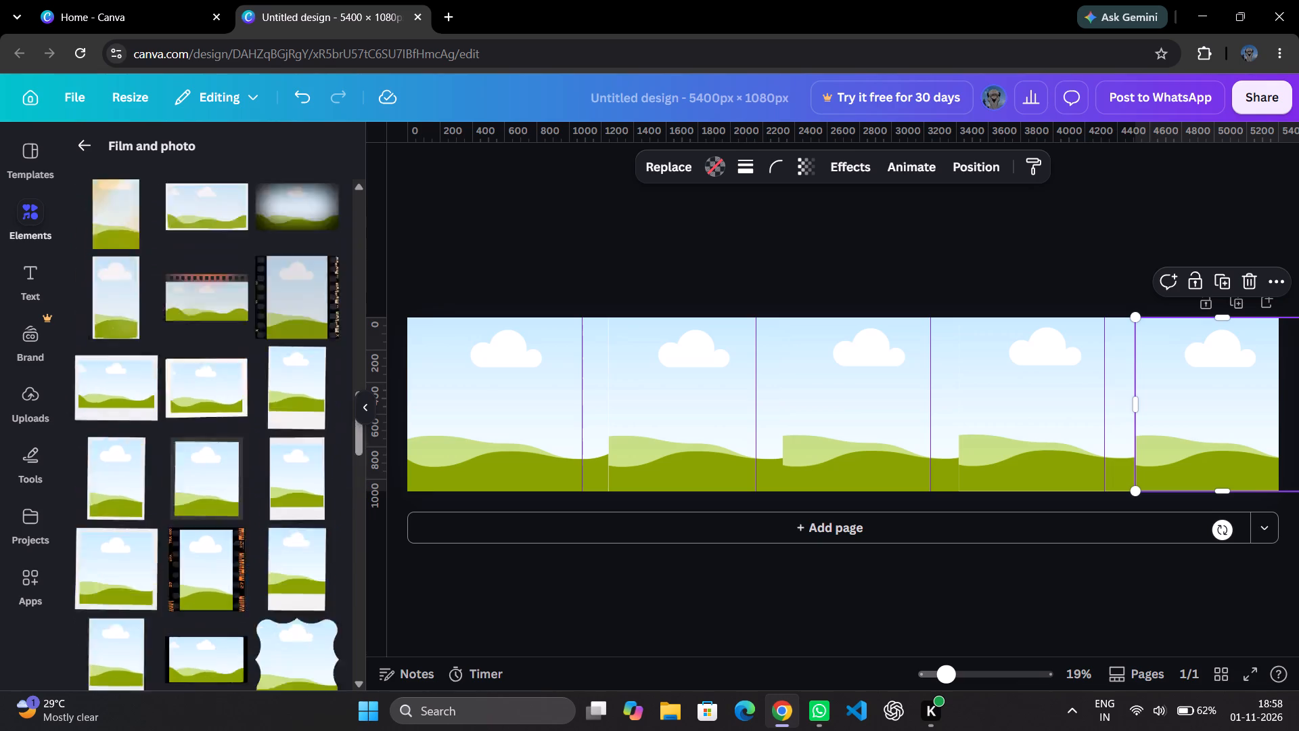
scroll(195, 508, up, 11)
scroll(195, 508, up, 14)
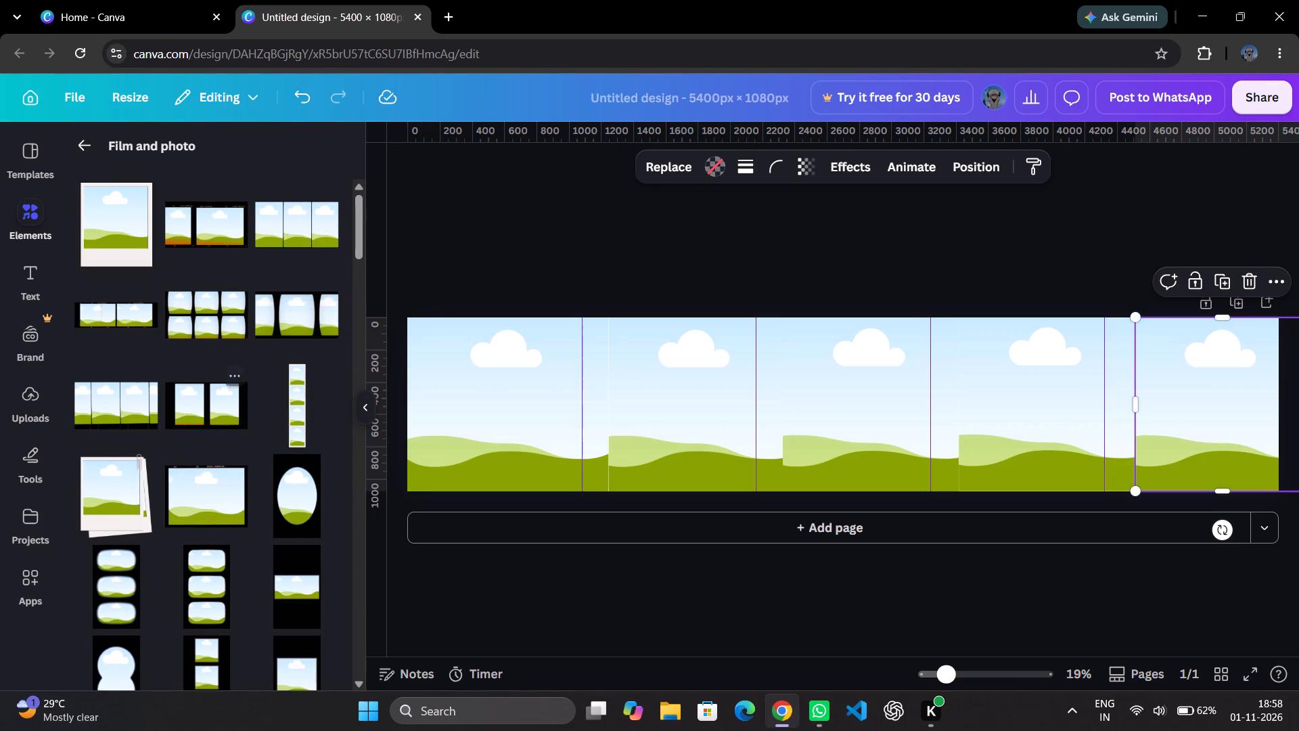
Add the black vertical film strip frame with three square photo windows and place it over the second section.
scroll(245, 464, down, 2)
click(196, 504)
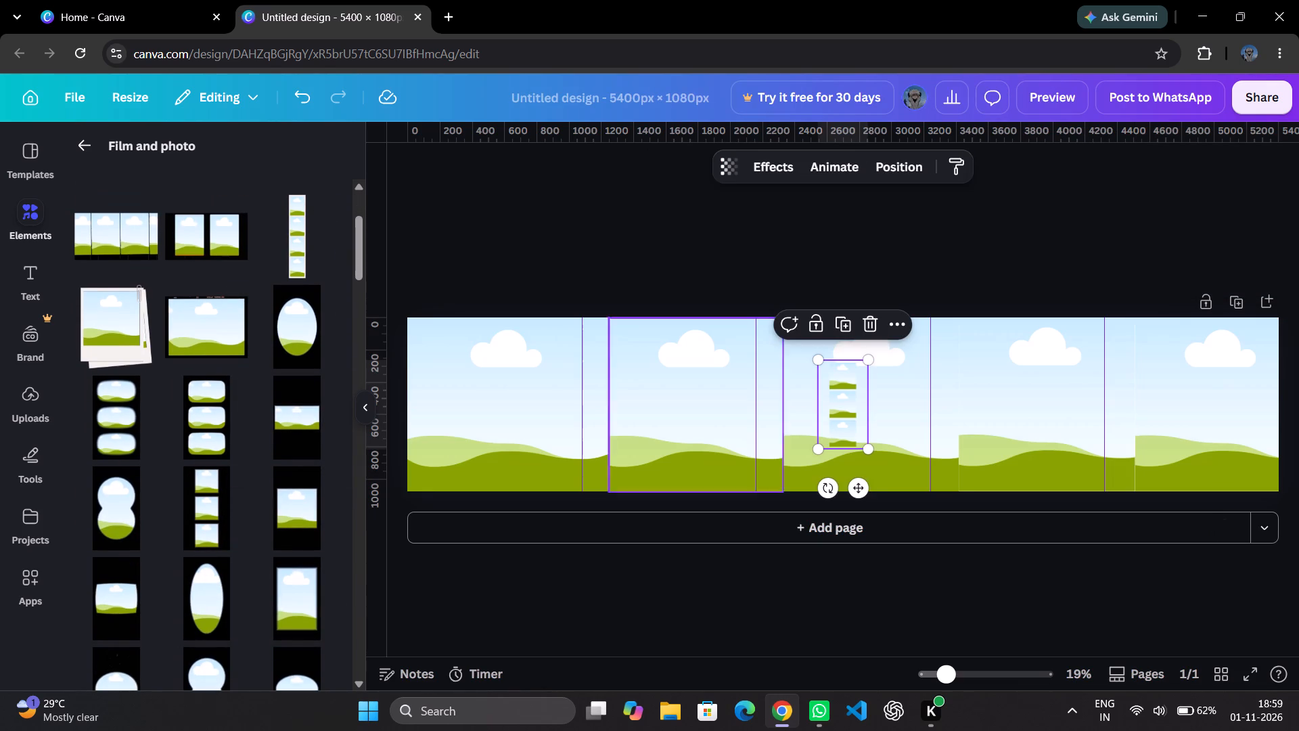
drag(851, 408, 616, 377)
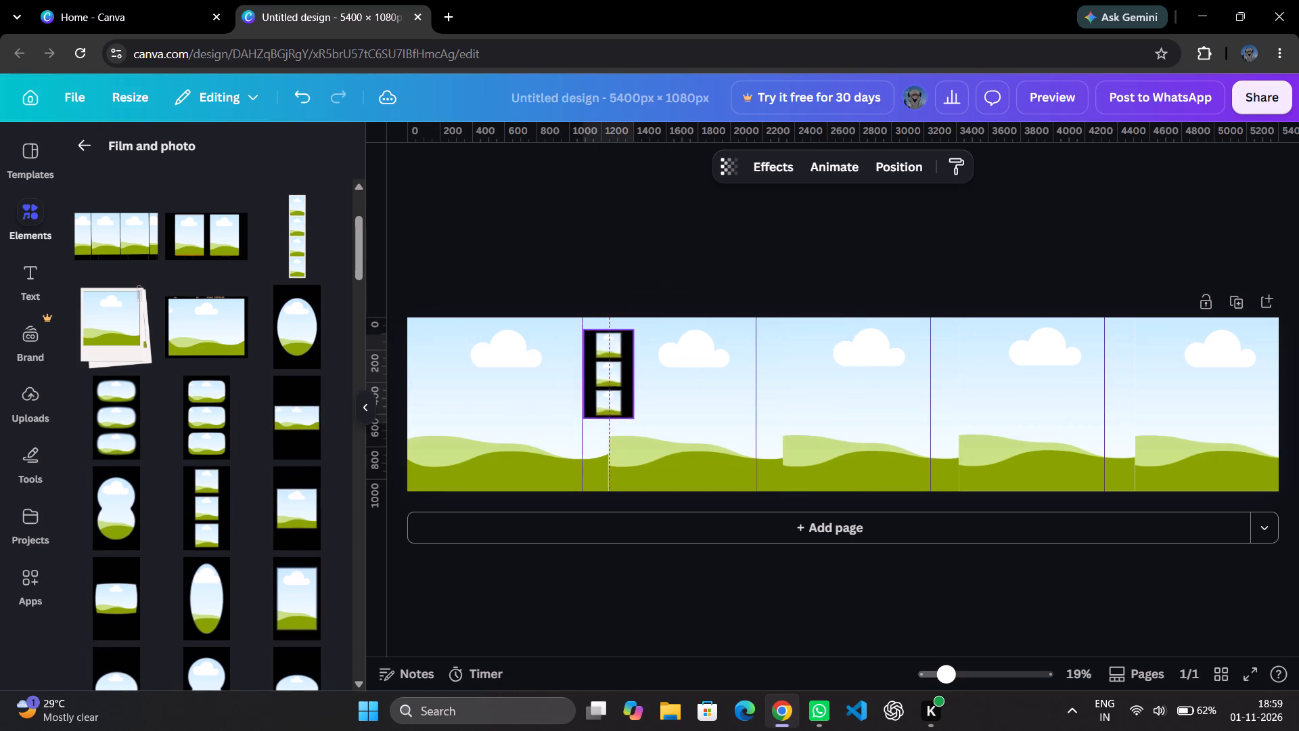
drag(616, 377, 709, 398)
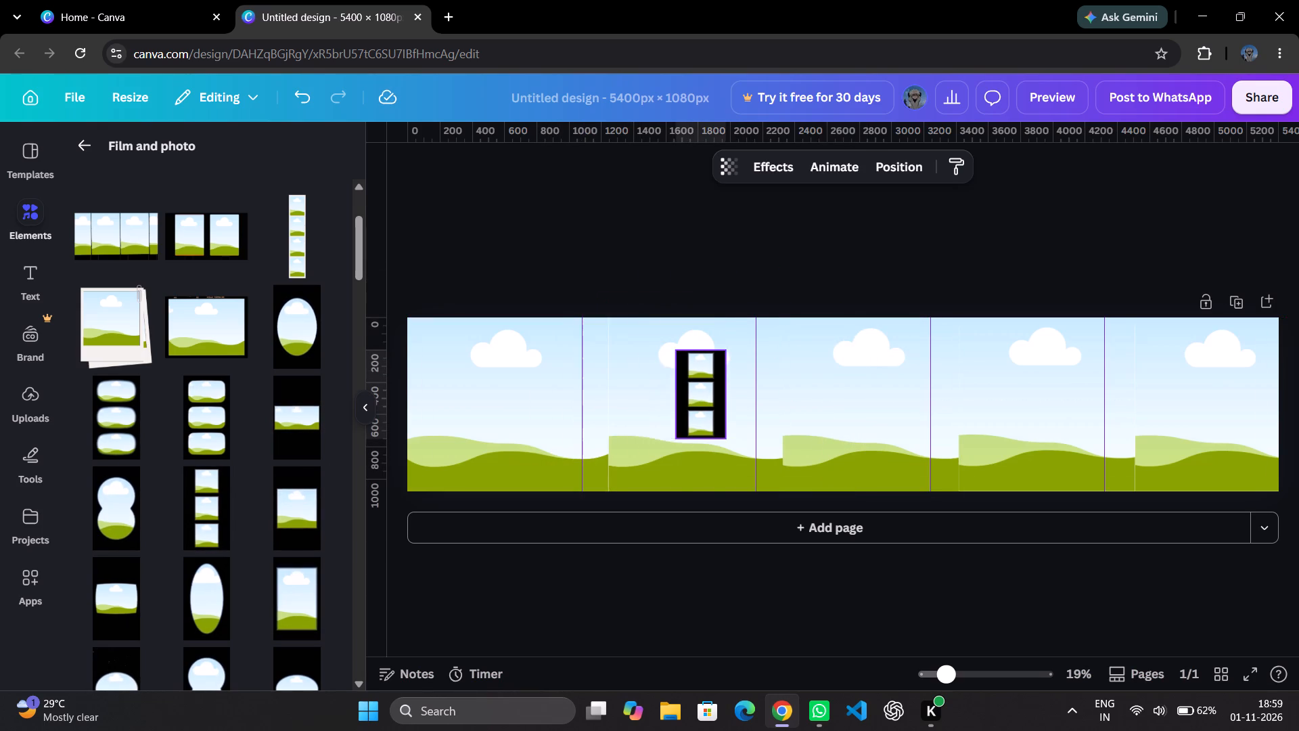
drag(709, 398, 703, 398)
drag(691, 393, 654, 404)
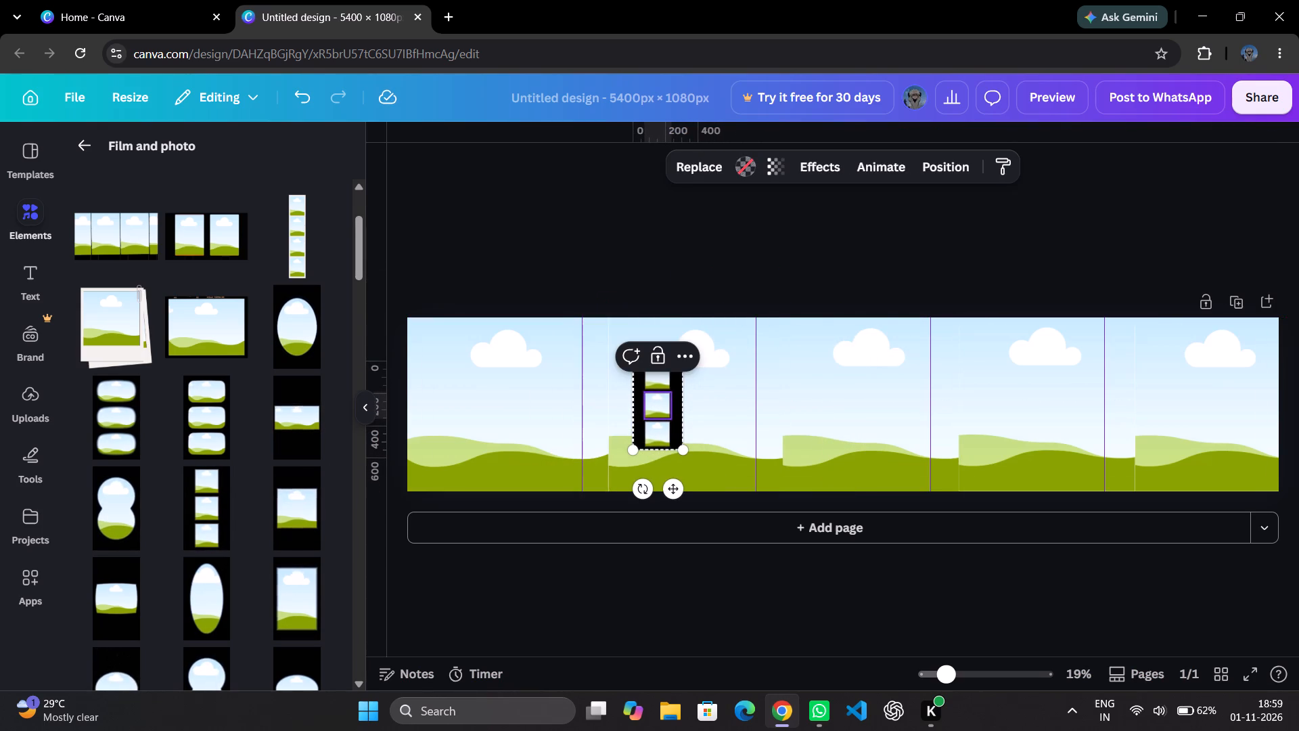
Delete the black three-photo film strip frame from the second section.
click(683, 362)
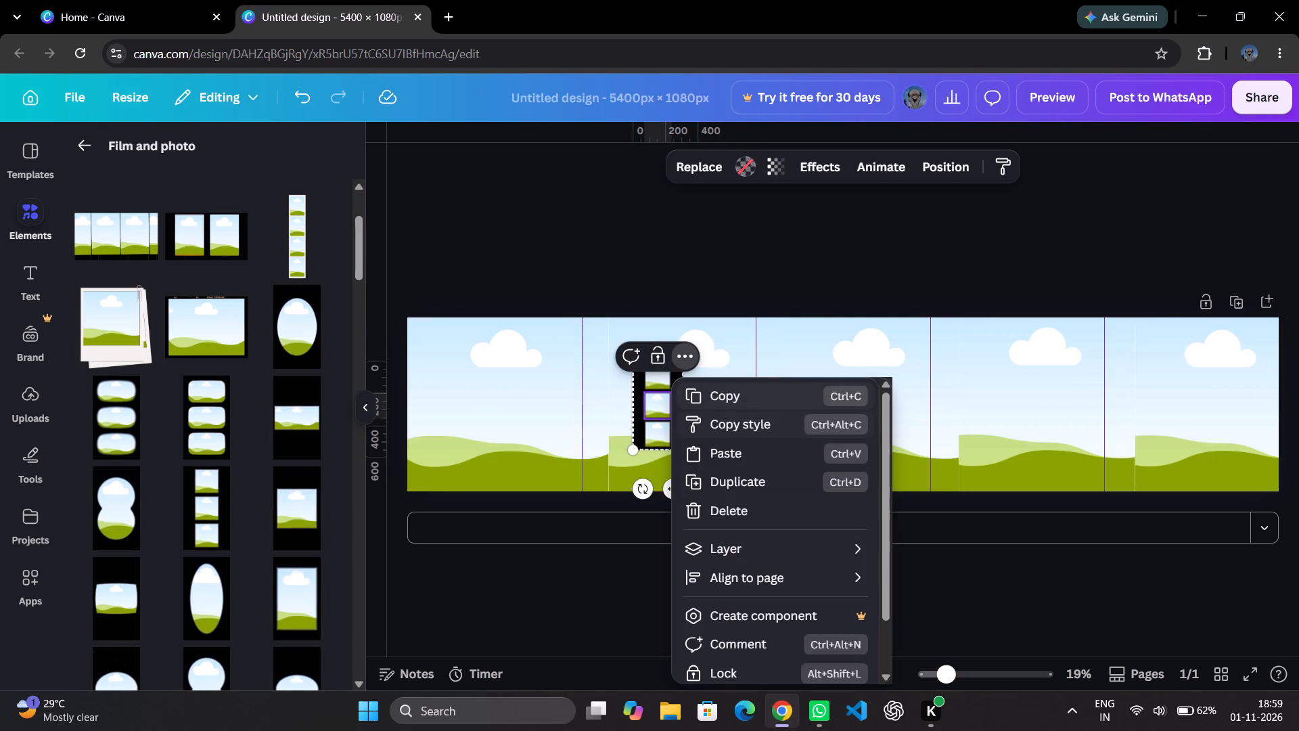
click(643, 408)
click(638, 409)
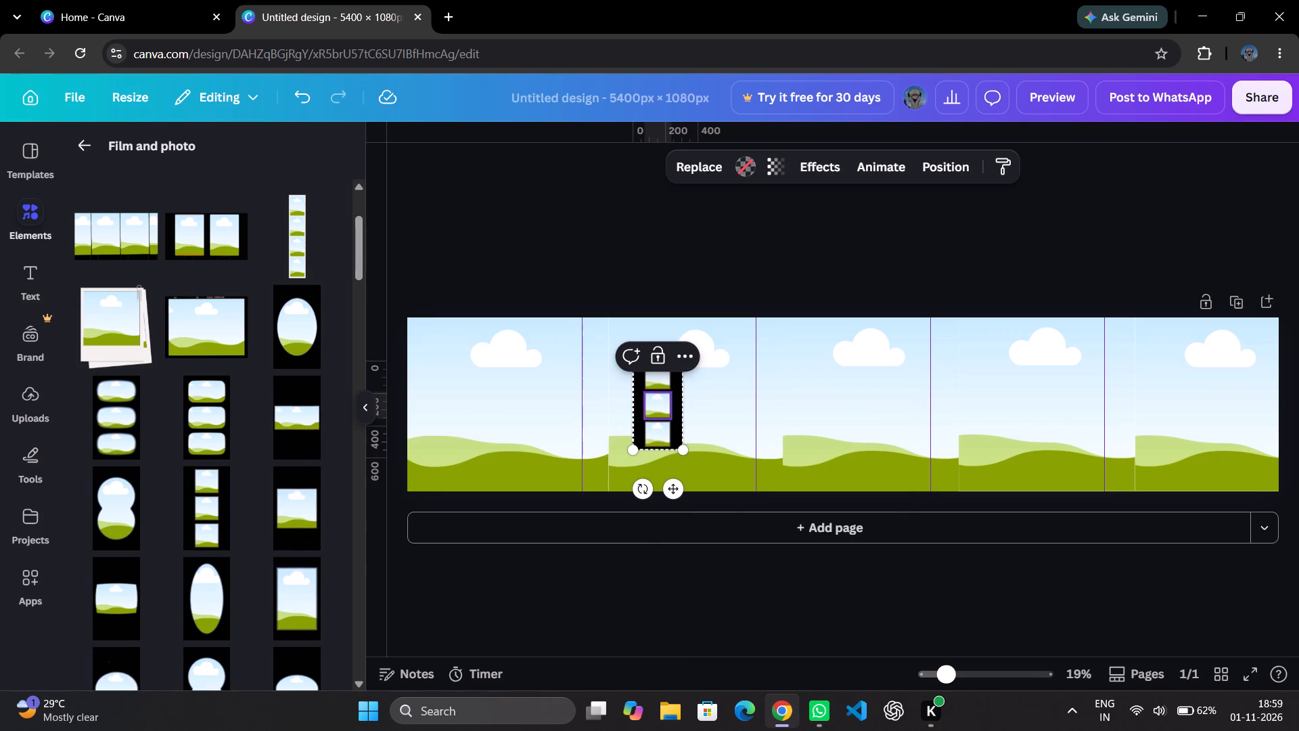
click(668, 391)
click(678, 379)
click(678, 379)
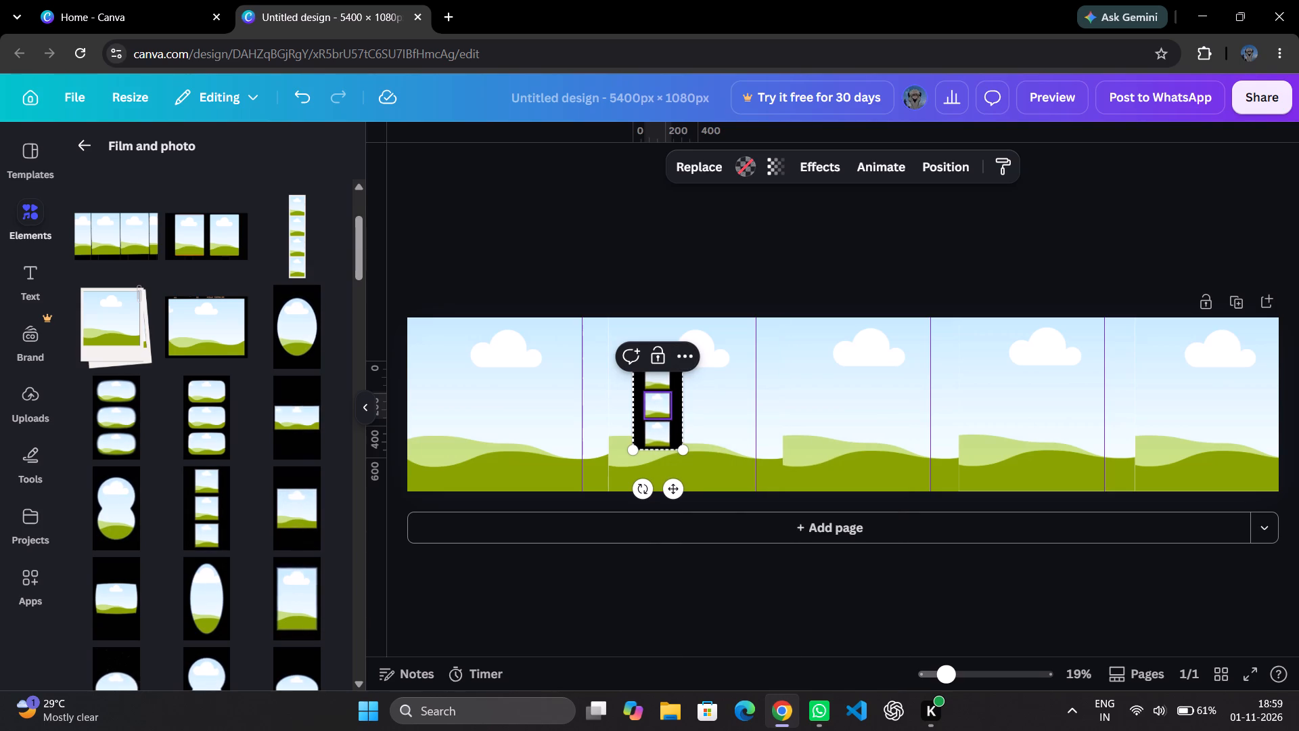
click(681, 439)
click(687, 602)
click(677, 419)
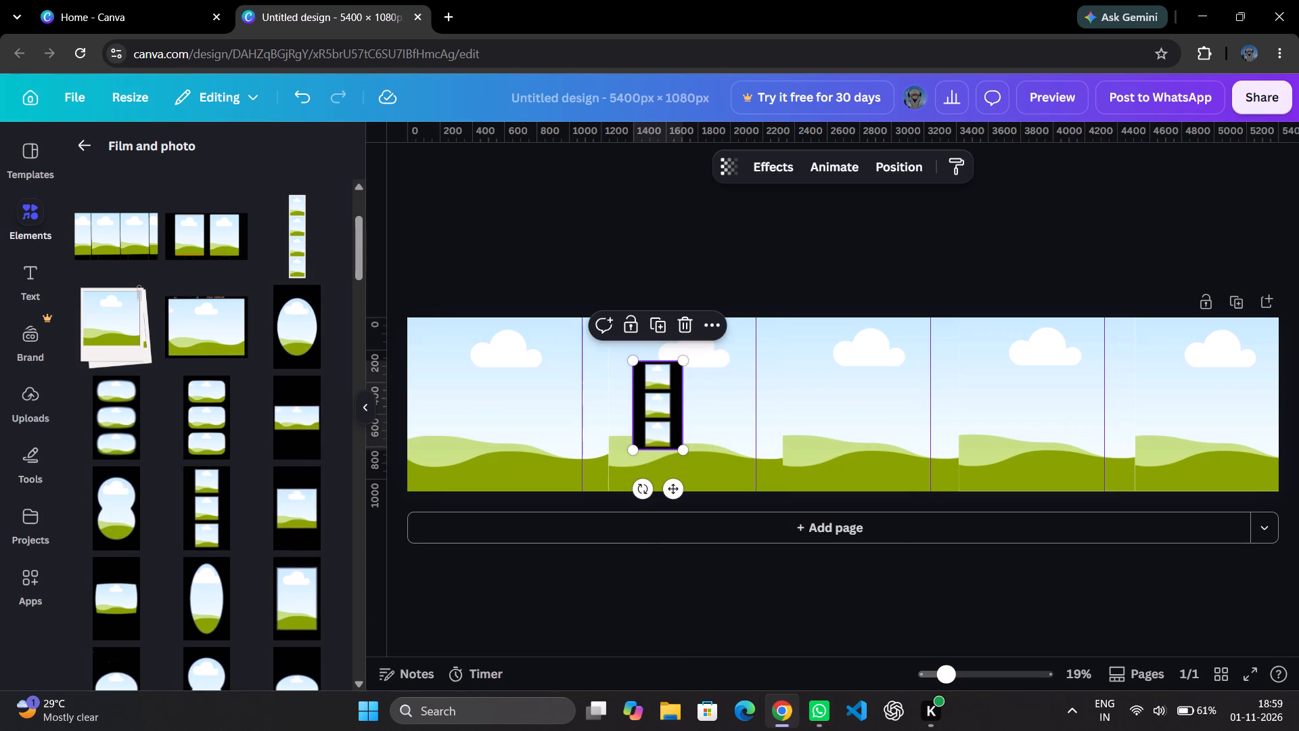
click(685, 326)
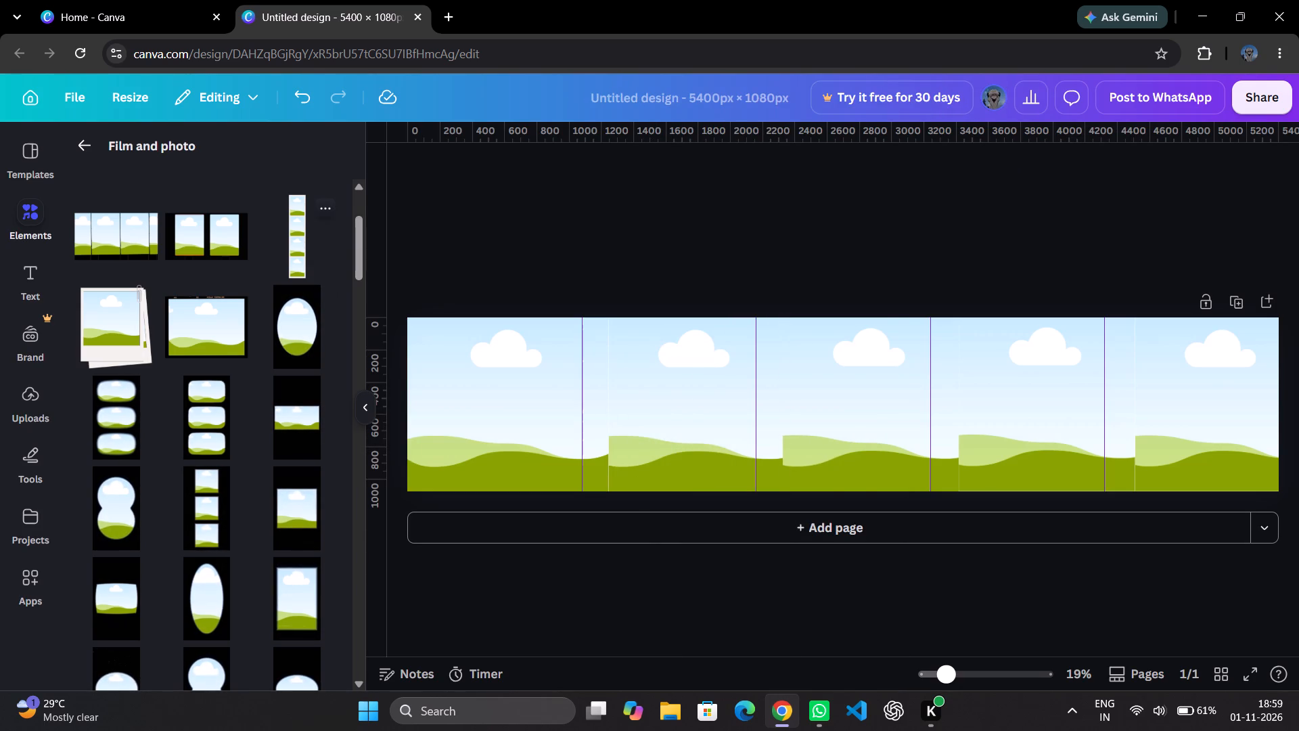
Add the white vertical strip frame with four photo windows, enlarge it beyond full page height, and place it at the second section's start.
click(292, 250)
drag(842, 419, 625, 336)
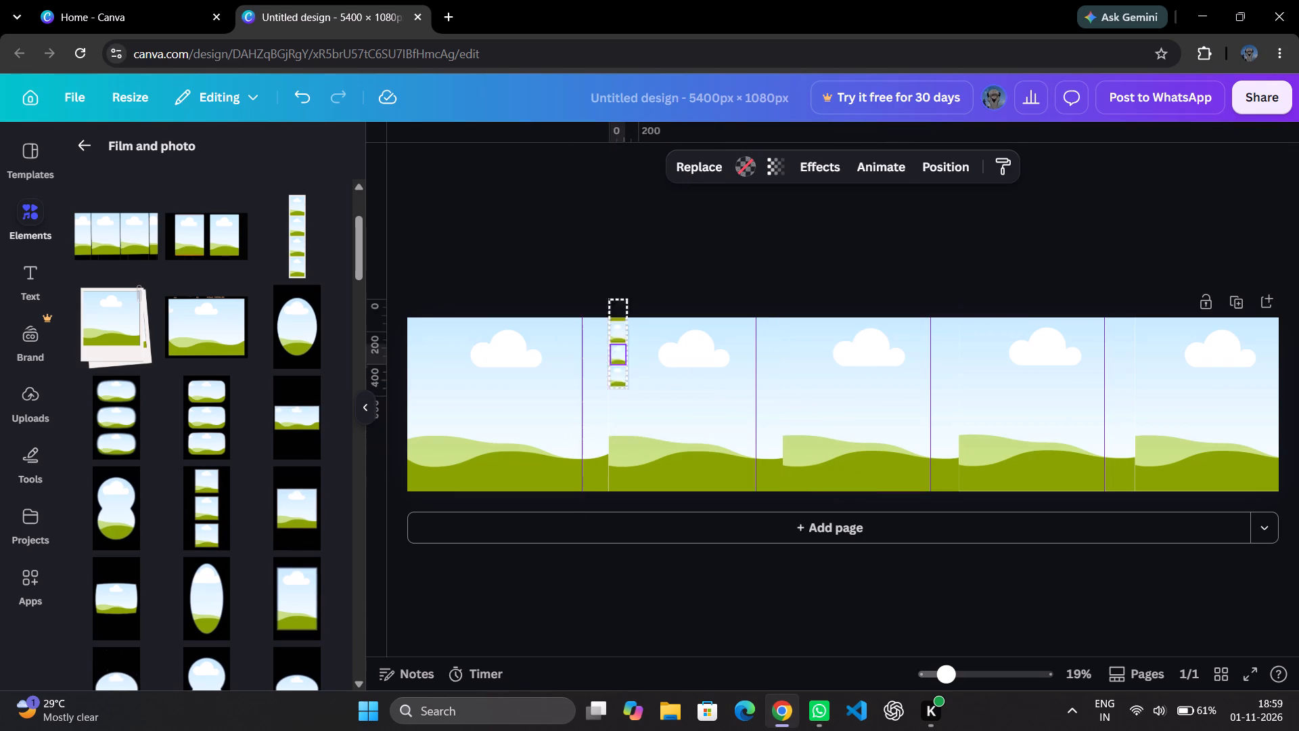
drag(625, 336, 671, 359)
drag(662, 387, 603, 501)
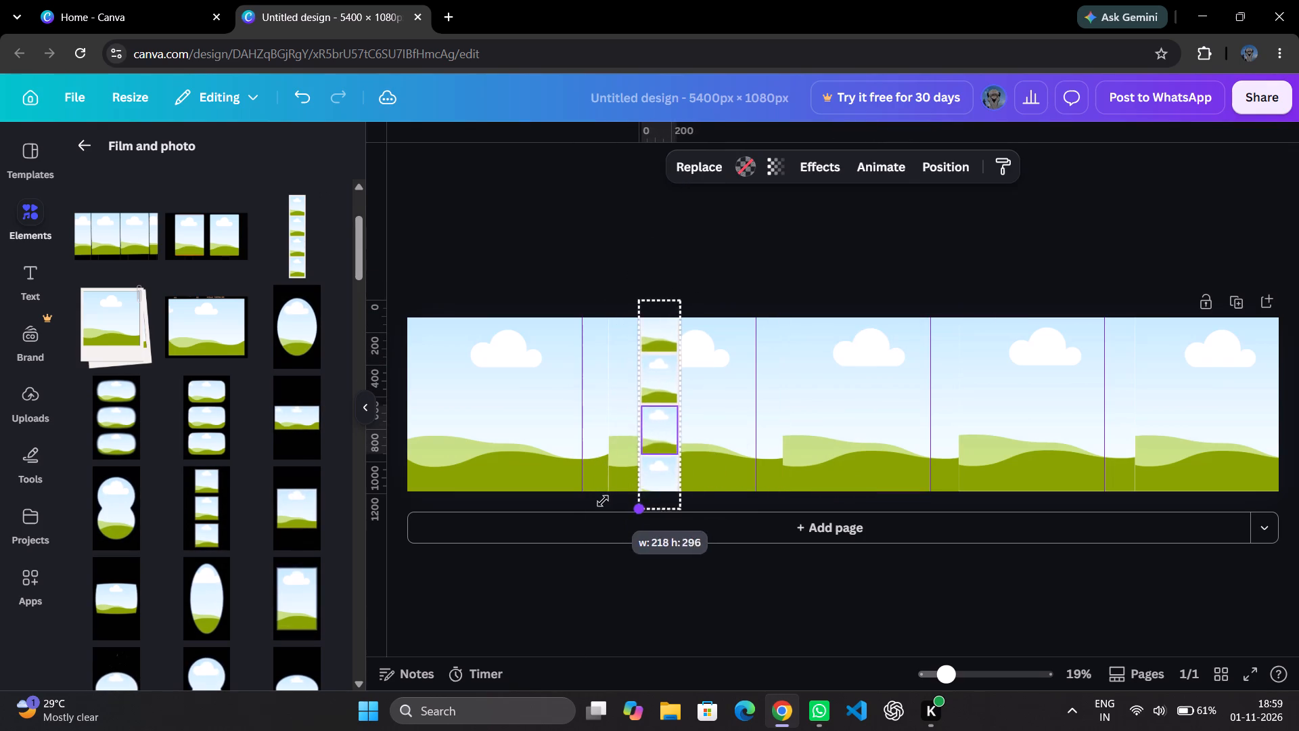
drag(603, 501, 574, 547)
drag(670, 445, 612, 468)
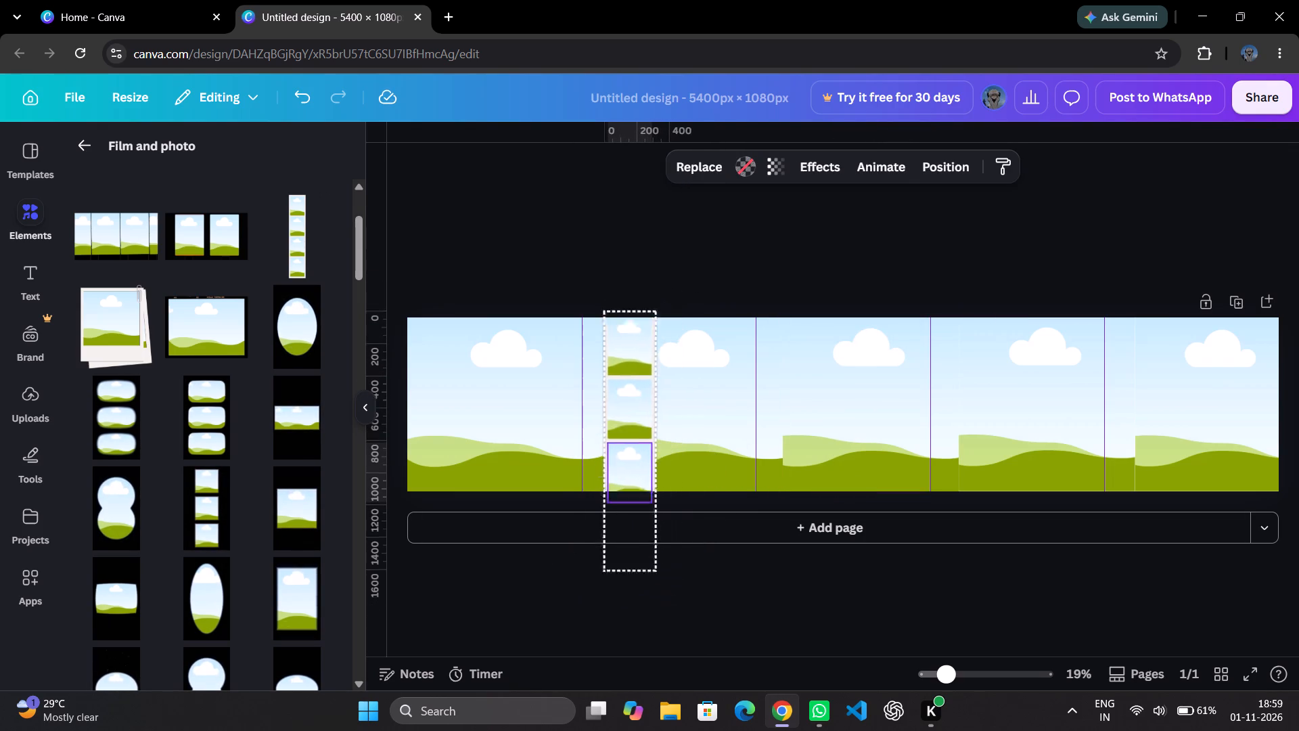
drag(612, 468, 622, 465)
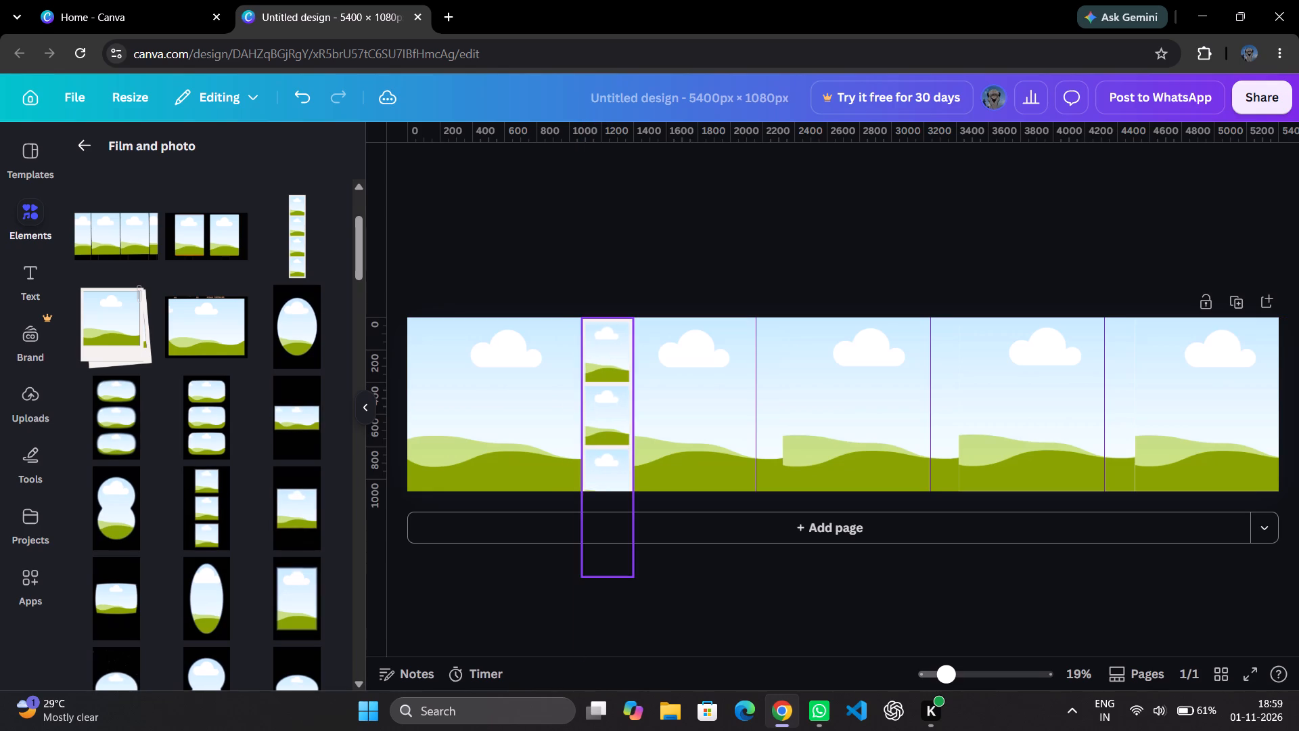
Tilt the white photo strip slightly clockwise and position it across the boundary between the first and second sections, overhanging the page top and bottom.
click(616, 428)
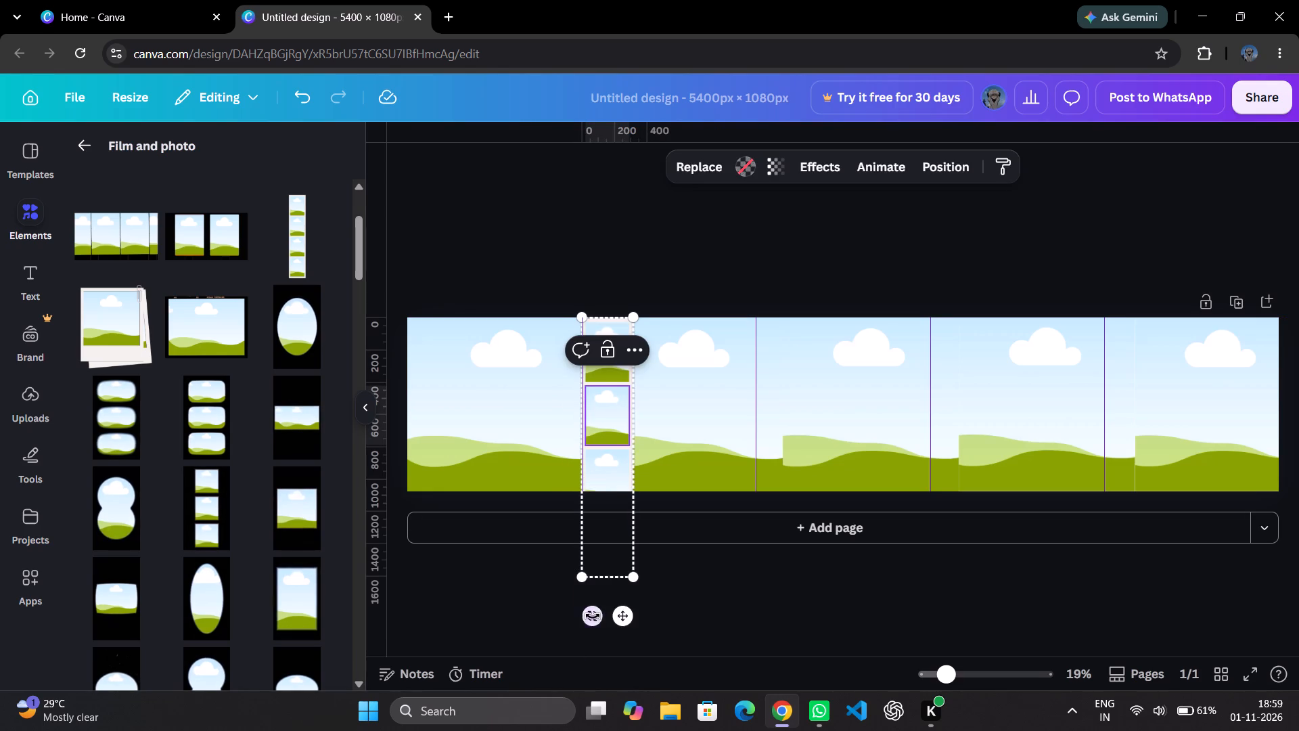
drag(593, 616, 562, 615)
drag(614, 435, 587, 442)
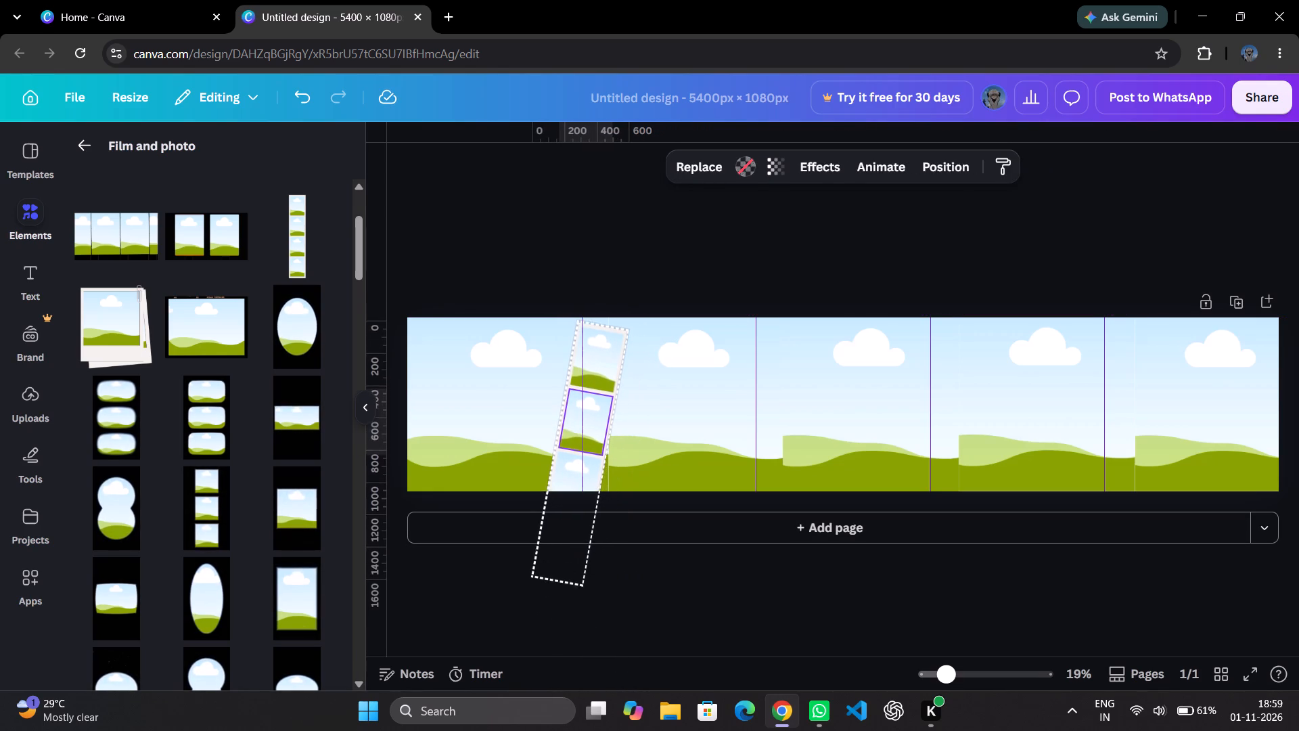
drag(587, 442, 593, 422)
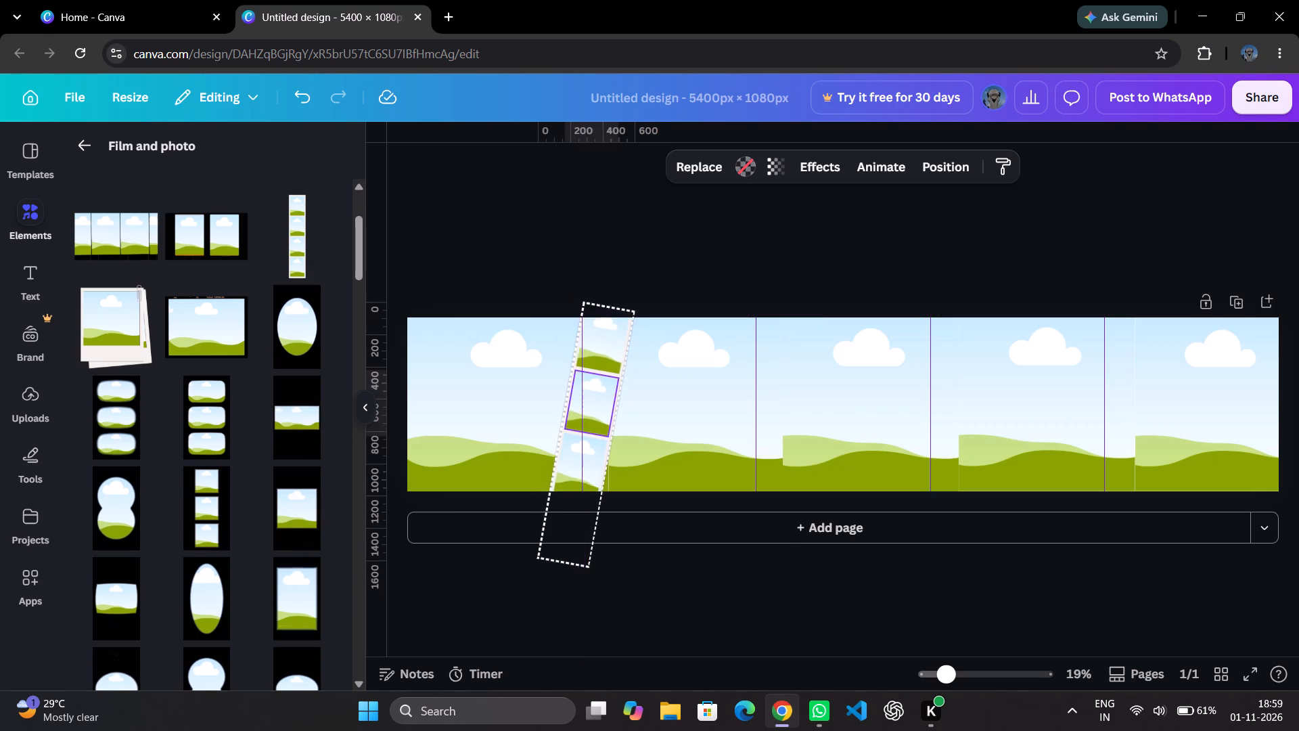
drag(593, 422, 639, 422)
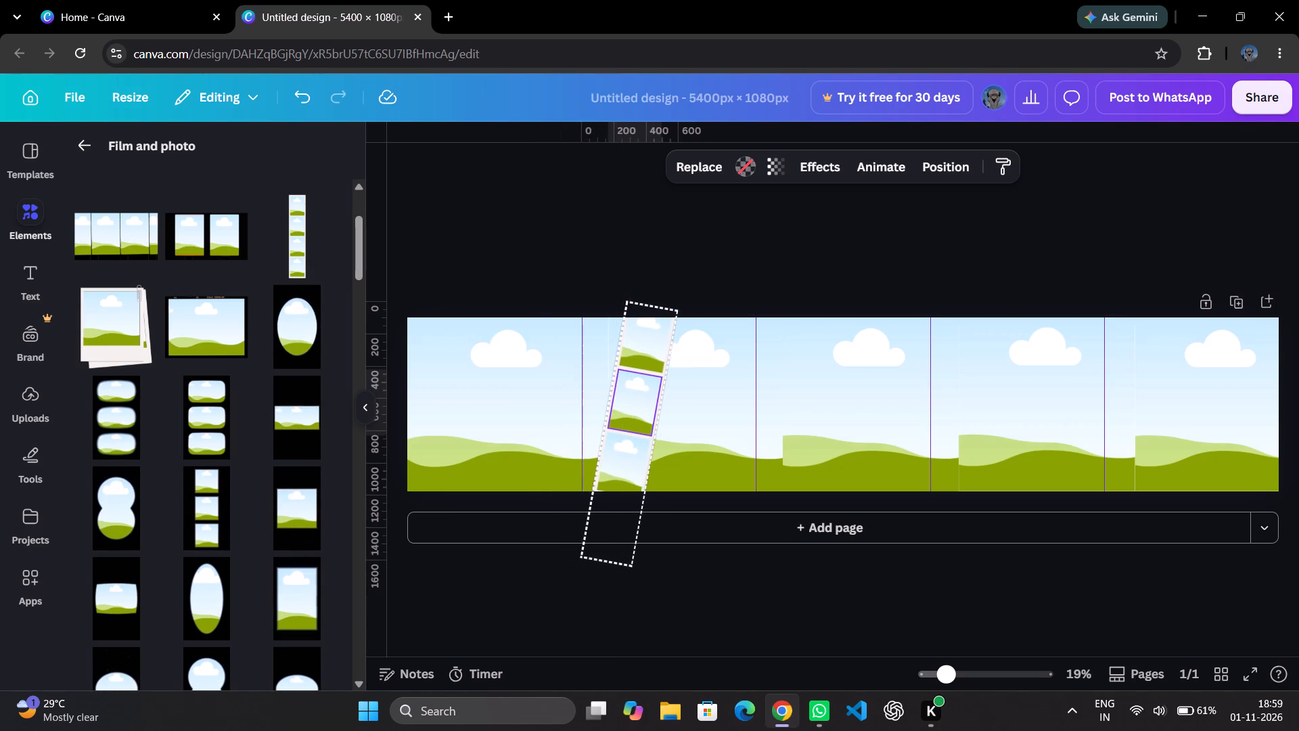
drag(639, 422, 620, 424)
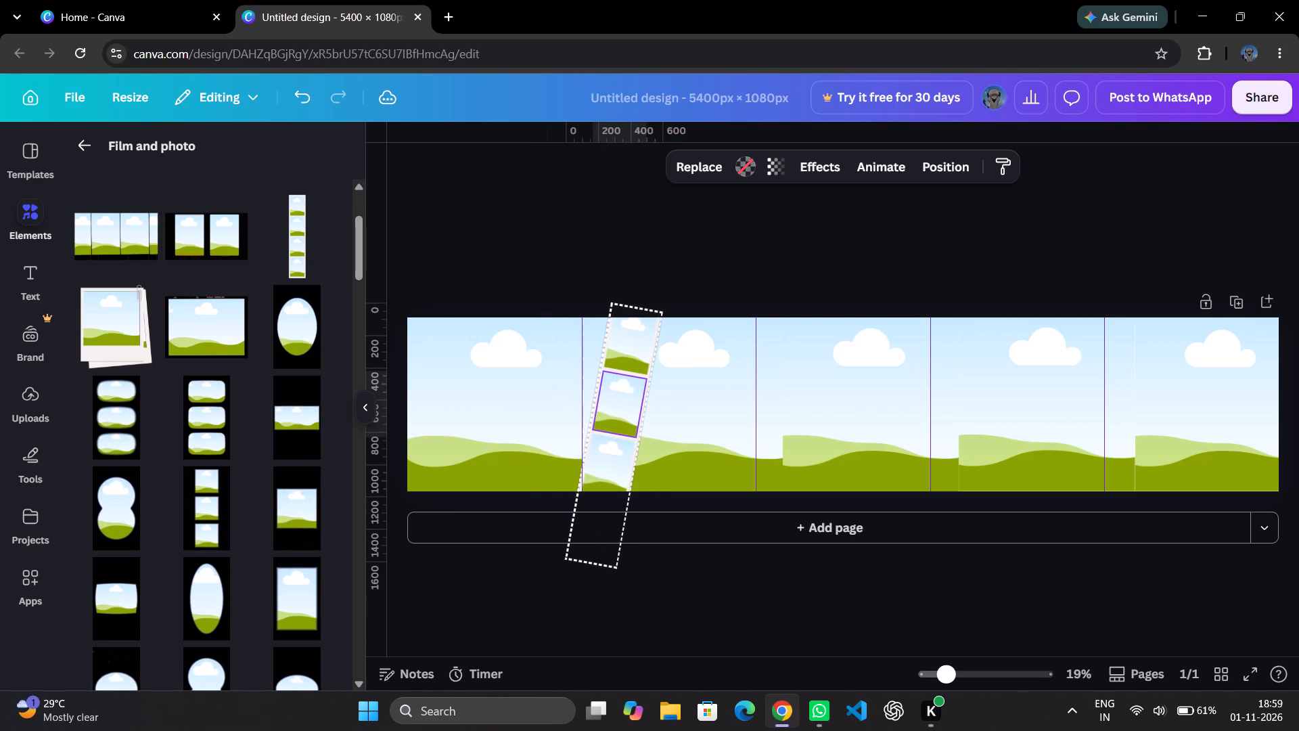
drag(620, 424, 618, 424)
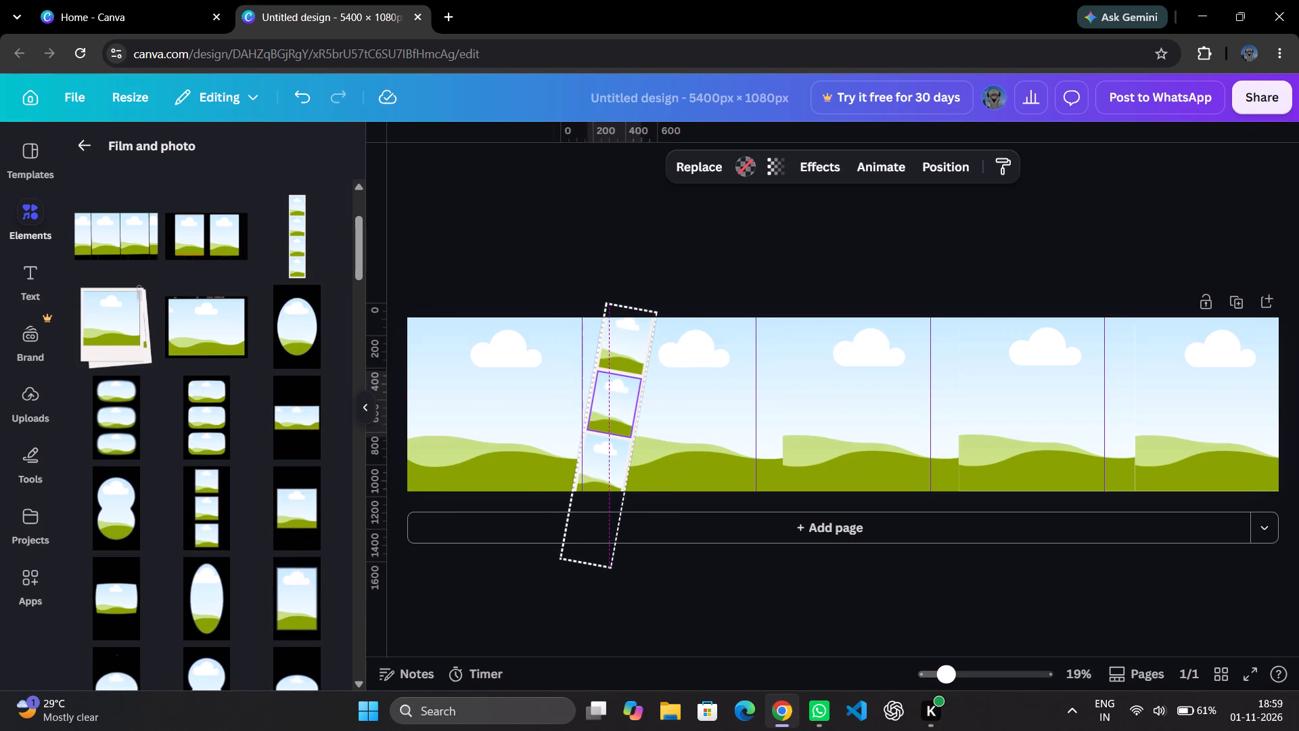
drag(618, 424, 599, 424)
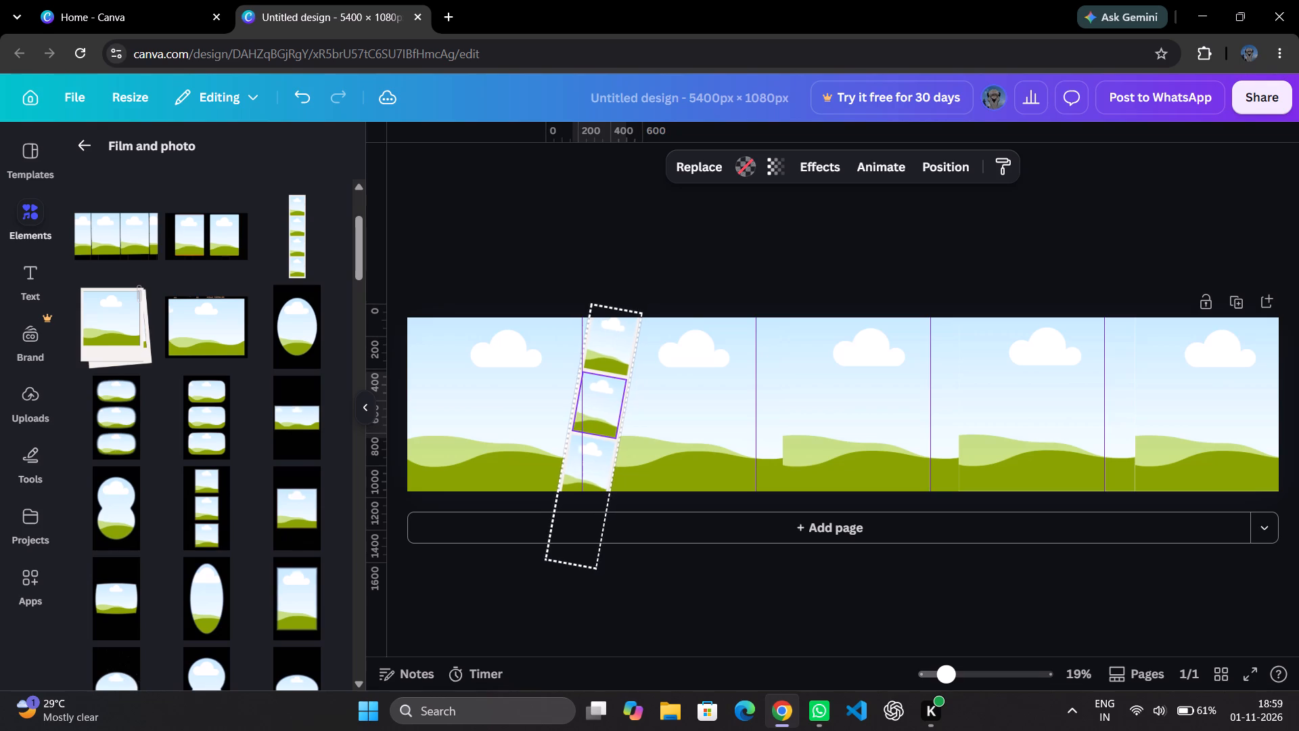
drag(599, 424, 598, 419)
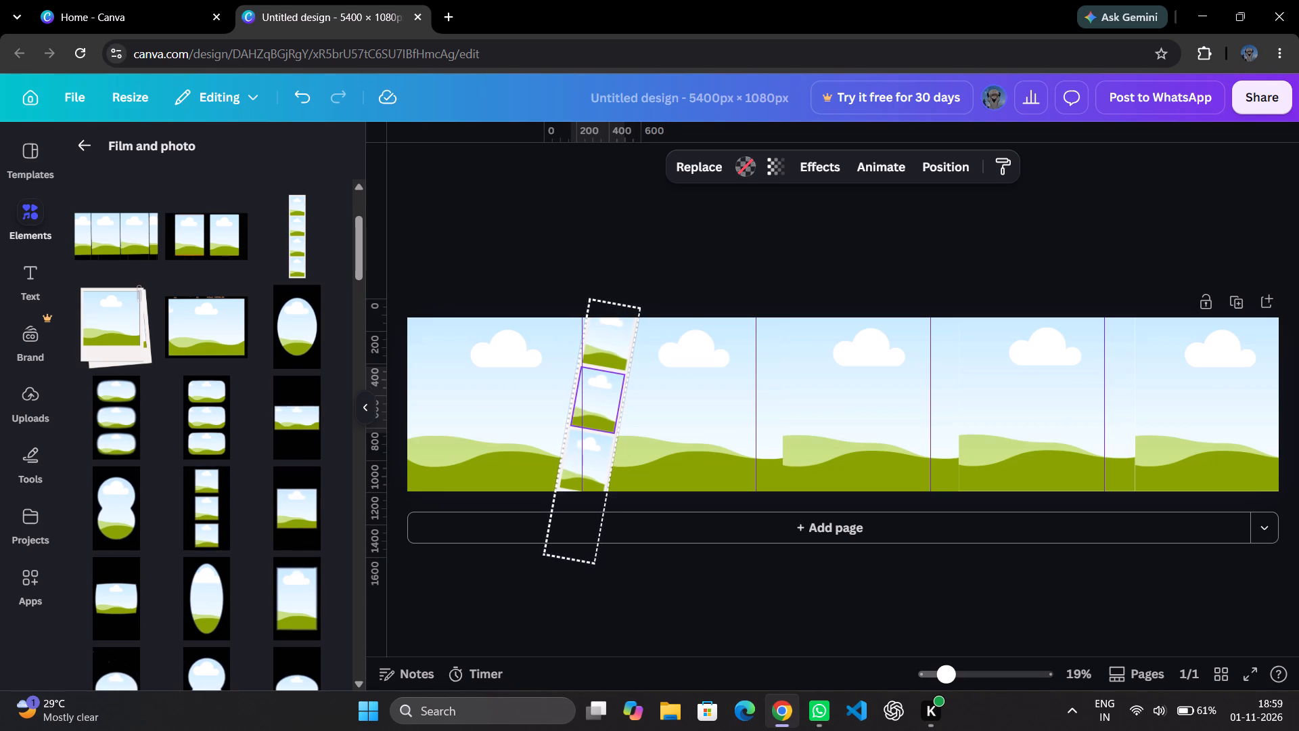
drag(598, 419, 597, 419)
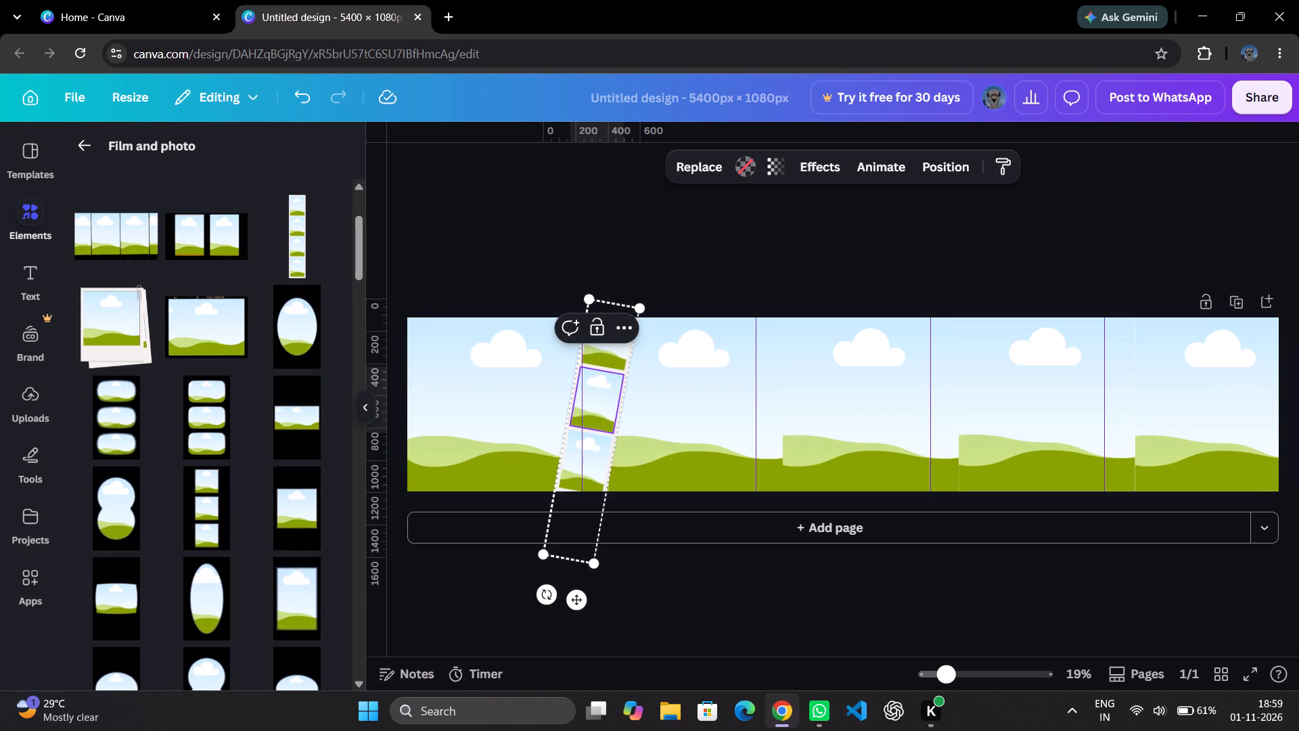
Examine the full list of Film and photo frames for another suitable design, and return to the Frames overview.
scroll(187, 457, down, 4)
scroll(240, 428, down, 2)
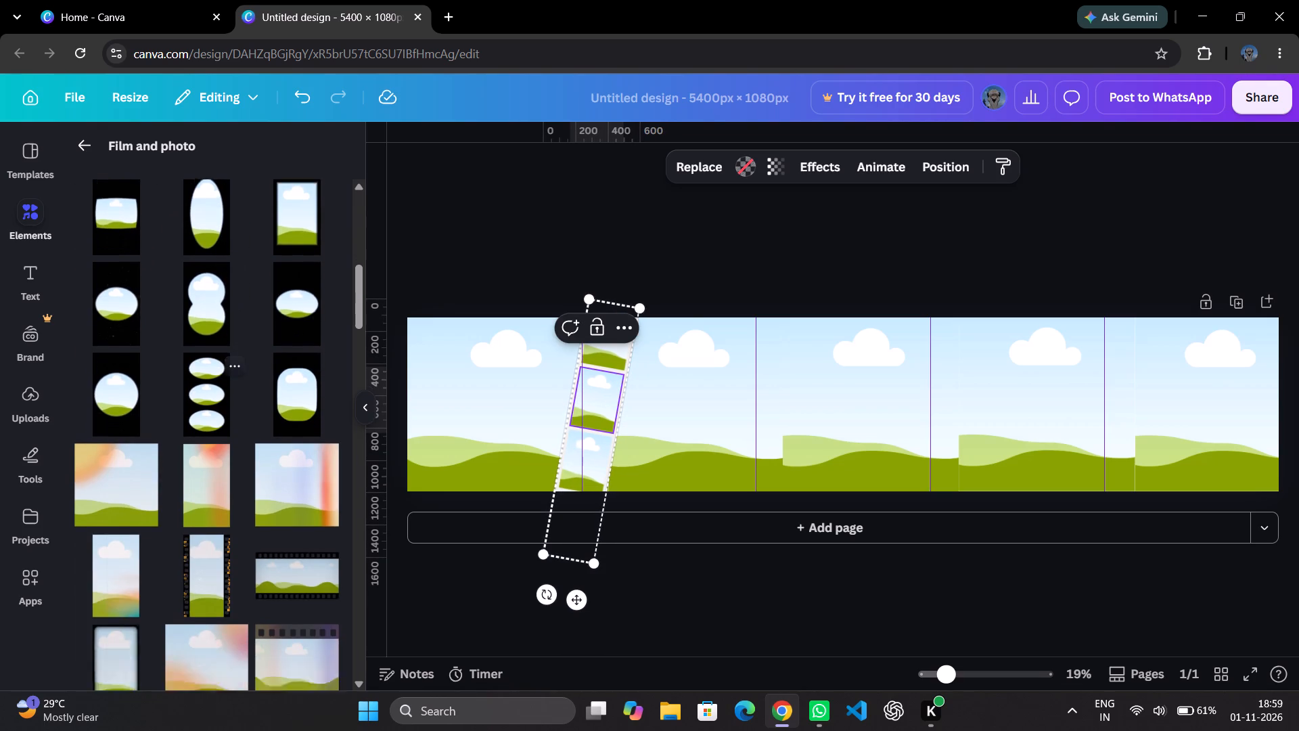
scroll(240, 428, down, 4)
scroll(227, 481, up, 14)
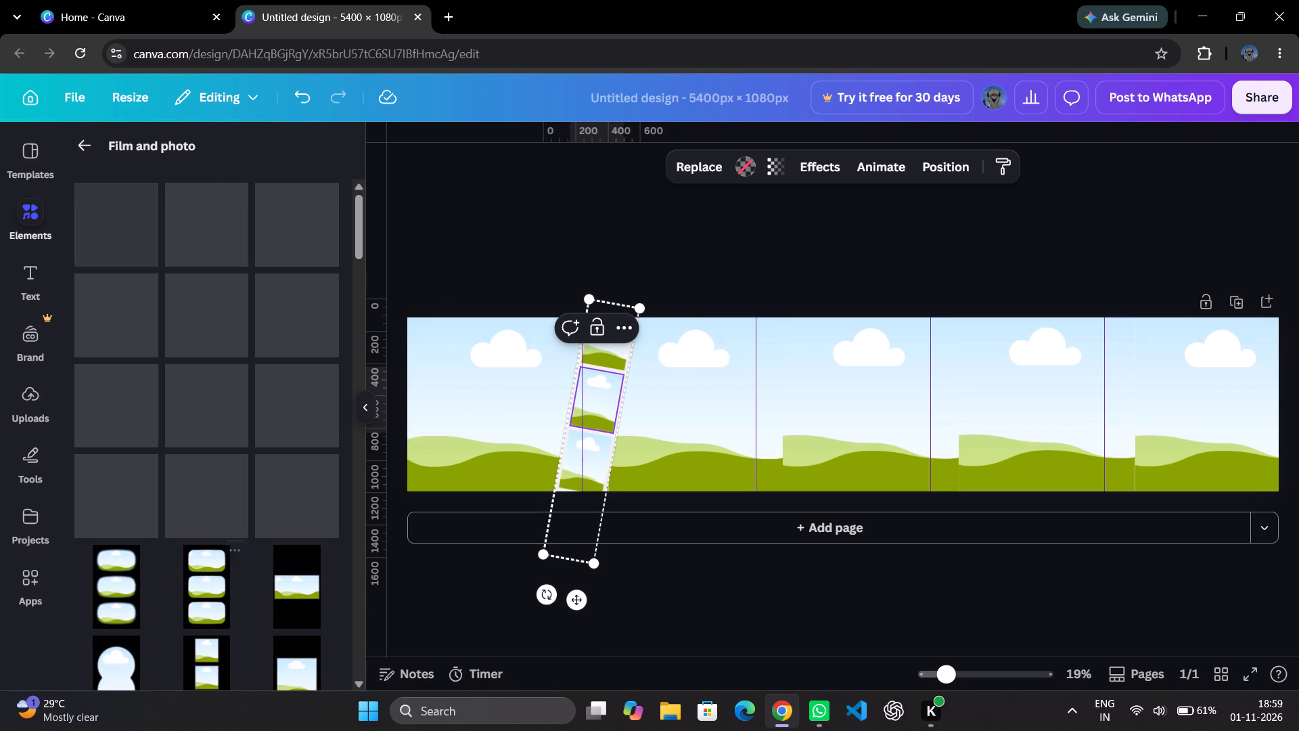
scroll(227, 474, up, 8)
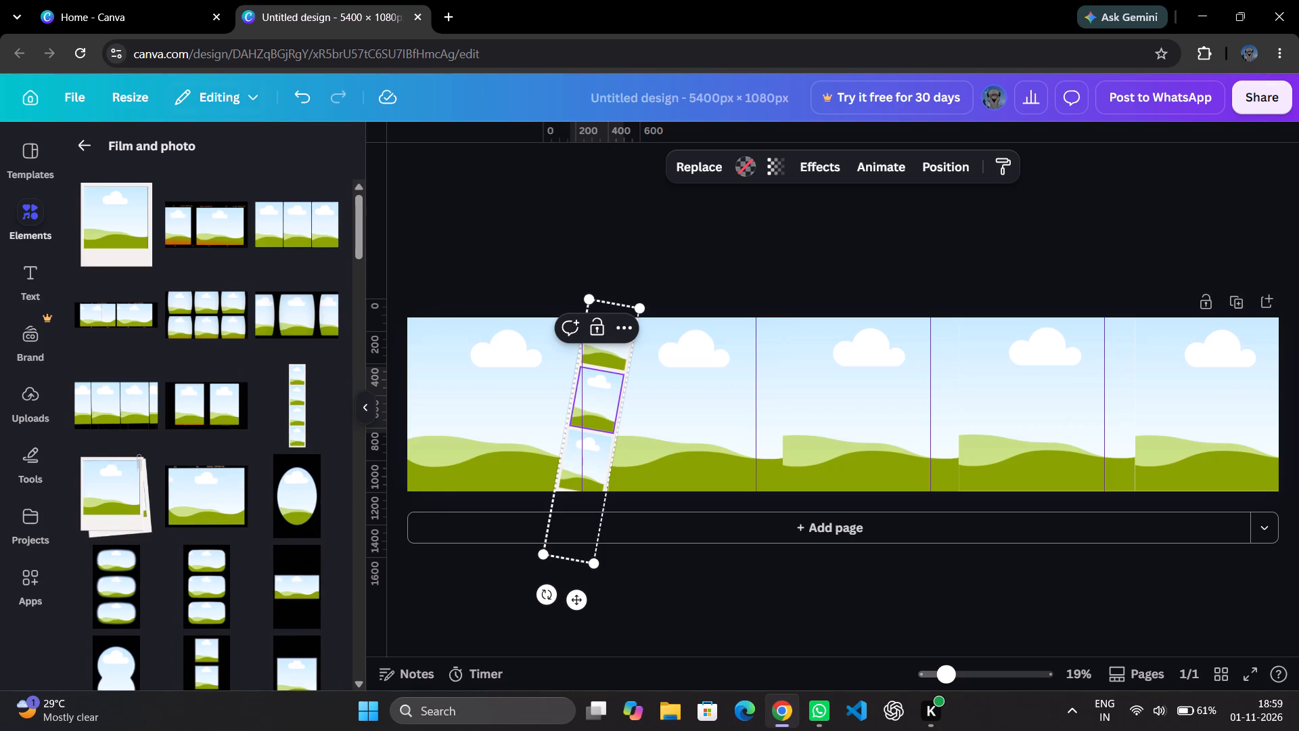
scroll(177, 437, down, 2)
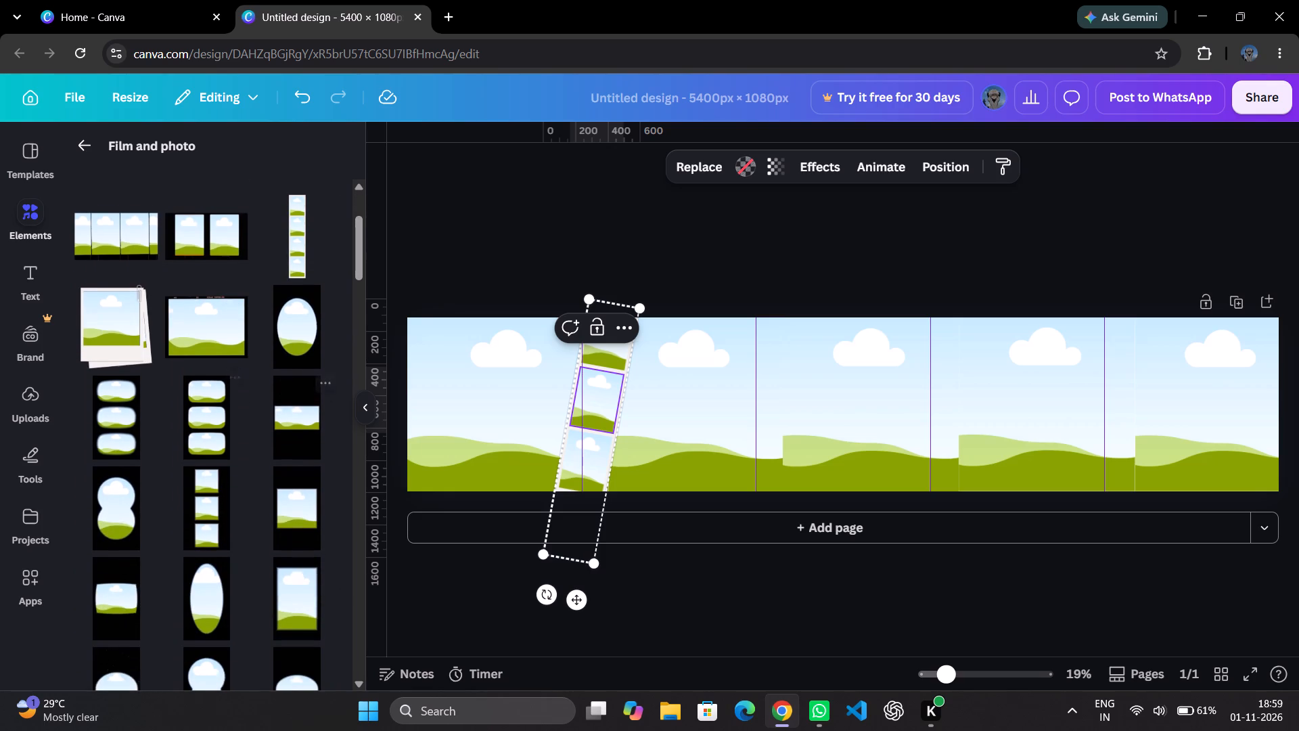
scroll(174, 477, down, 2)
scroll(242, 439, down, 1)
scroll(130, 464, down, 3)
scroll(216, 456, down, 1)
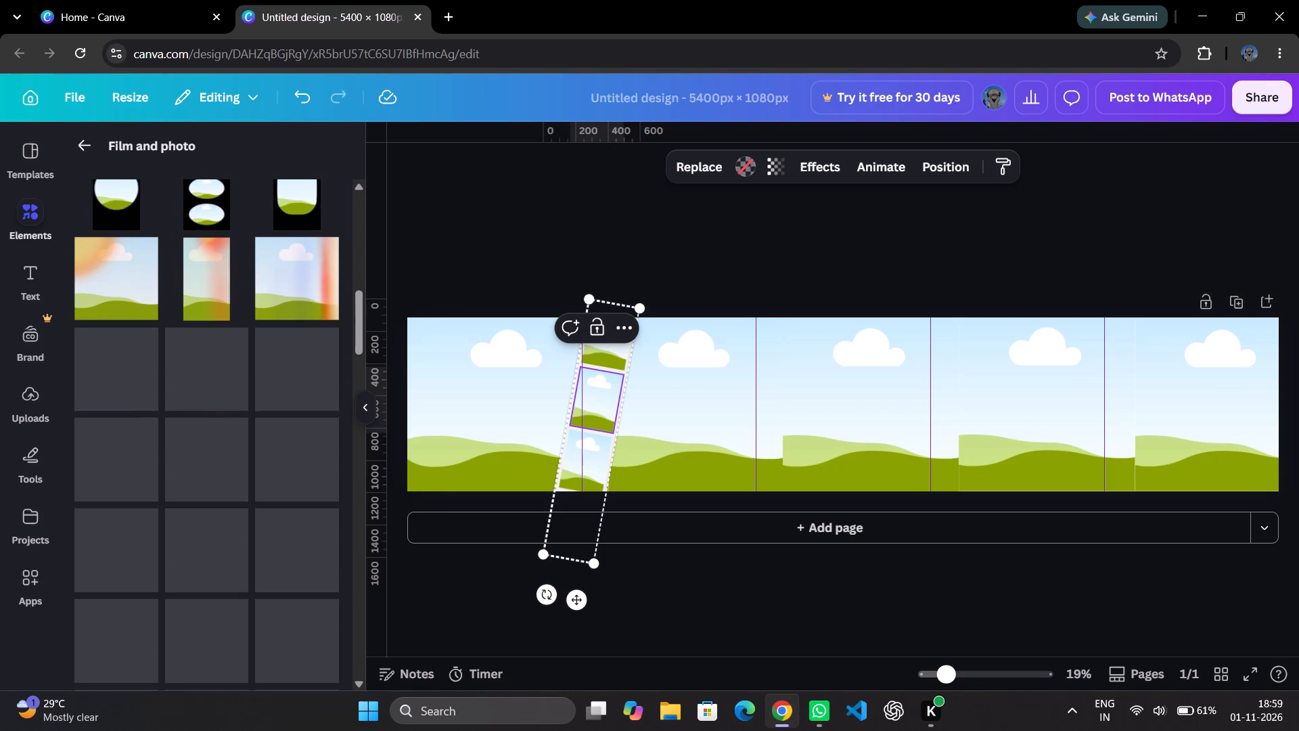
scroll(220, 391, down, 1)
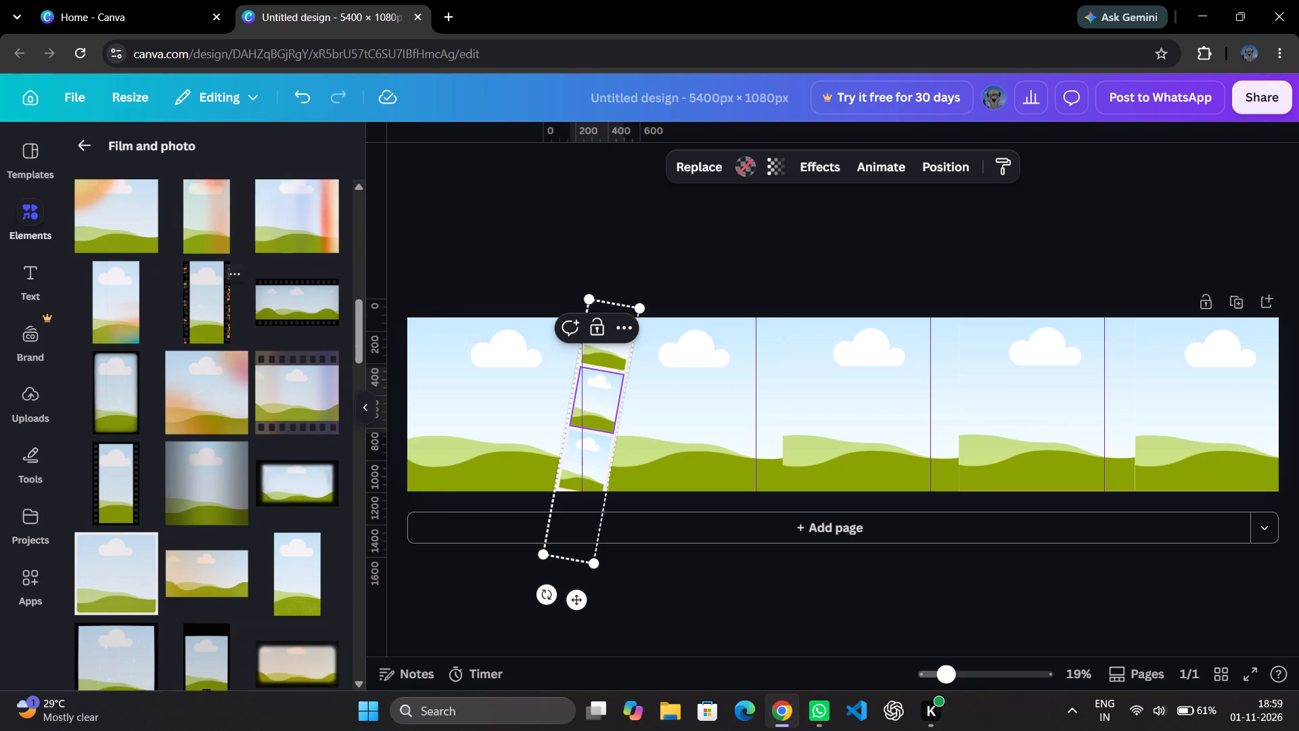
scroll(286, 379, down, 2)
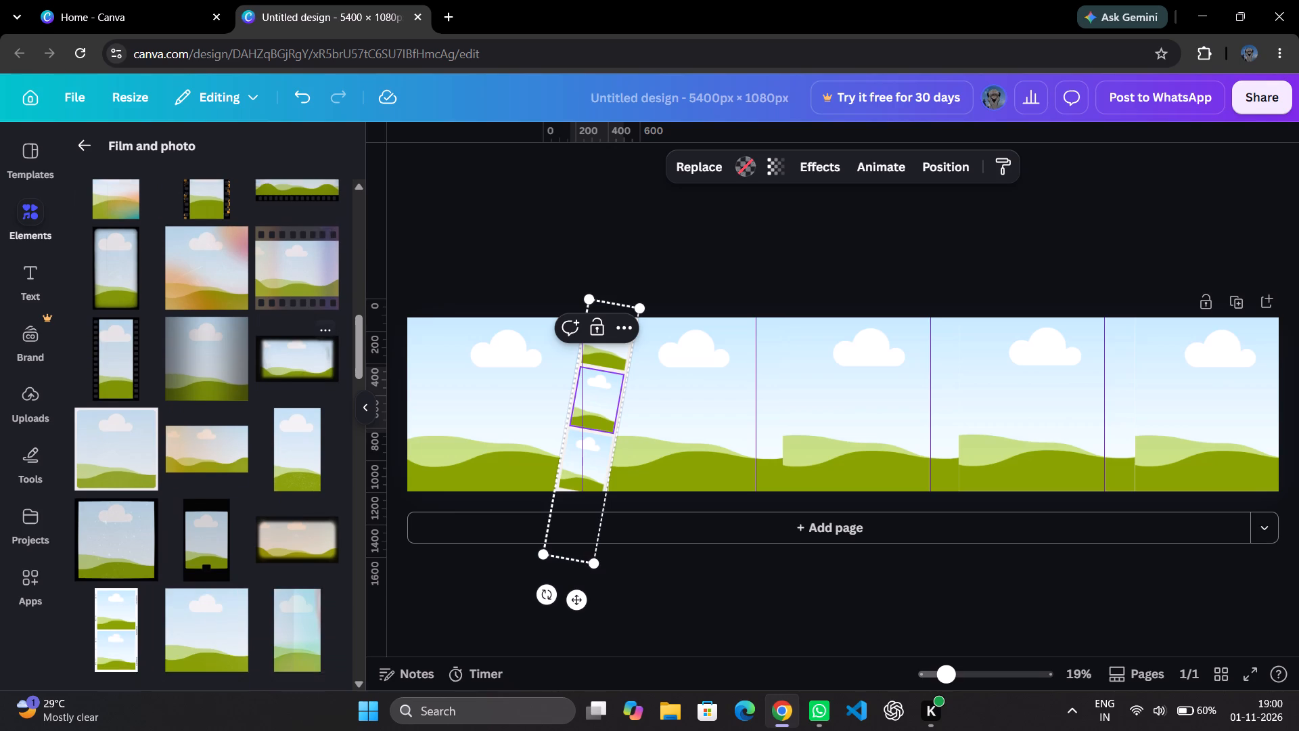
scroll(269, 382, down, 2)
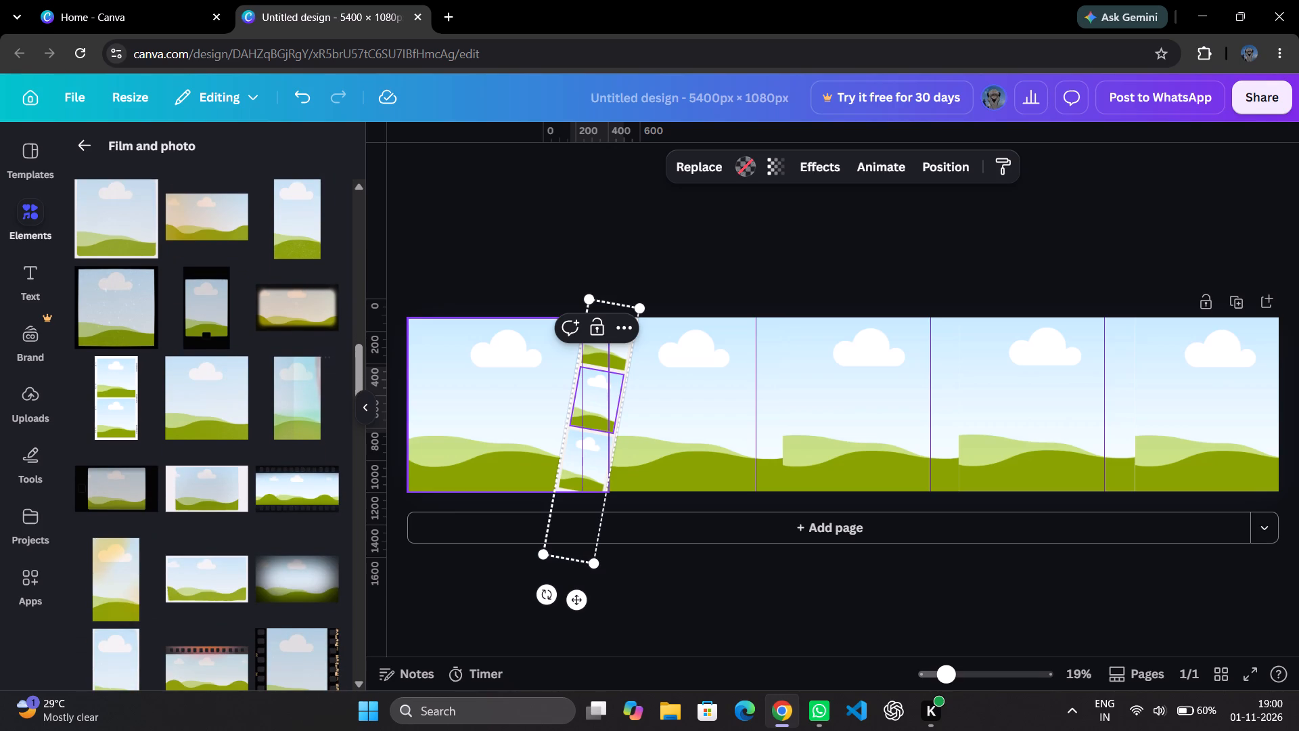
scroll(223, 449, down, 1)
scroll(145, 363, down, 4)
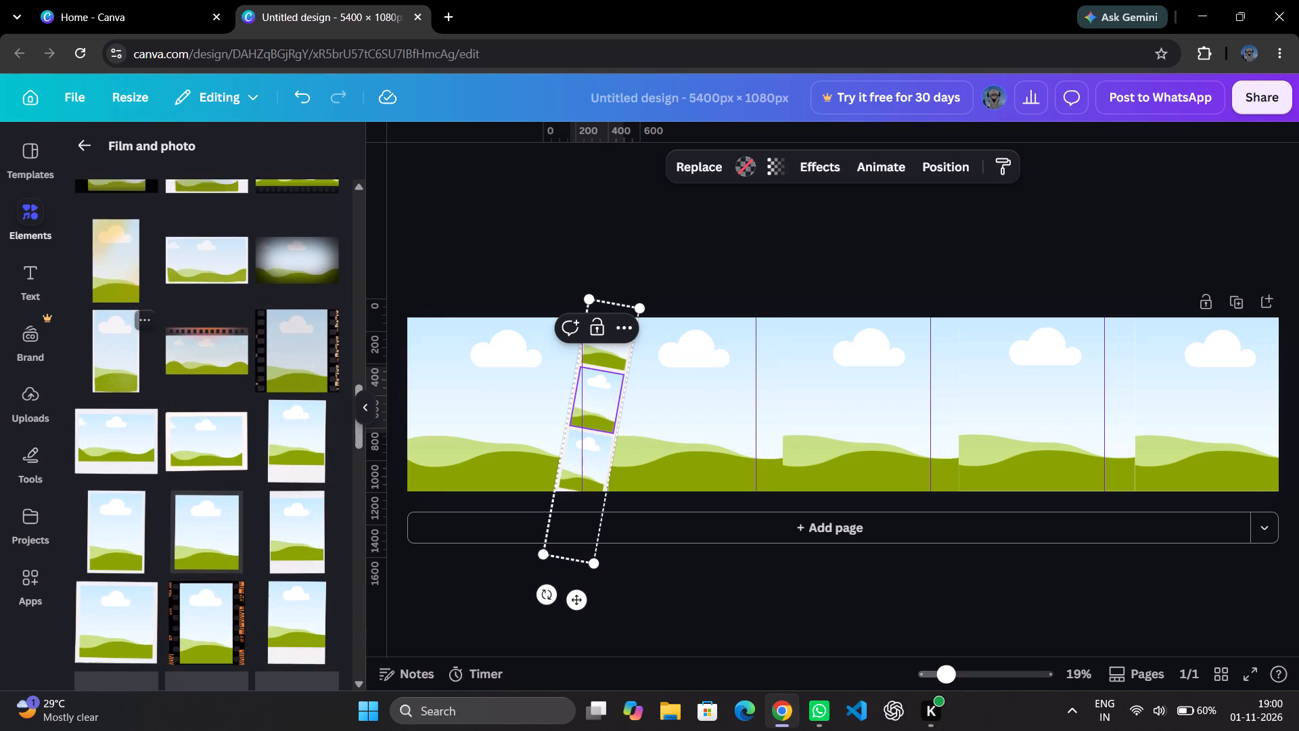
scroll(183, 389, down, 5)
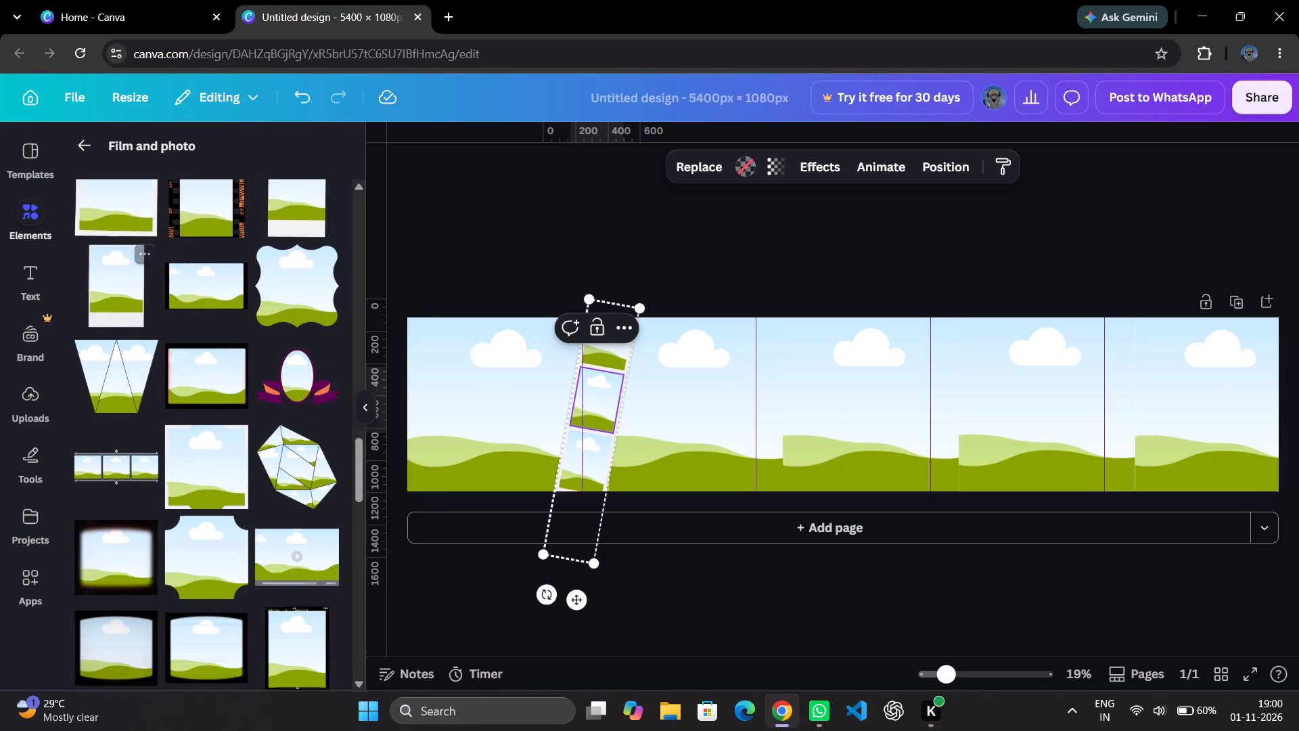
scroll(192, 384, down, 4)
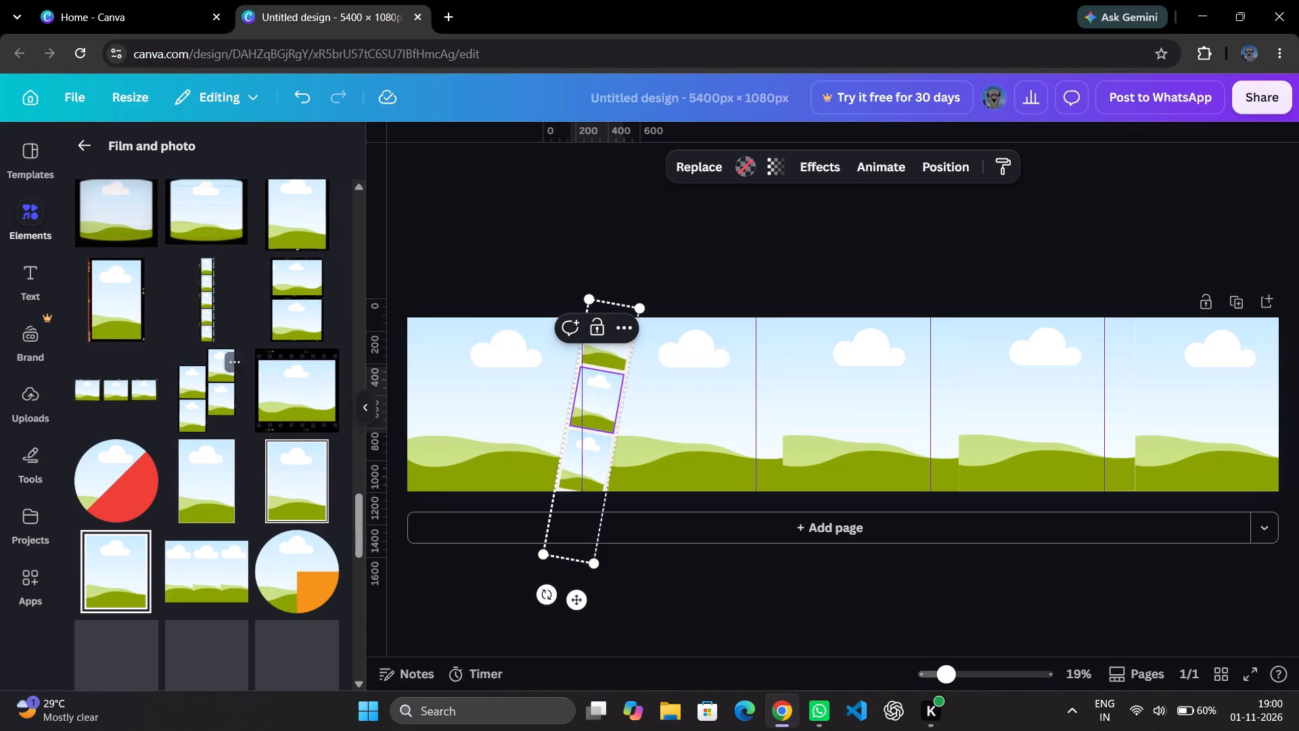
scroll(206, 409, down, 8)
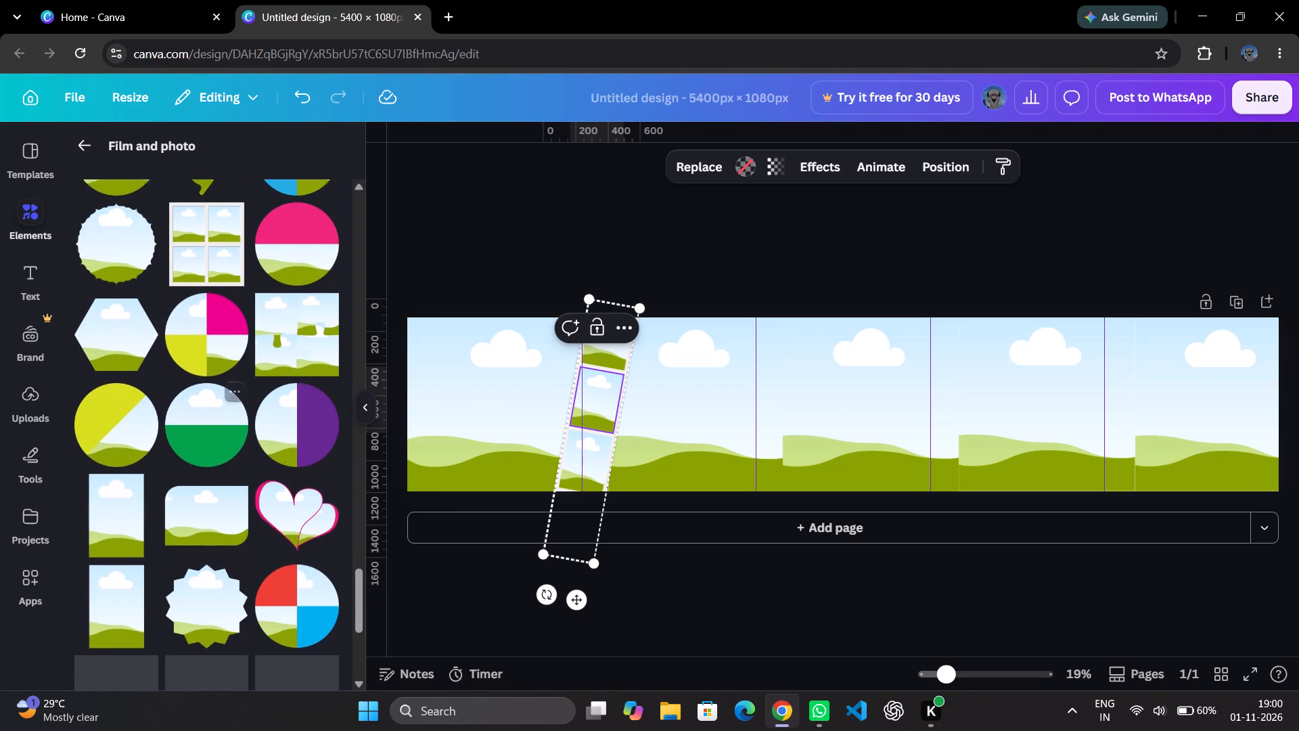
scroll(203, 424, down, 4)
click(34, 212)
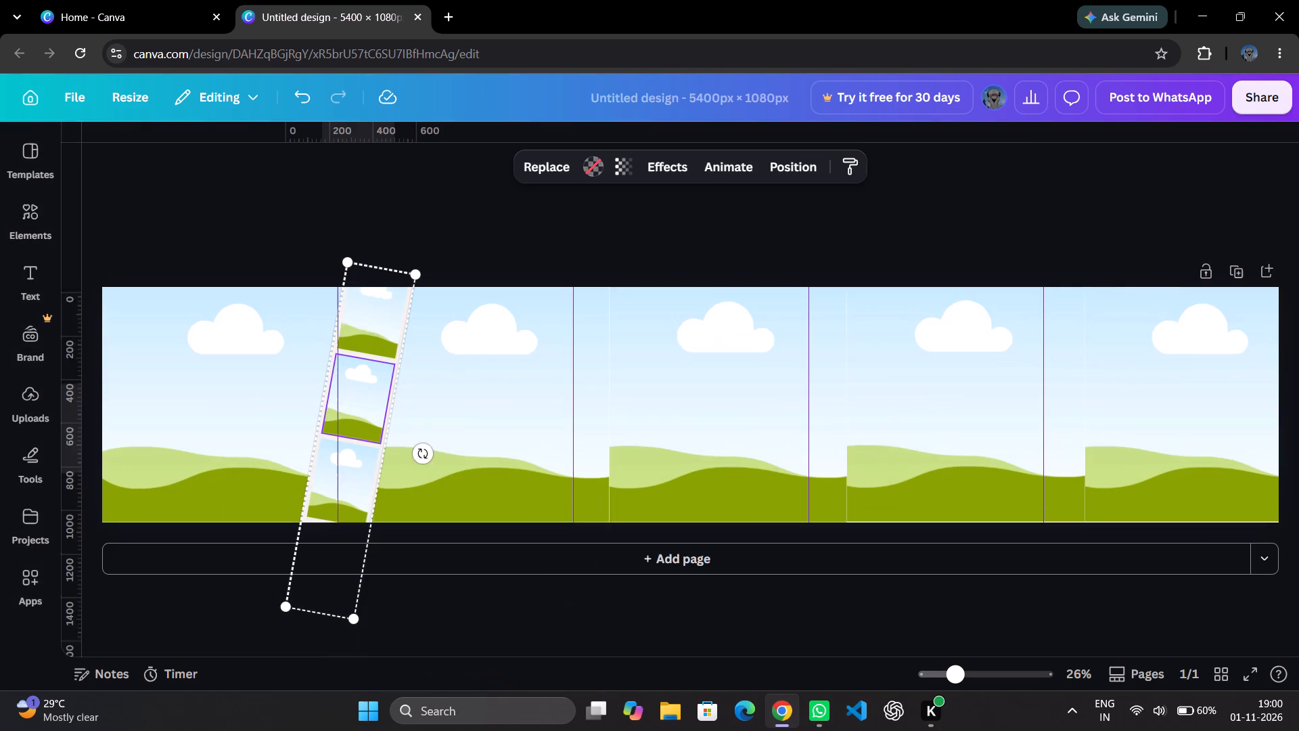
click(30, 201)
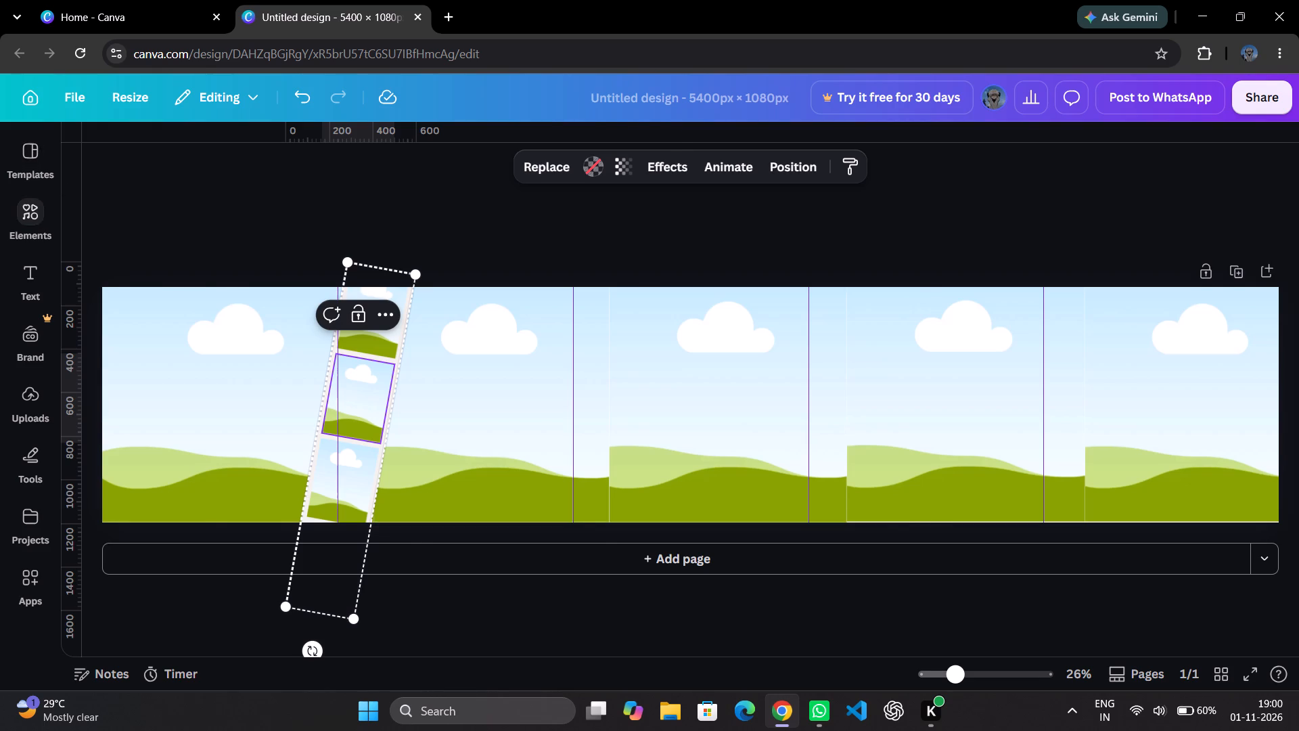
click(78, 145)
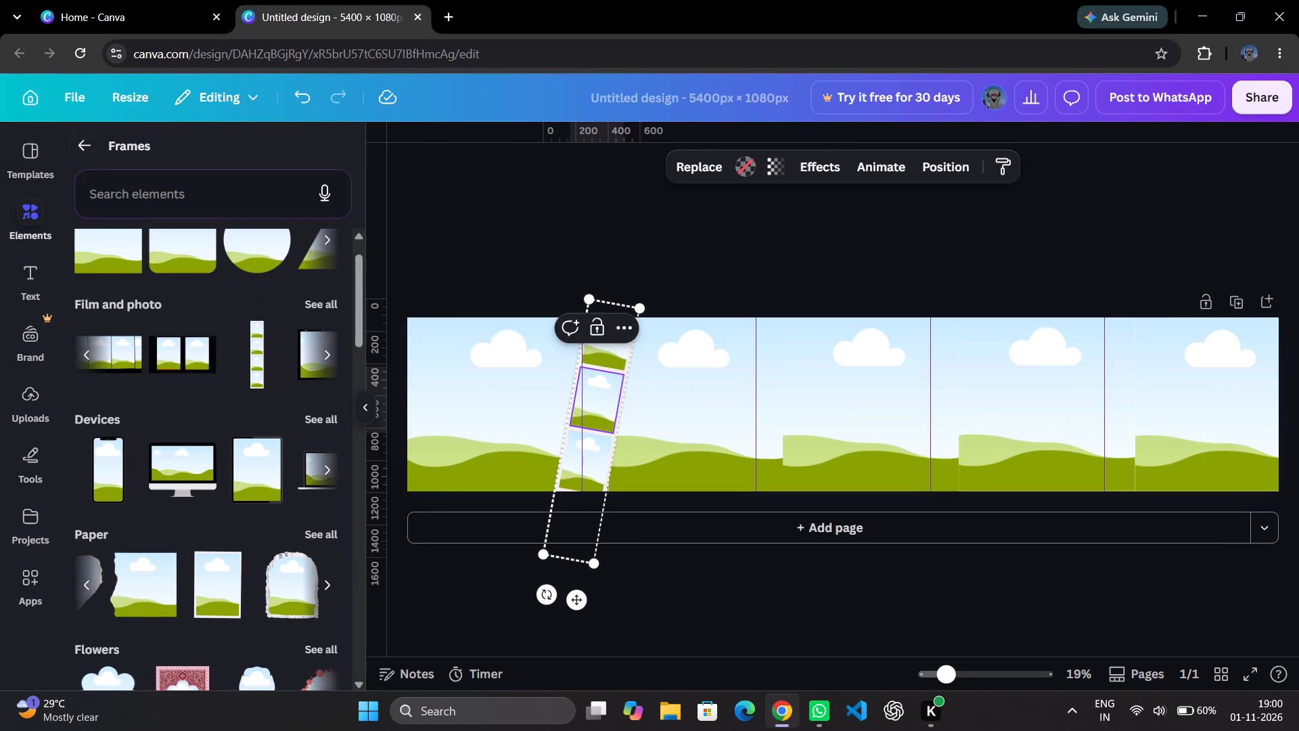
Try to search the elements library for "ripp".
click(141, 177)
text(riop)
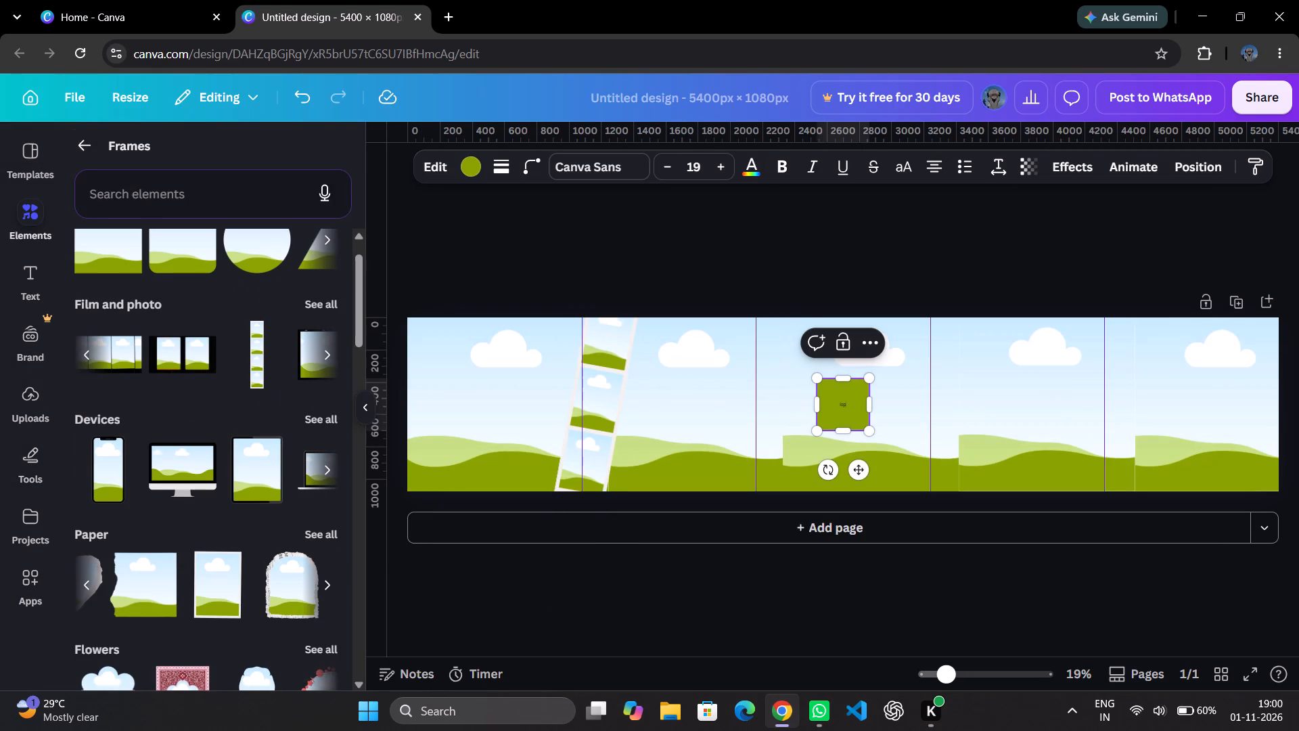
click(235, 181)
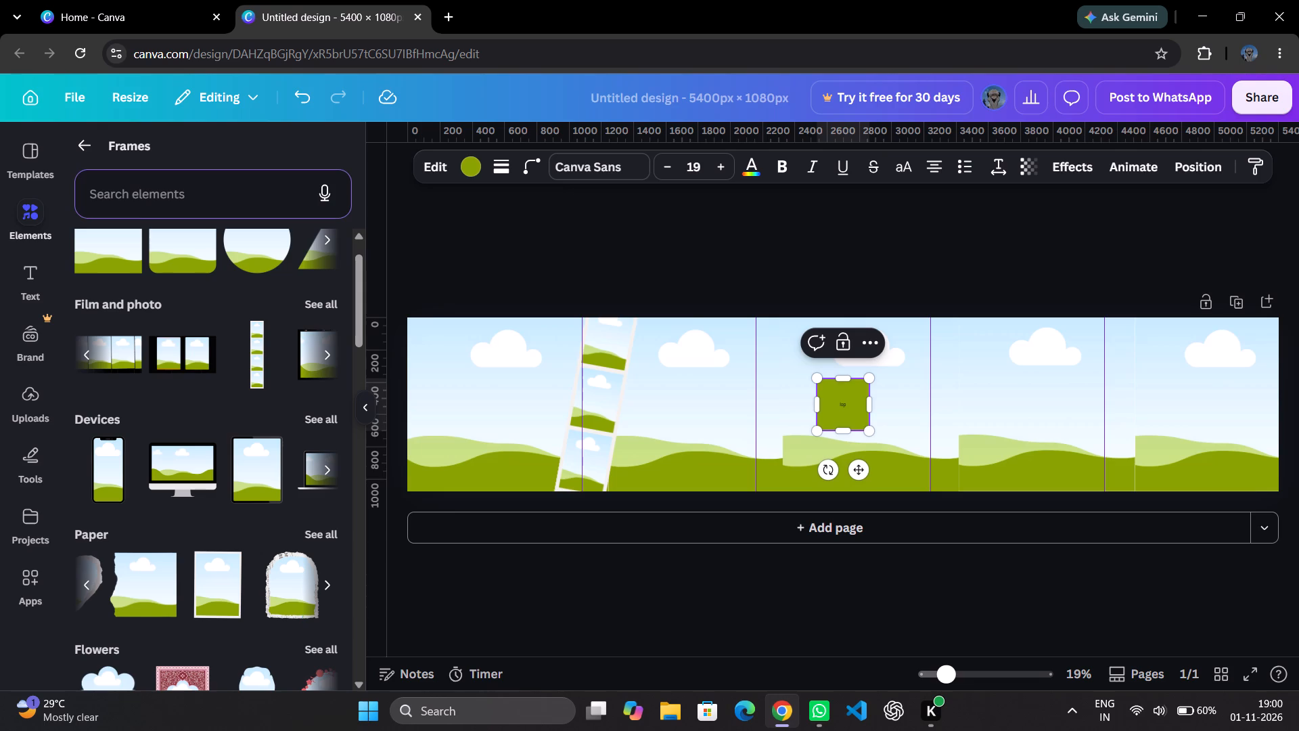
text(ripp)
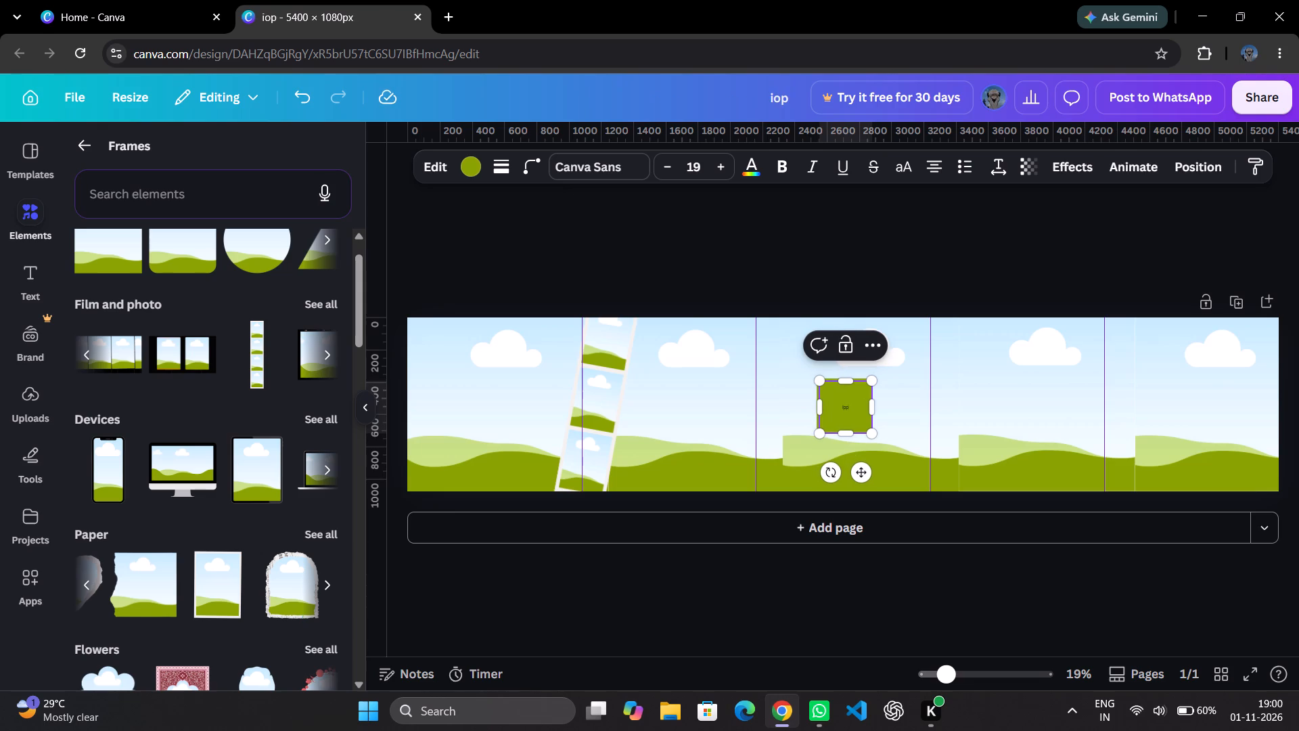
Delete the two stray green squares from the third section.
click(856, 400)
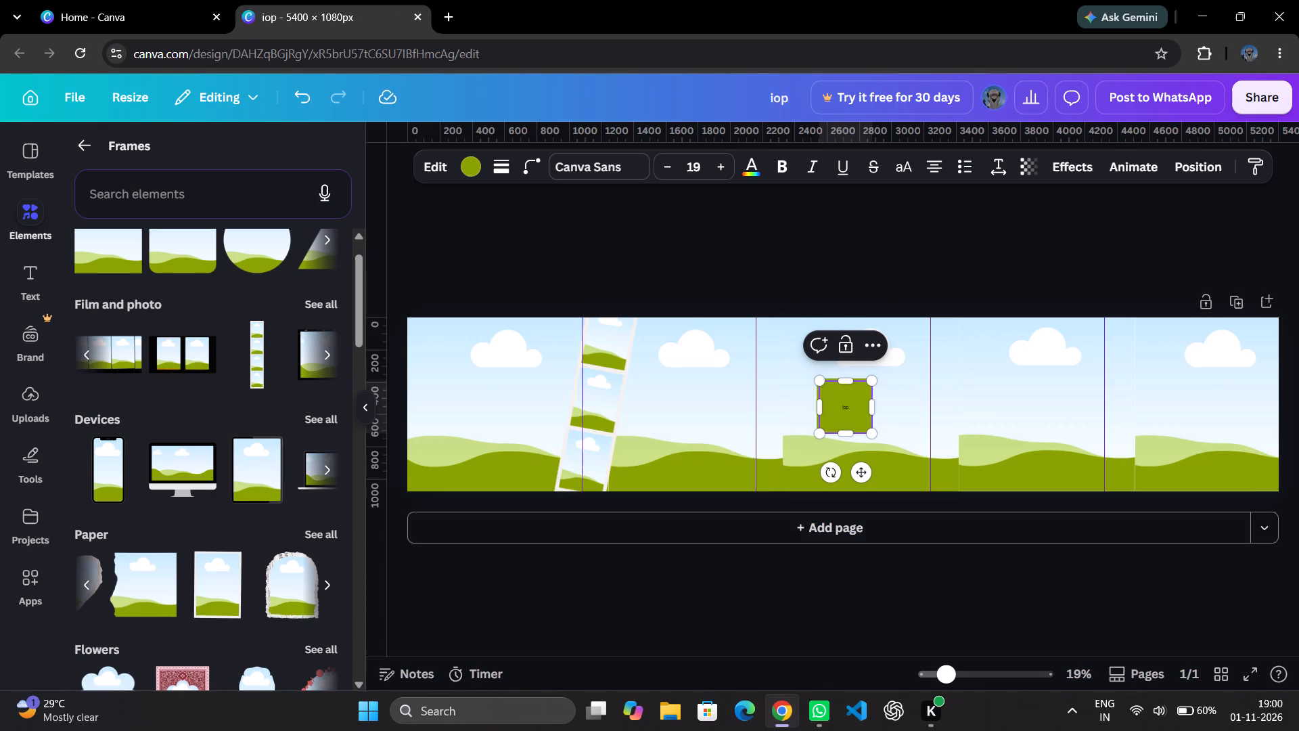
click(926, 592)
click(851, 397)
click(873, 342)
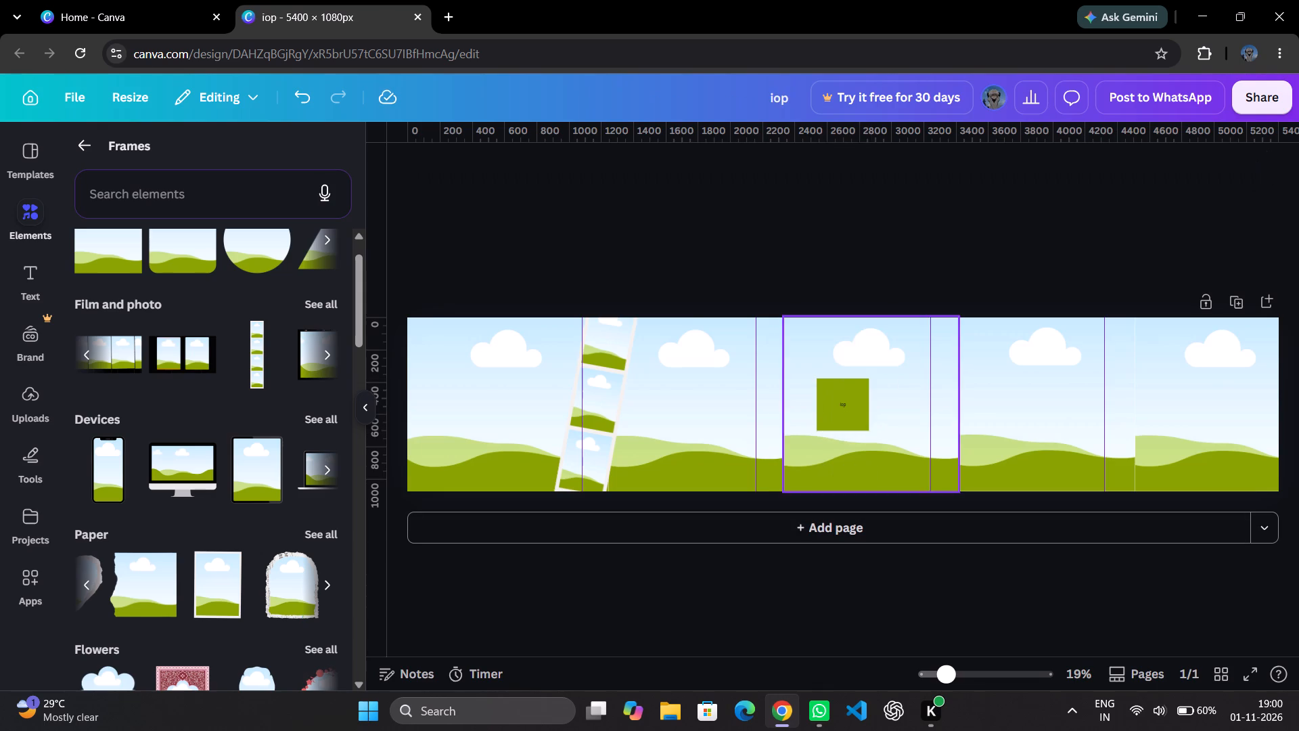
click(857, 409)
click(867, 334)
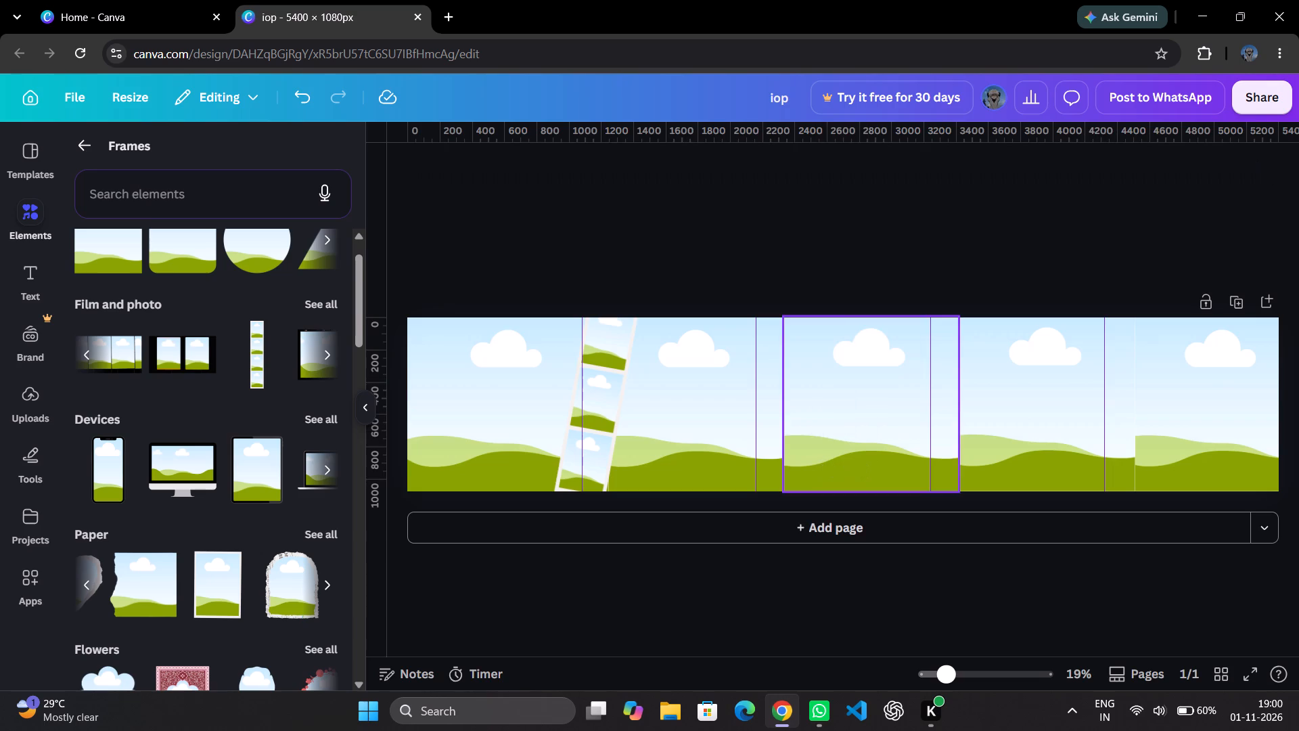
Search the frames collection for "ripped paper" and examine the torn-edge frame designs.
click(266, 198)
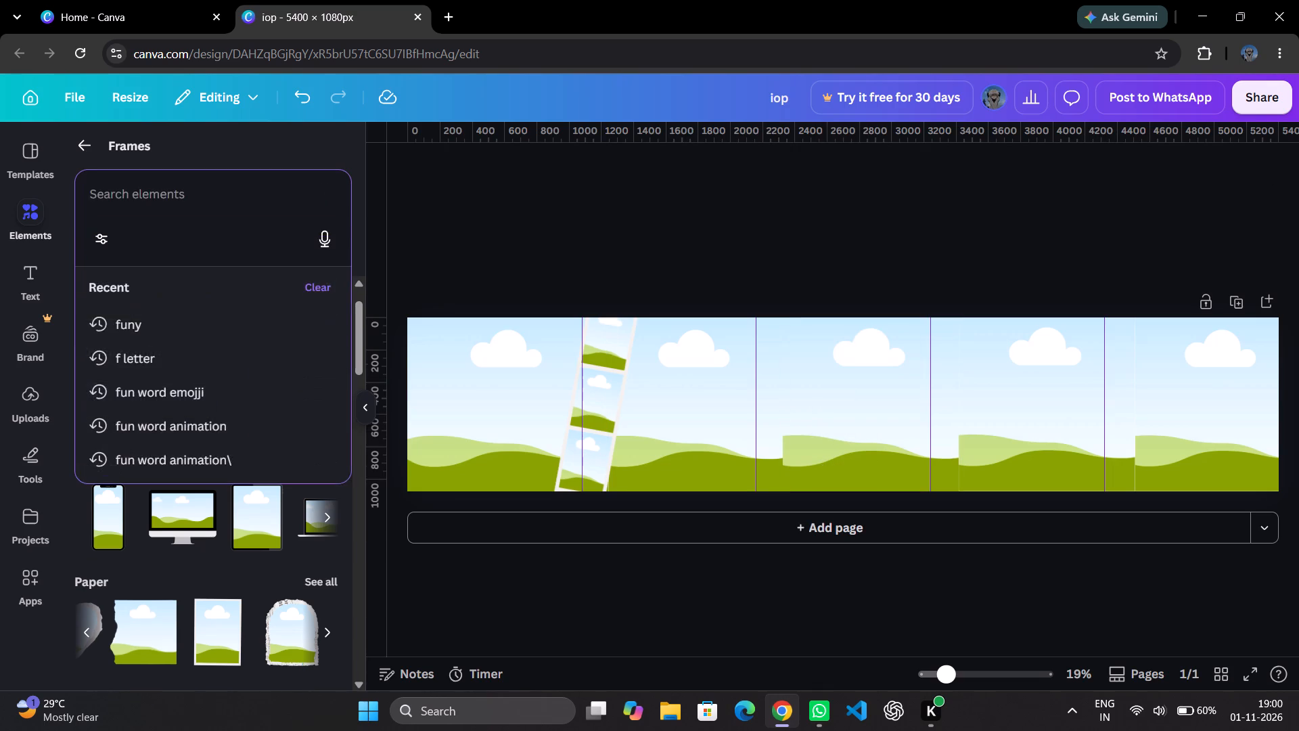
text(ri)
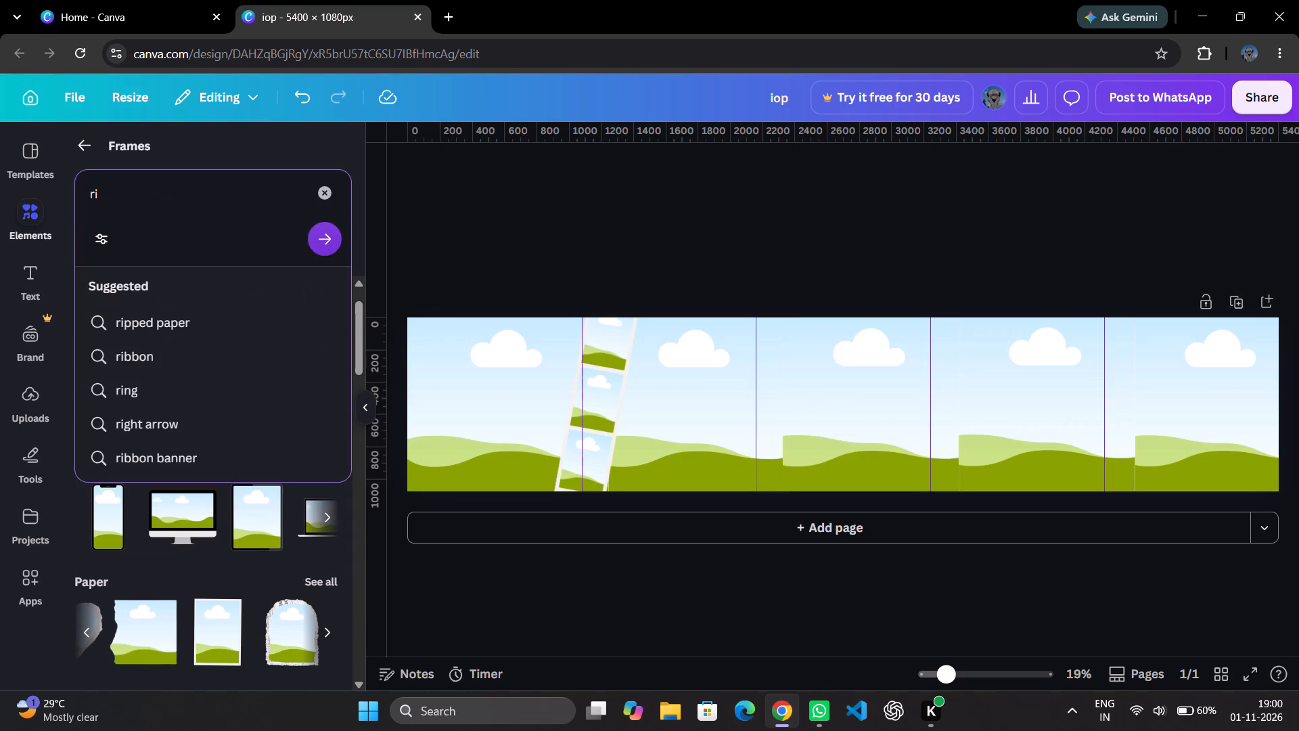
click(228, 322)
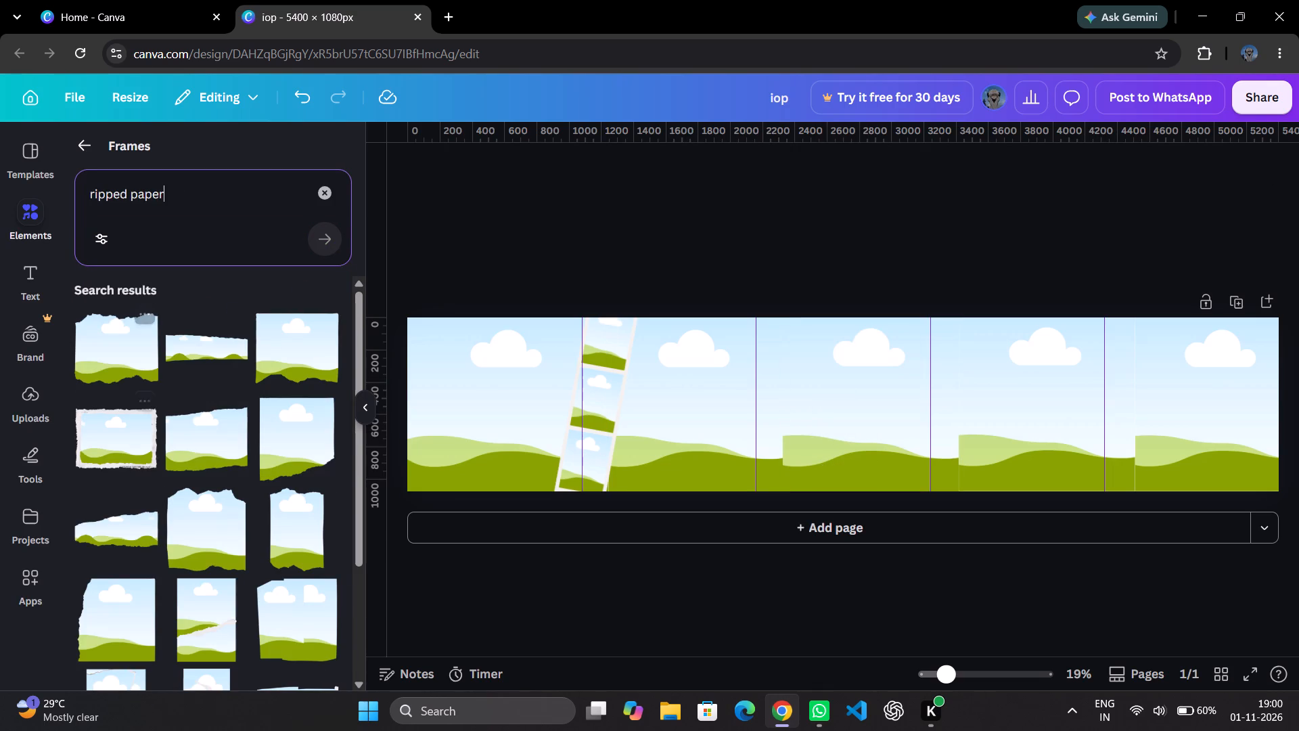
scroll(205, 431, down, 4)
scroll(136, 370, up, 4)
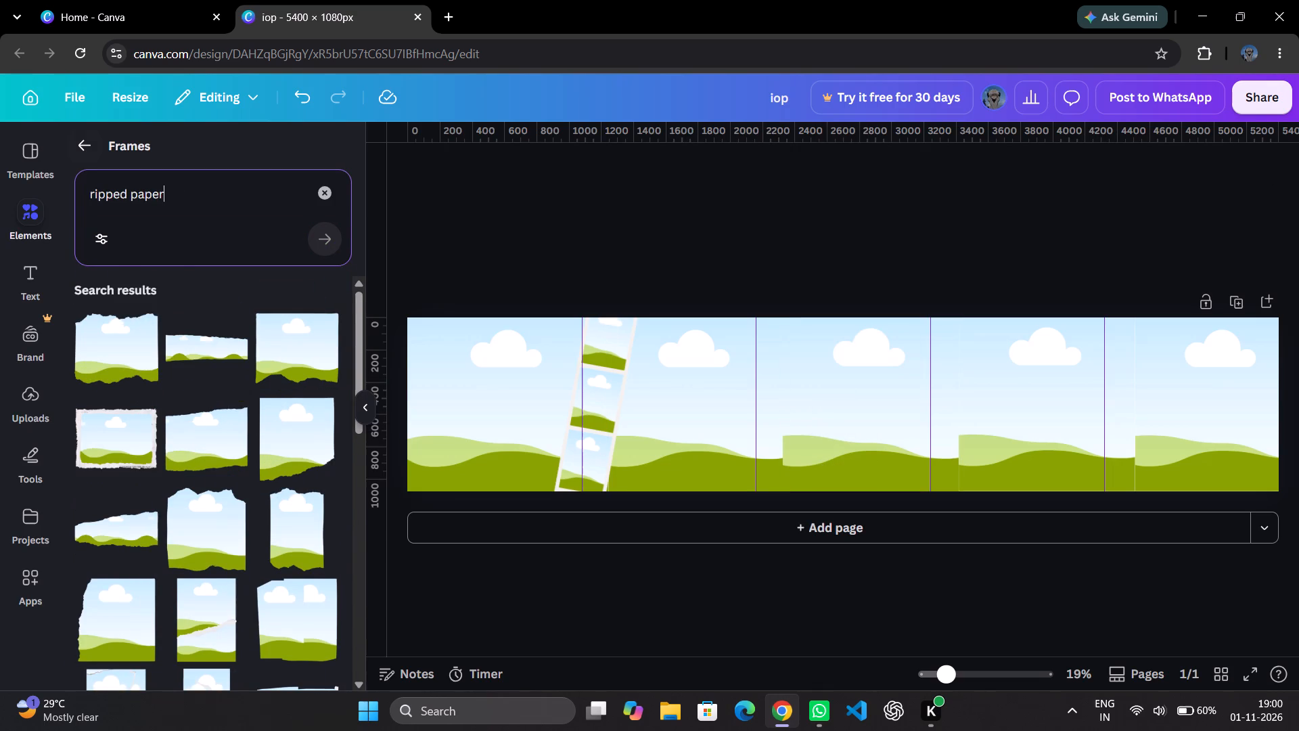
Search the whole elements library for "ripped paper" and add the free narrow diagonal white torn strip from the graphics results.
click(76, 151)
click(145, 164)
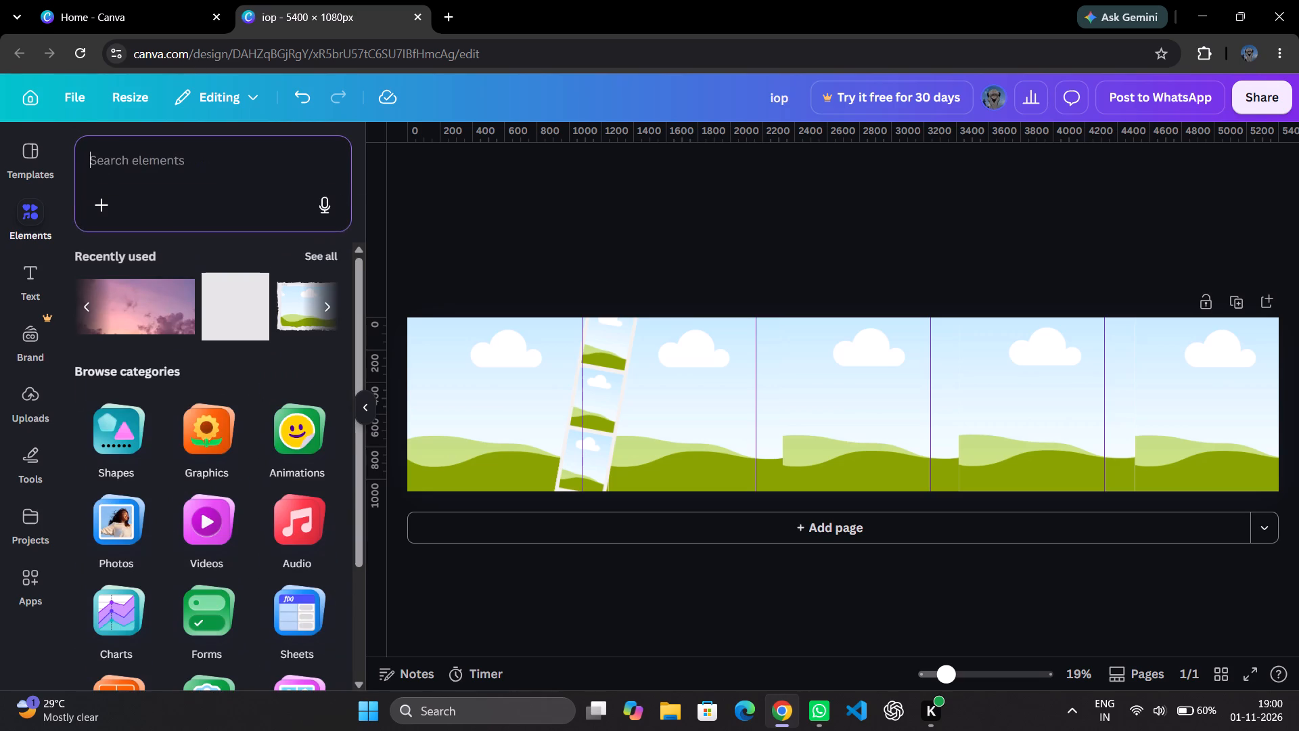
text(ri)
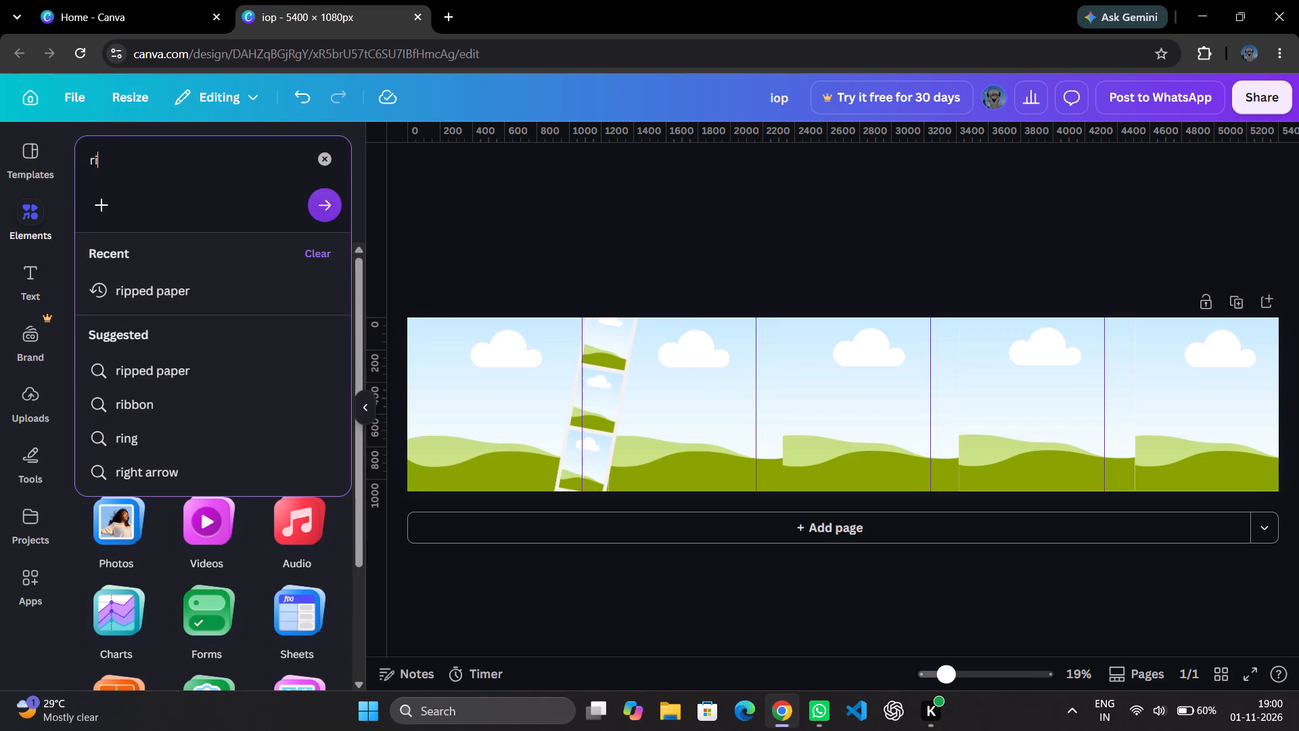
key(Down)
key(Down)
key(Down)
key(Up)
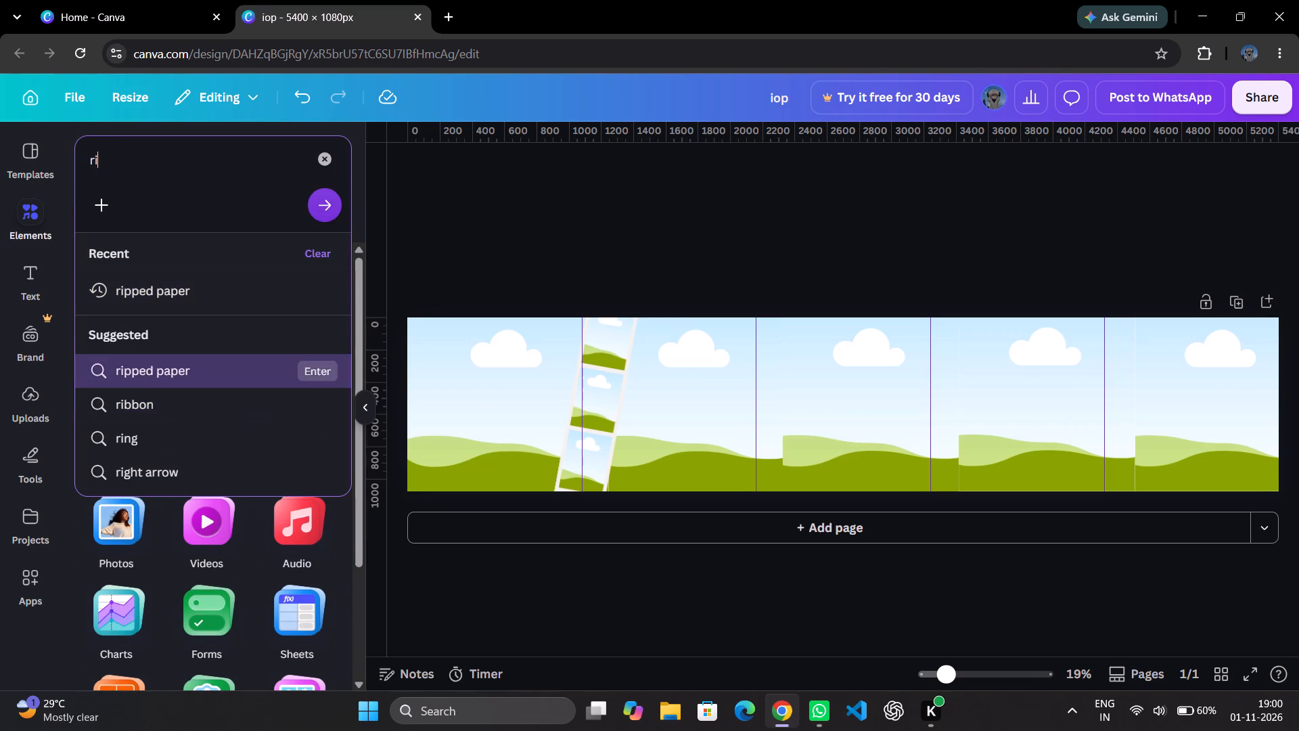
key(Return)
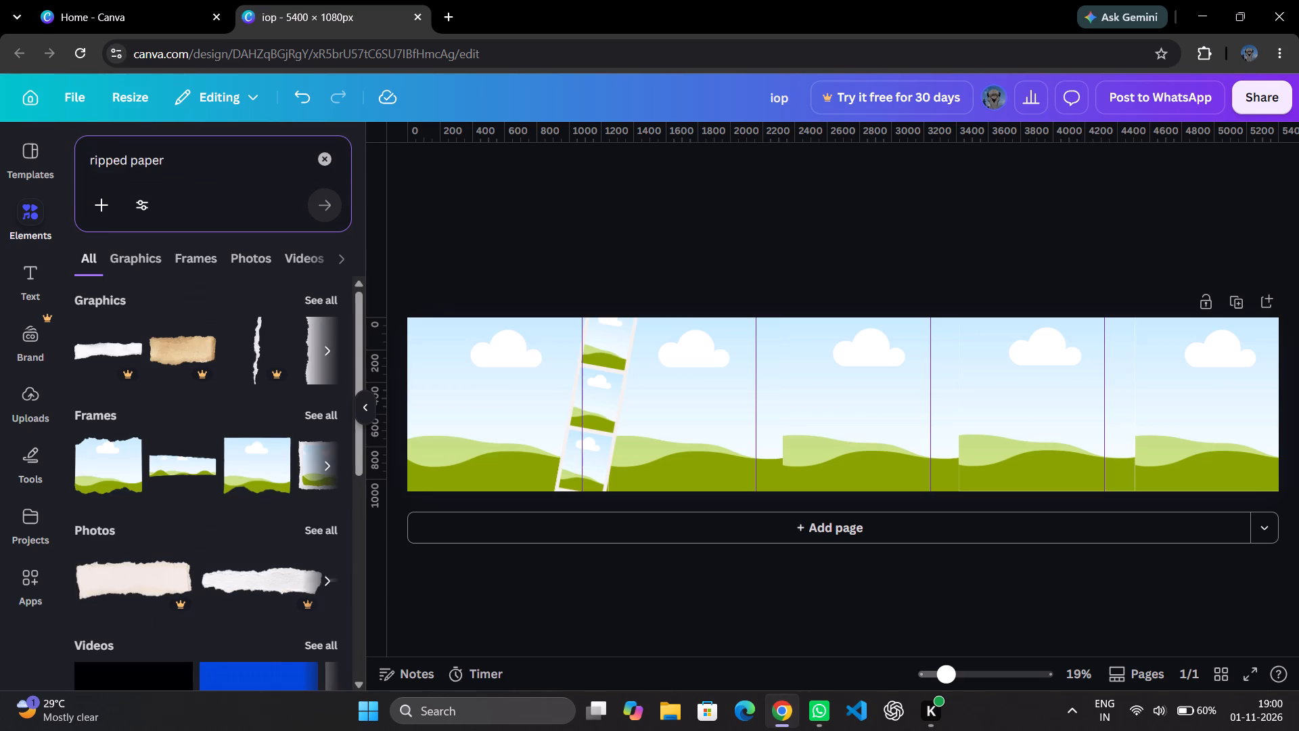
scroll(222, 422, down, 1)
scroll(265, 400, up, 3)
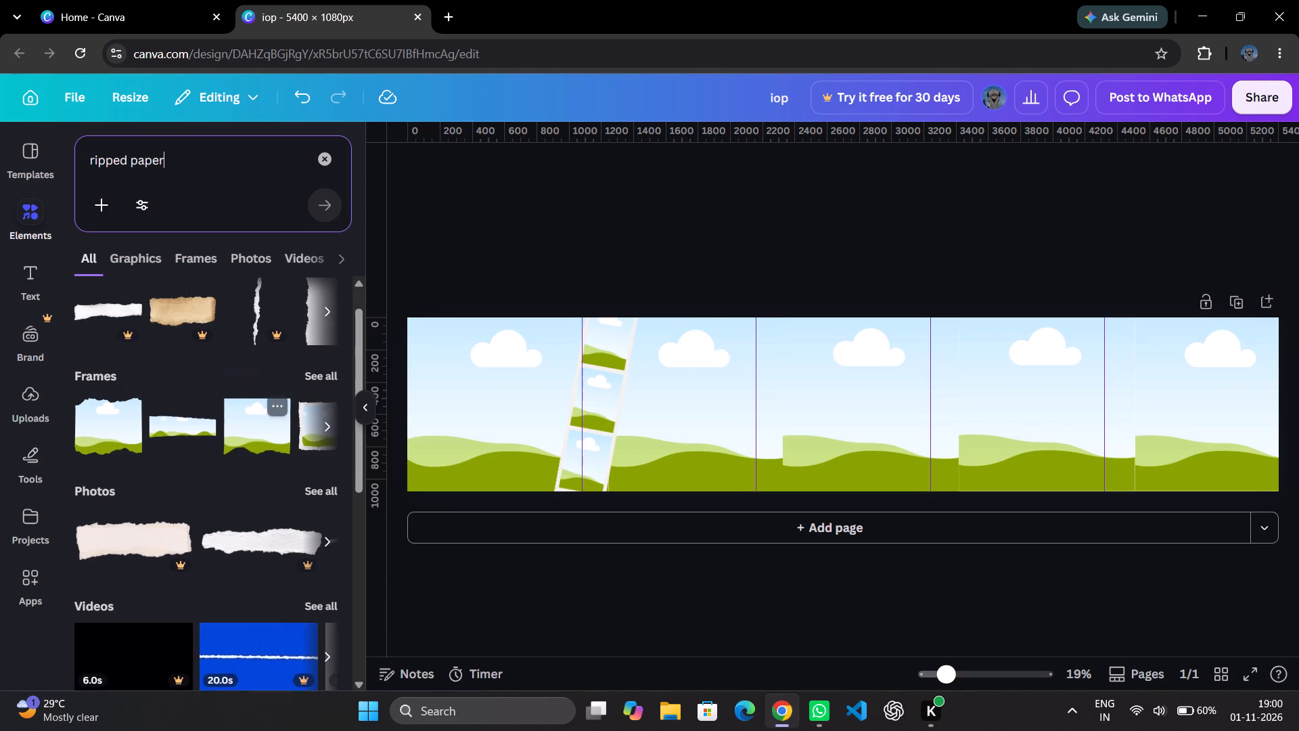
click(309, 298)
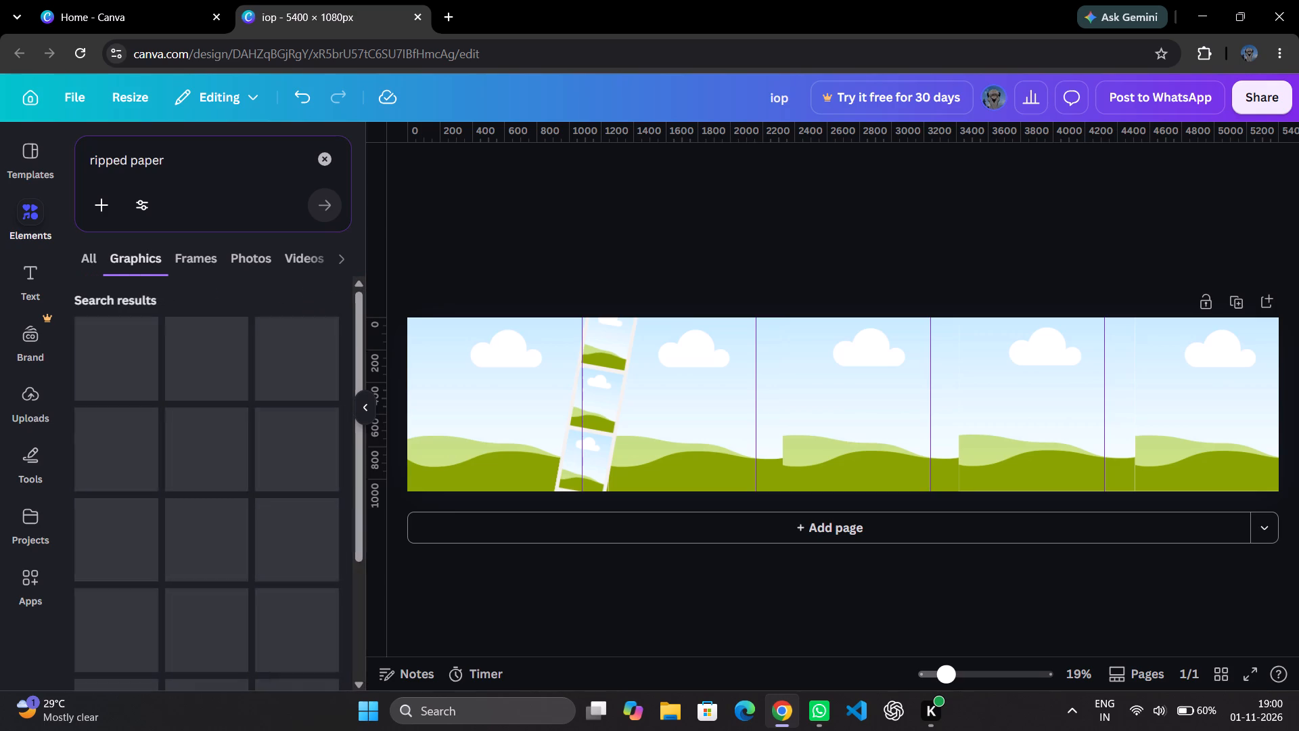
click(217, 460)
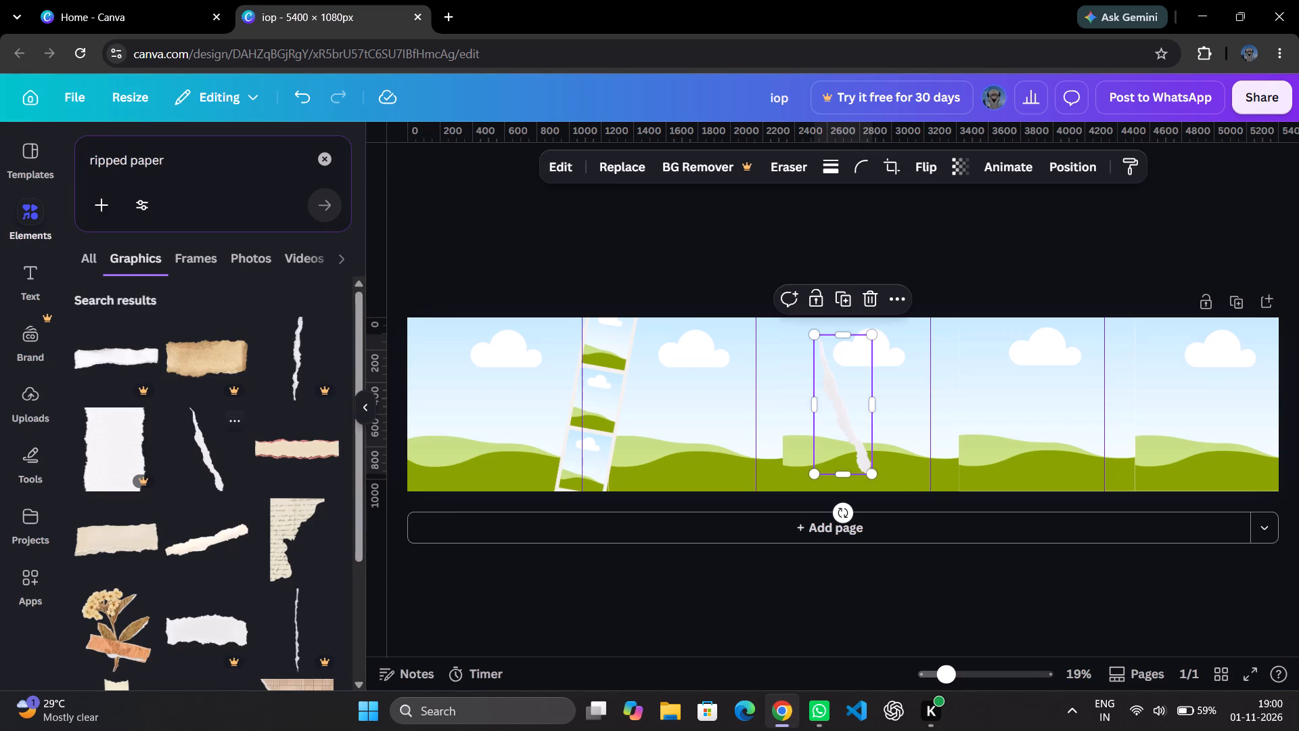
Move the torn paper strip to the seam between the second and third frames, tilted clockwise and overhanging the page top.
drag(848, 430, 782, 472)
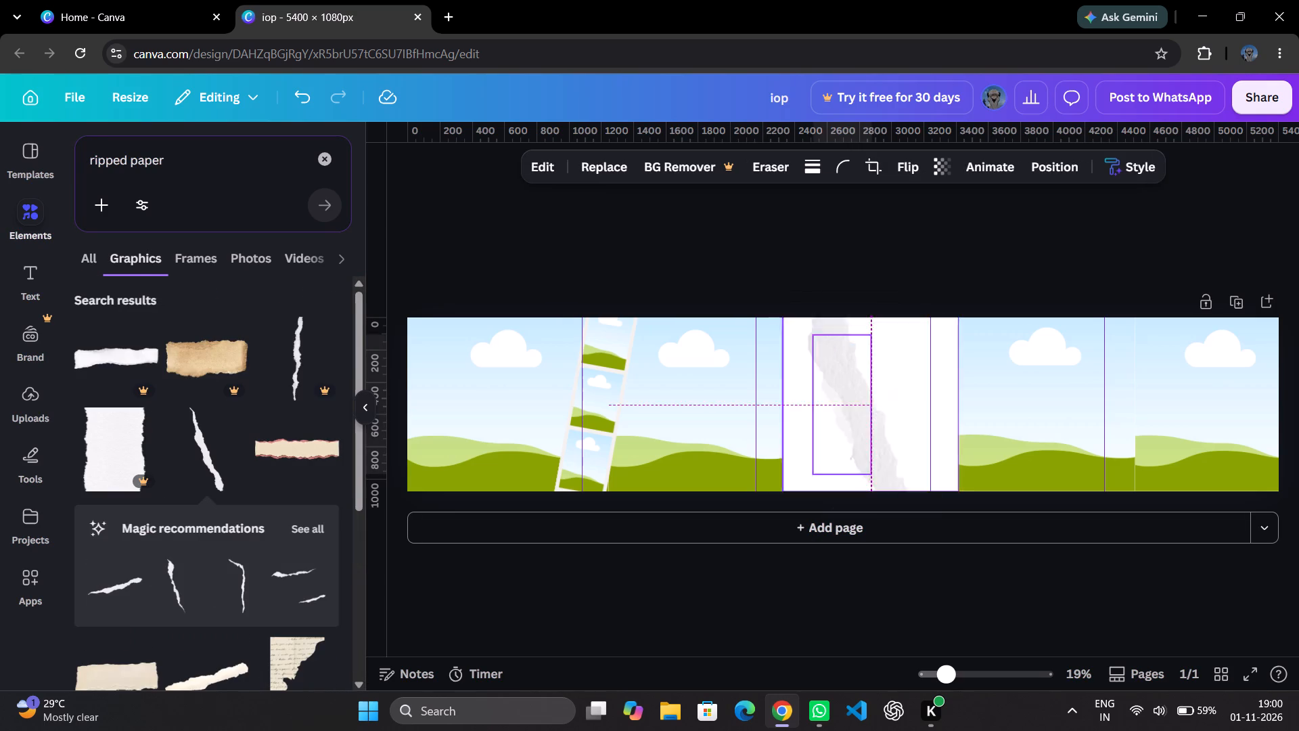
drag(782, 472, 764, 441)
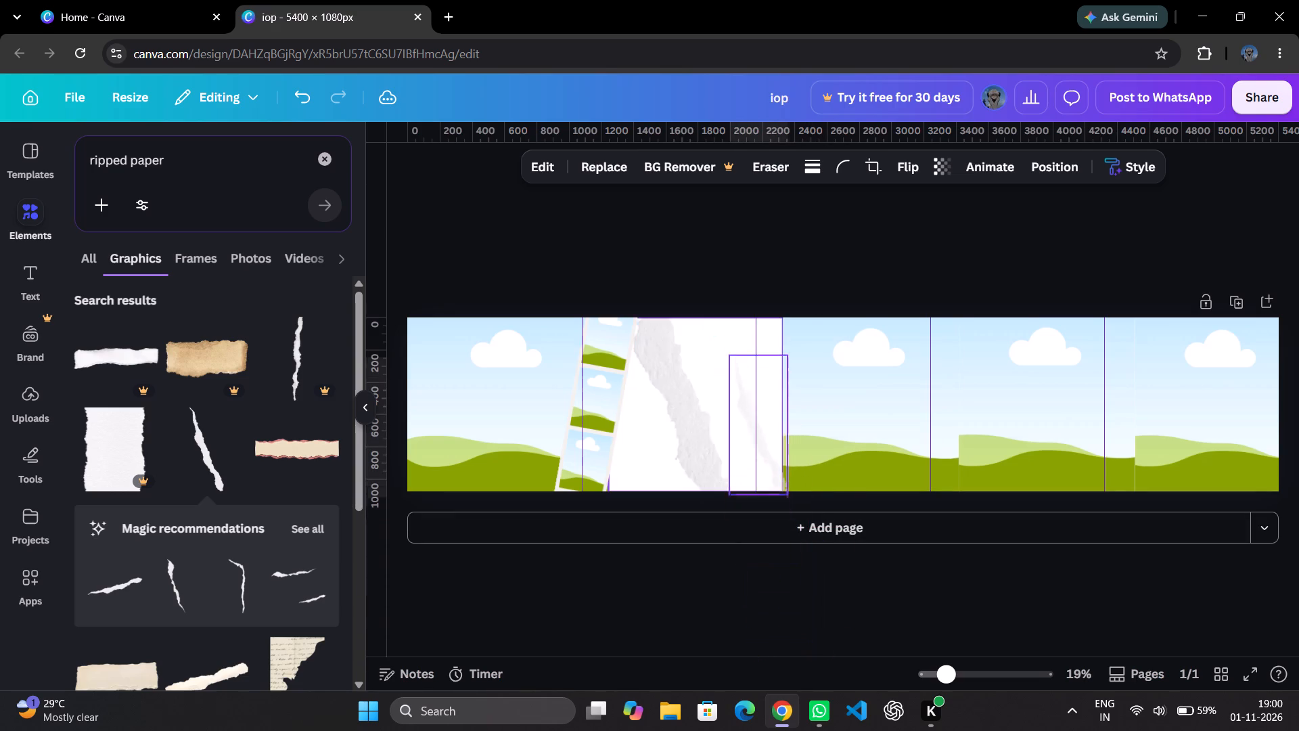
drag(764, 441, 828, 295)
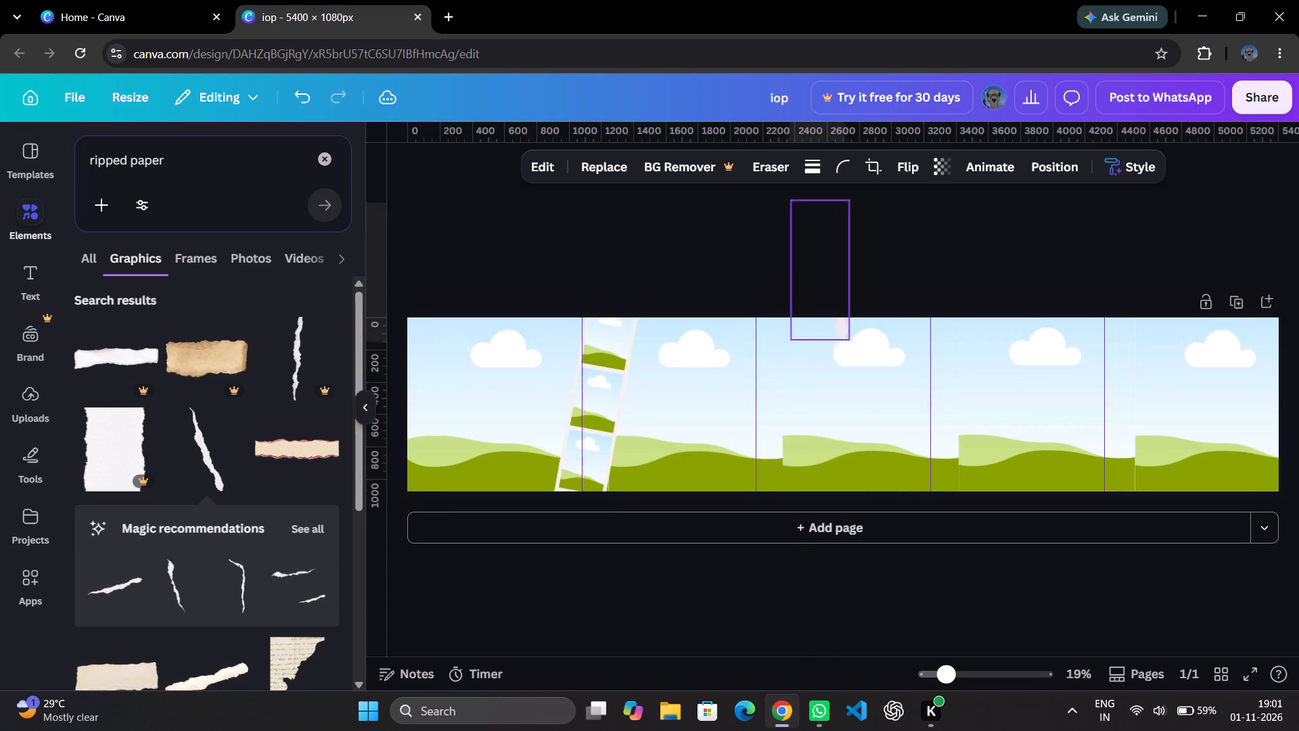
drag(828, 295, 816, 478)
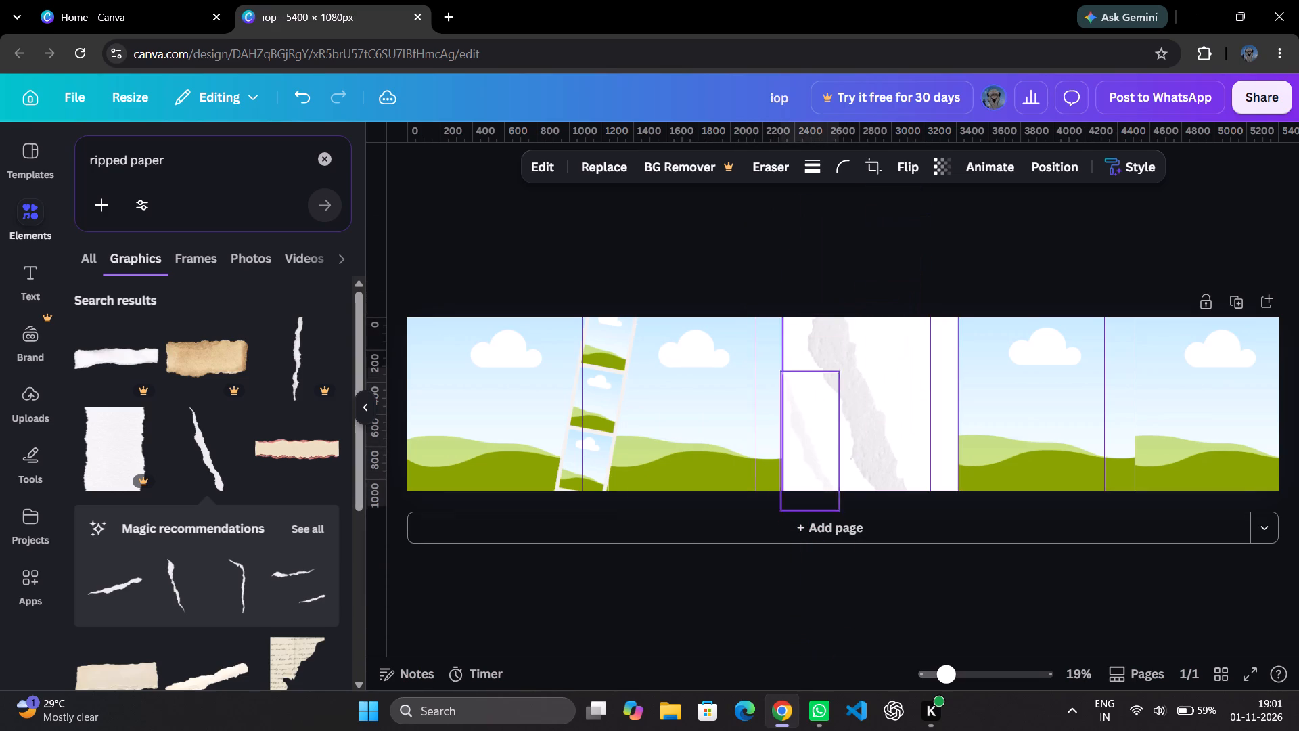
drag(816, 478, 817, 495)
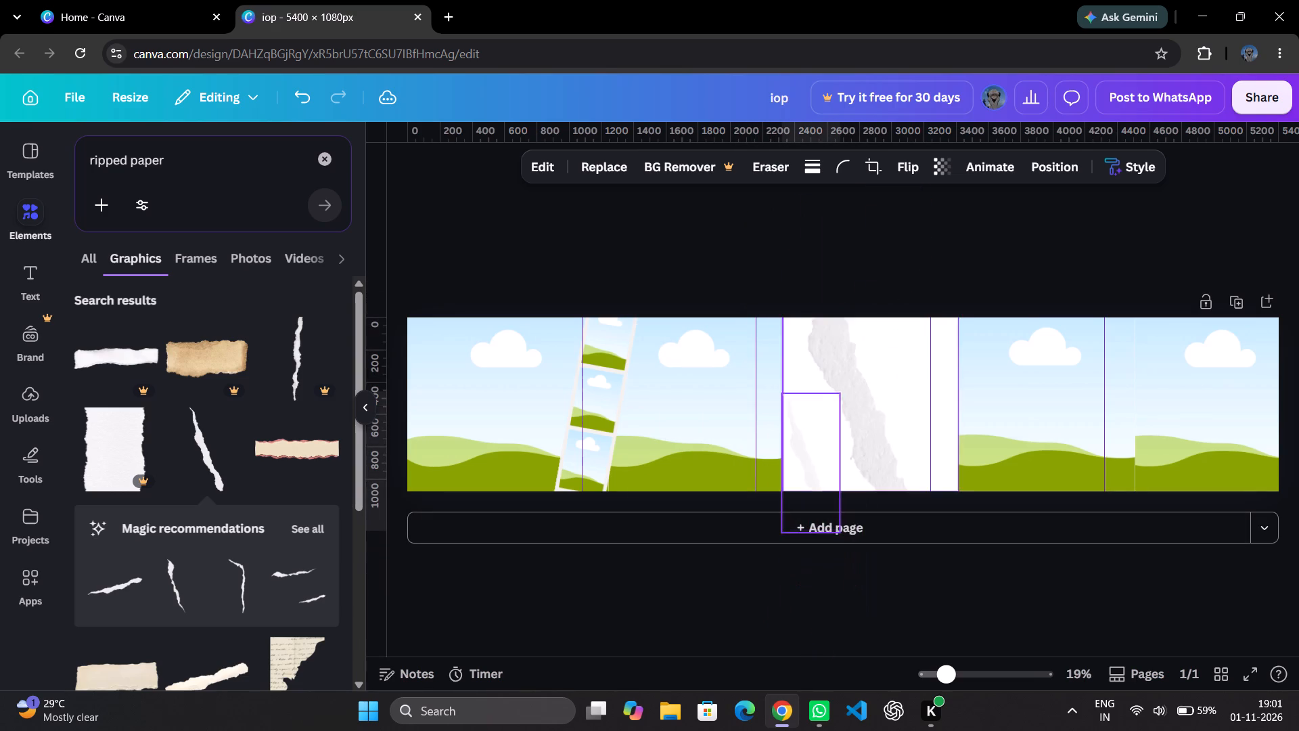
drag(817, 495, 812, 504)
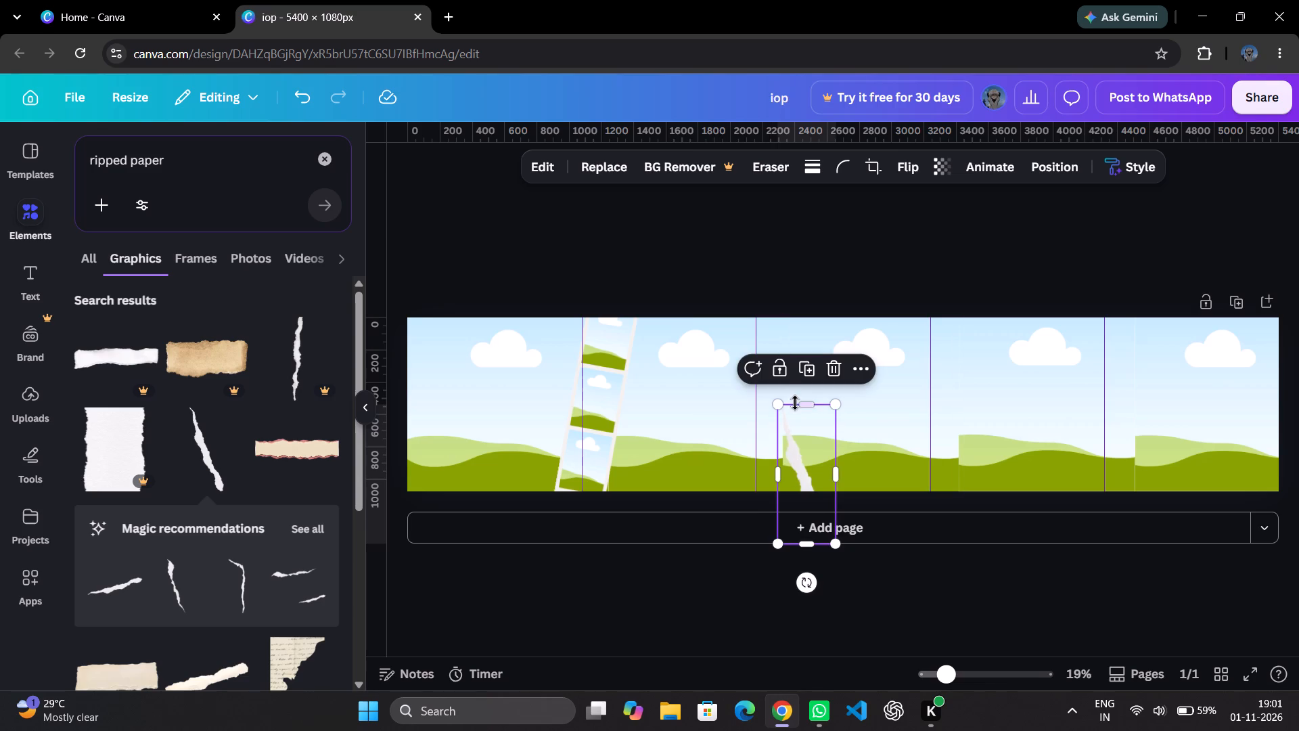
Enlarge the torn paper strip and move it up to the seam between the second and third frames, overhanging the page top.
drag(798, 404, 841, 342)
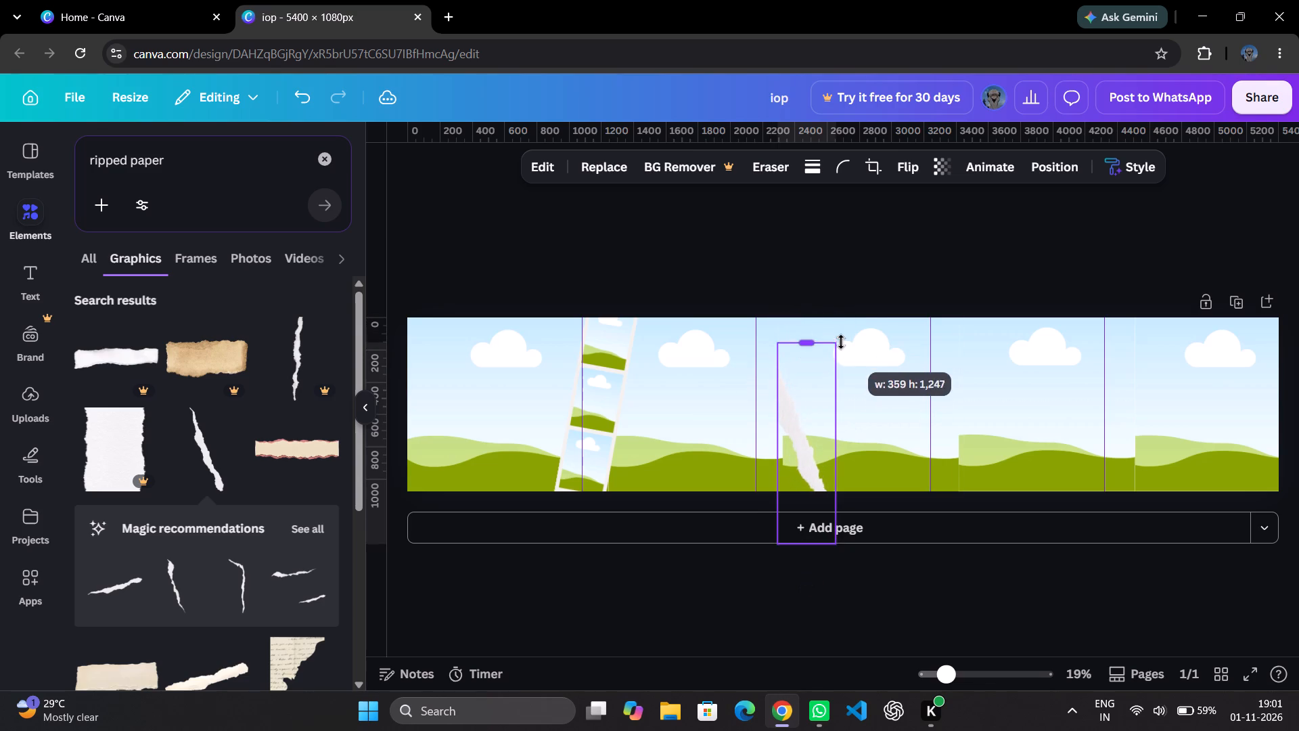
drag(841, 342, 838, 356)
drag(804, 410, 808, 399)
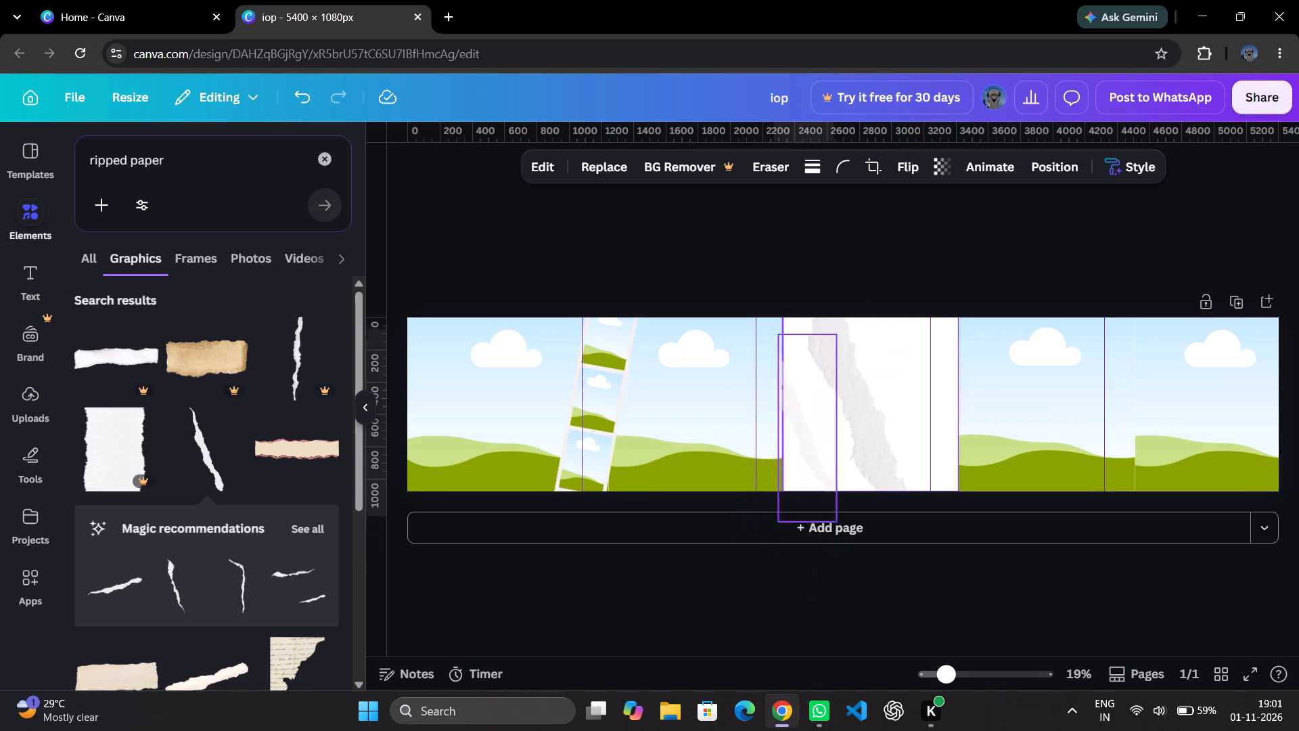
drag(808, 399, 786, 235)
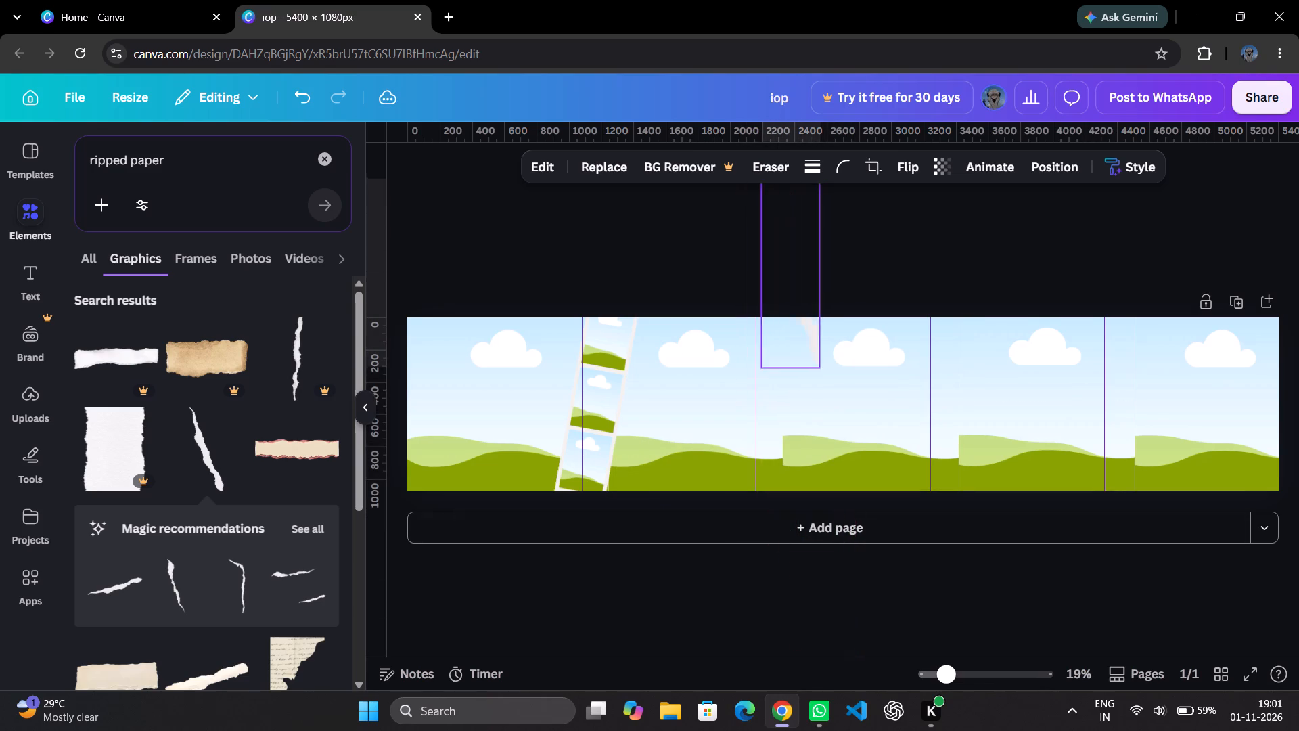
drag(786, 235, 787, 271)
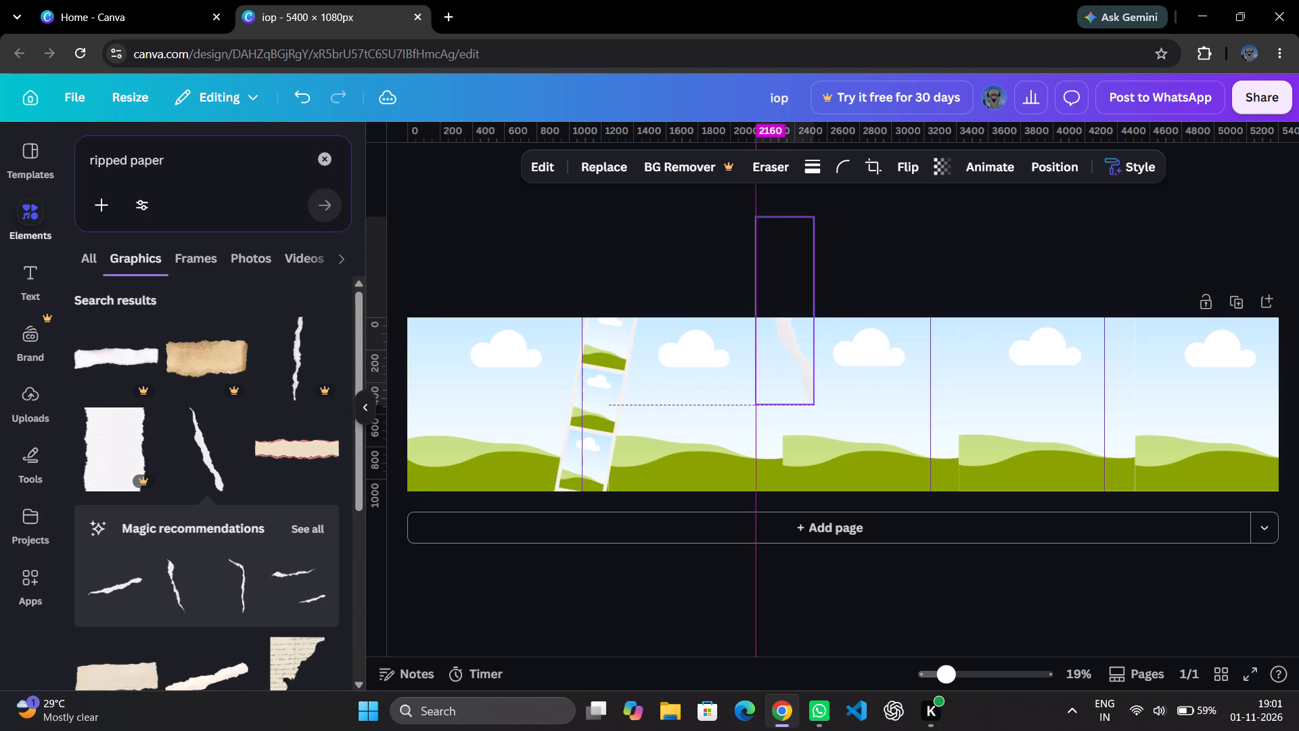
drag(787, 271, 793, 271)
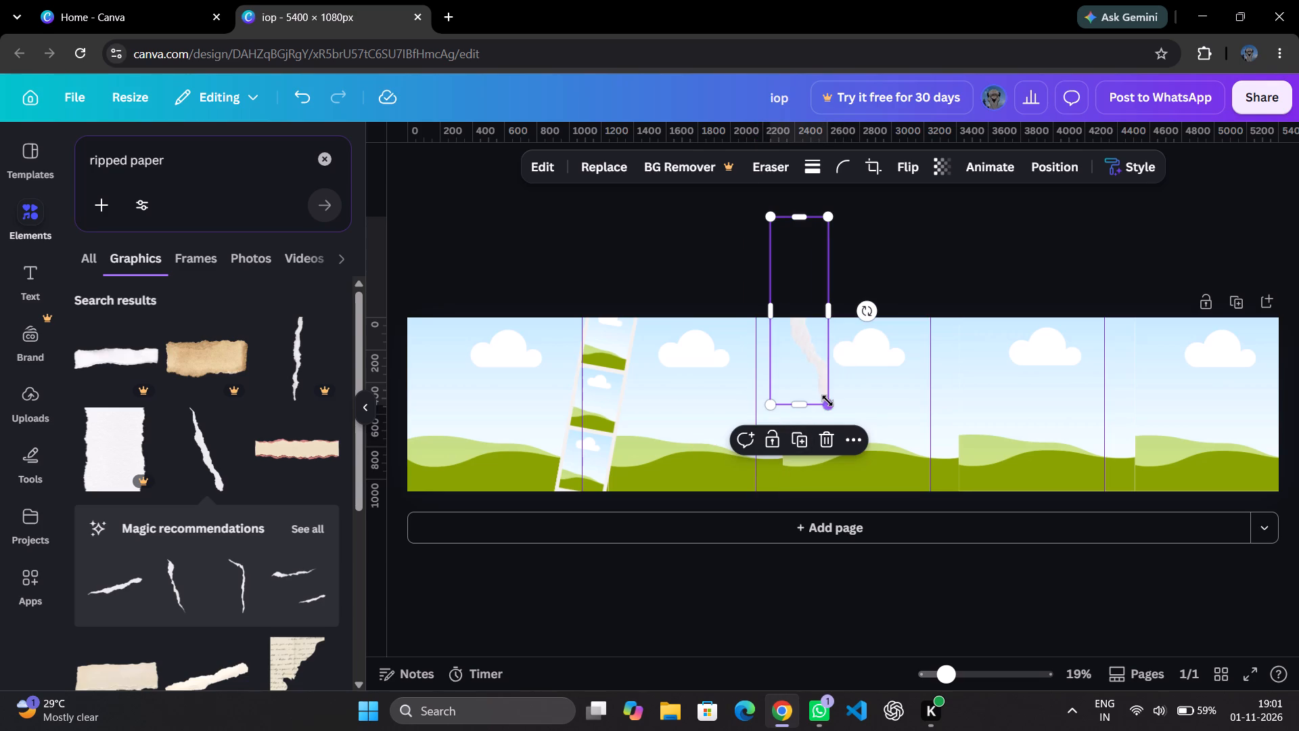
drag(827, 405, 796, 396)
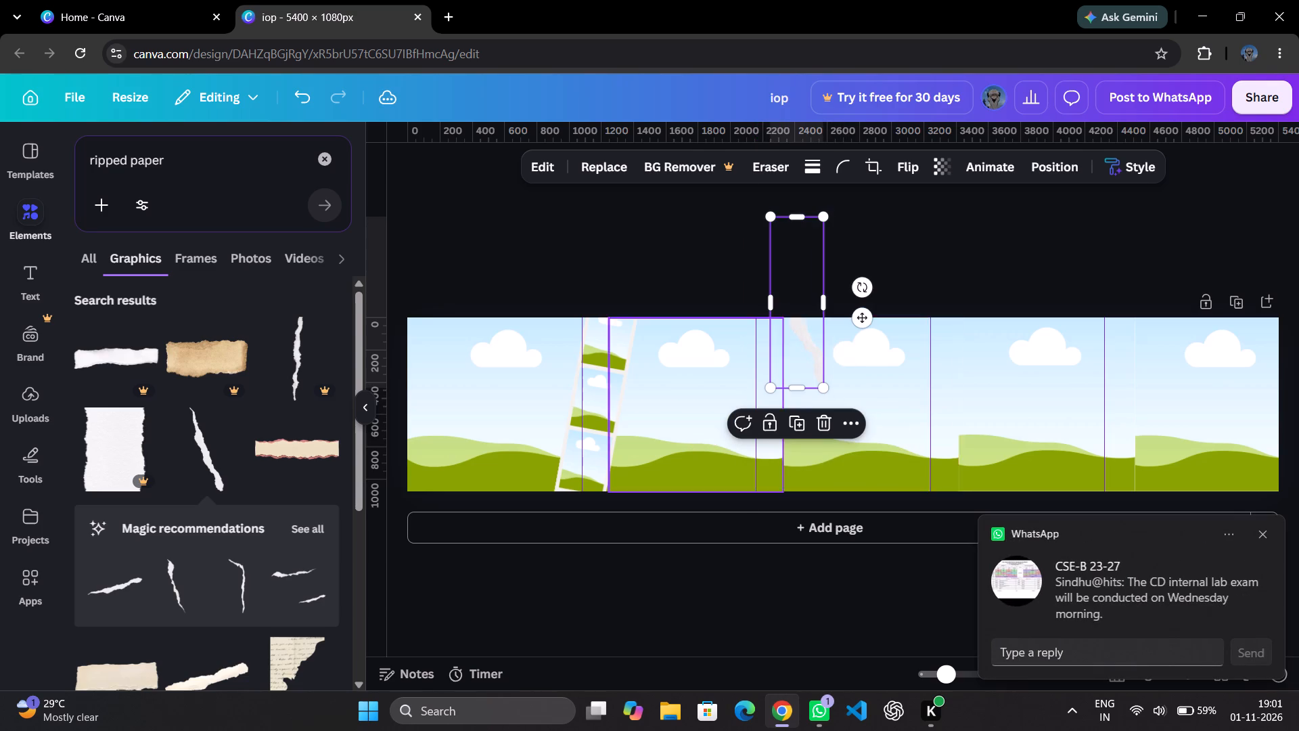
Rotate the torn paper strip clockwise so its visible torn part runs nearly vertical at the seam between the second and third frames.
drag(865, 281, 813, 322)
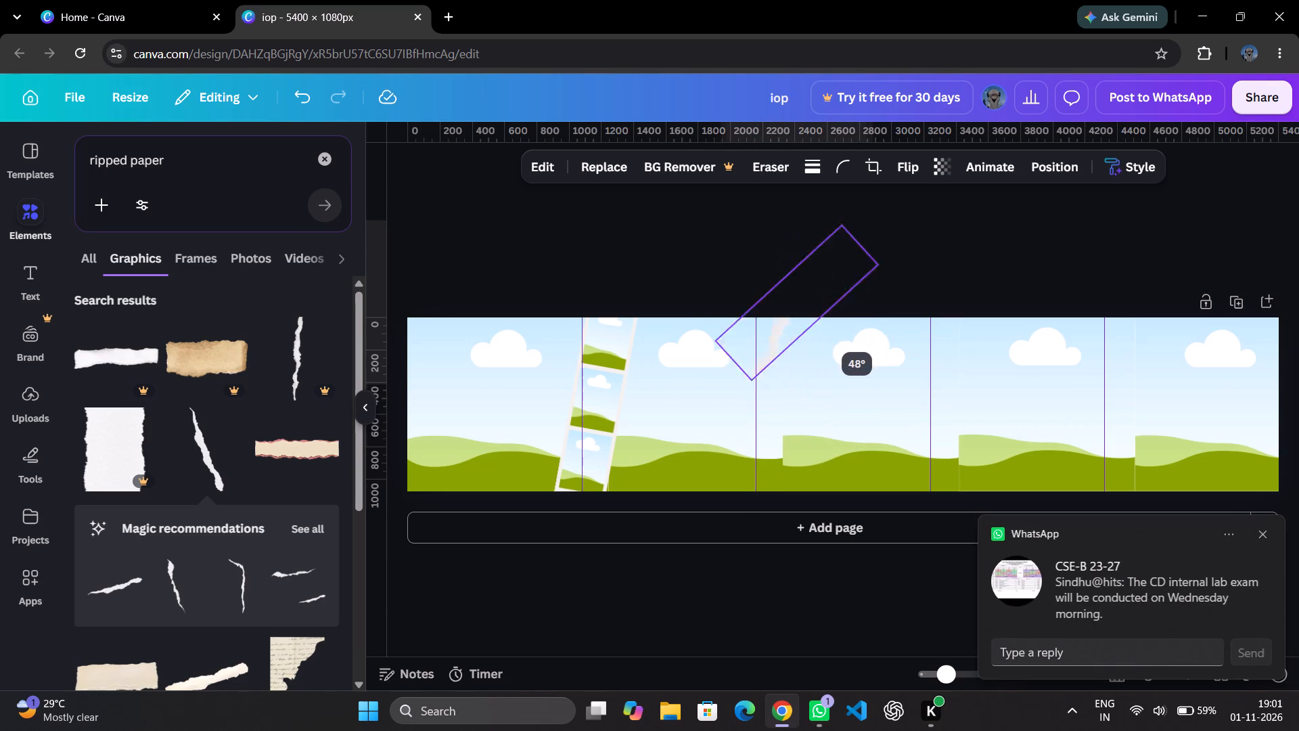
drag(813, 322, 838, 326)
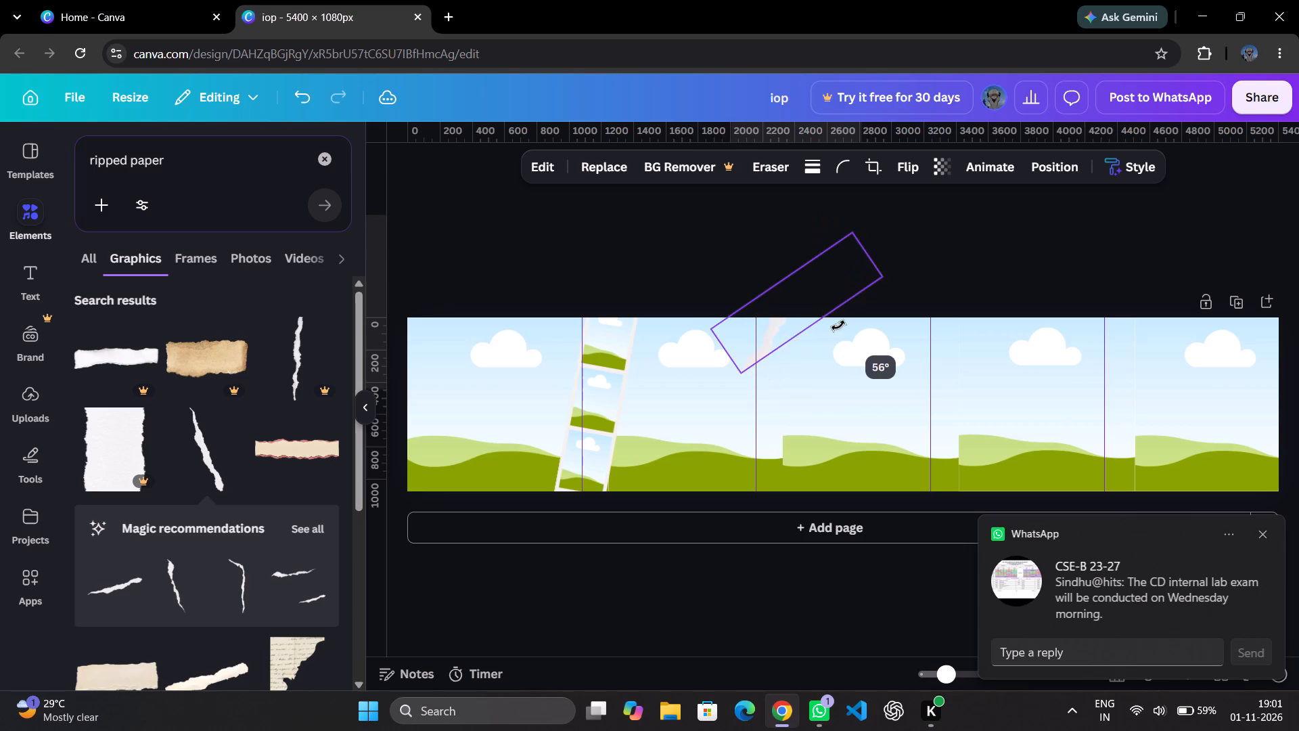
drag(838, 326, 842, 309)
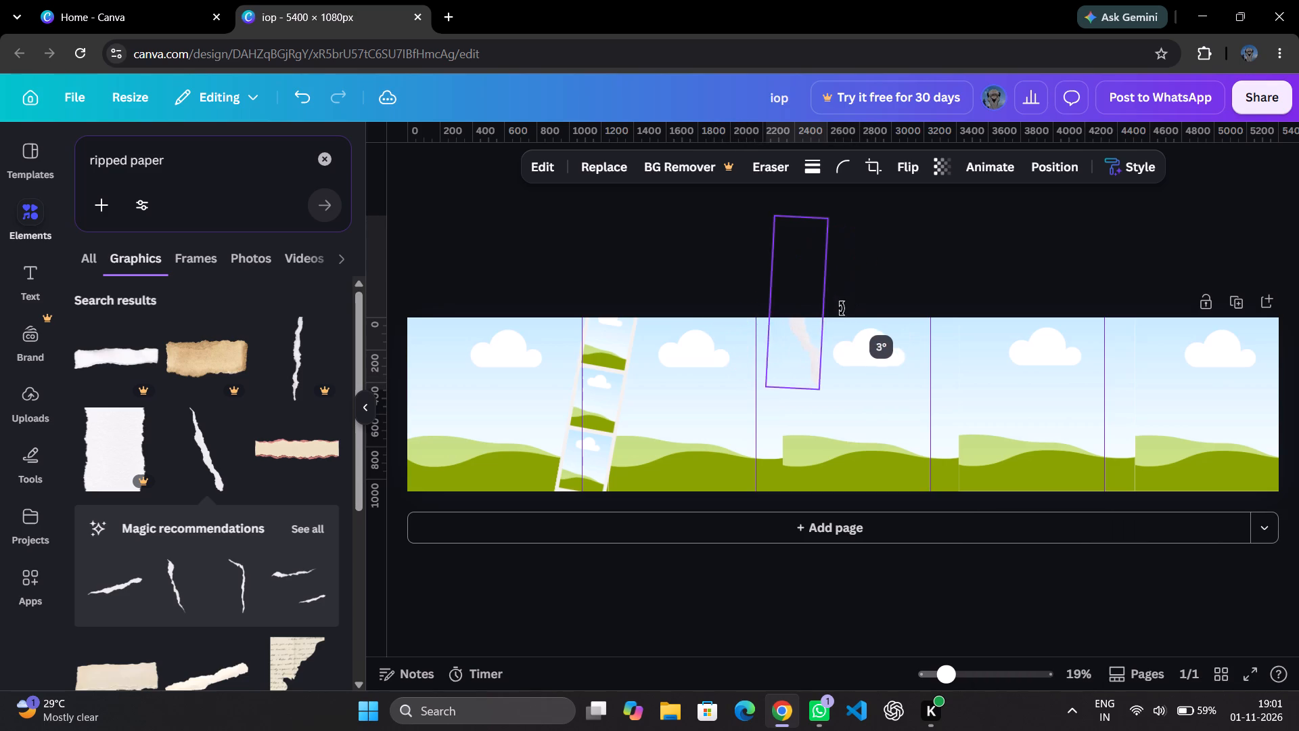
drag(842, 309, 848, 316)
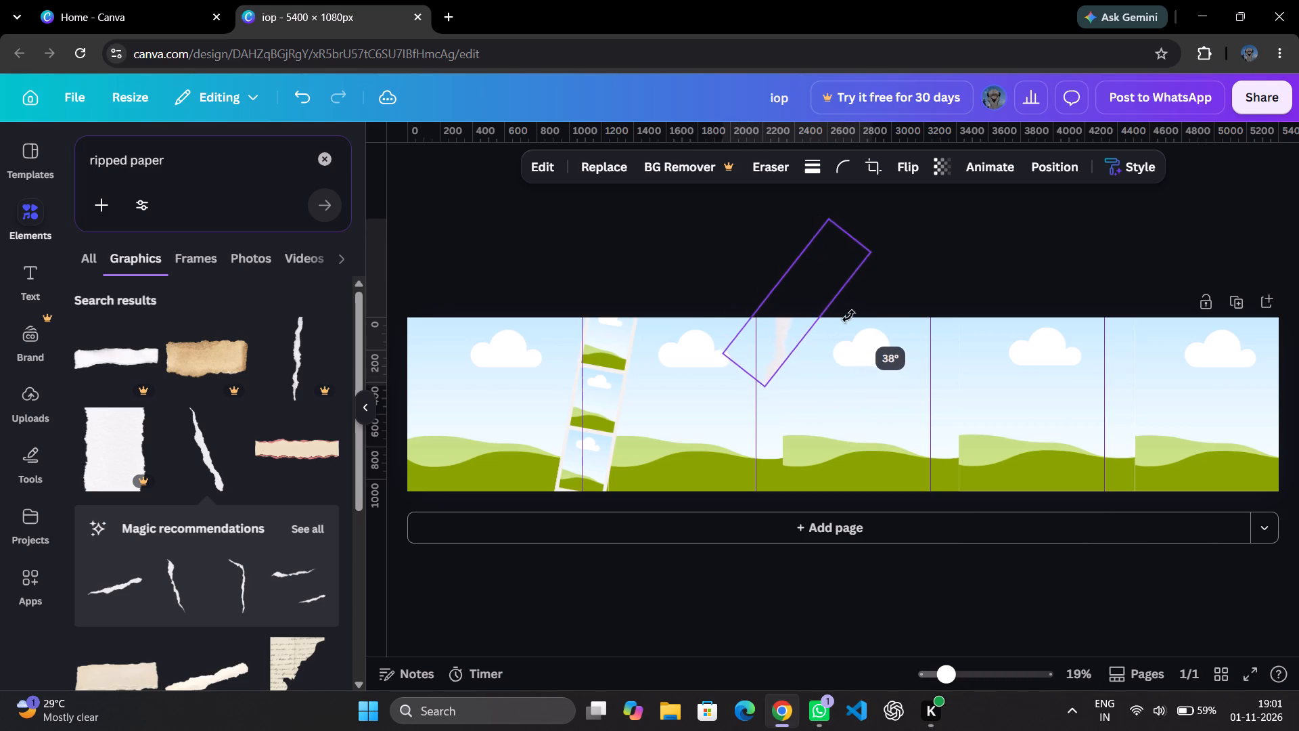
drag(848, 316, 848, 307)
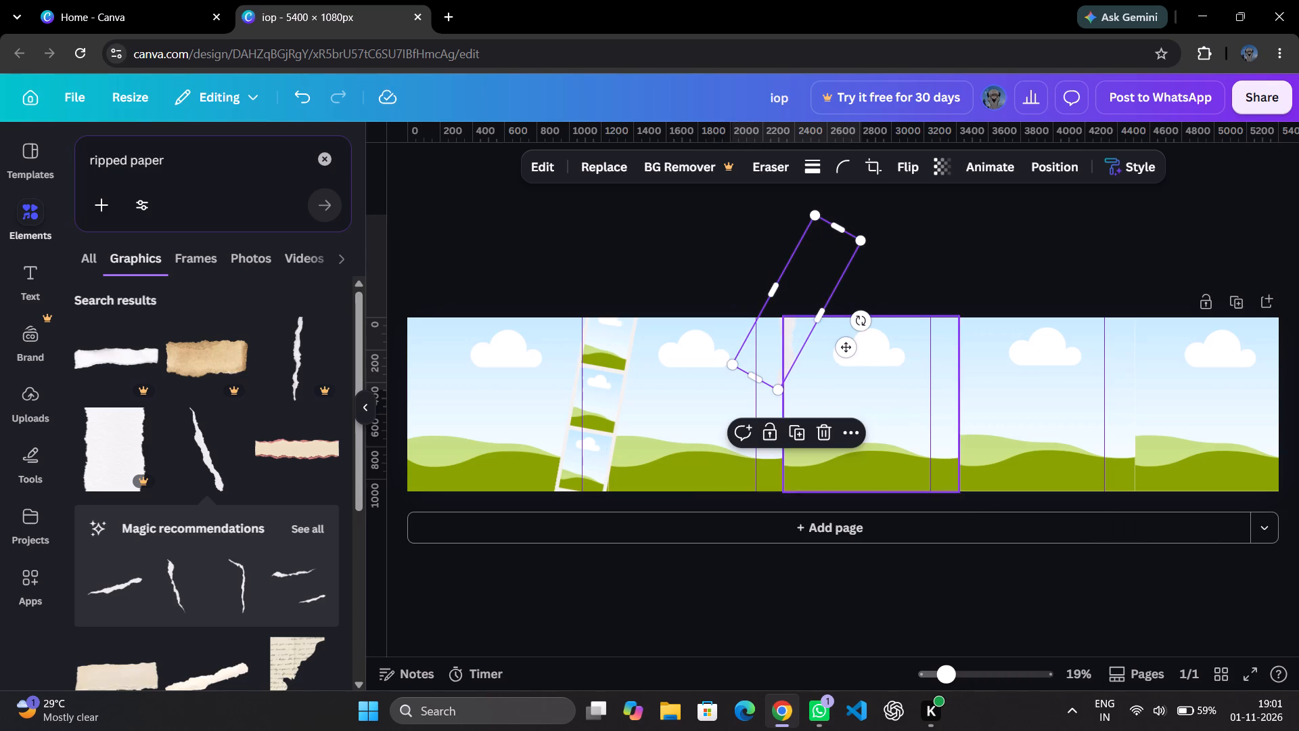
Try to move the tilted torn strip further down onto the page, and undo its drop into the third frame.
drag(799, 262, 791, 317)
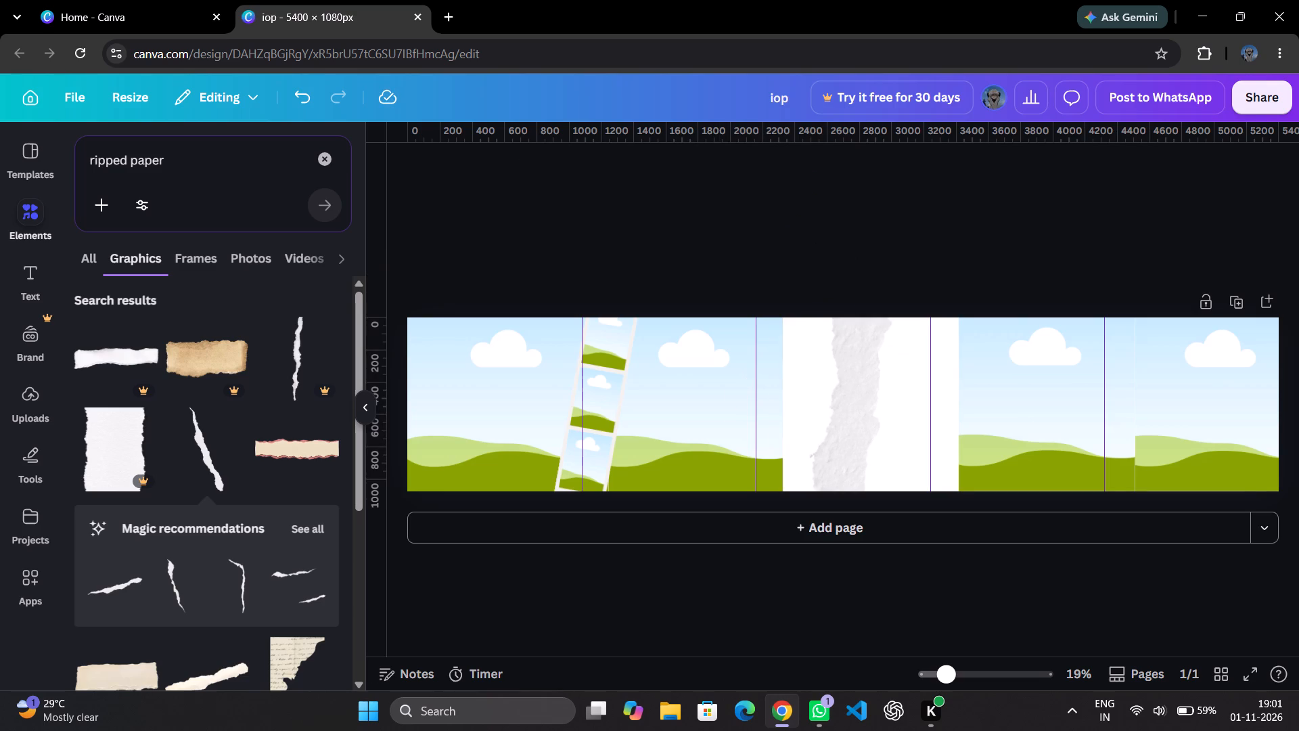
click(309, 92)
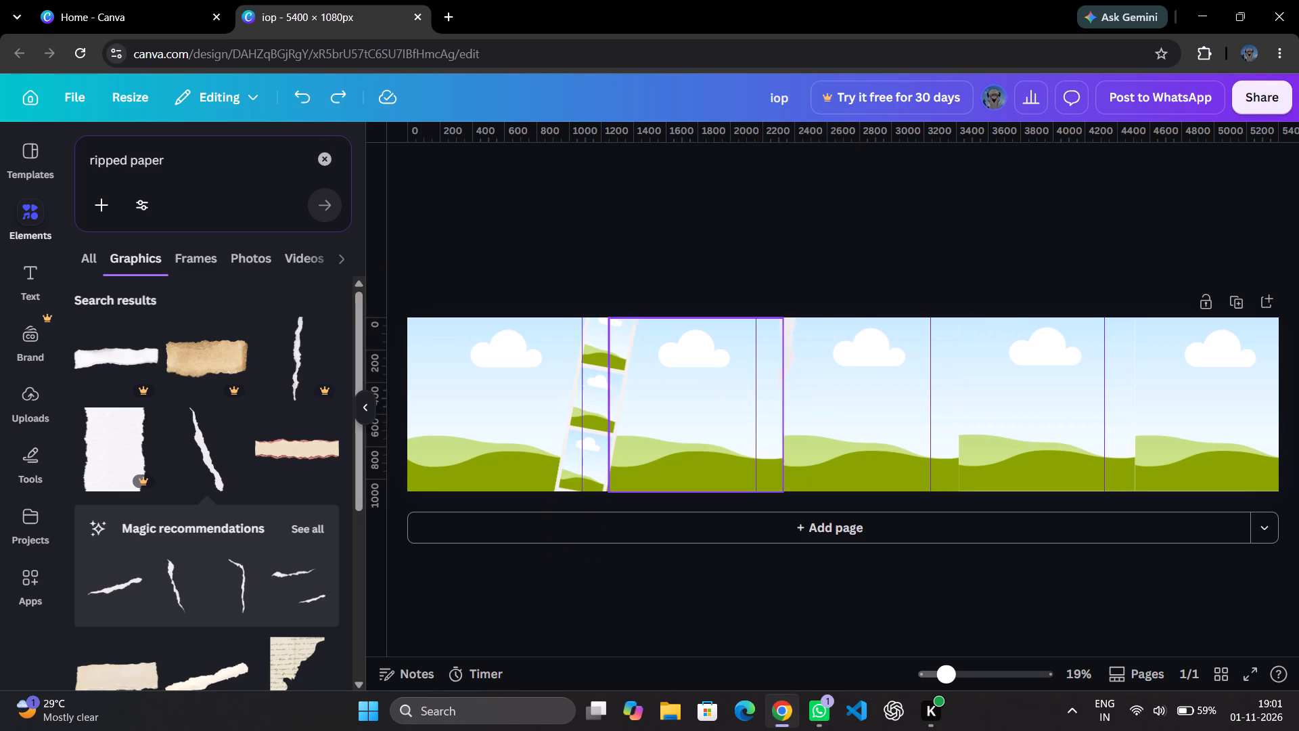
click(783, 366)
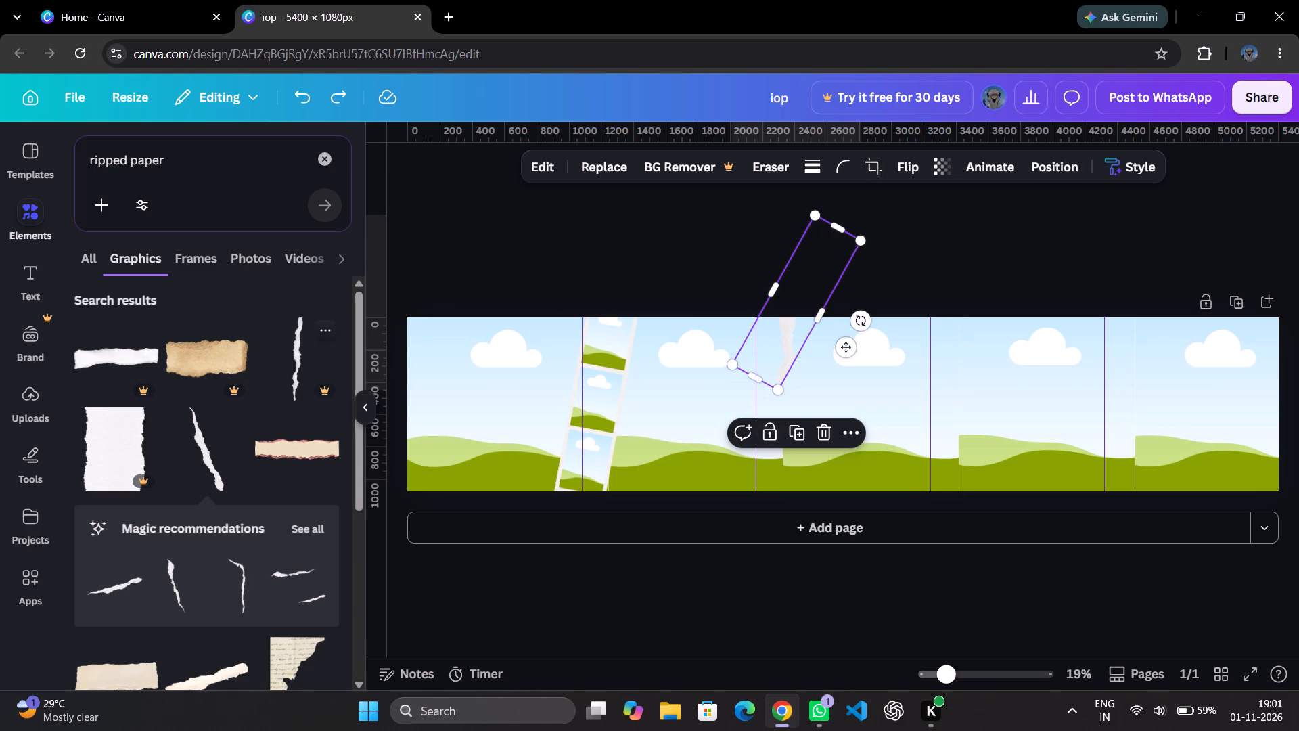
Examine the remaining ripped paper graphics for other torn strips.
scroll(303, 435, down, 4)
scroll(280, 455, up, 2)
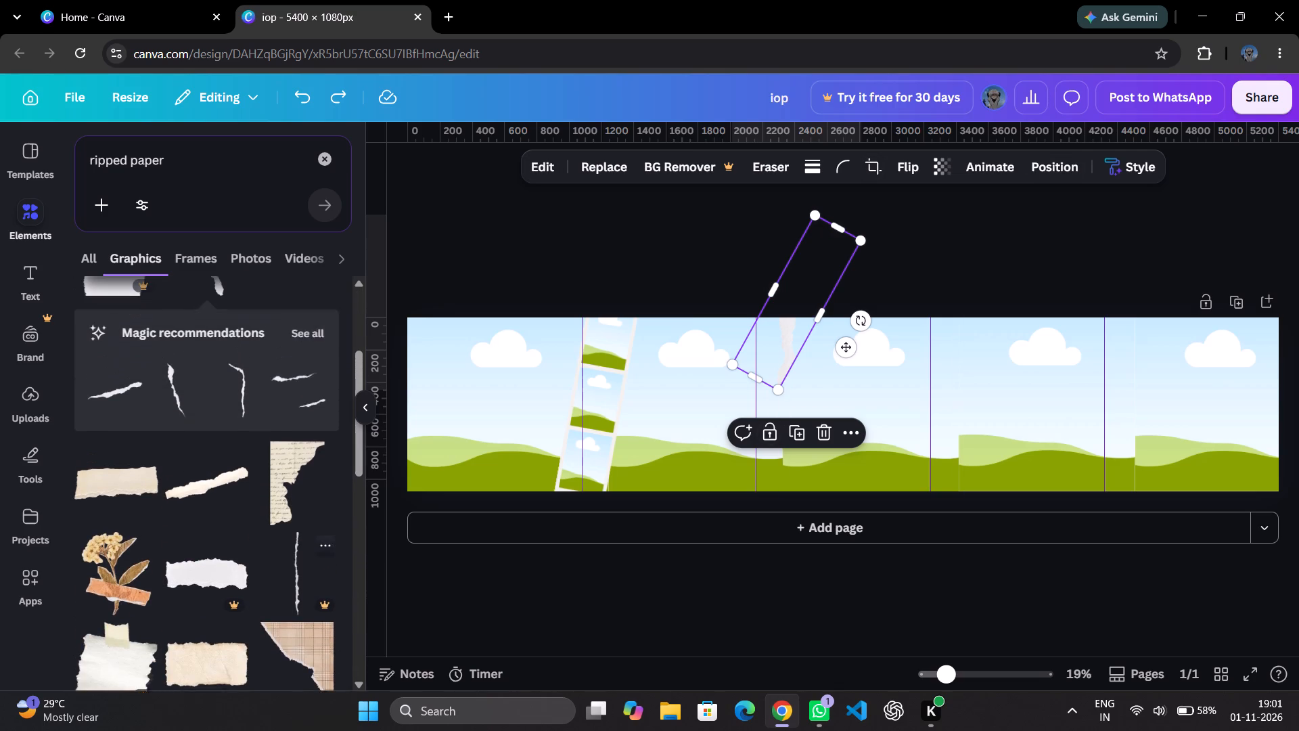
scroll(270, 461, down, 2)
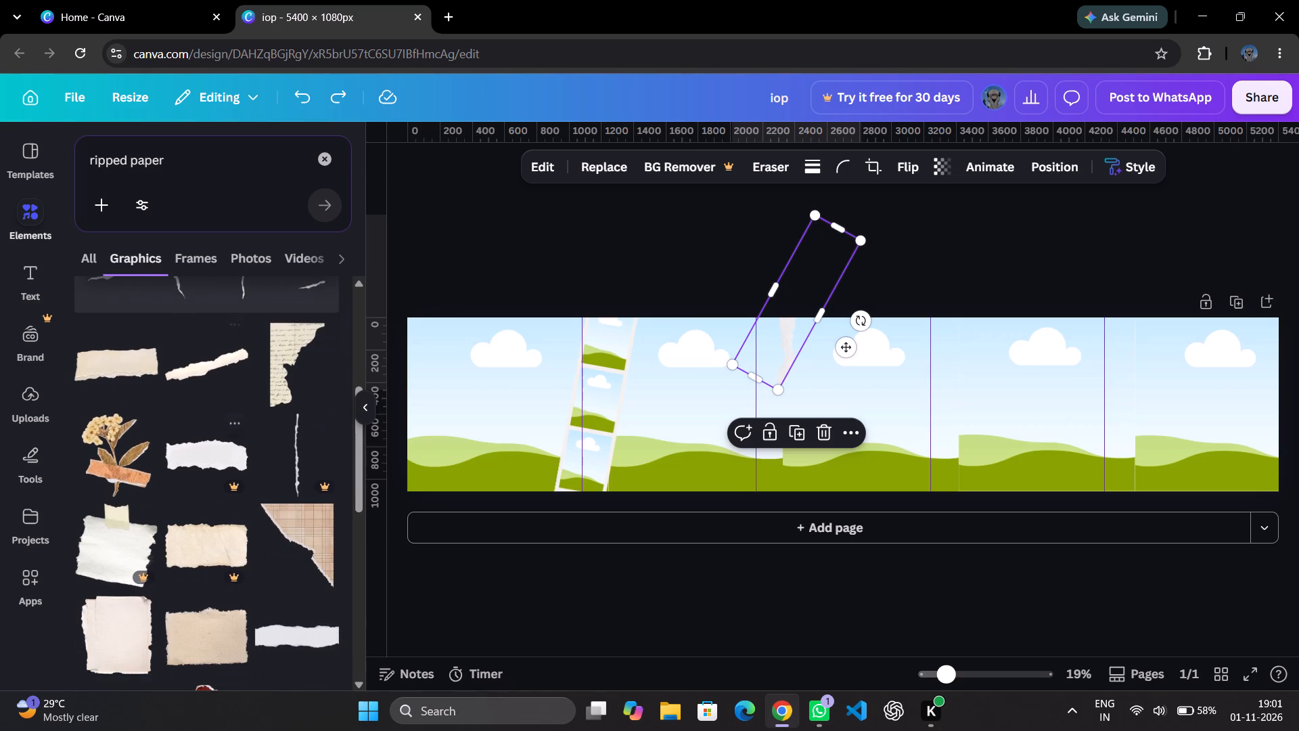
scroll(225, 392, down, 8)
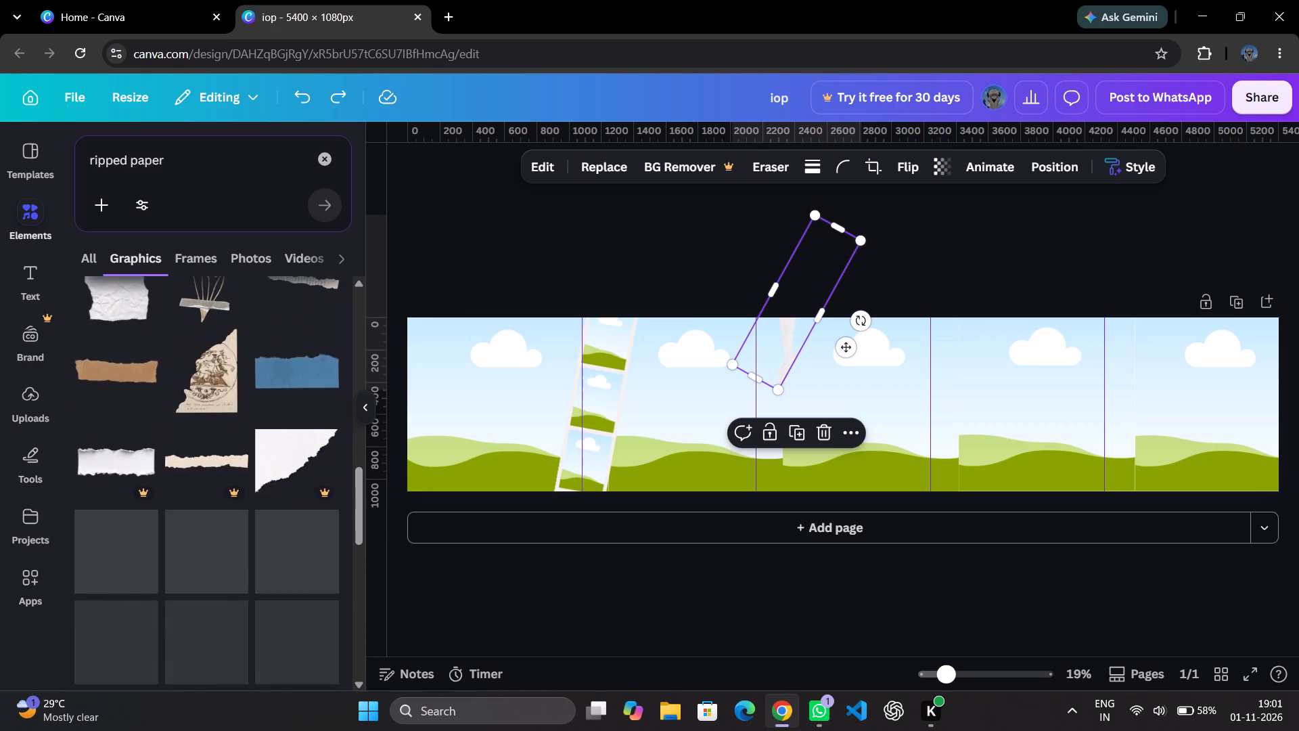
scroll(252, 421, up, 3)
scroll(252, 421, down, 3)
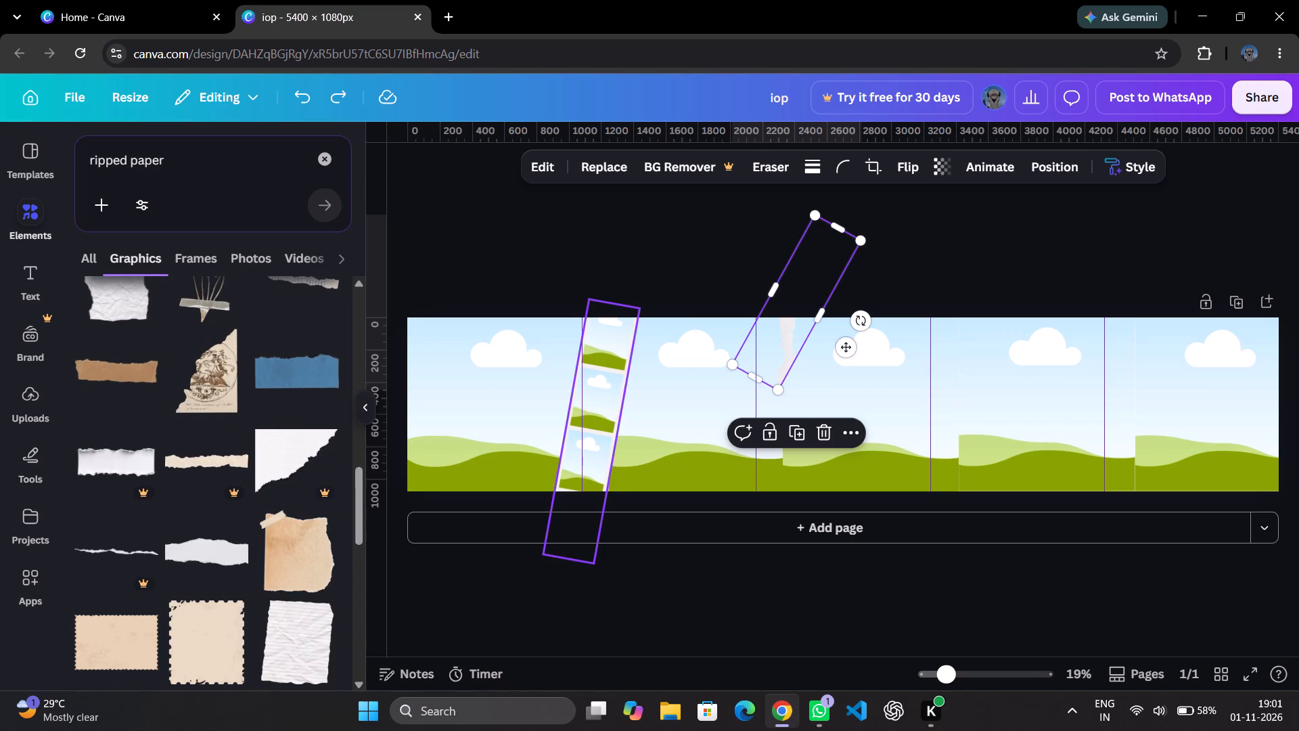
Enlarge the torn strip to about 413 x 1,340 px and lower it to cover the seam between the second and third frames.
drag(780, 388, 786, 440)
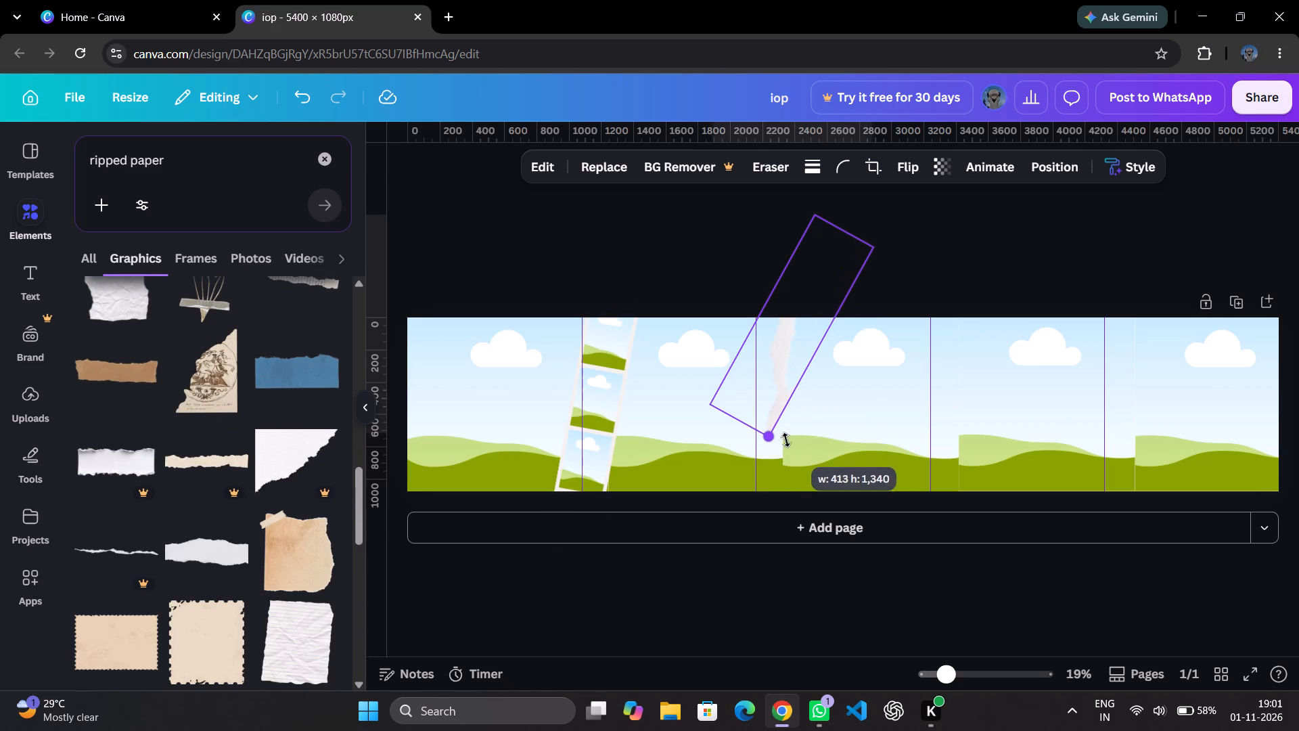
drag(786, 440, 789, 445)
drag(823, 239, 824, 240)
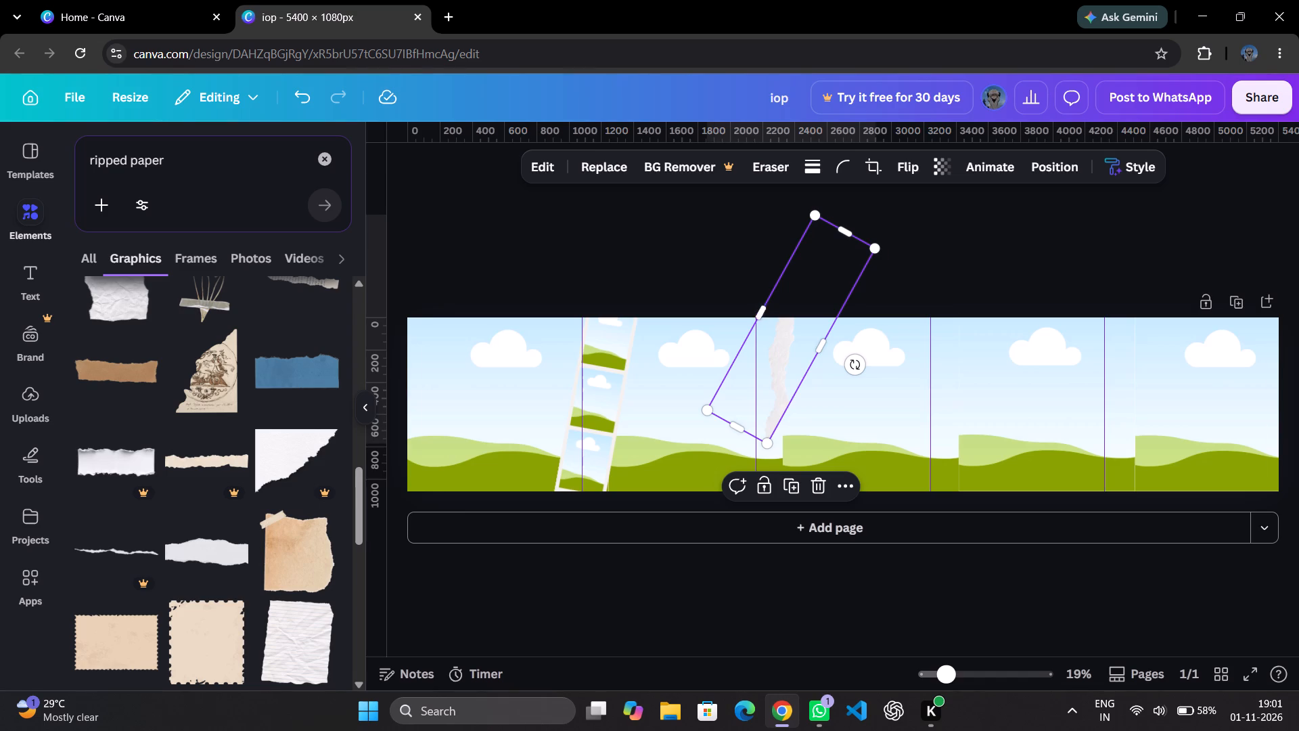
drag(824, 240, 825, 307)
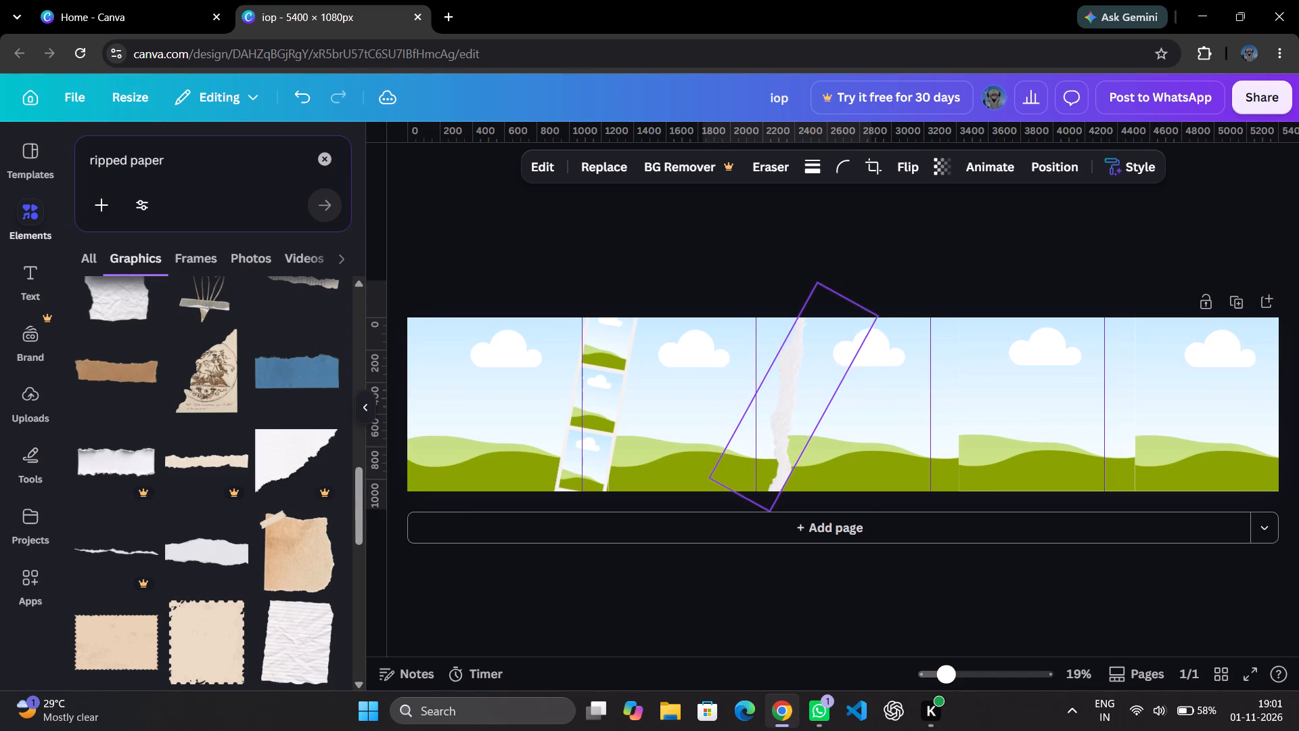
drag(825, 307, 821, 309)
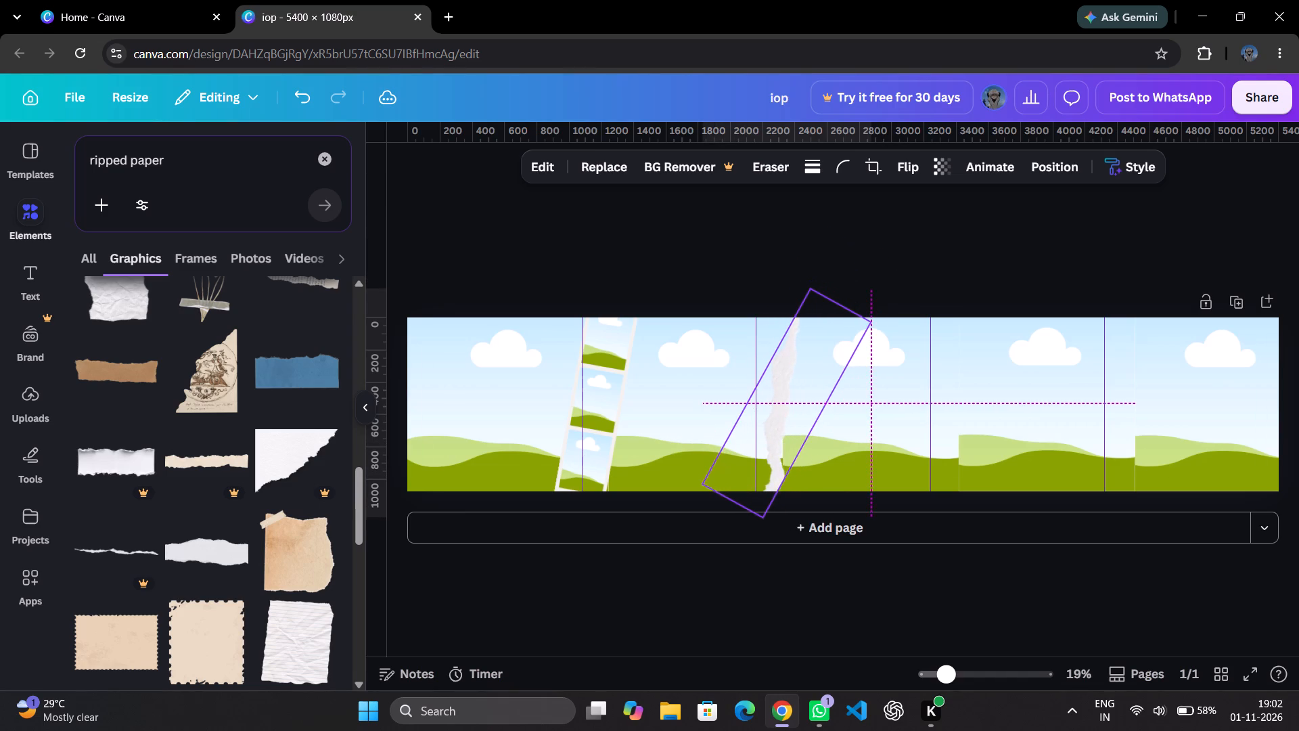
drag(821, 309, 823, 296)
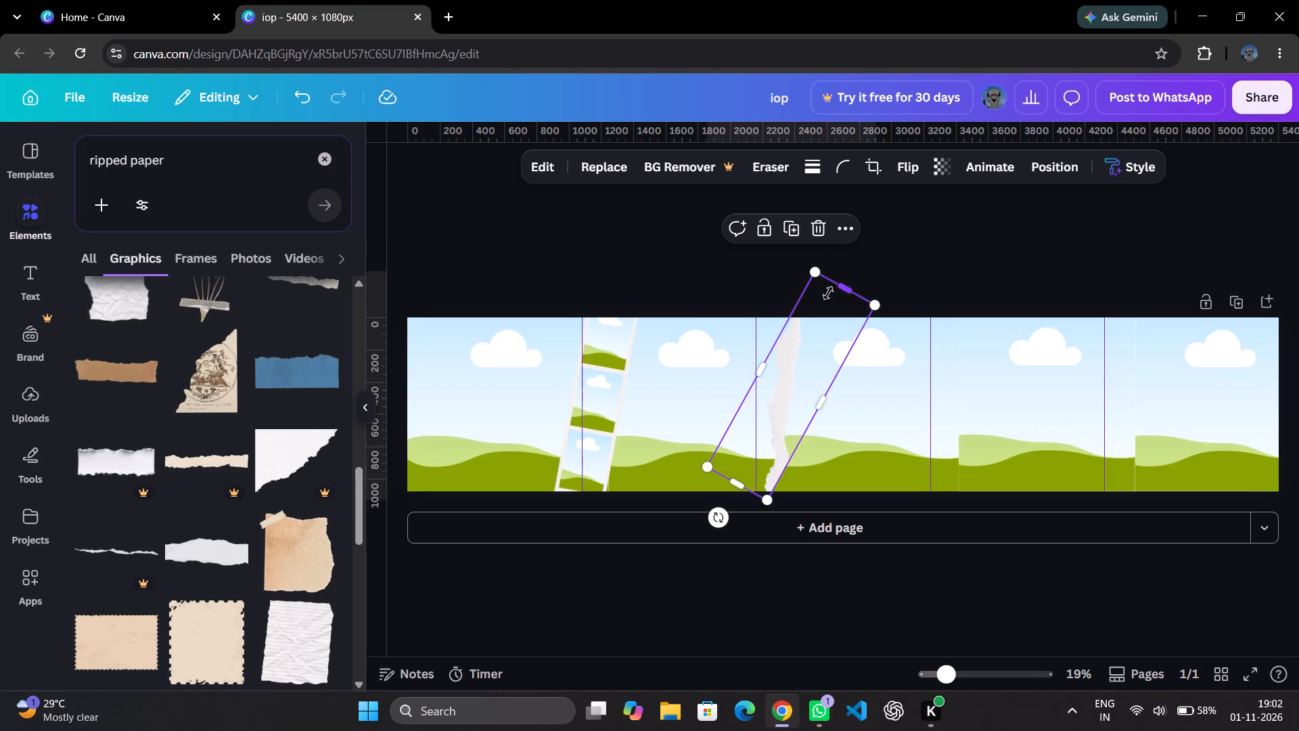
Reduce the torn strip's tilt slightly, shrink it a little and nudge it down so it spans the full page height.
drag(712, 521, 720, 522)
click(818, 294)
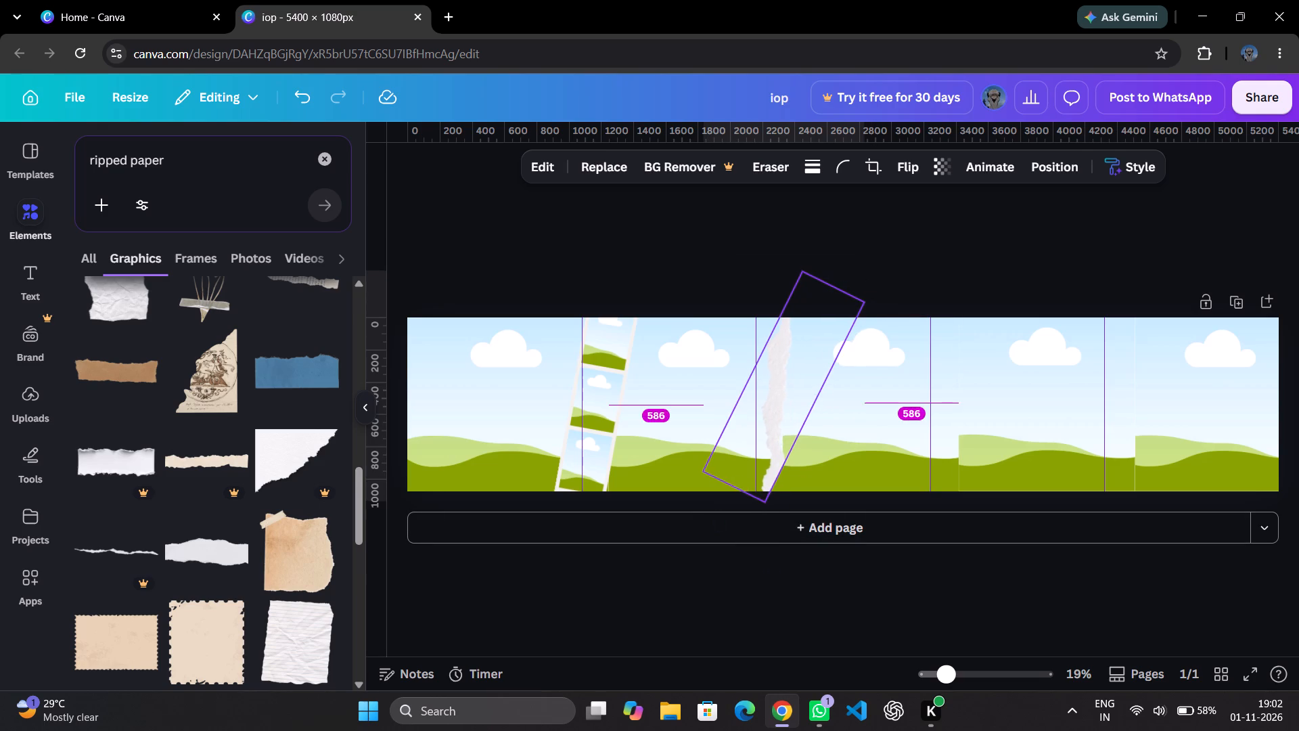
click(781, 352)
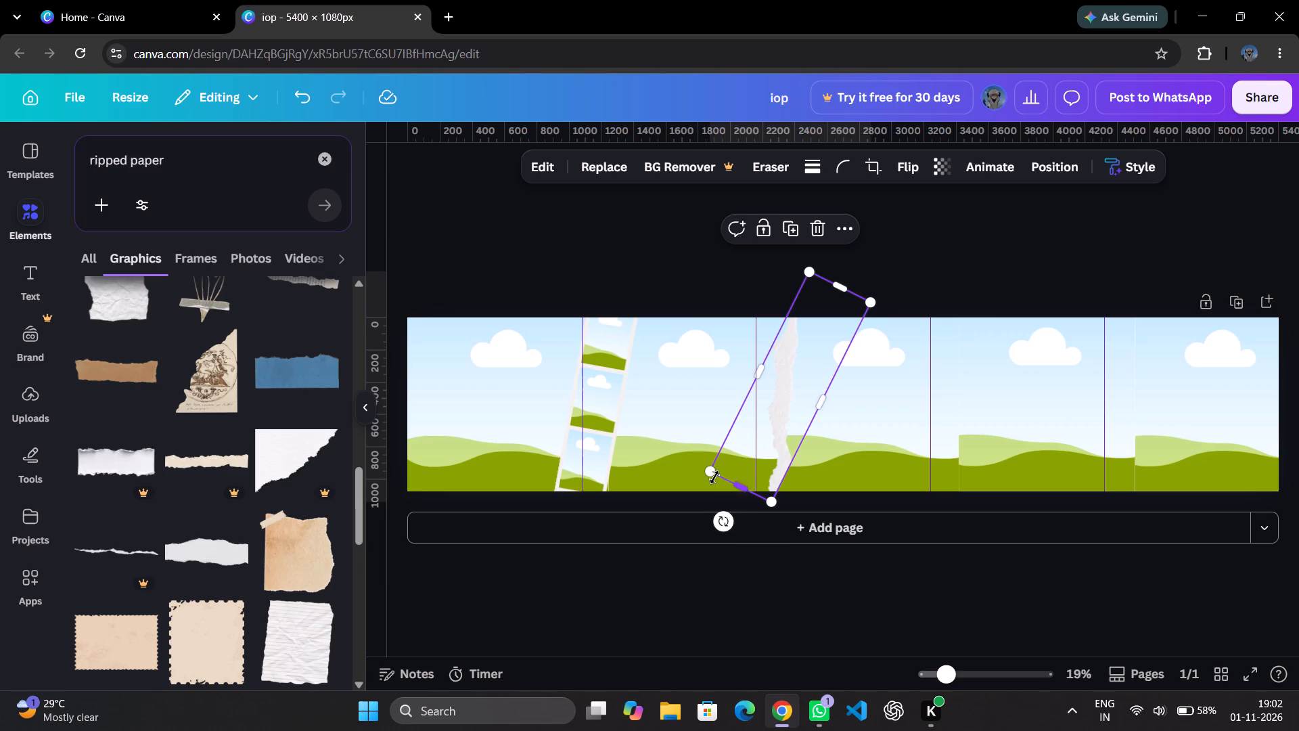
drag(711, 469, 728, 469)
click(731, 518)
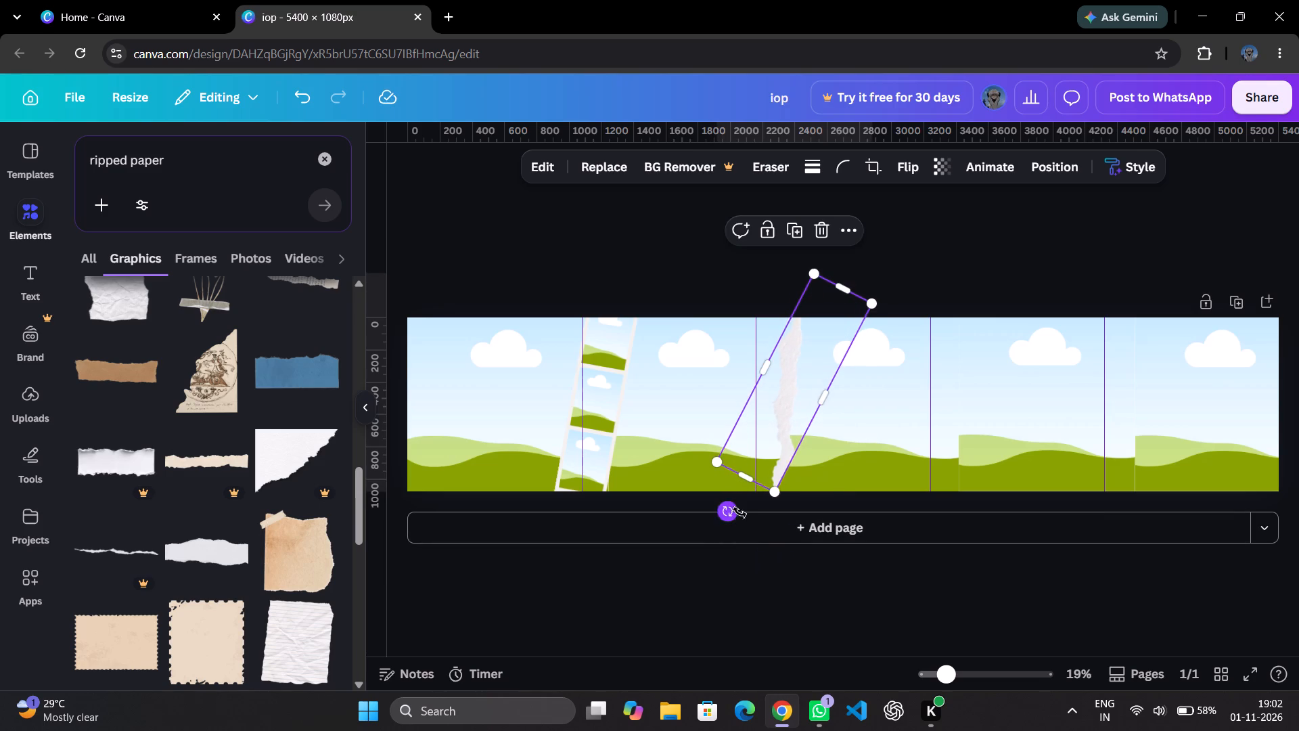
drag(819, 303, 819, 303)
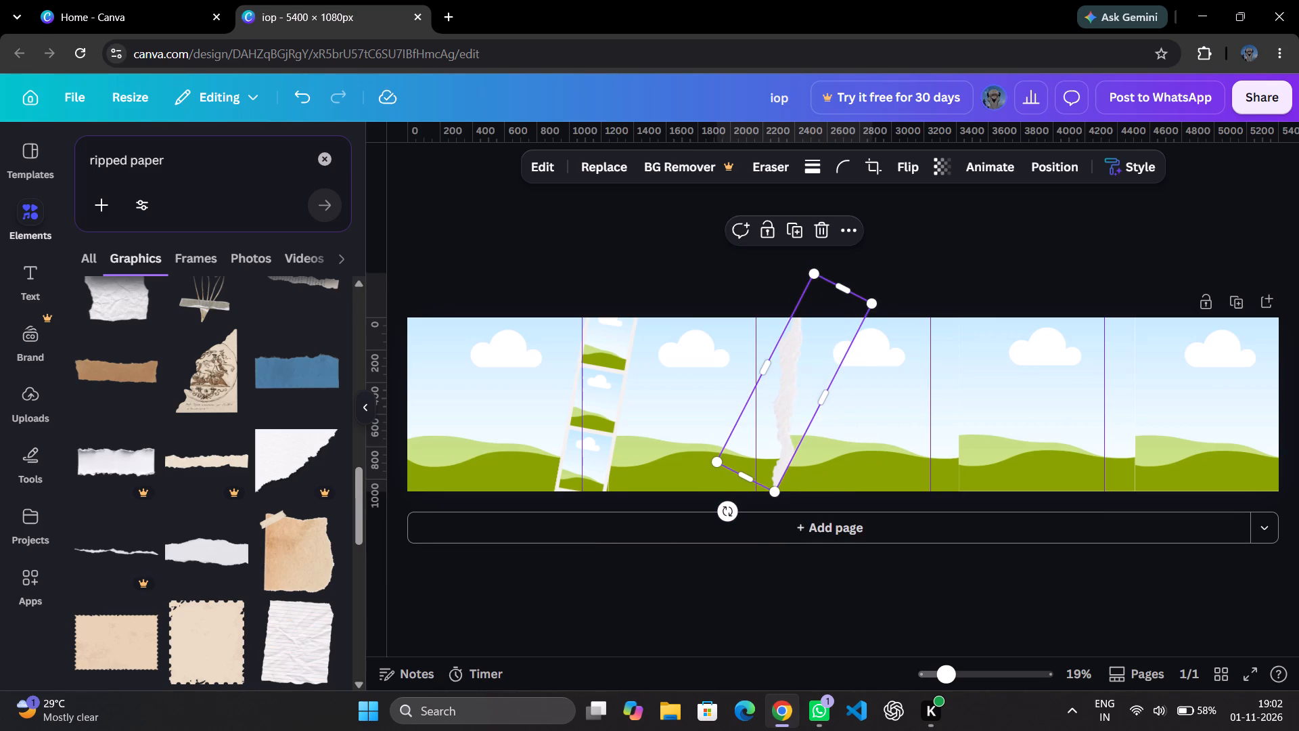
drag(819, 303, 819, 311)
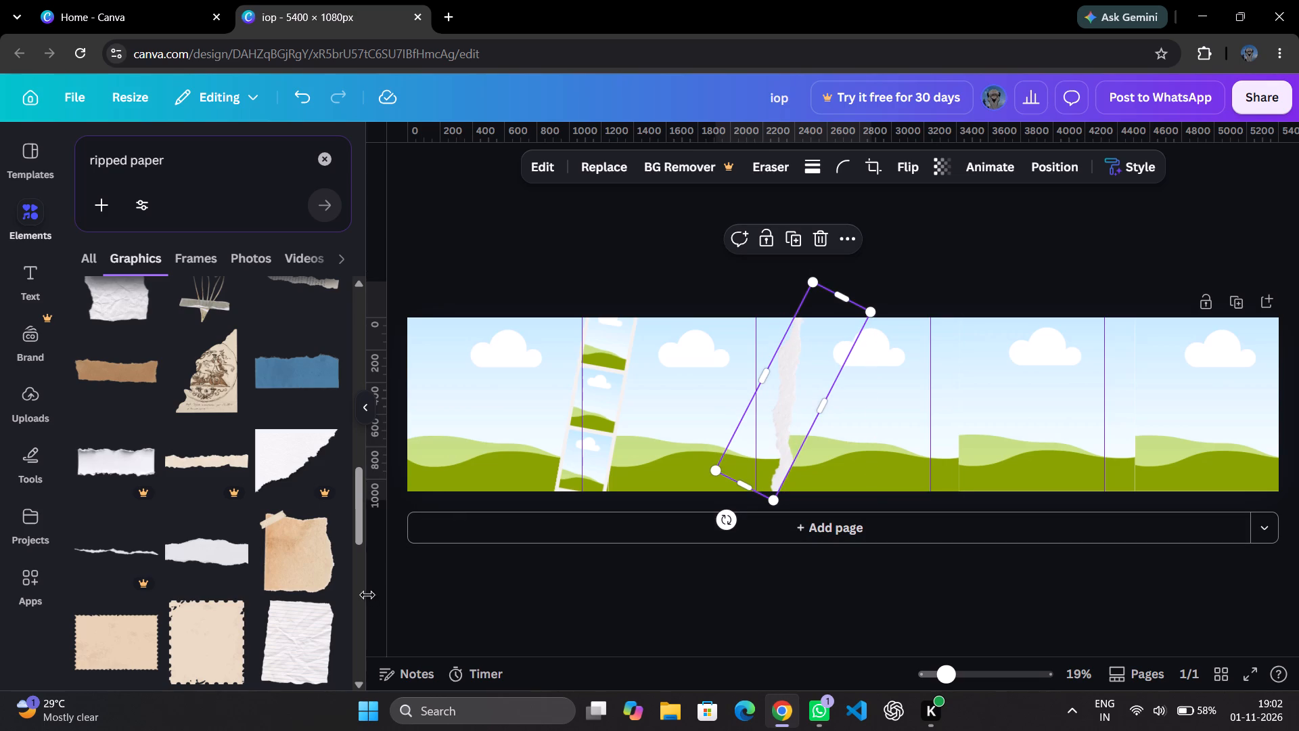
Add the long torn book-page strip with printed text from the ripped paper graphics to the page.
scroll(193, 512, down, 1)
scroll(288, 543, down, 7)
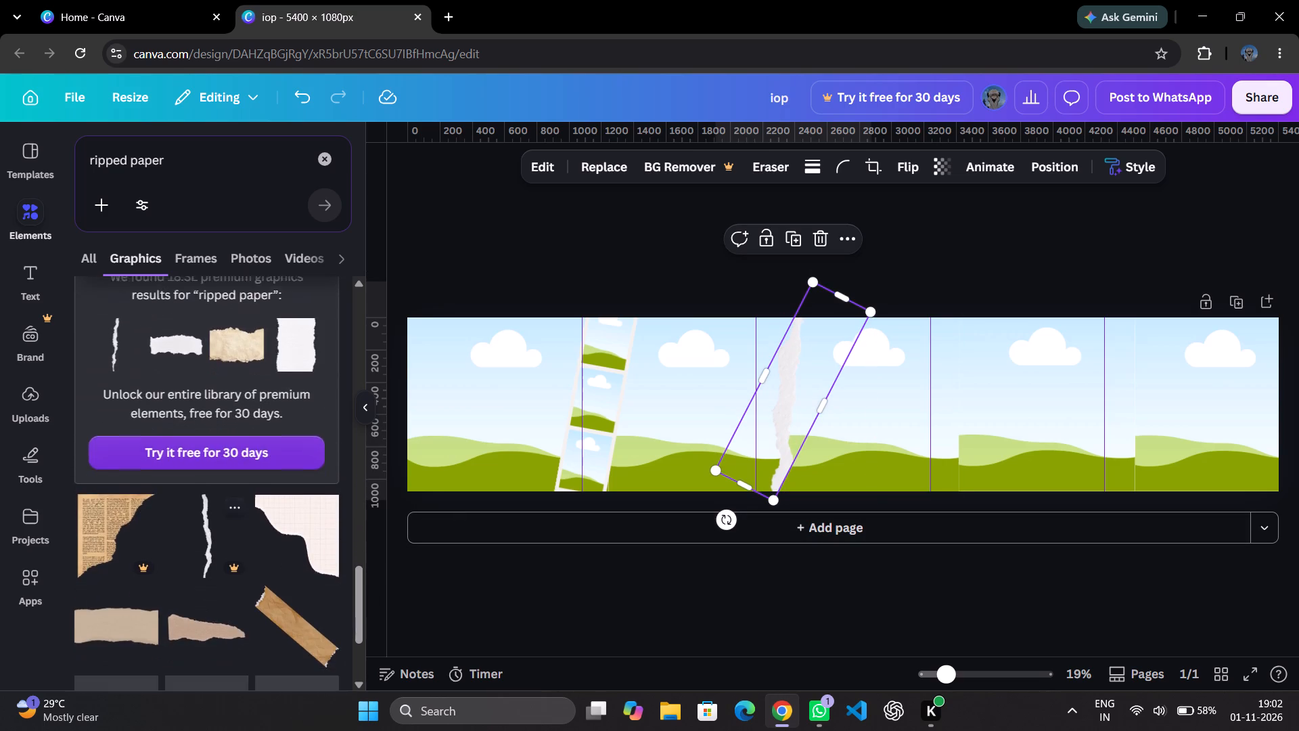
scroll(248, 542, down, 5)
scroll(246, 542, up, 3)
scroll(246, 542, down, 2)
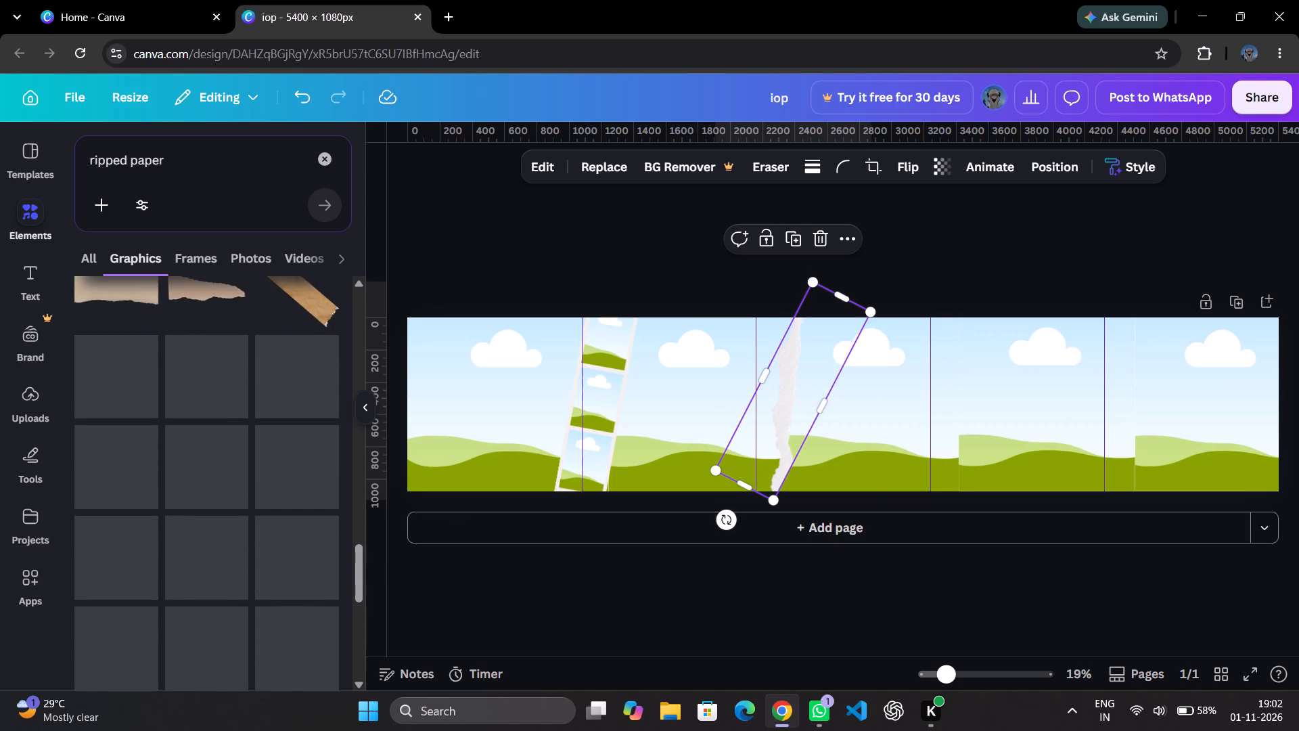
scroll(246, 542, down, 1)
scroll(246, 542, up, 3)
scroll(246, 542, down, 3)
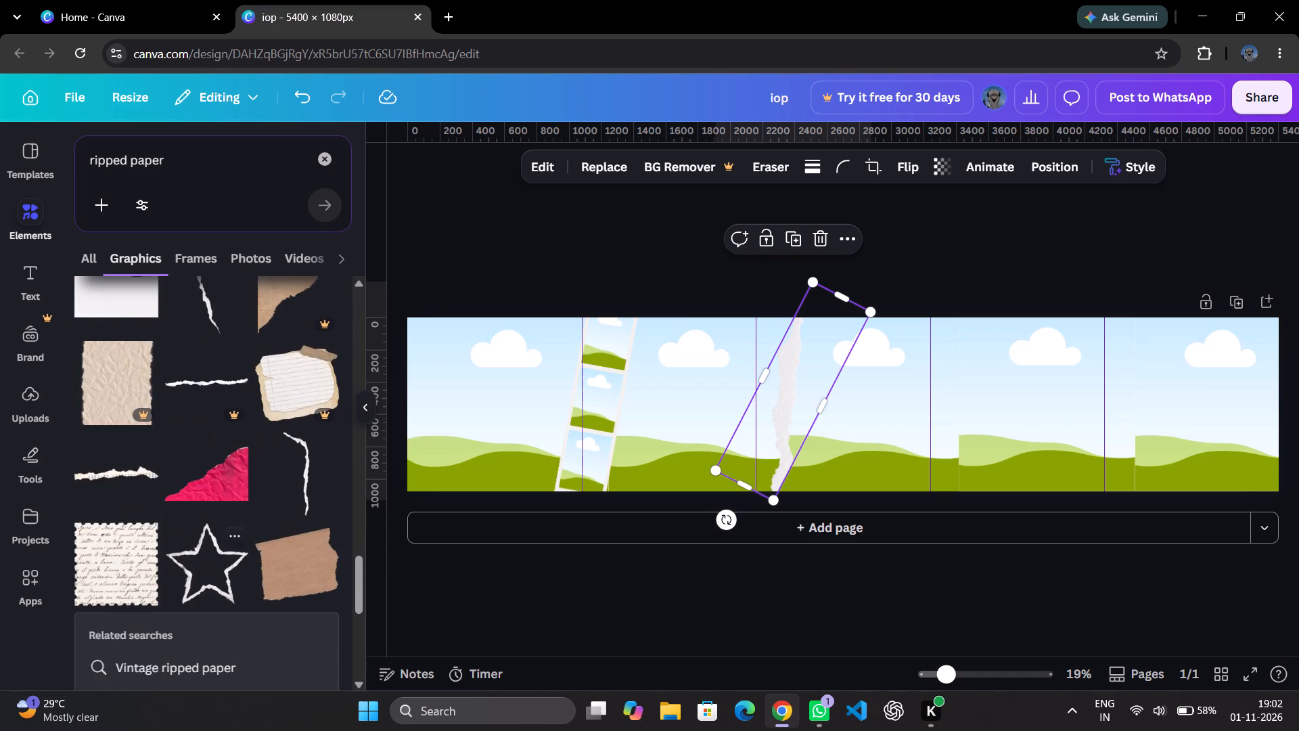
scroll(246, 542, down, 1)
scroll(246, 542, up, 1)
click(126, 492)
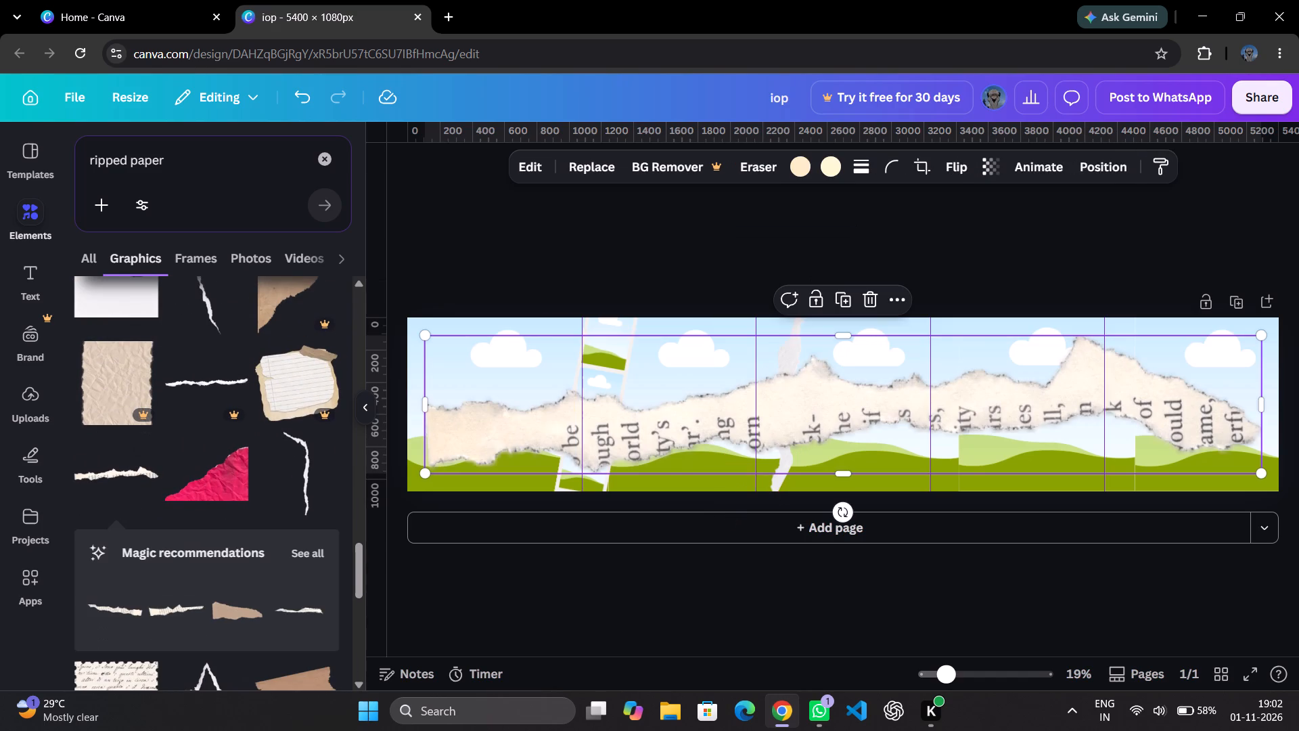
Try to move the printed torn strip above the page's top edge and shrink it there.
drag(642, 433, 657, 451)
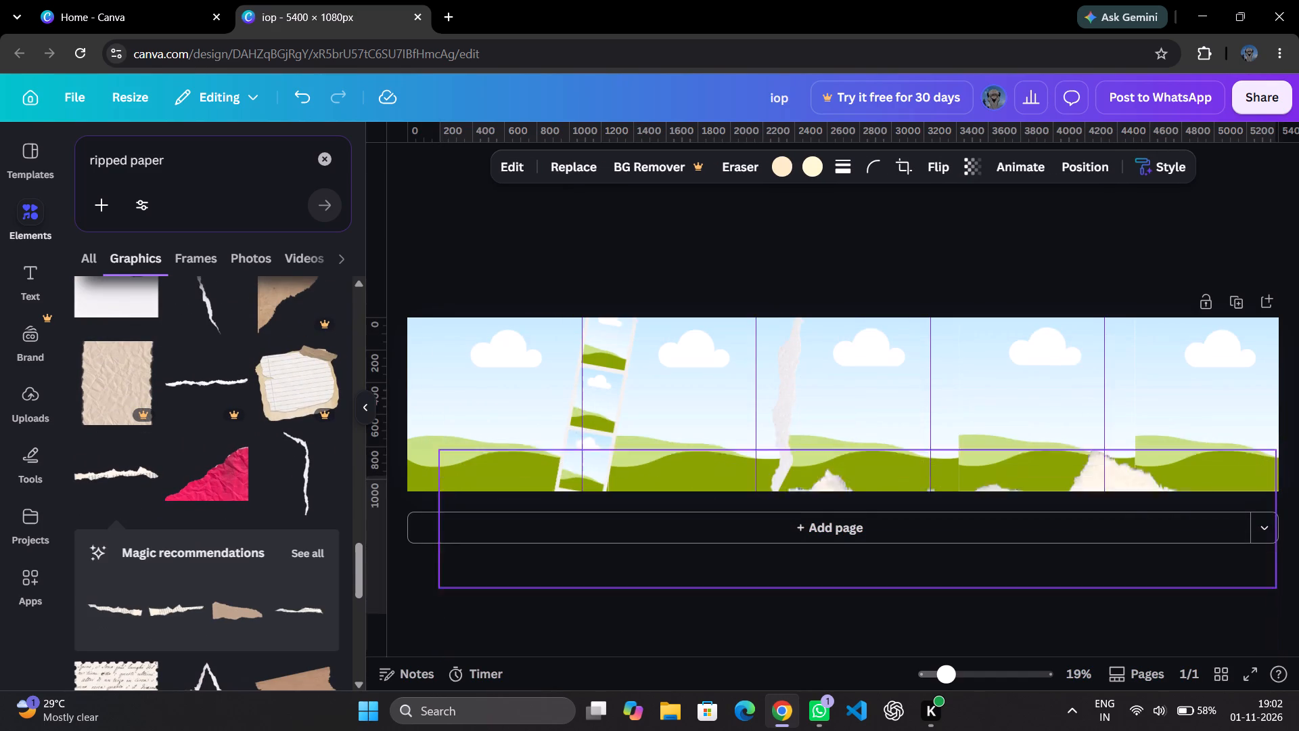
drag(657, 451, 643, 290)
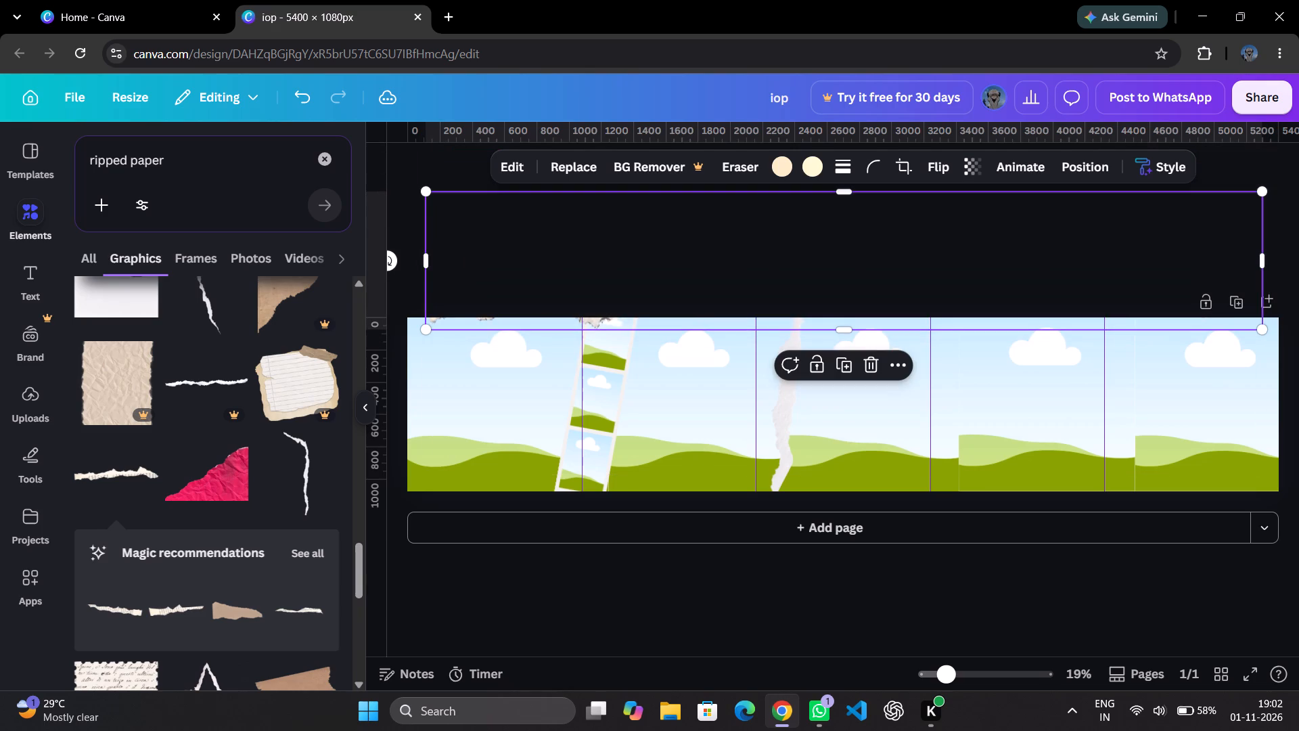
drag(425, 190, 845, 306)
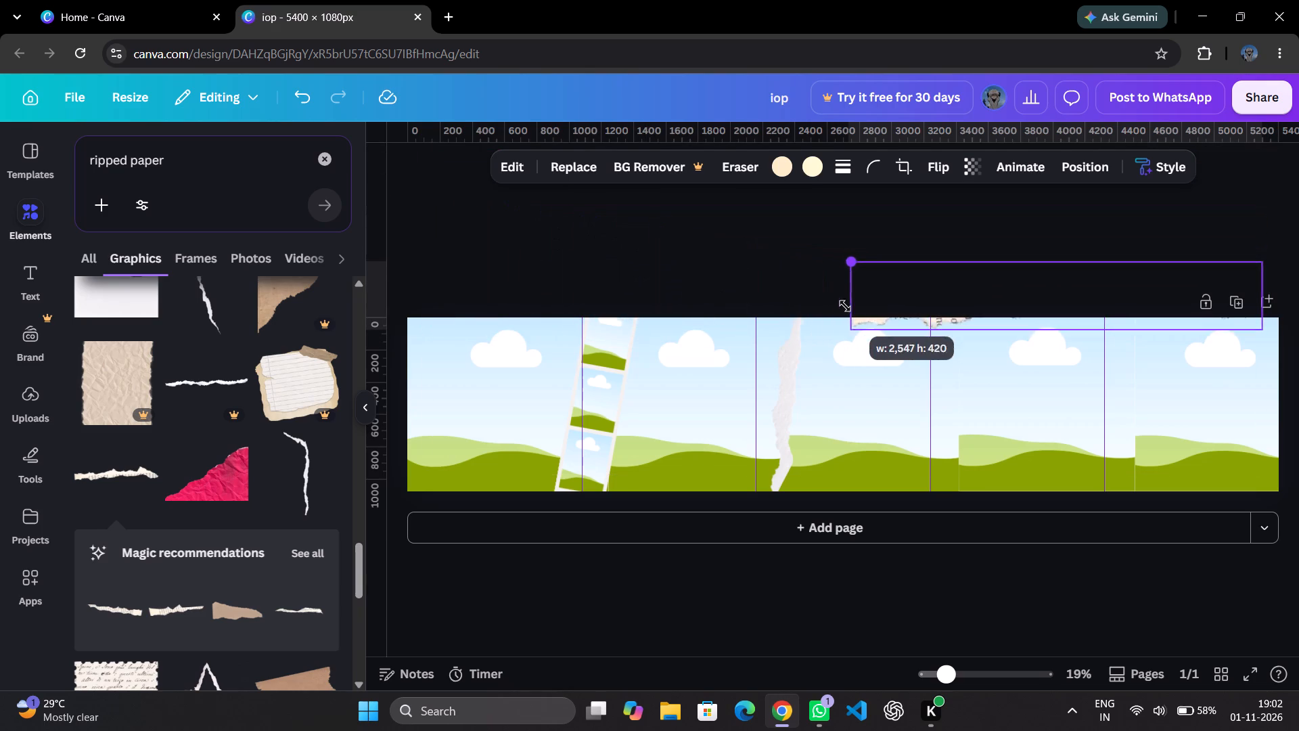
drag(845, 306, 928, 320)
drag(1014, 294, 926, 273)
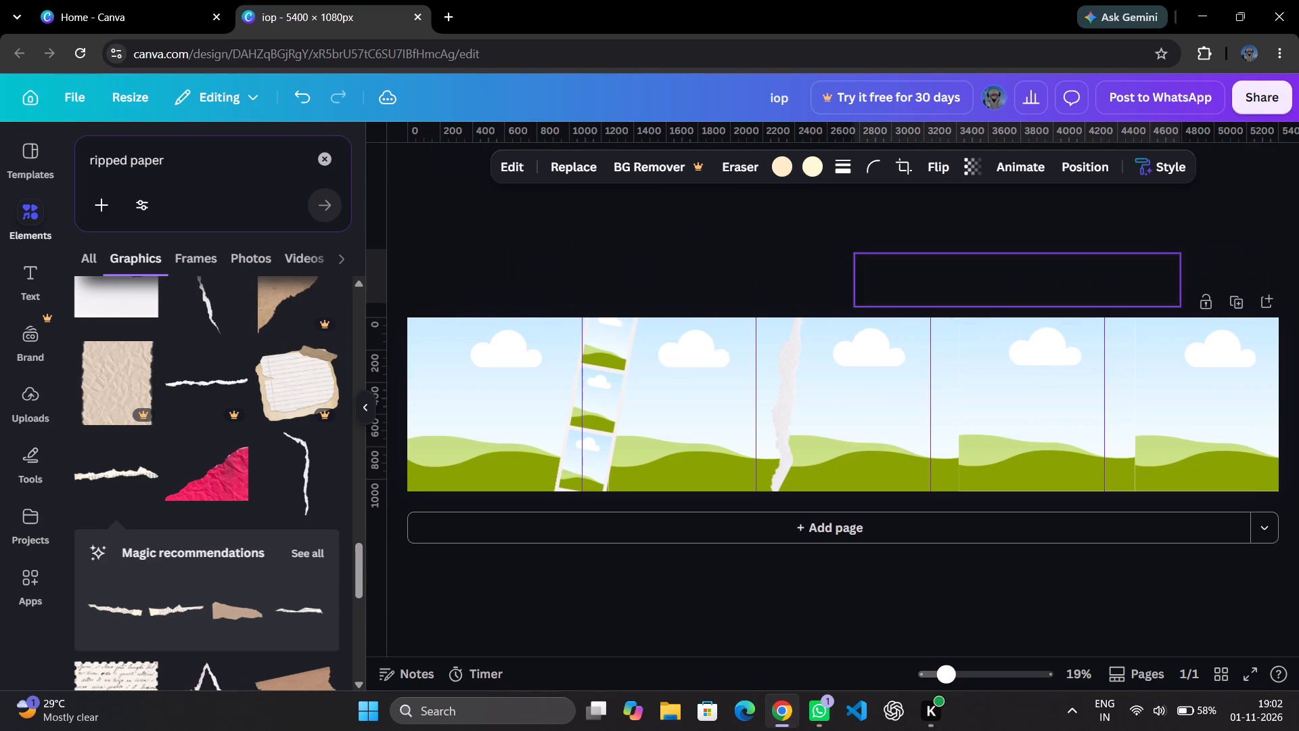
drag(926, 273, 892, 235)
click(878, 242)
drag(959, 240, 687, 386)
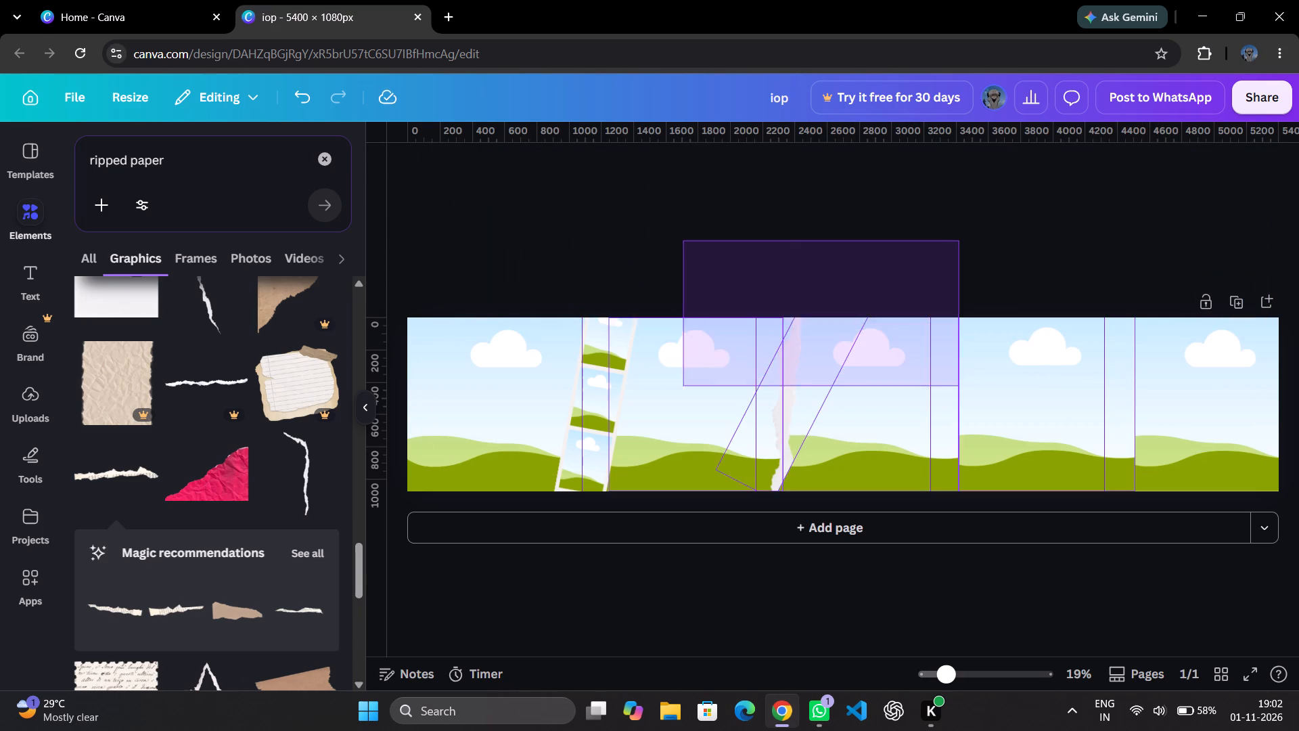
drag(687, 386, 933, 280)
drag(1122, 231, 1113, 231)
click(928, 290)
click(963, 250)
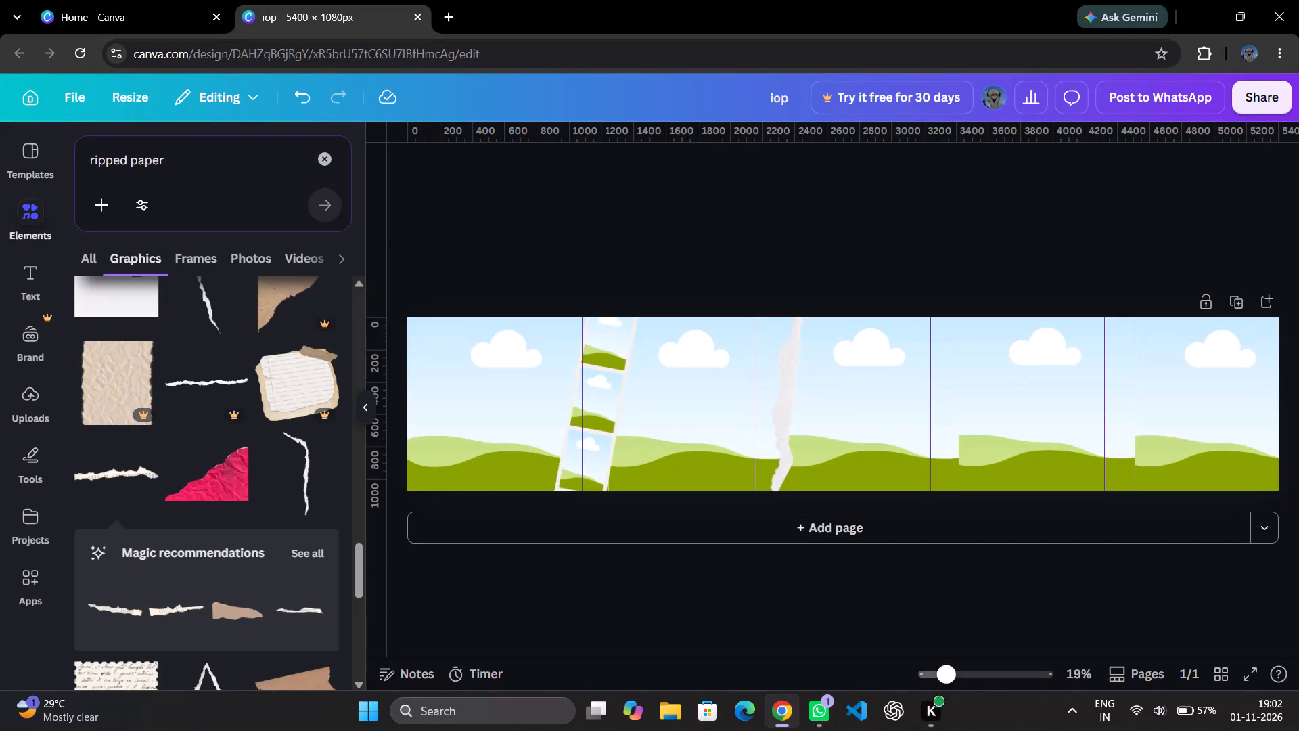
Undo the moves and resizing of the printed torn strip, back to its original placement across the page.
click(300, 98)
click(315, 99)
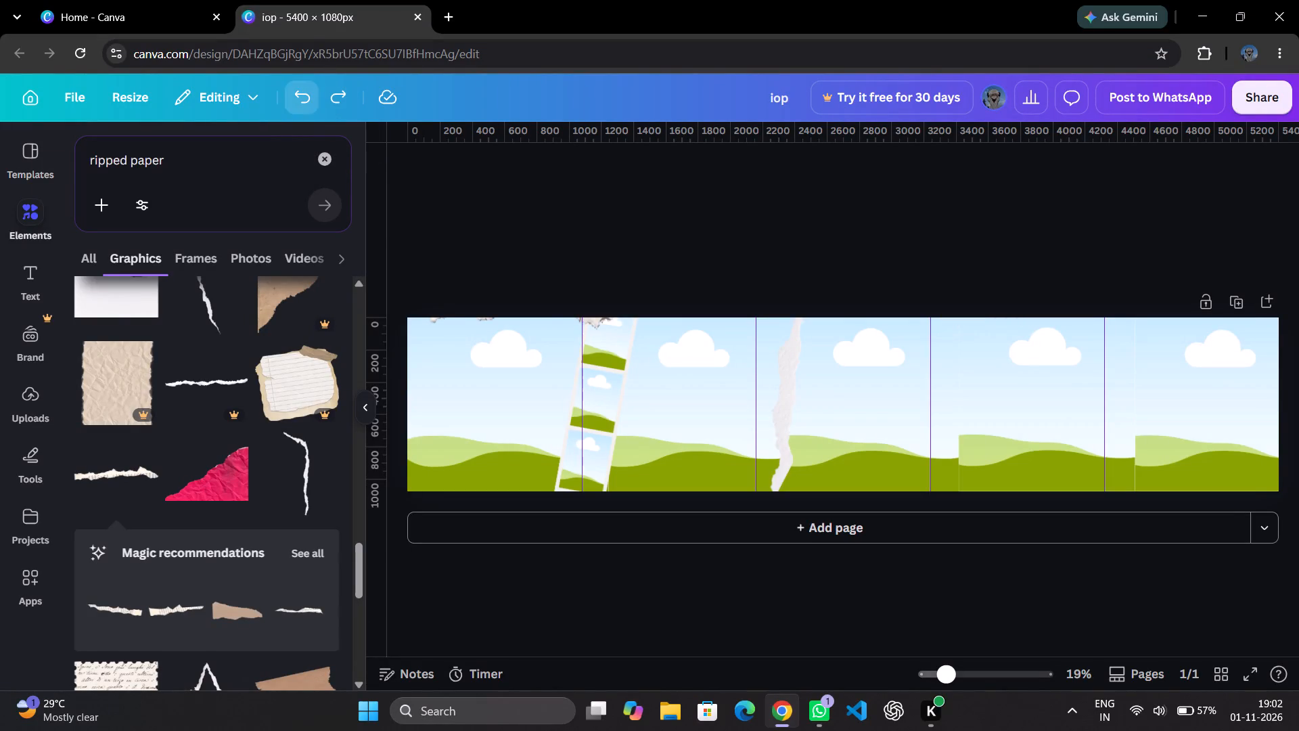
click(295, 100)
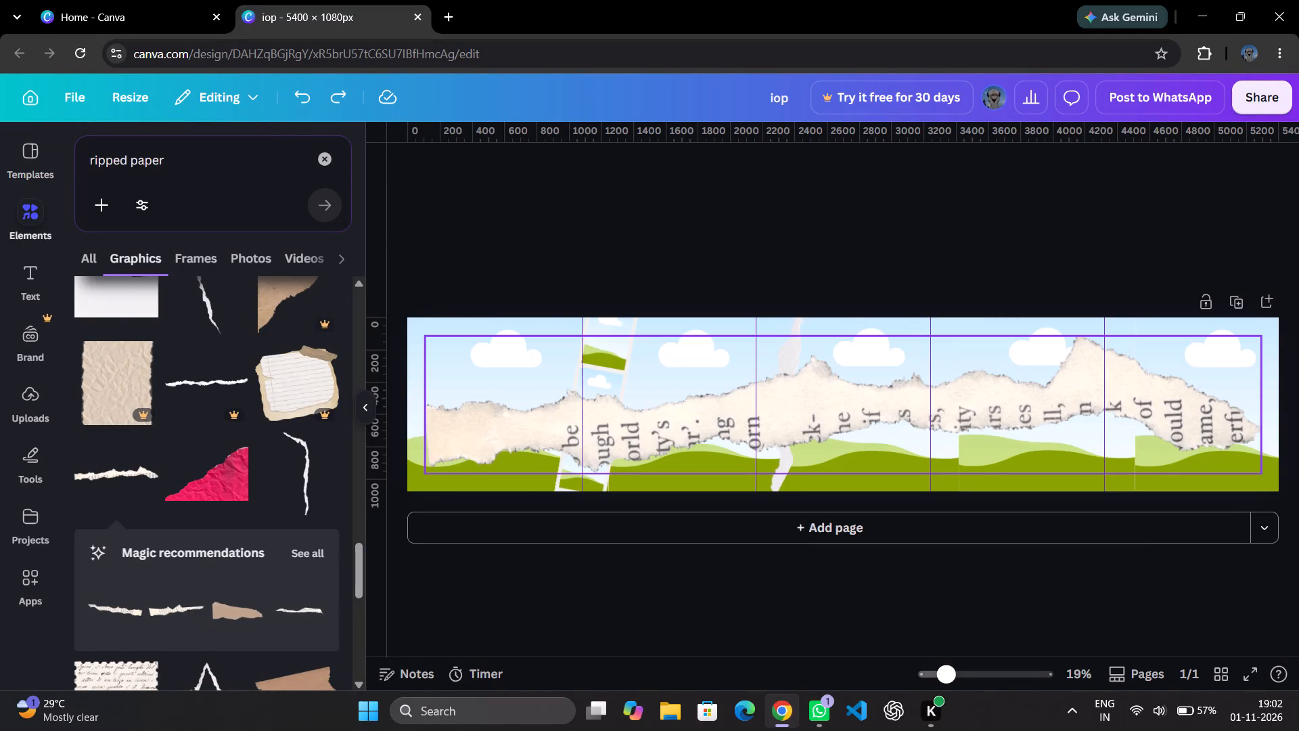
Shrink the printed torn strip to roughly one frame's width and rotate it nearly upright with a slight clockwise tilt.
click(425, 469)
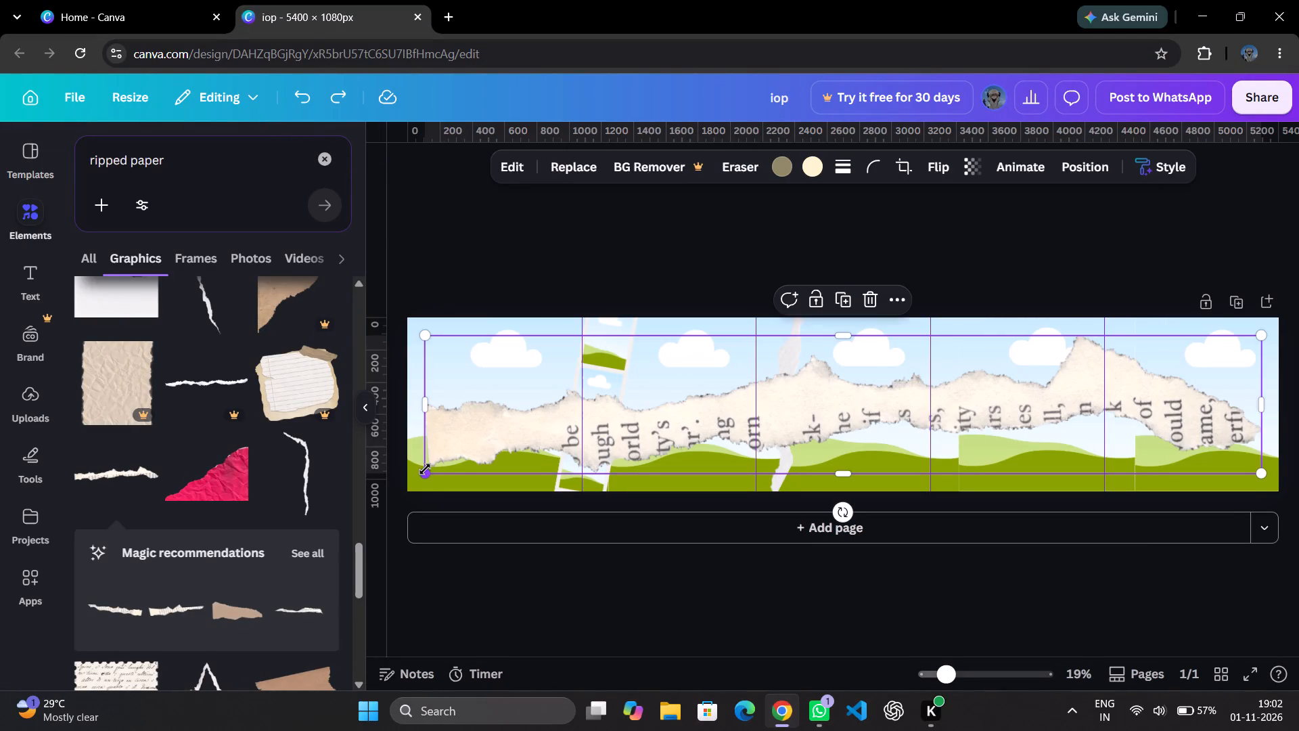
drag(425, 469, 998, 430)
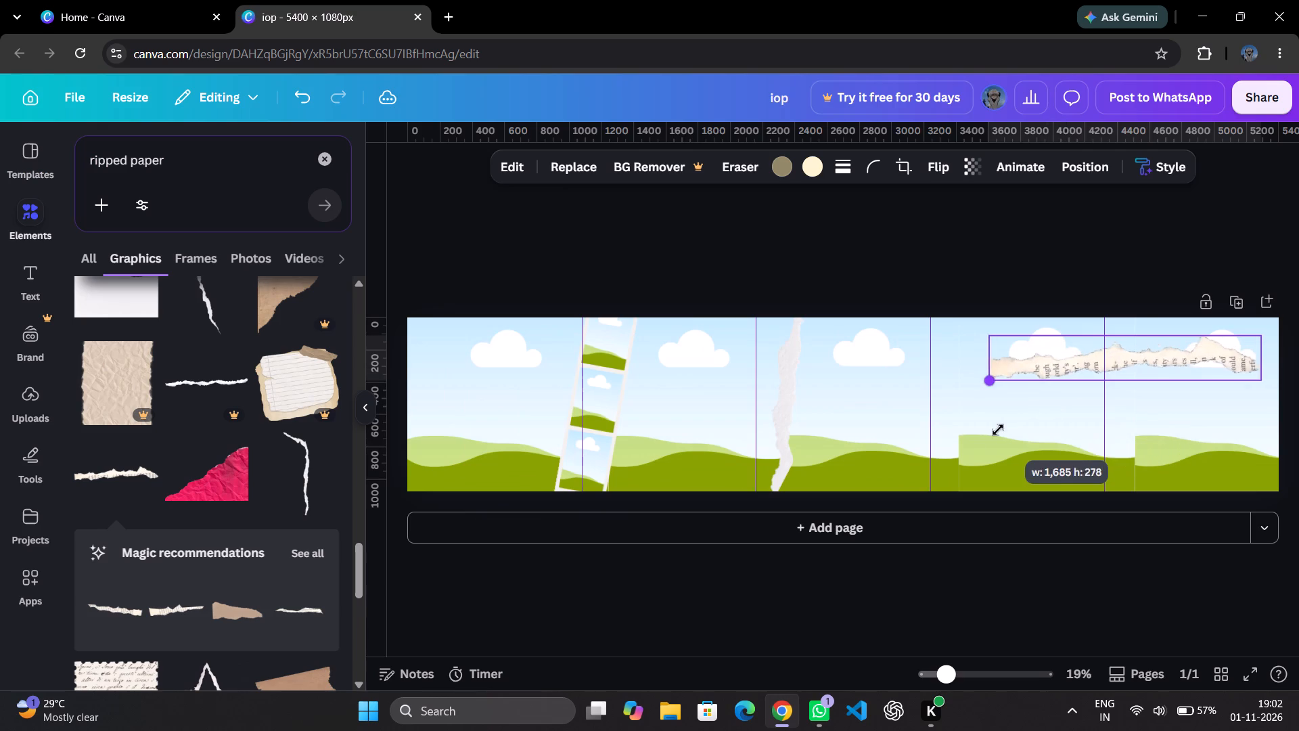
drag(998, 430, 1093, 427)
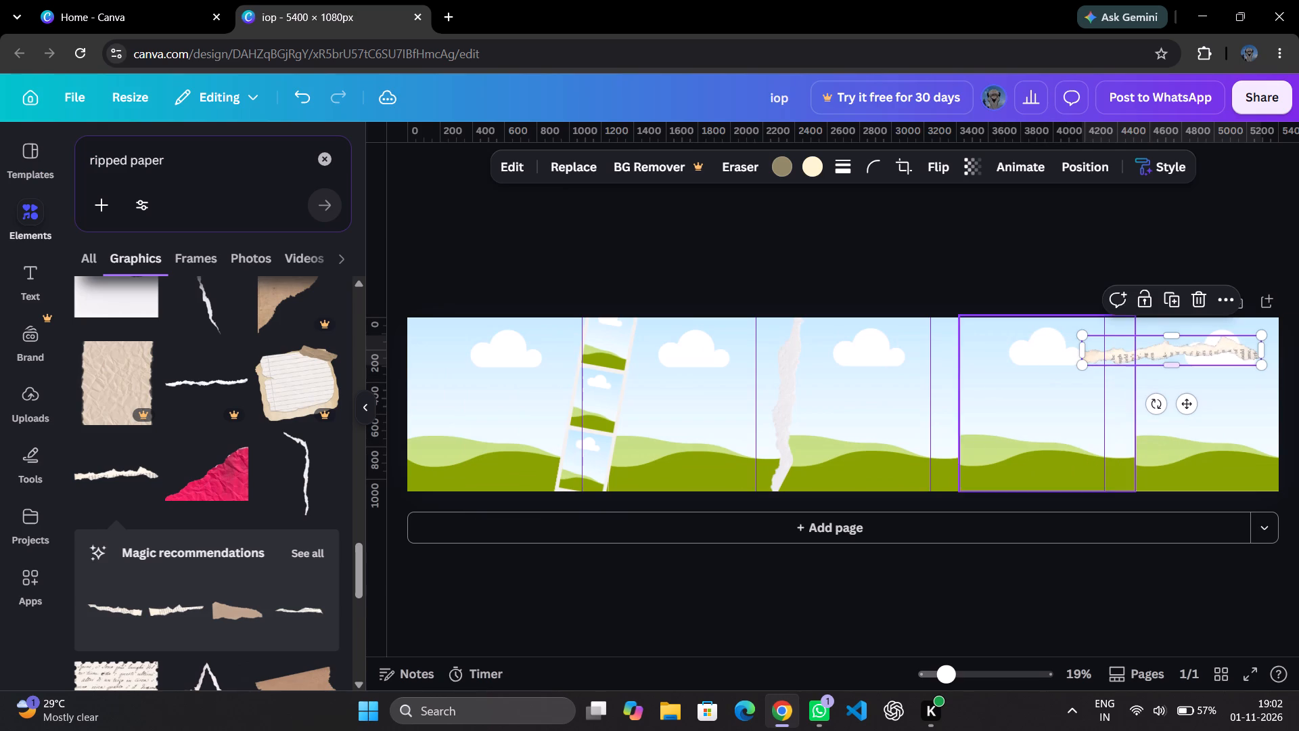
drag(1156, 403, 1241, 388)
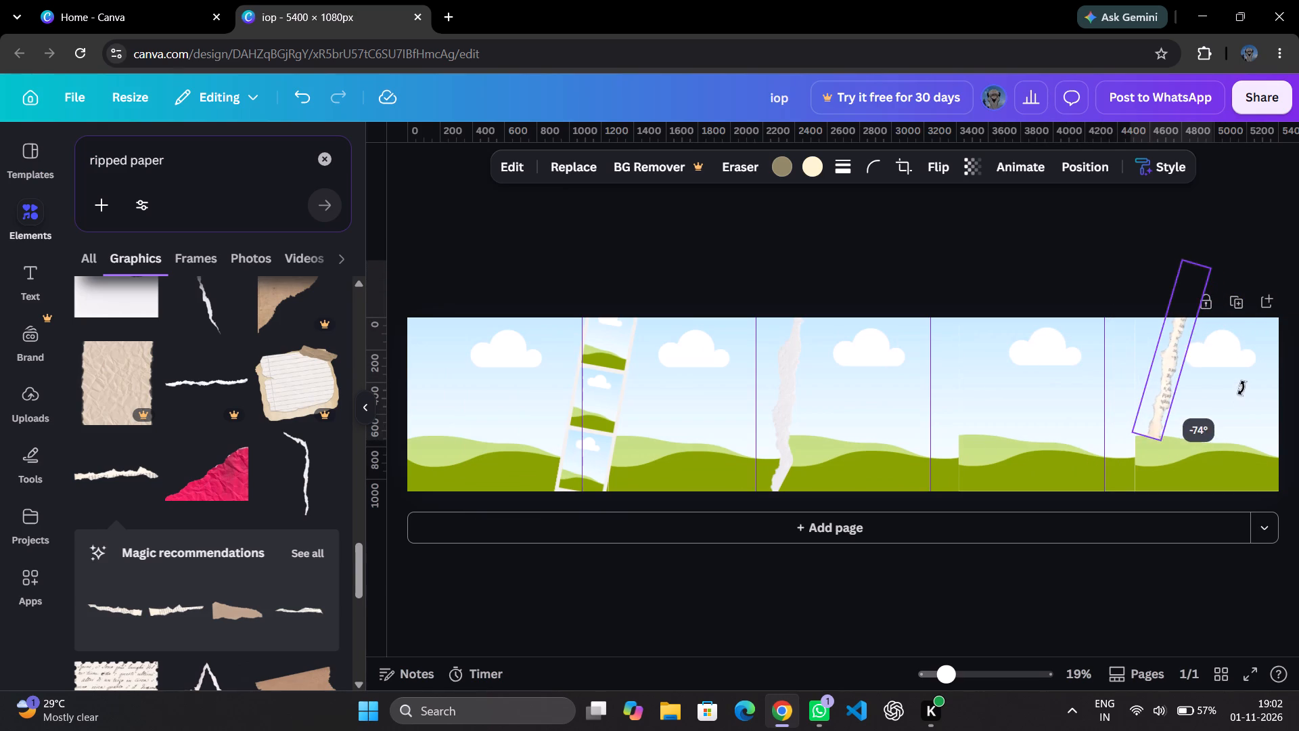
drag(1241, 388, 1224, 380)
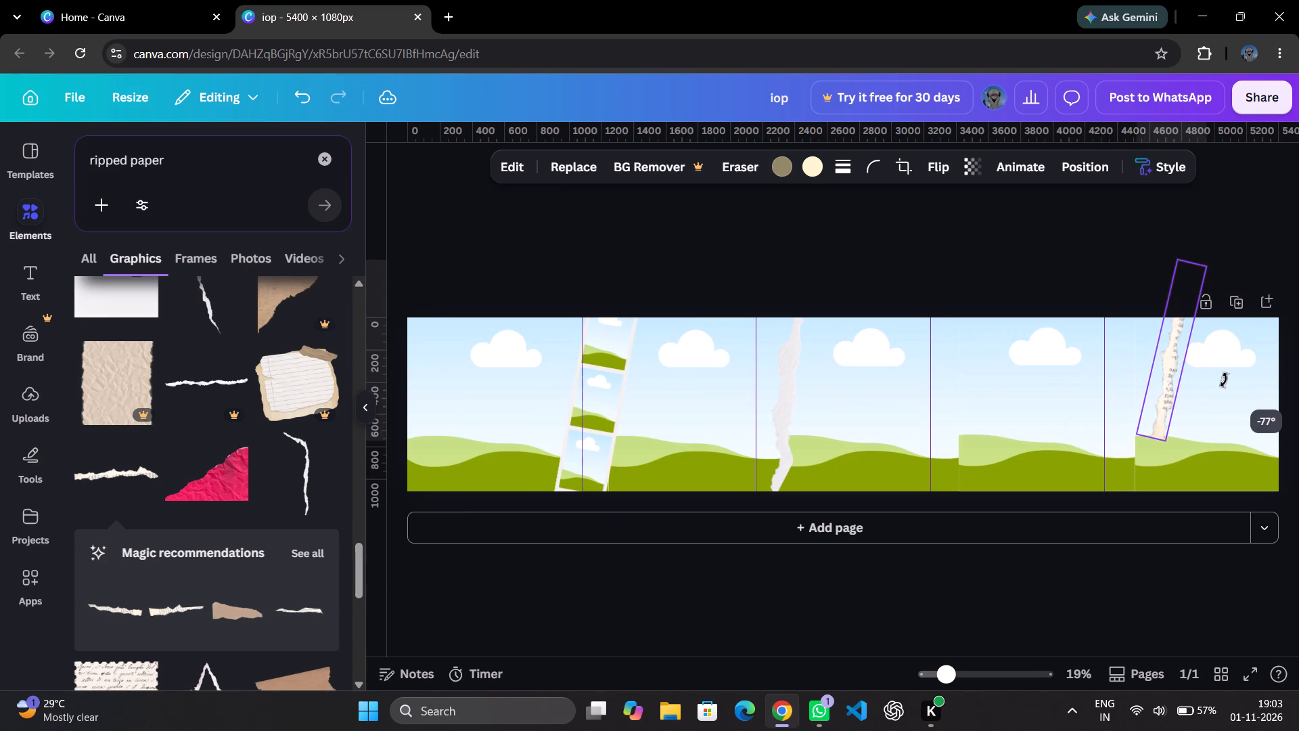
drag(1224, 380, 1241, 380)
Move the printed torn strip to the seam between the third and fourth frames, overhanging the page's top edge.
drag(1160, 384, 1068, 430)
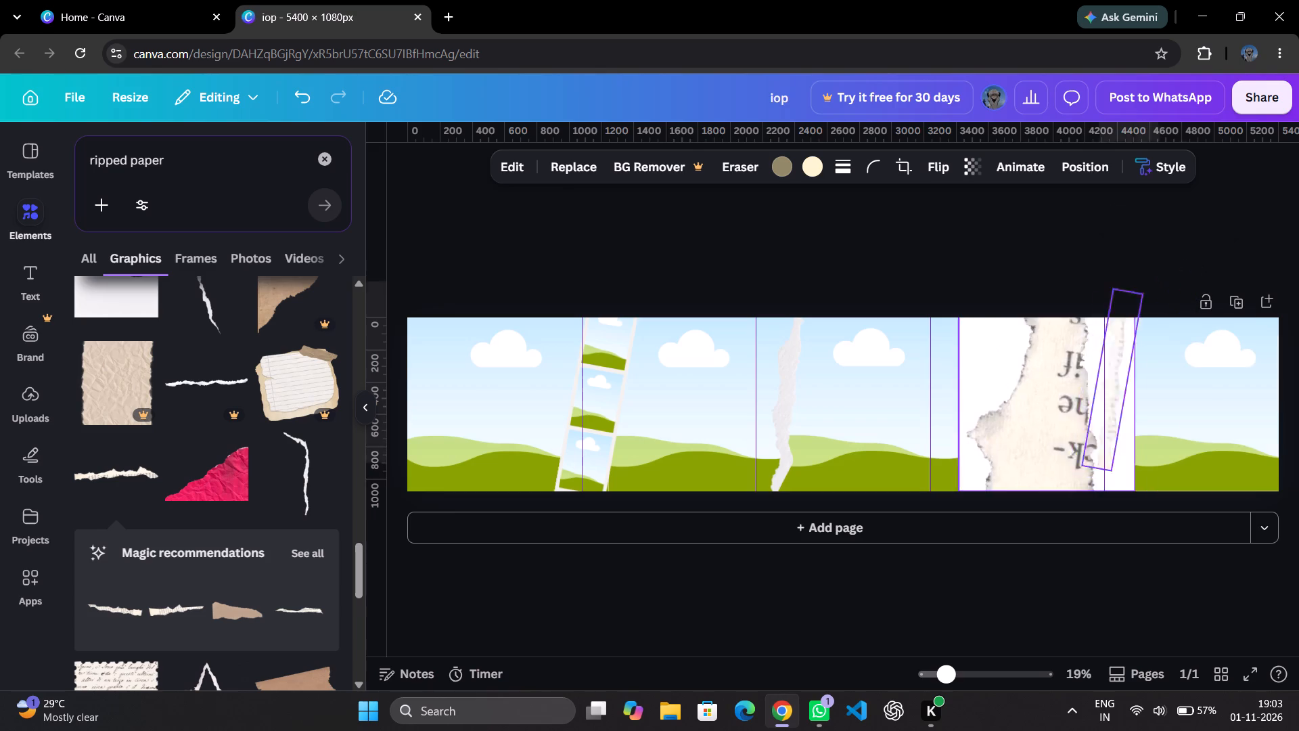
drag(1068, 430, 956, 384)
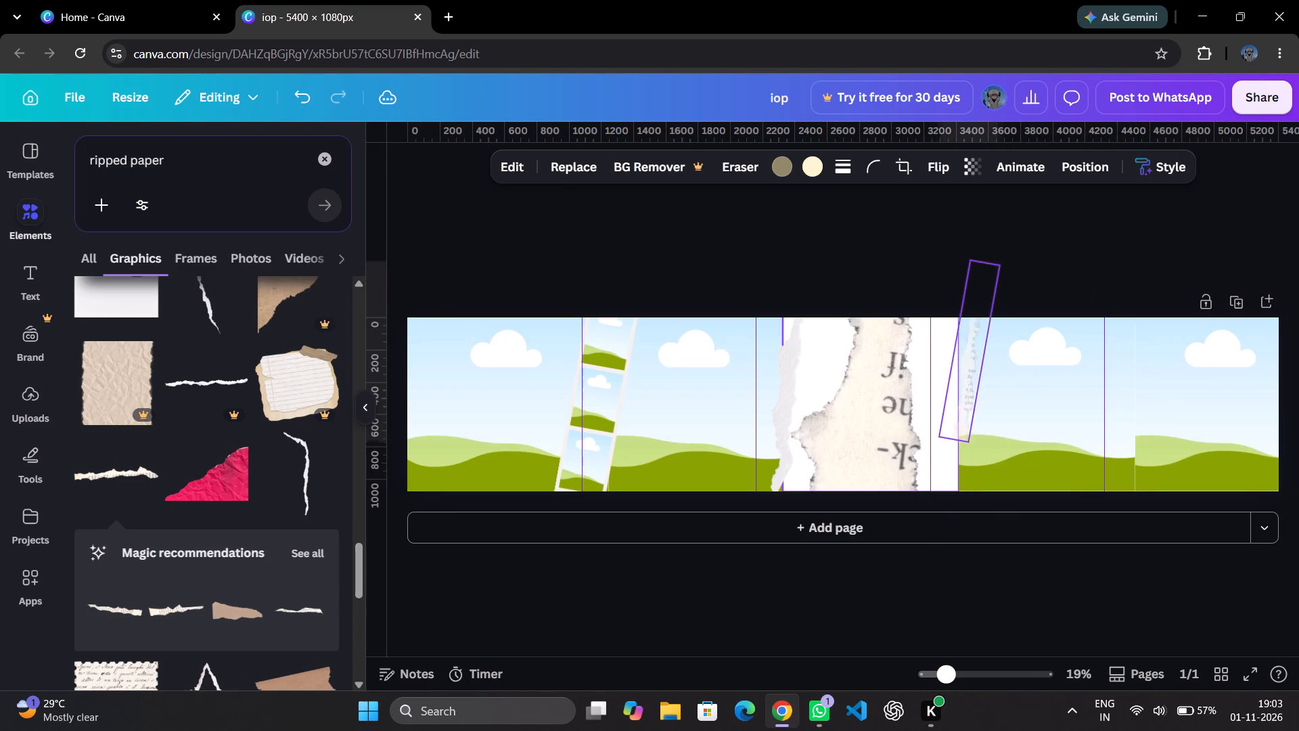
drag(956, 384, 961, 317)
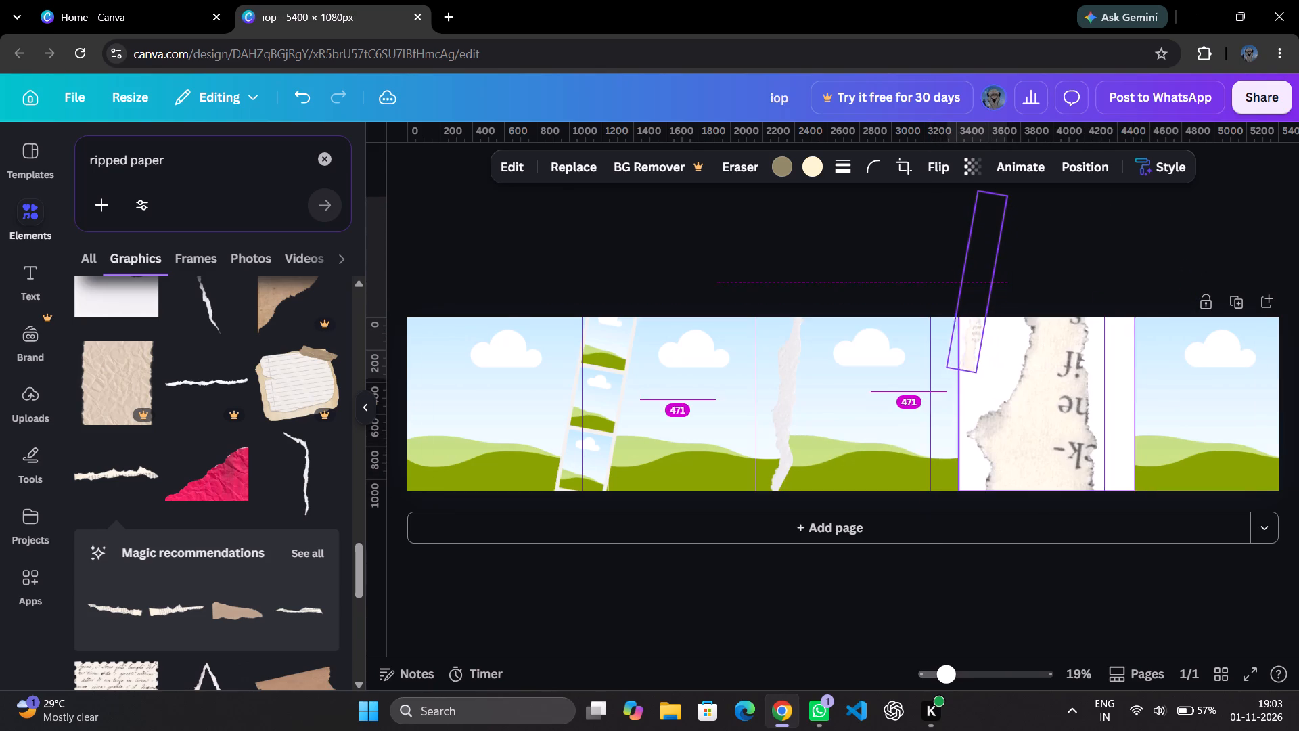
drag(961, 317, 959, 307)
Lengthen the printed torn strip to about 1,250 px and trim its long side so it is narrower.
drag(967, 366, 967, 386)
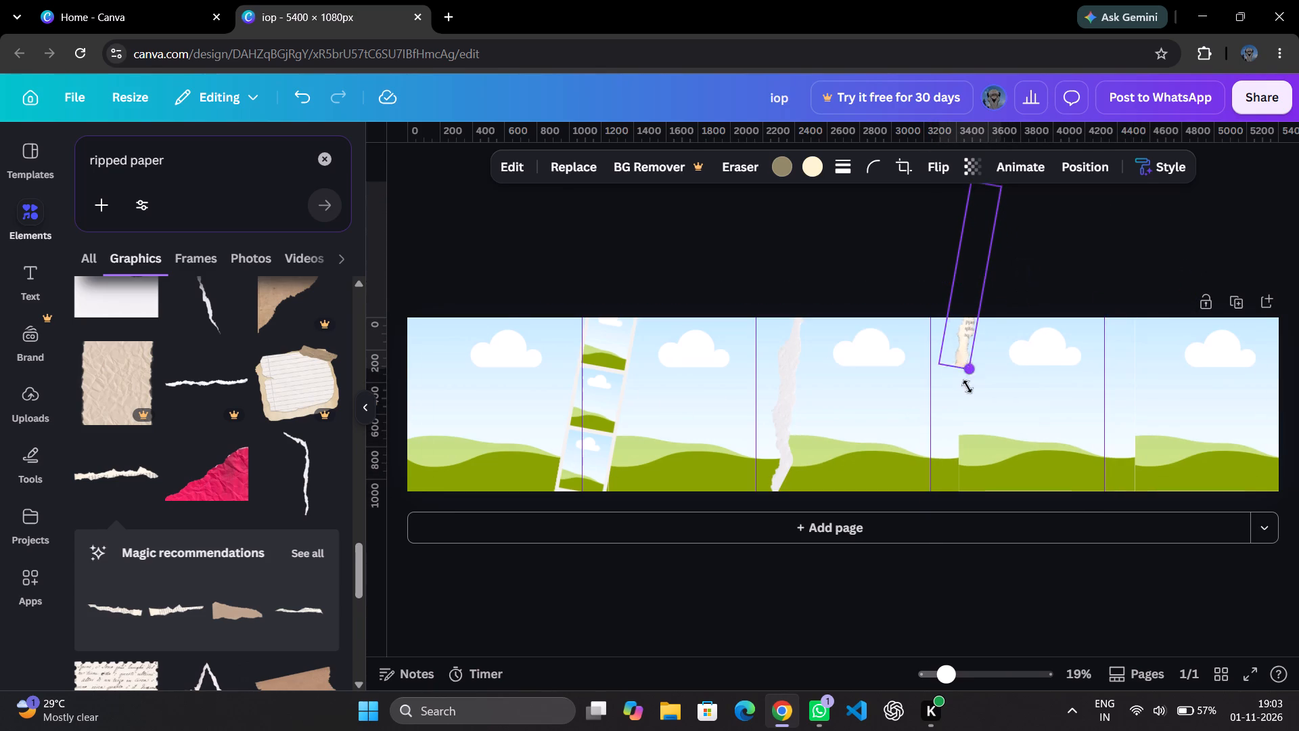
drag(967, 386, 967, 389)
drag(965, 223, 968, 276)
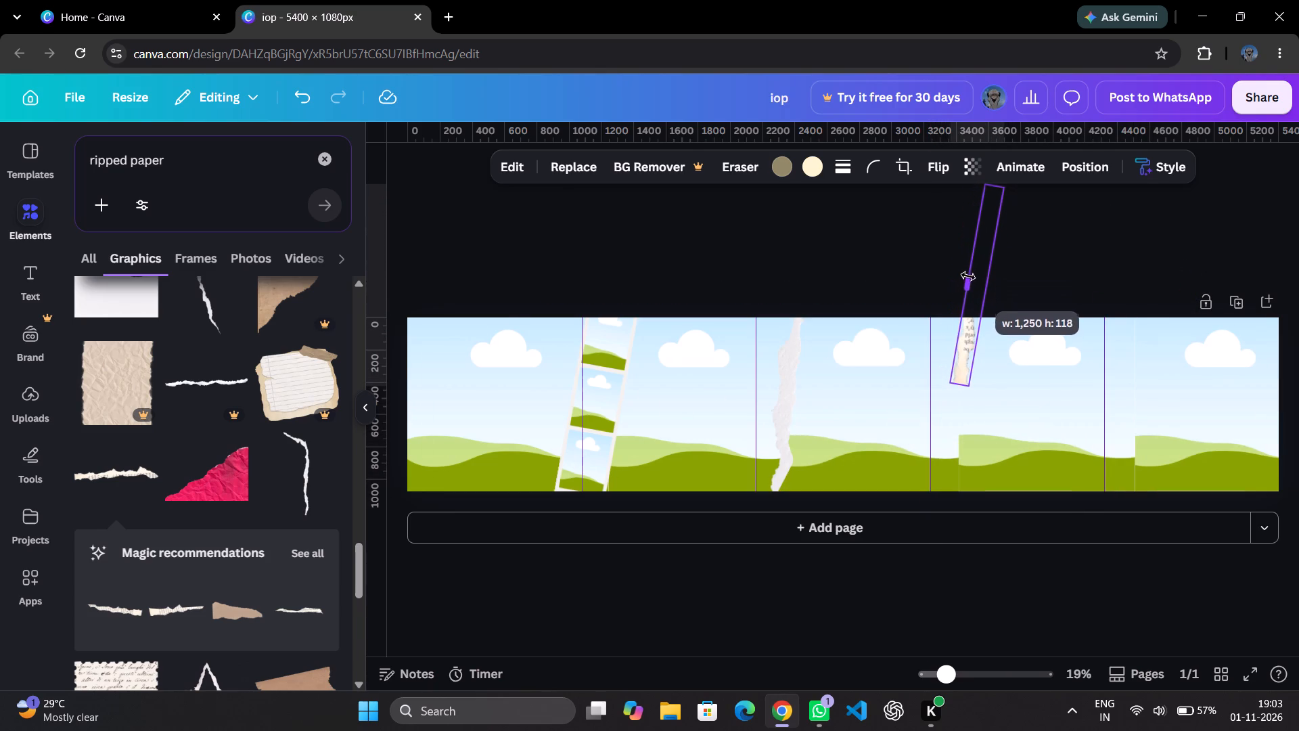
drag(968, 276, 963, 275)
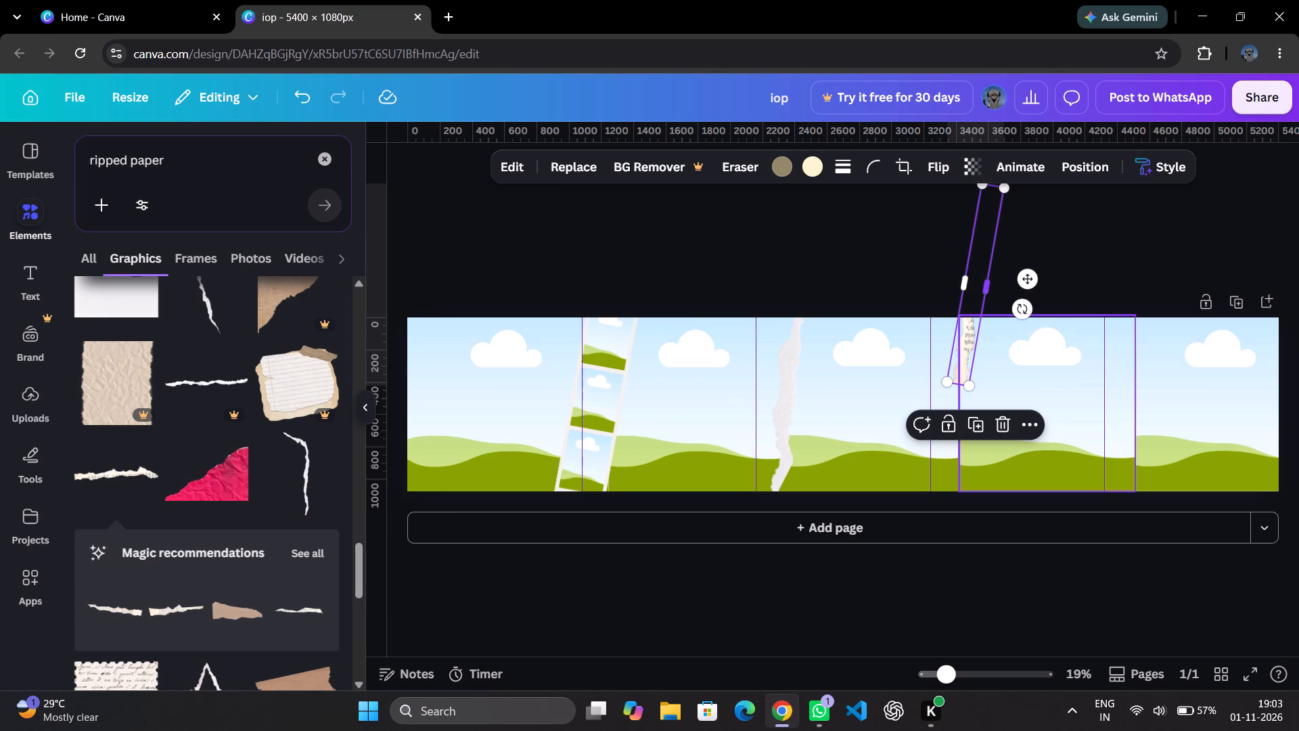
Lower the printed torn strip over the seam between the third and fourth frames, keeping its top above the page.
drag(1028, 274, 1028, 284)
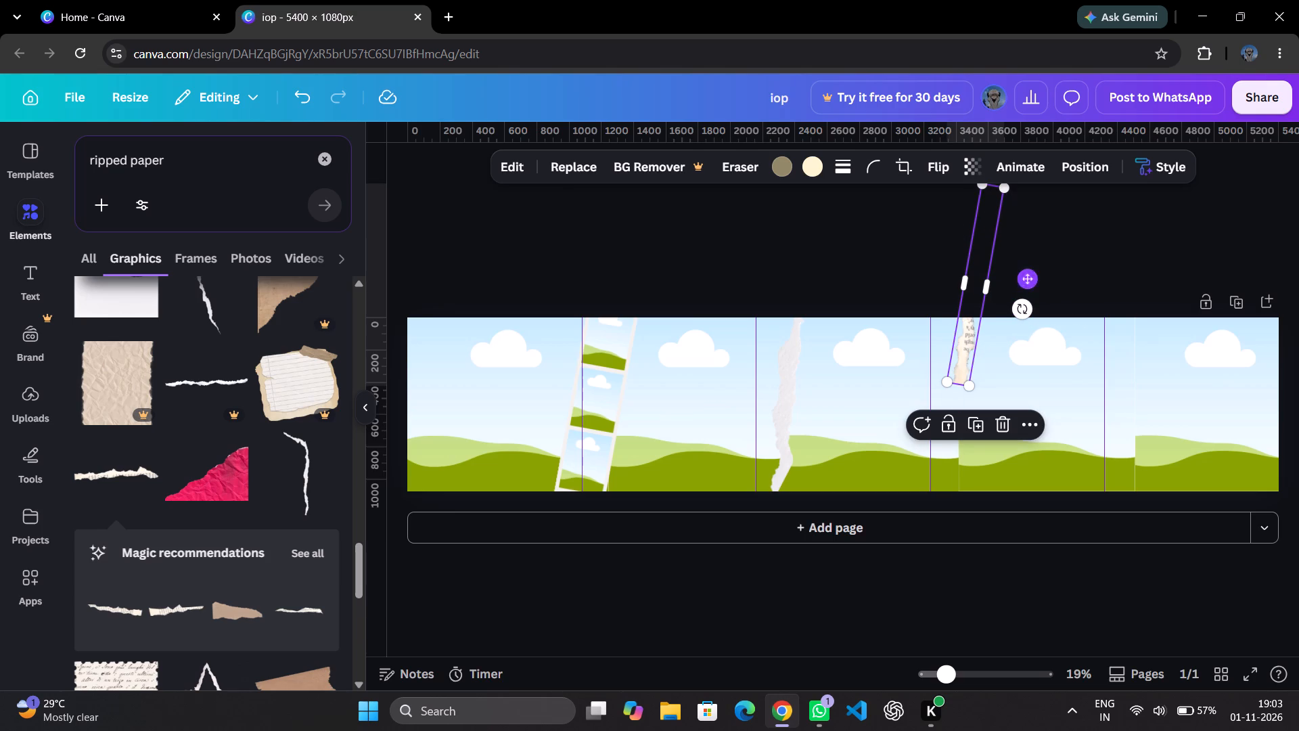
drag(1028, 284, 1017, 384)
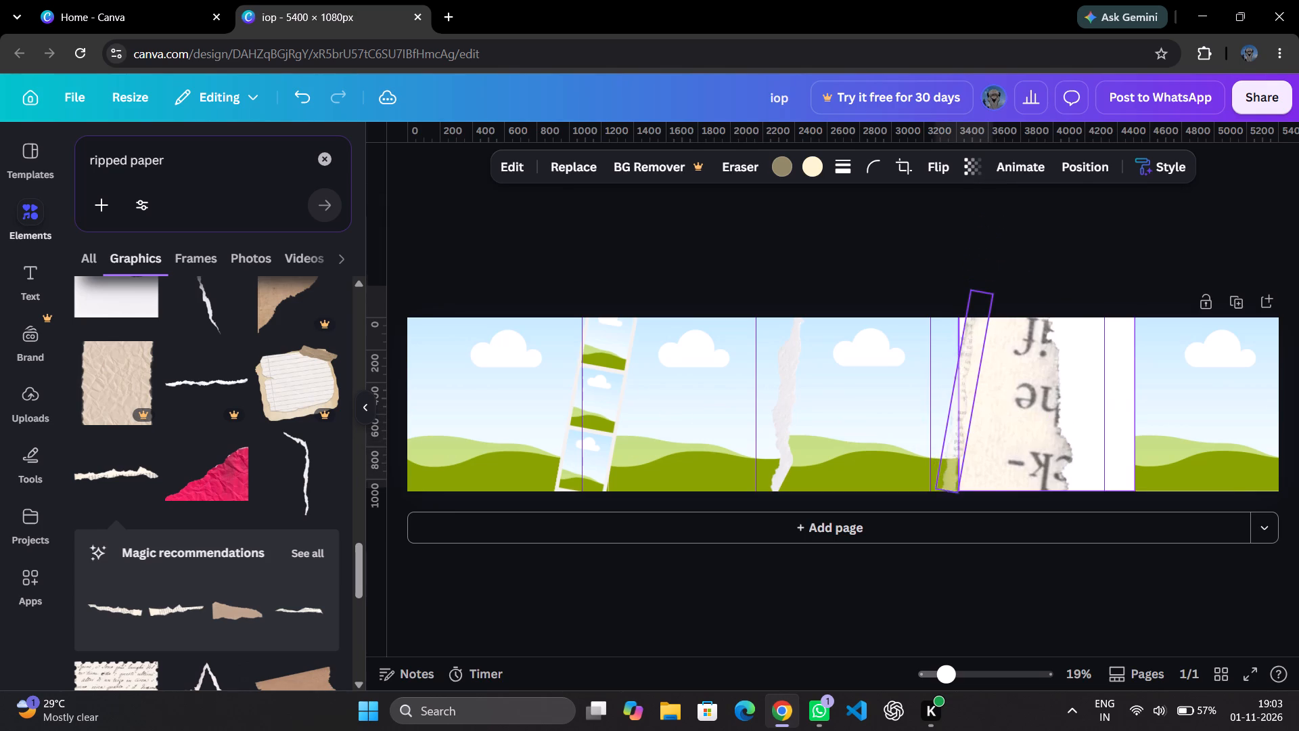
drag(1017, 384, 1013, 286)
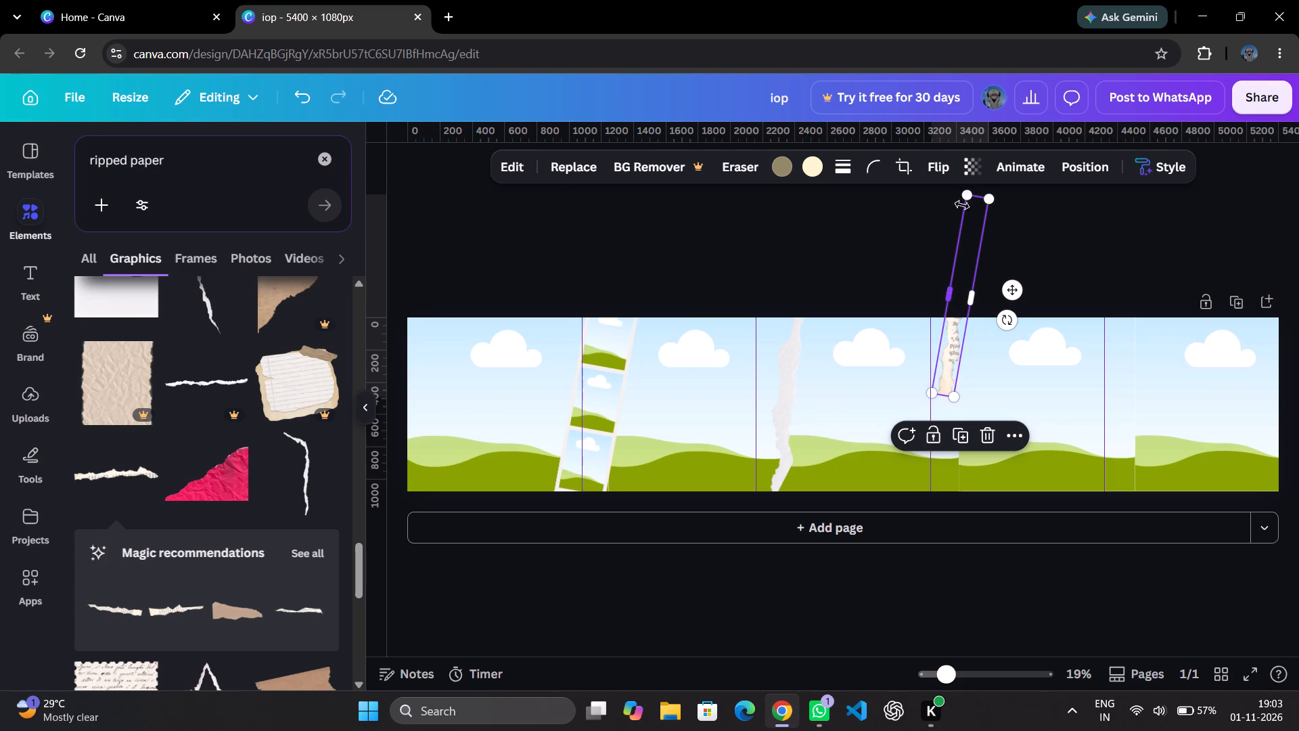
drag(974, 208, 978, 286)
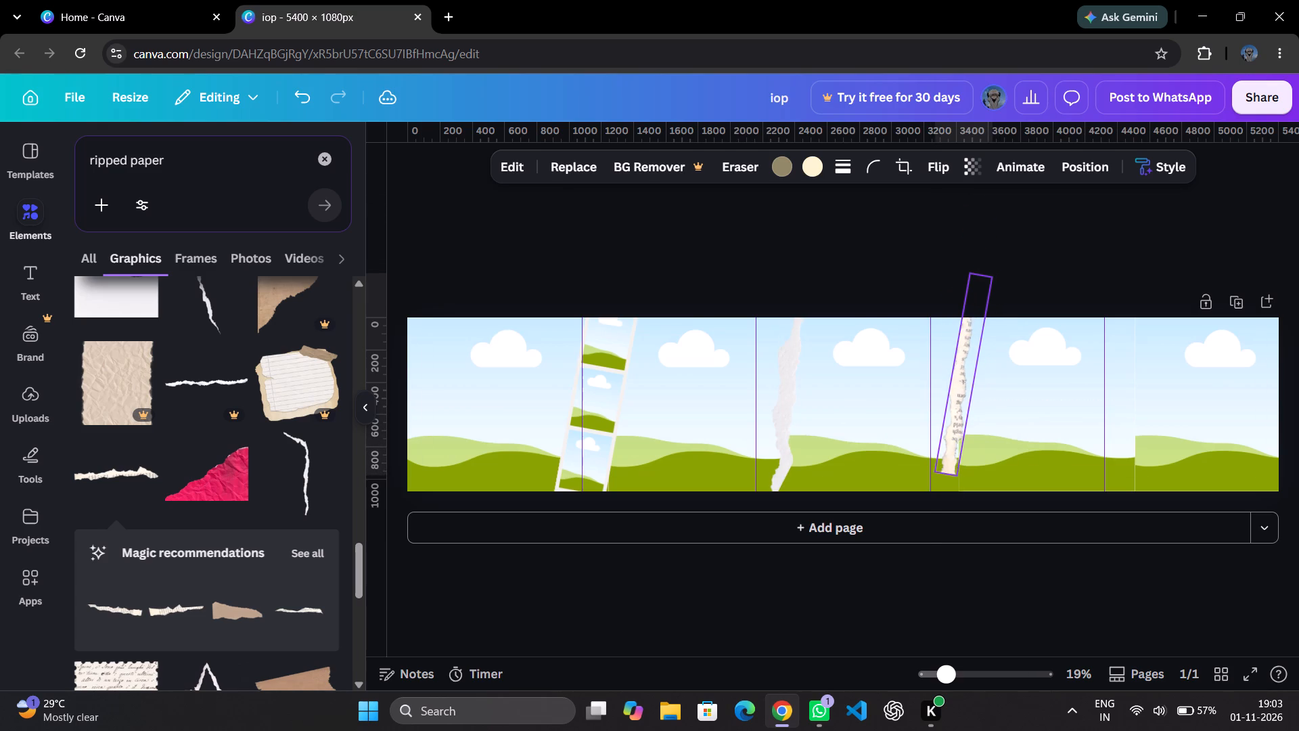
drag(978, 286, 976, 282)
drag(974, 282, 980, 290)
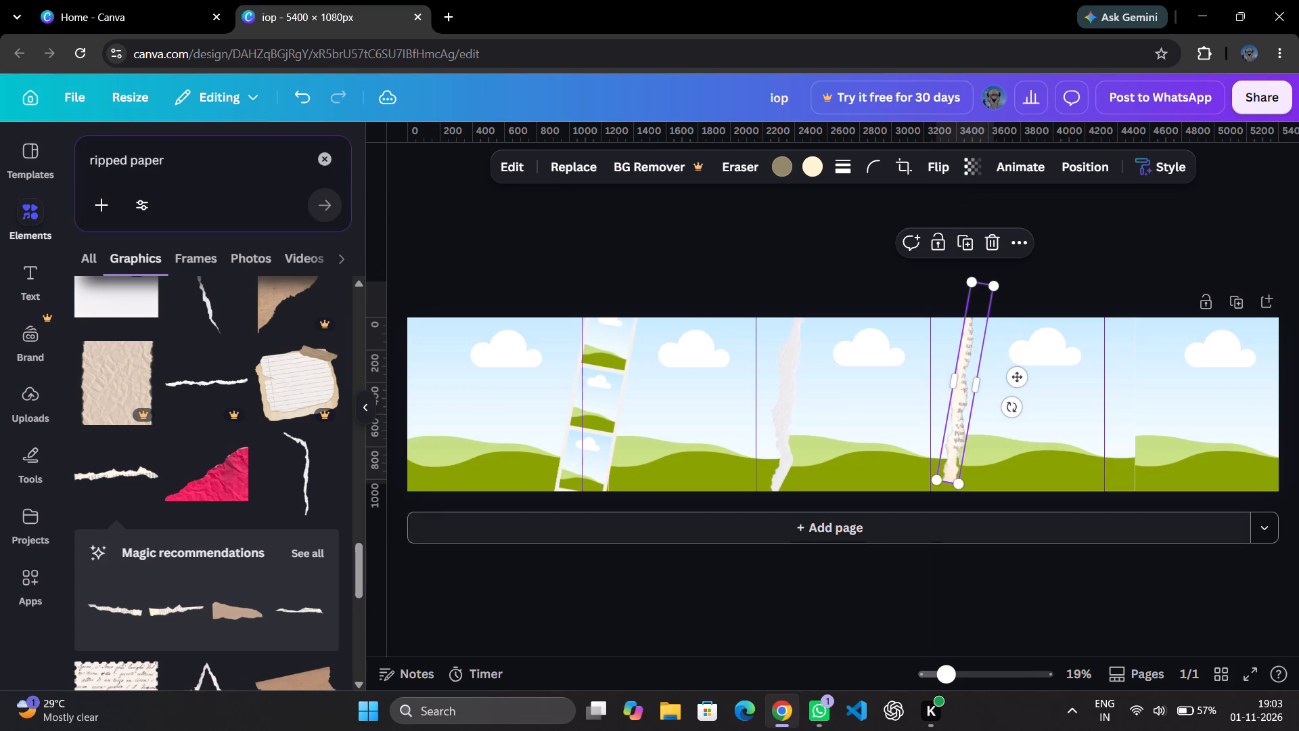
Reduce the printed torn strip's tilt slightly and nudge it down so it spans the full page height.
drag(1009, 410, 1016, 410)
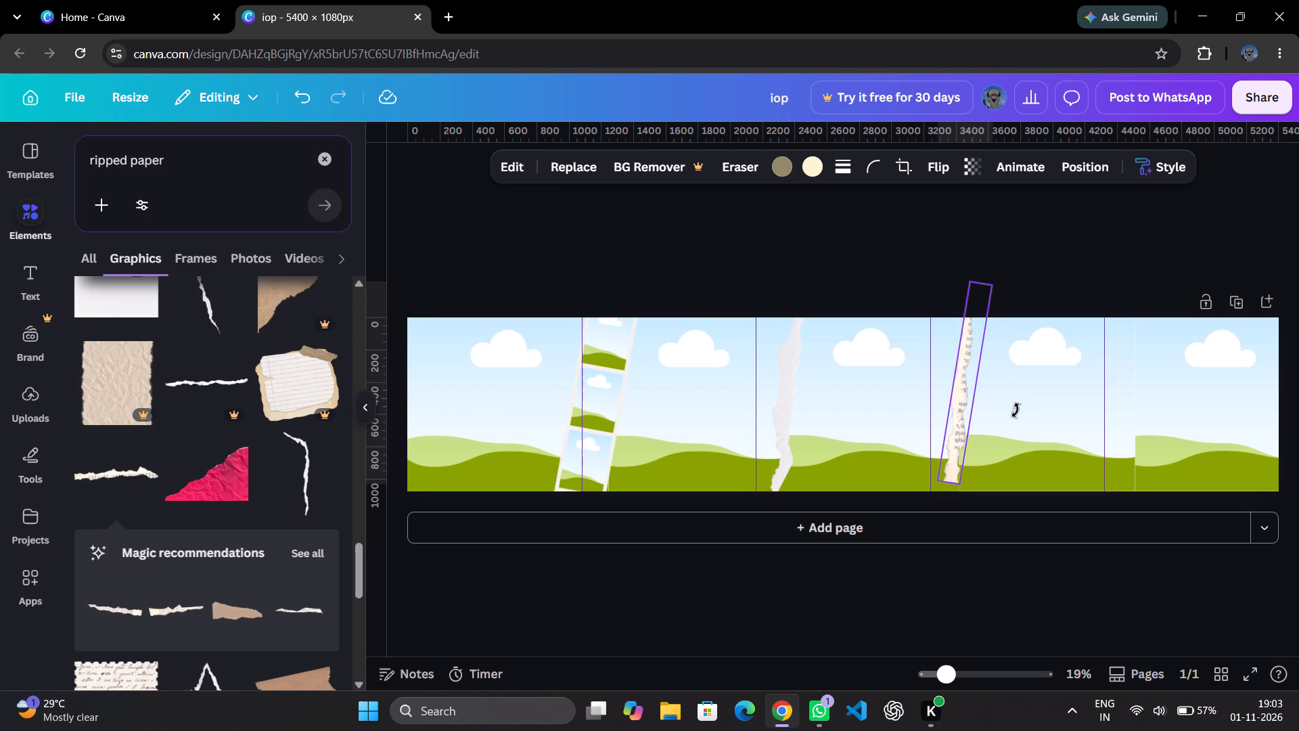
drag(1016, 410, 1018, 410)
drag(974, 295, 974, 313)
click(1039, 581)
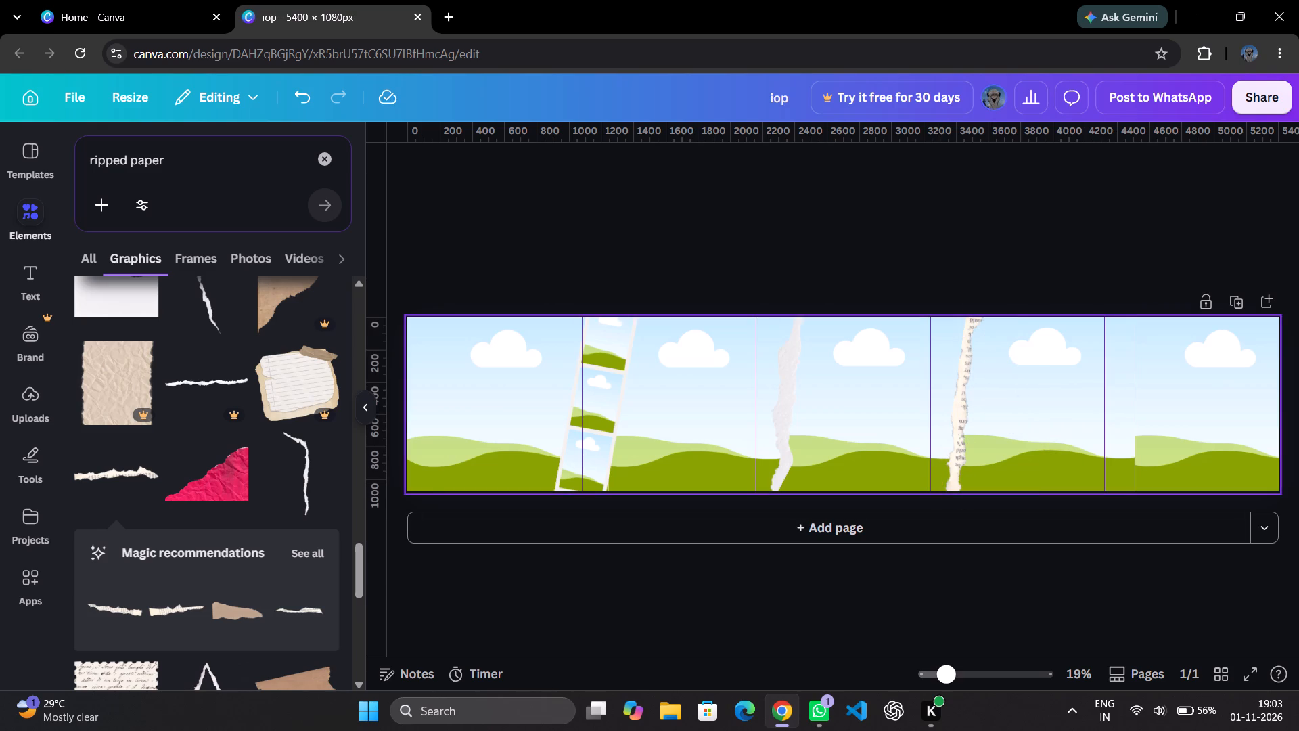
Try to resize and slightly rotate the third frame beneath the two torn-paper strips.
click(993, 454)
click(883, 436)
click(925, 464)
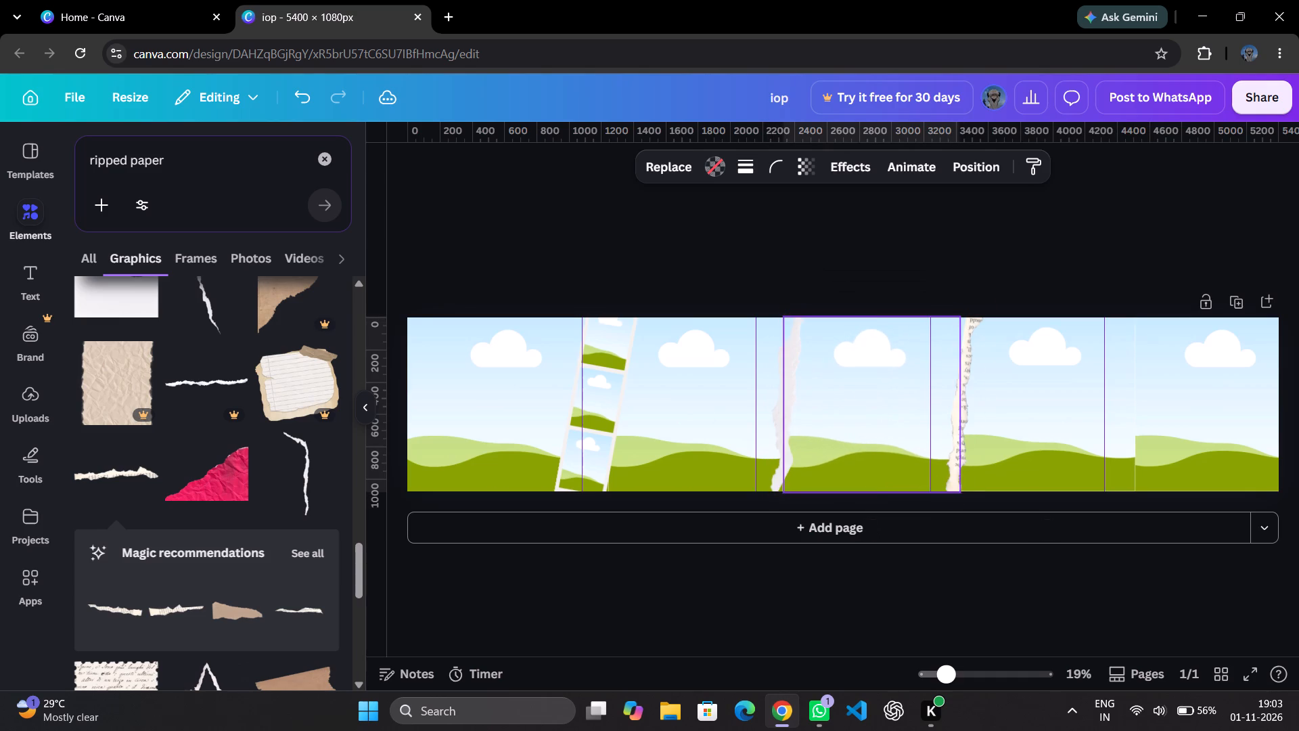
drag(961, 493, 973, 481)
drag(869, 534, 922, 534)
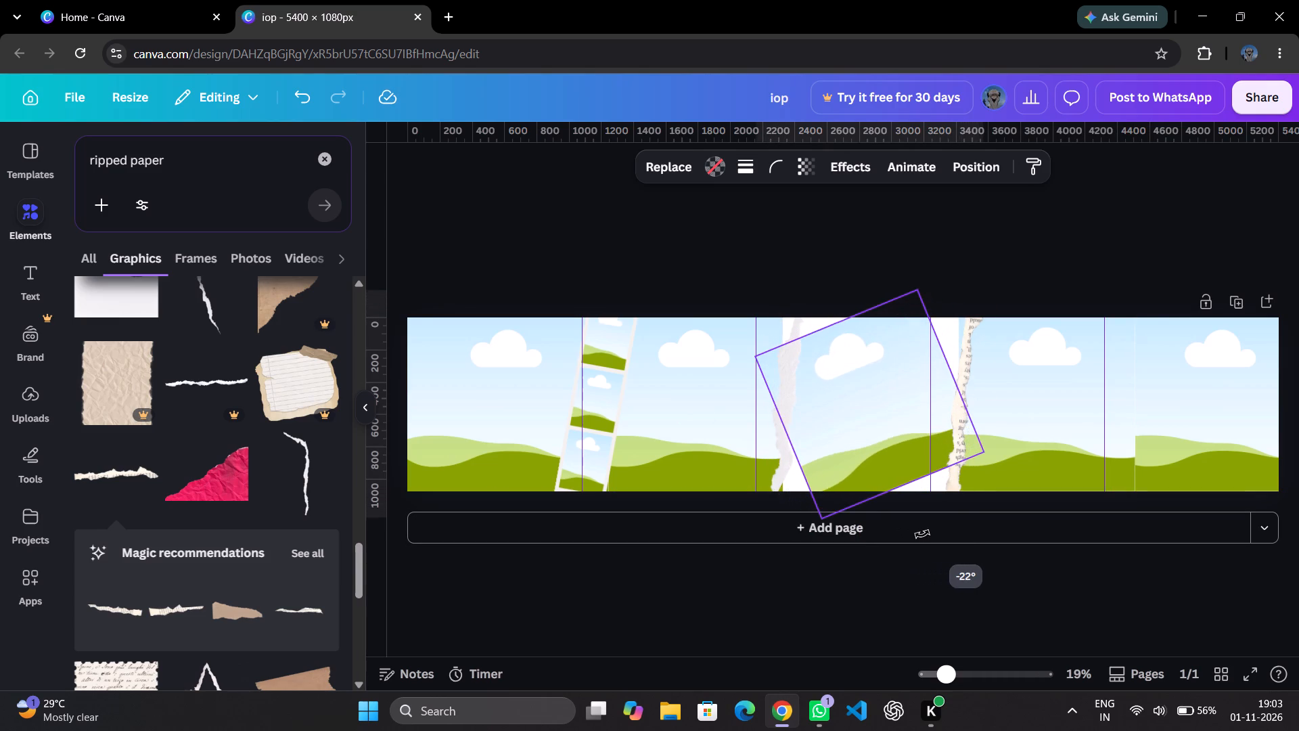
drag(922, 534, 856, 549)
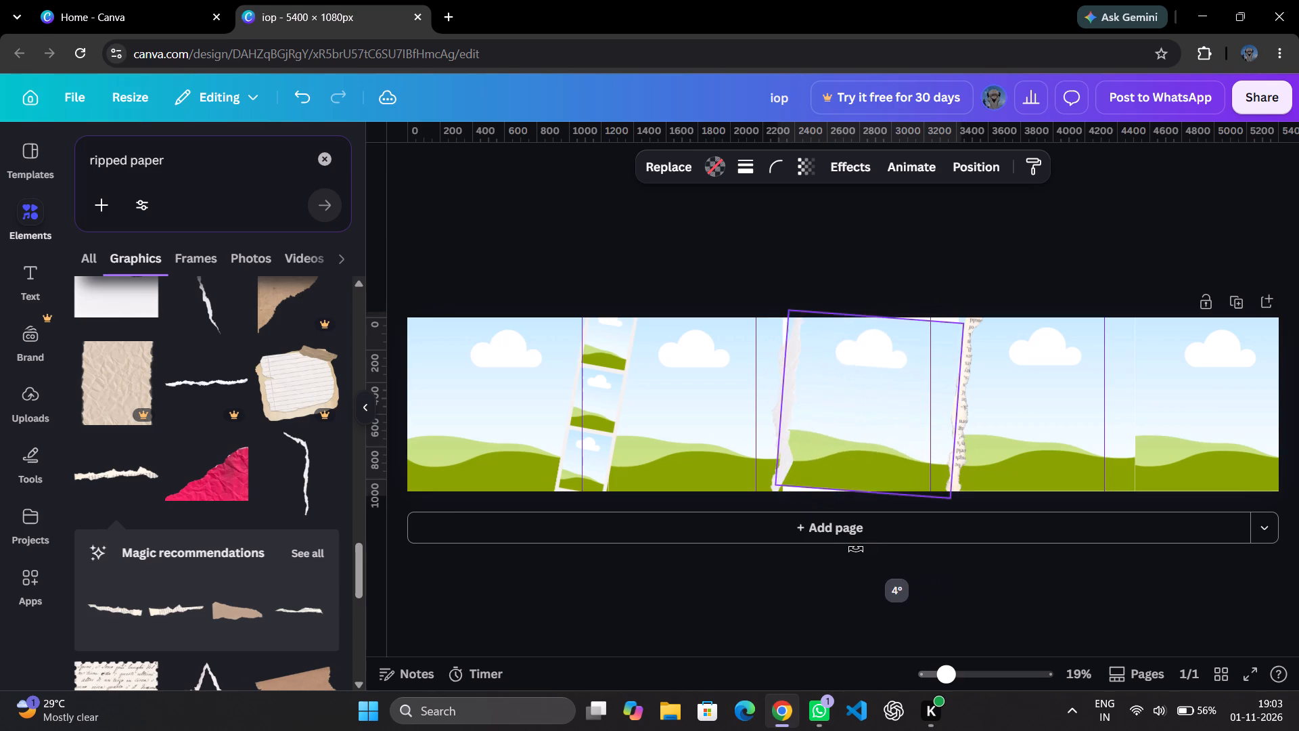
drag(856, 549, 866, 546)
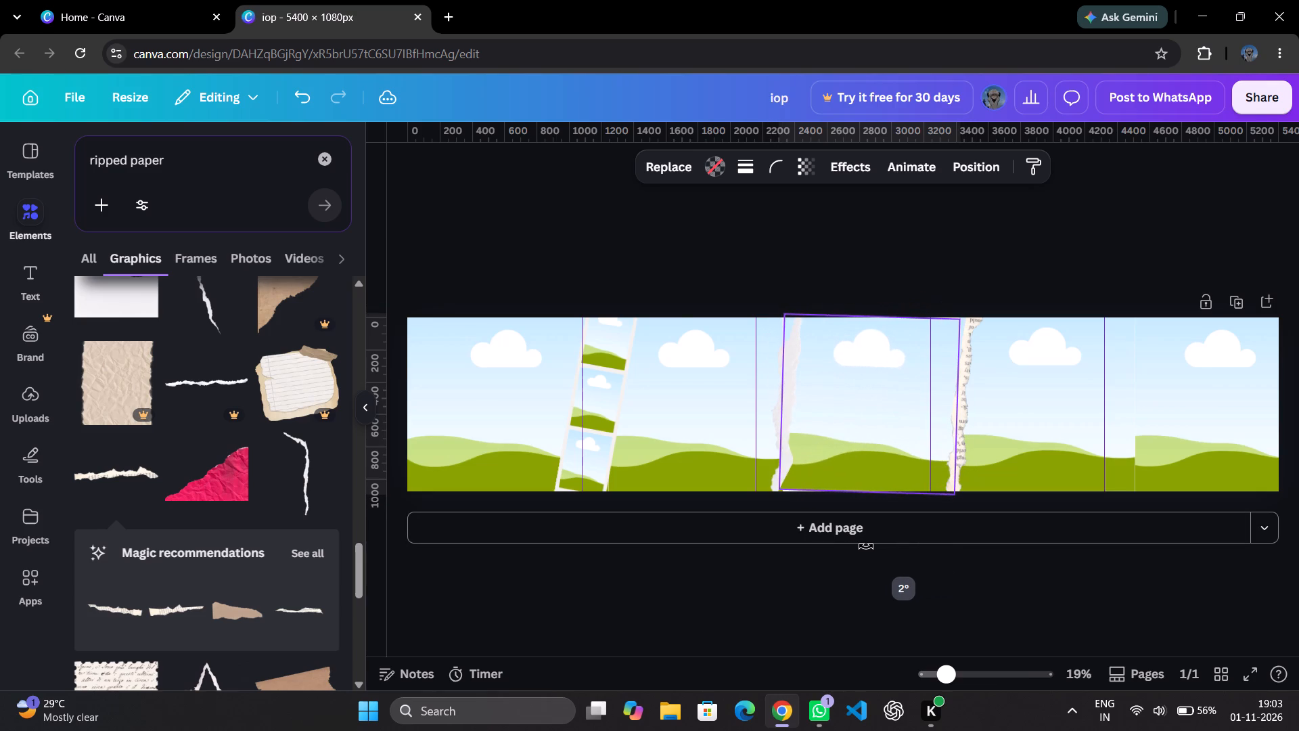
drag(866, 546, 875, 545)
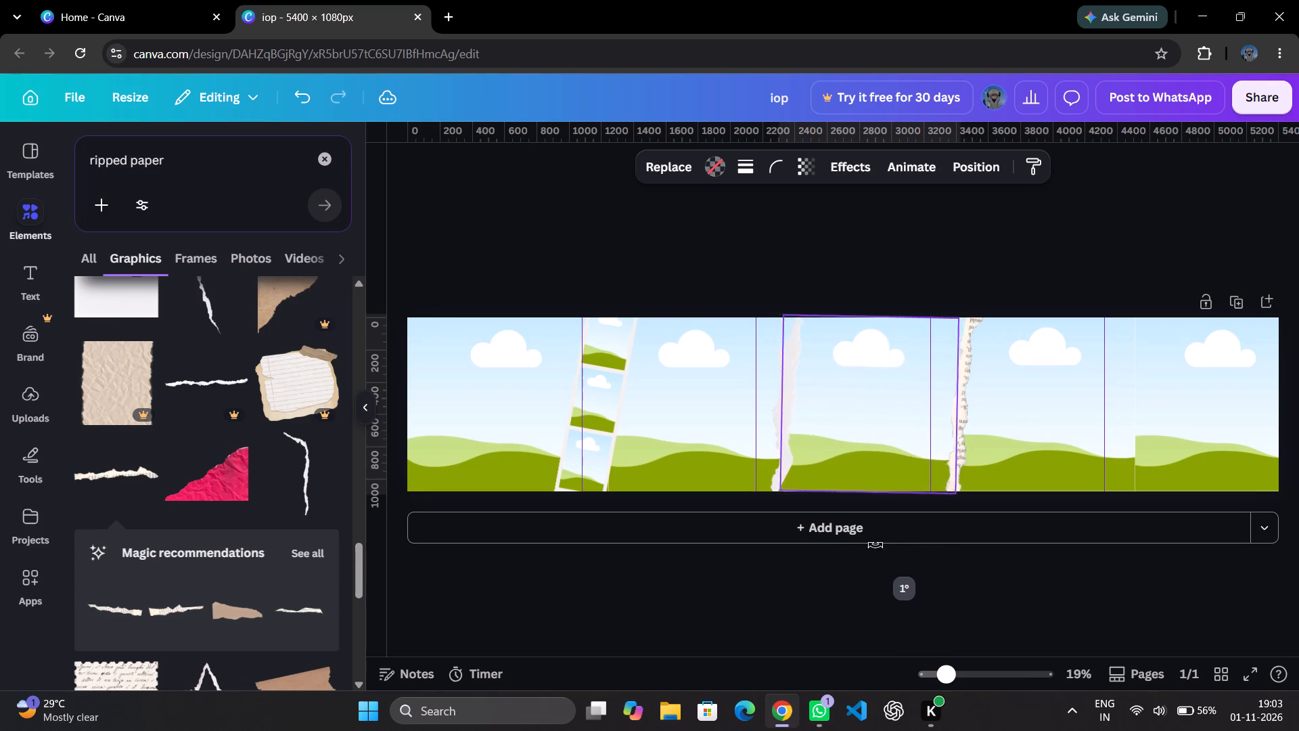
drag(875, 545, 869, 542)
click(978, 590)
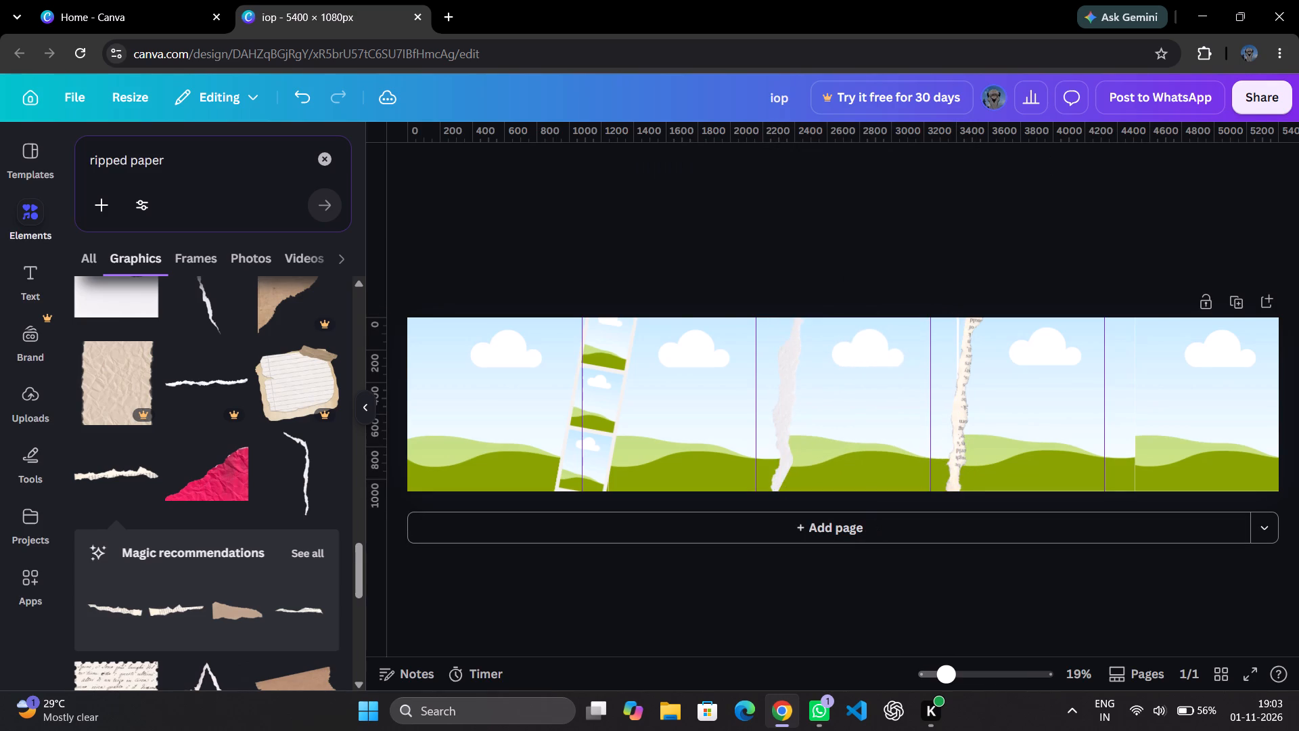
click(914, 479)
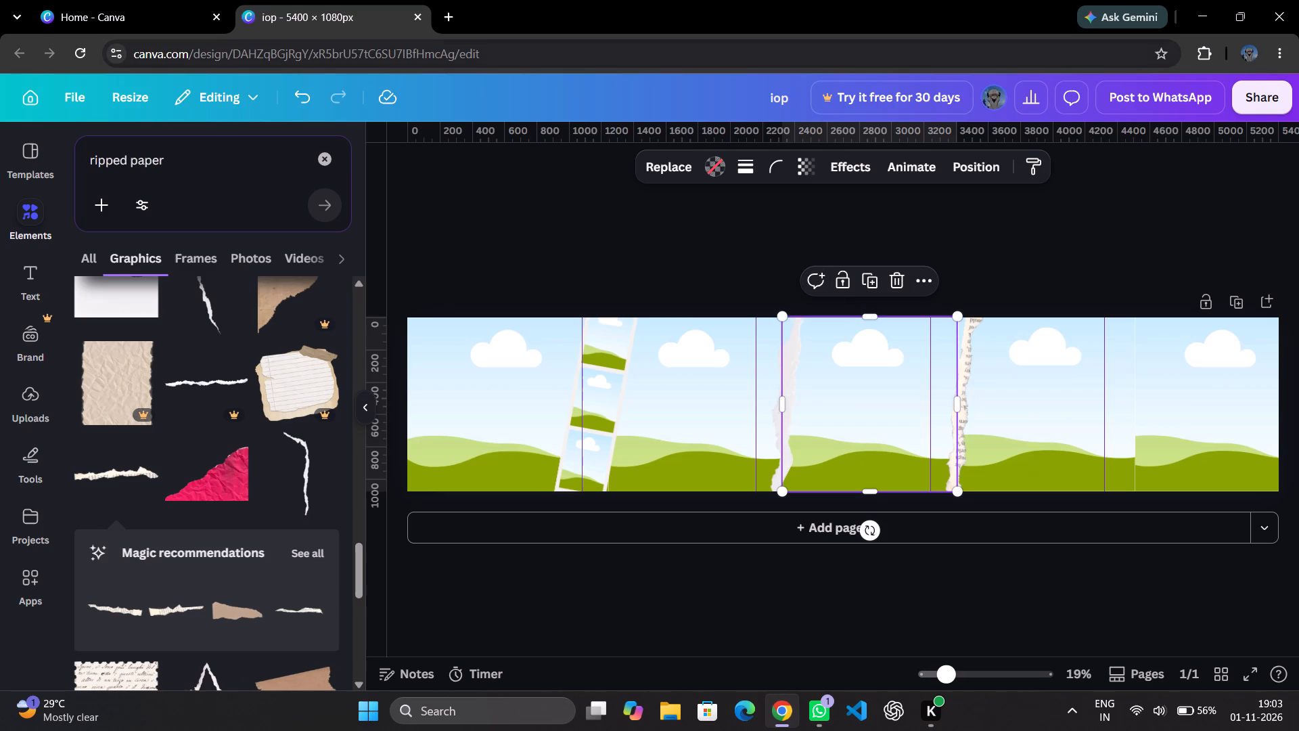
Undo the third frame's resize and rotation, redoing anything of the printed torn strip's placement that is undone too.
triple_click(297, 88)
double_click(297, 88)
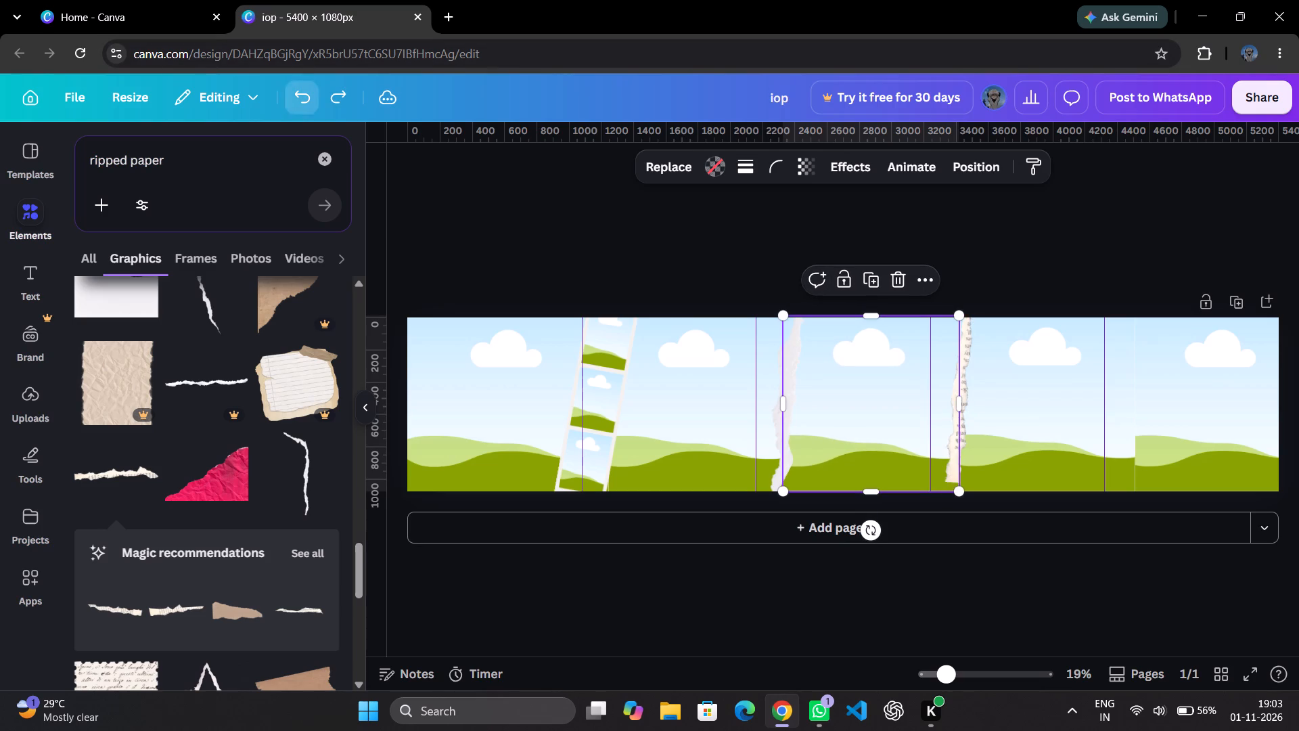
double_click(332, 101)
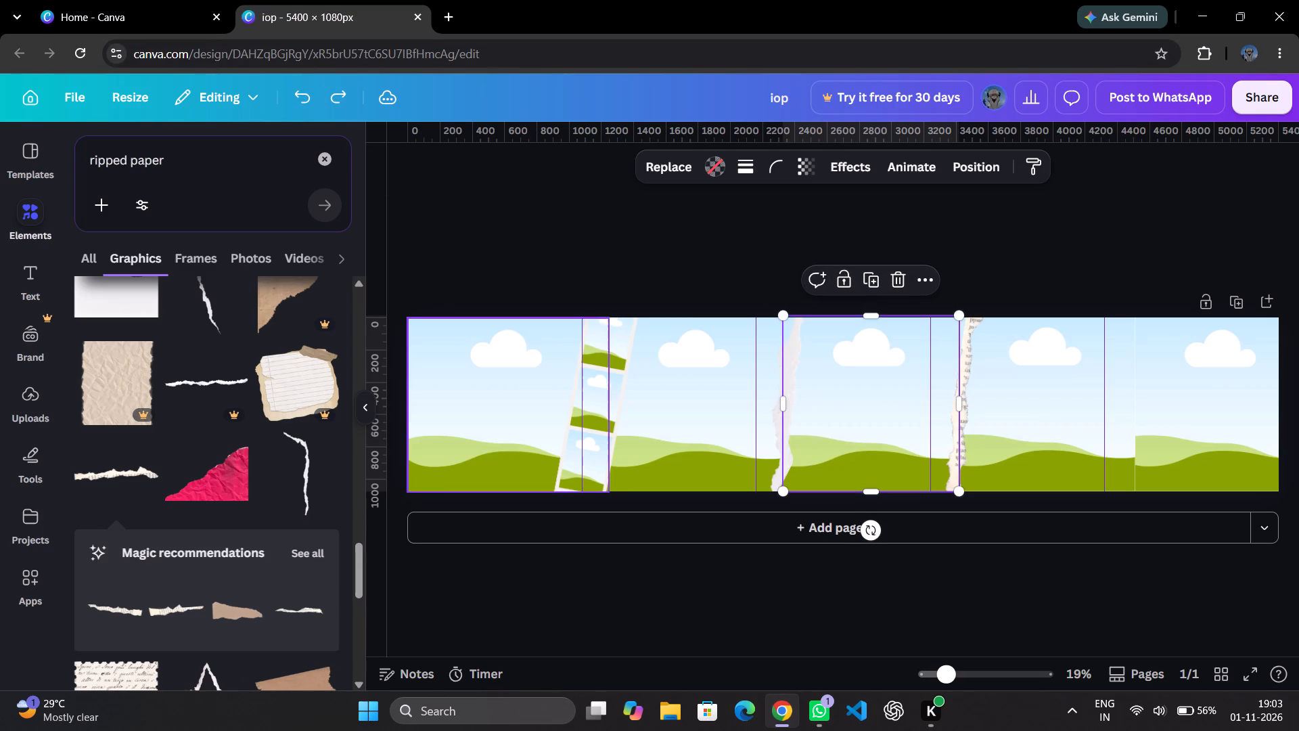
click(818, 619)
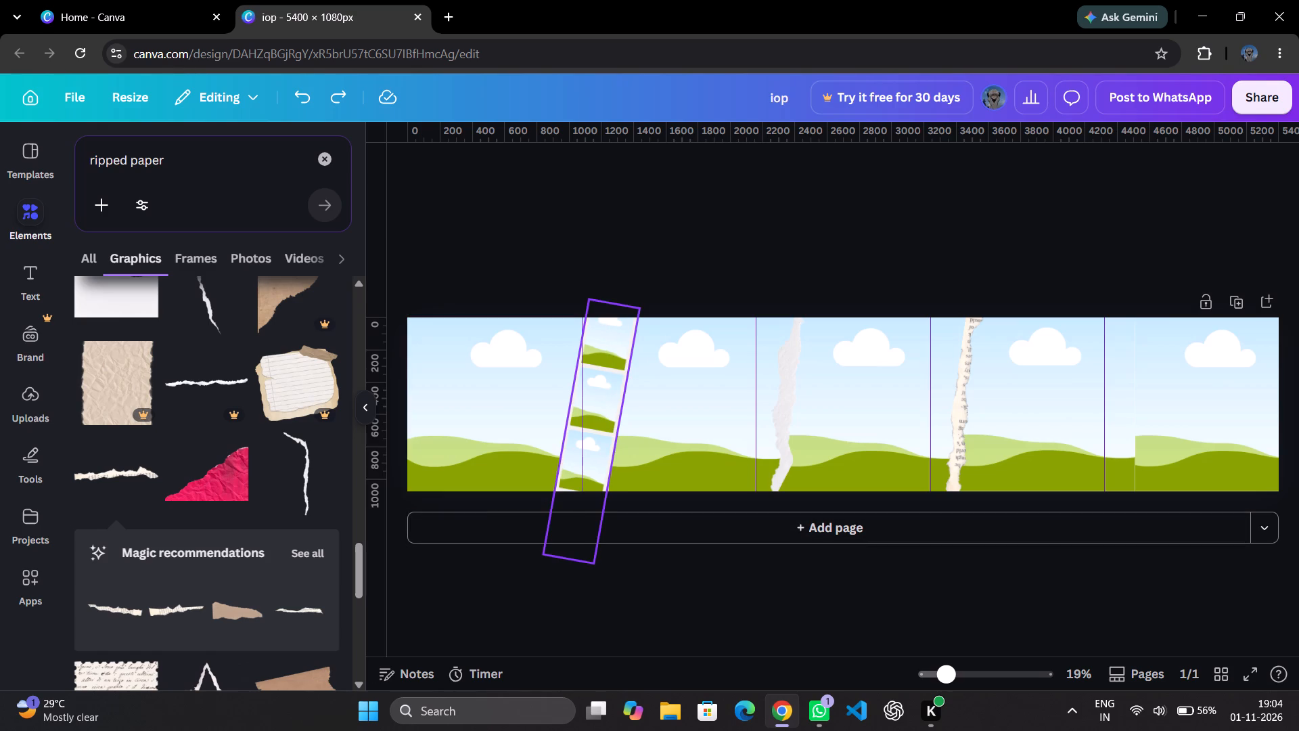
Enlarge the tilted photo strip slightly from its lower corner and reposition it over the seam between the first and second frames.
click(618, 378)
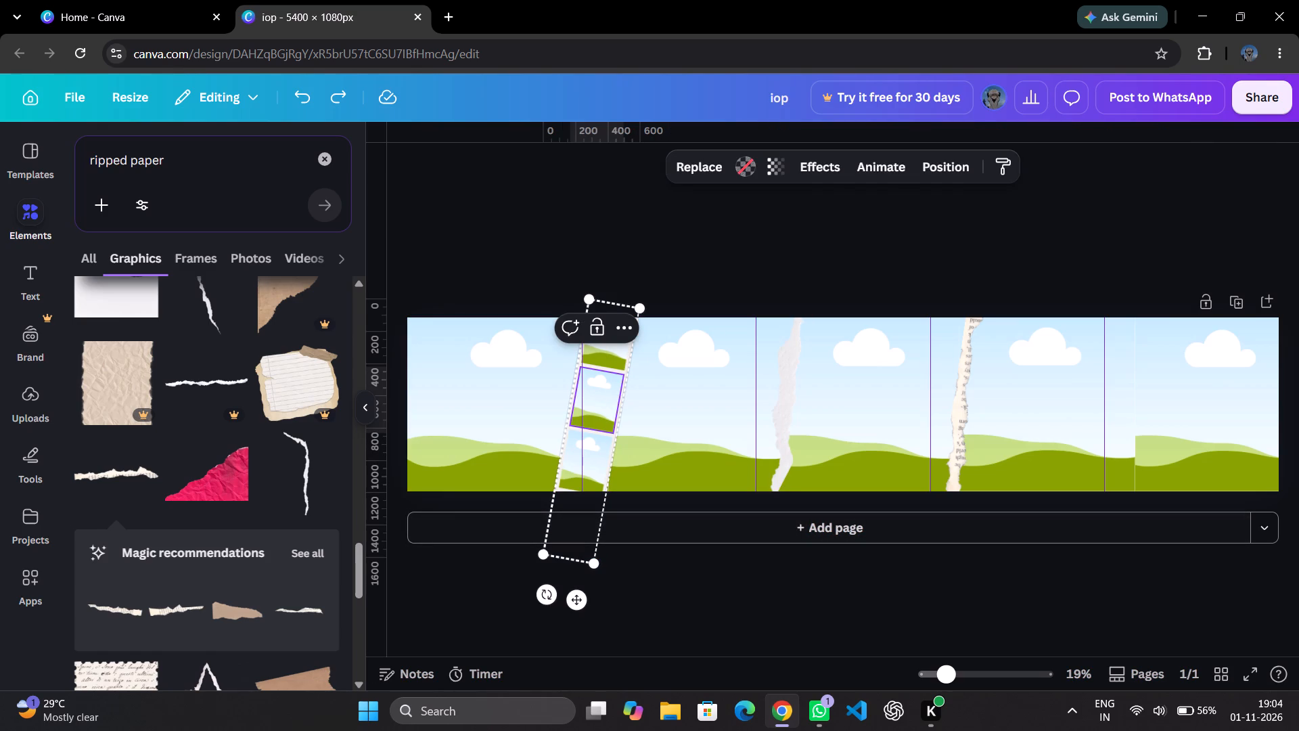
click(542, 549)
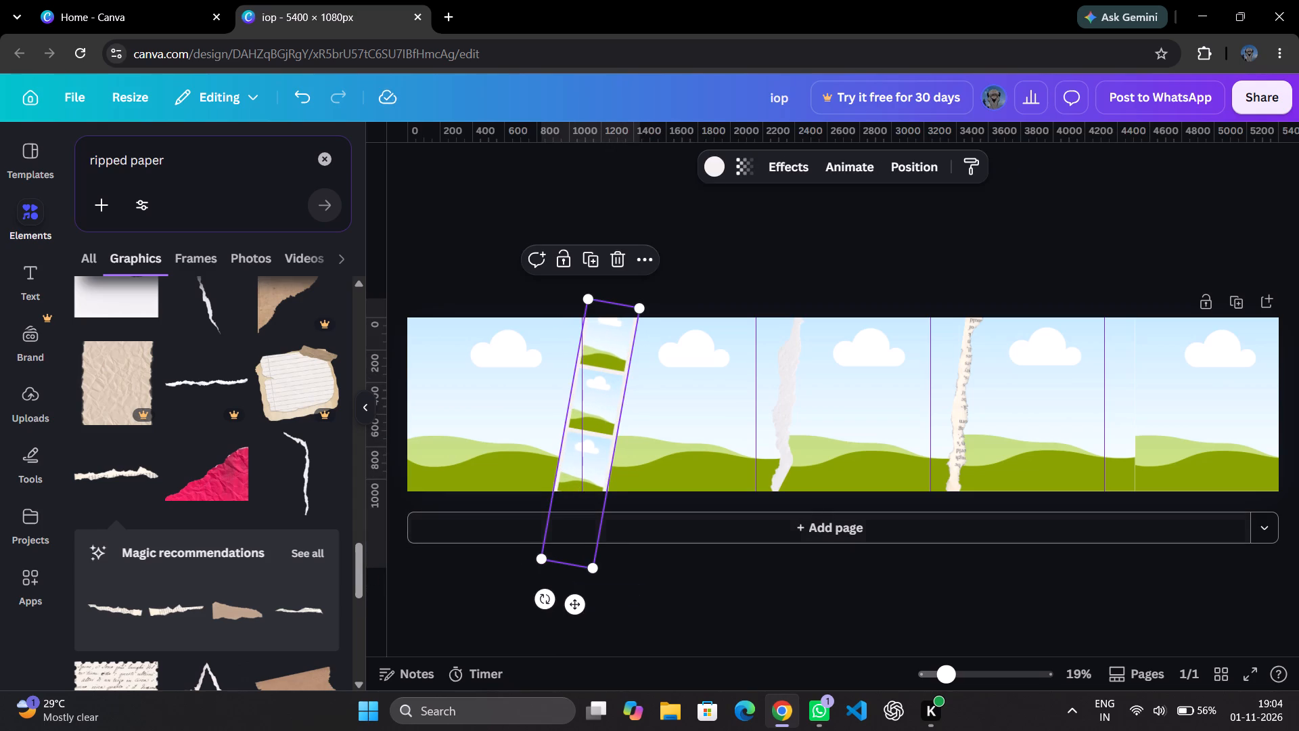
click(575, 604)
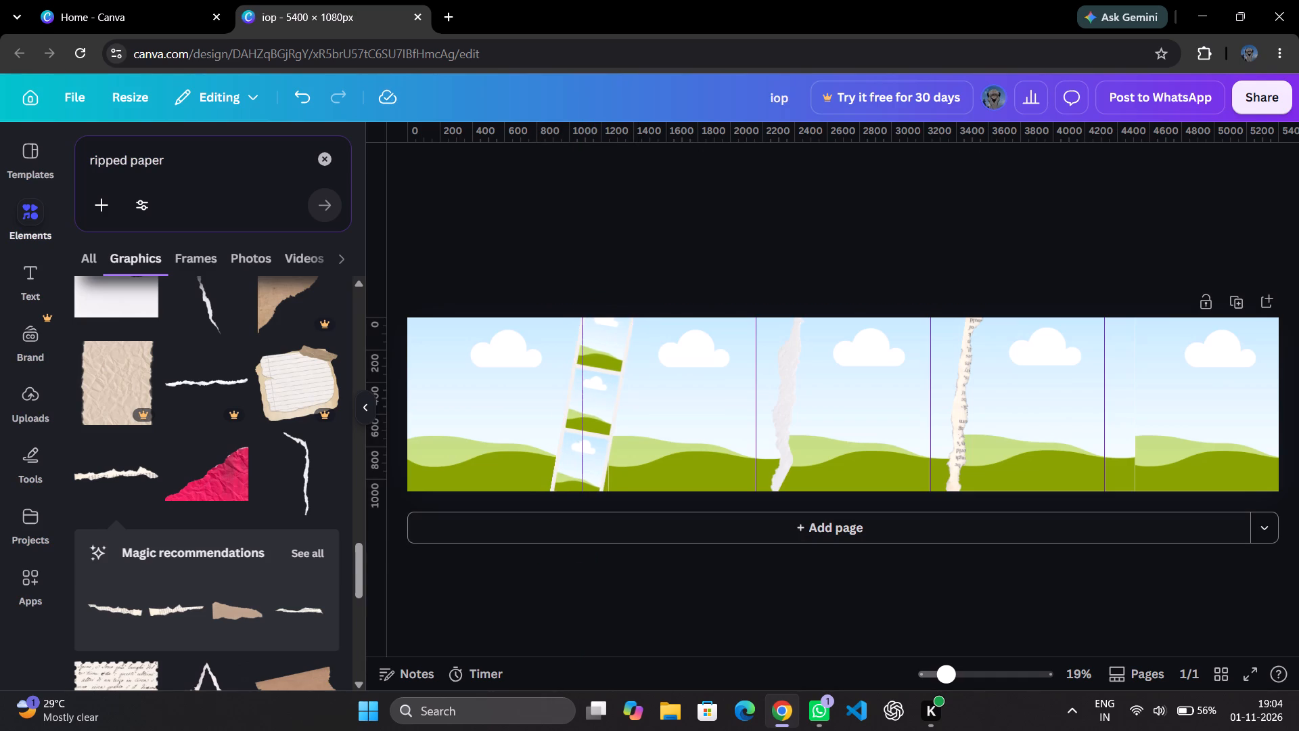
click(572, 550)
click(578, 474)
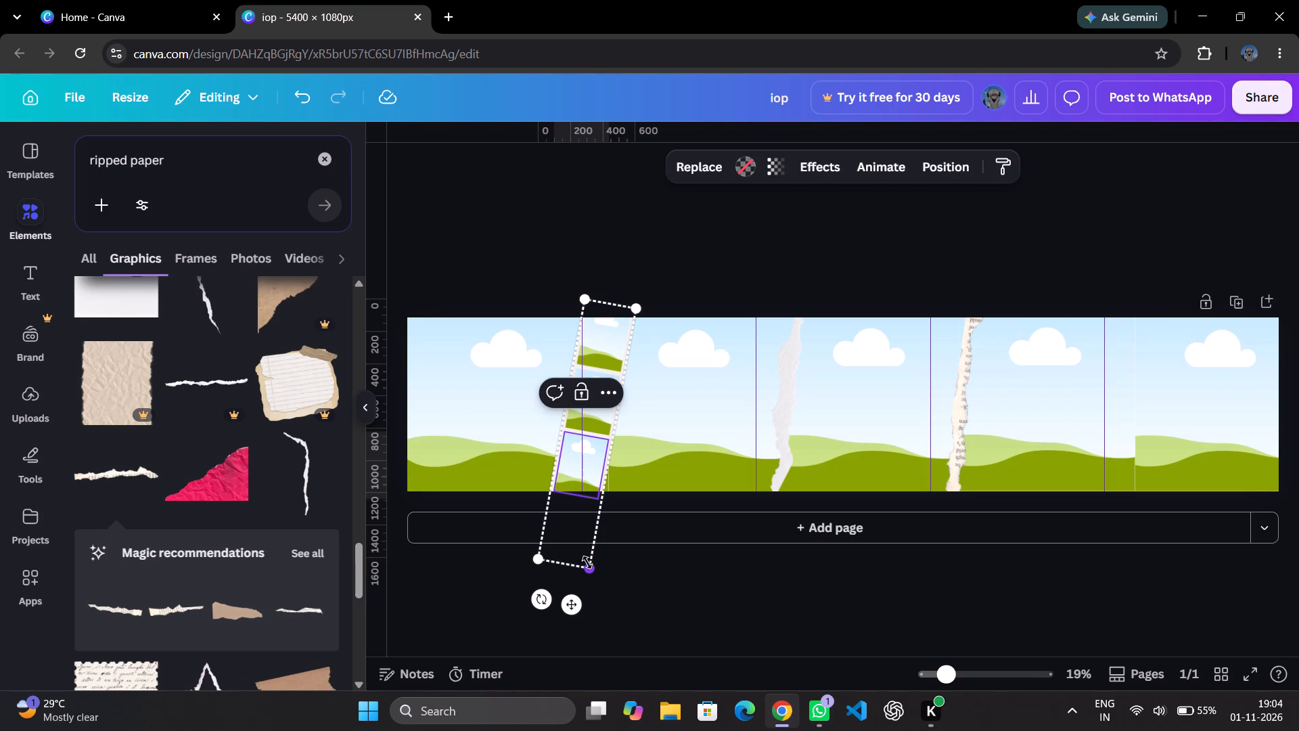
click(568, 605)
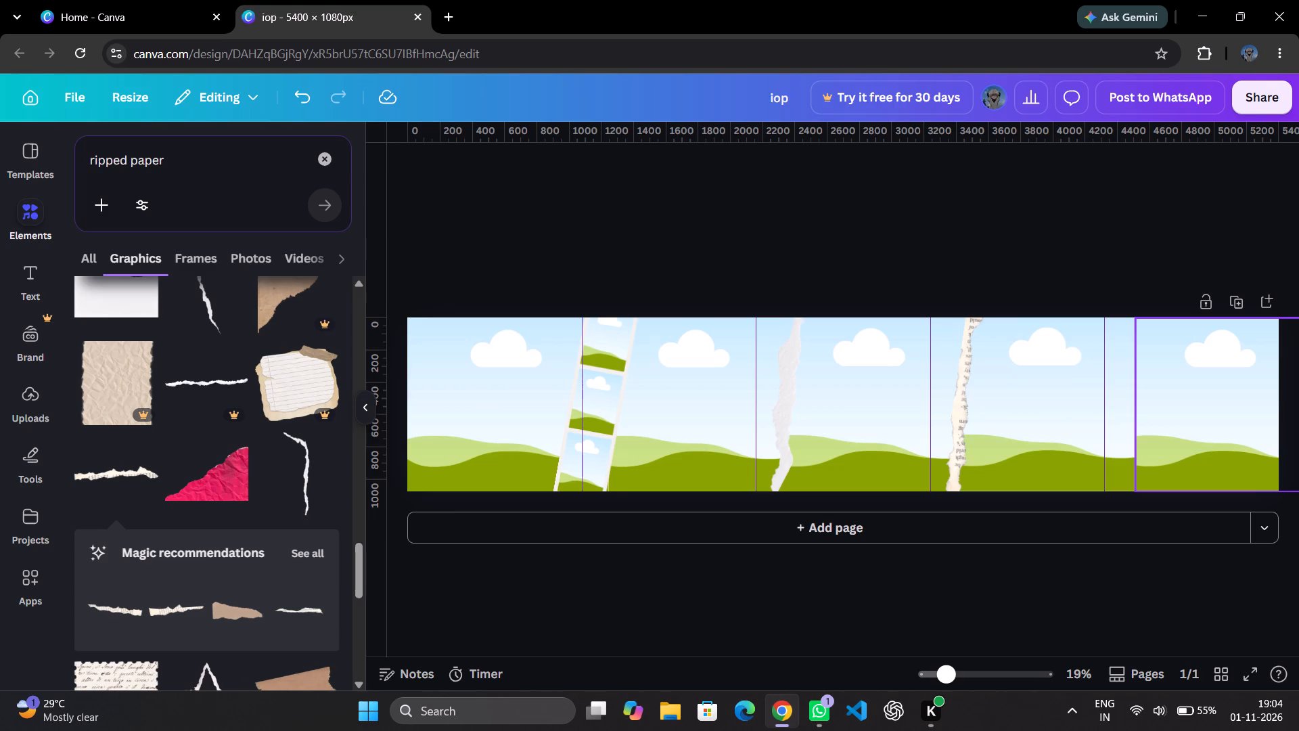
Find a thin white diagonal torn-paper strip among the ripped paper graphics and add it to the page.
scroll(221, 389, down, 3)
scroll(242, 409, up, 3)
scroll(242, 409, down, 3)
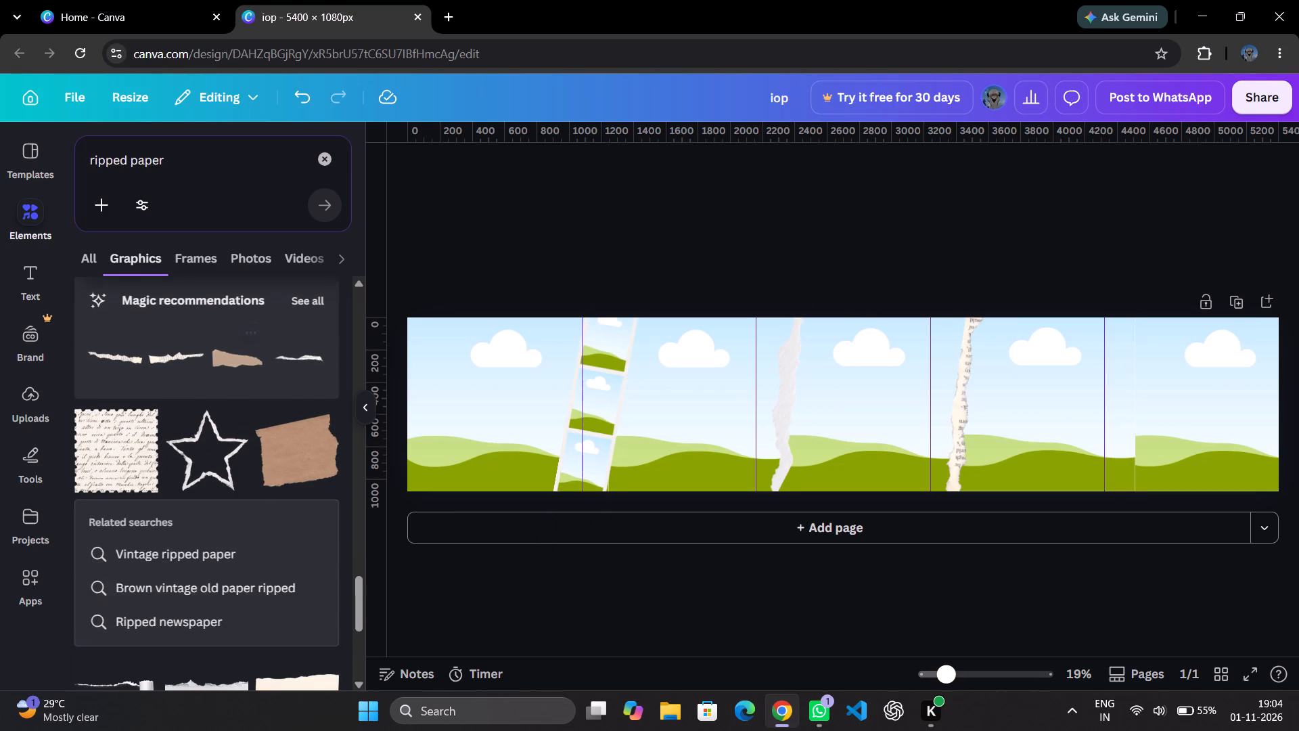
scroll(213, 449, down, 9)
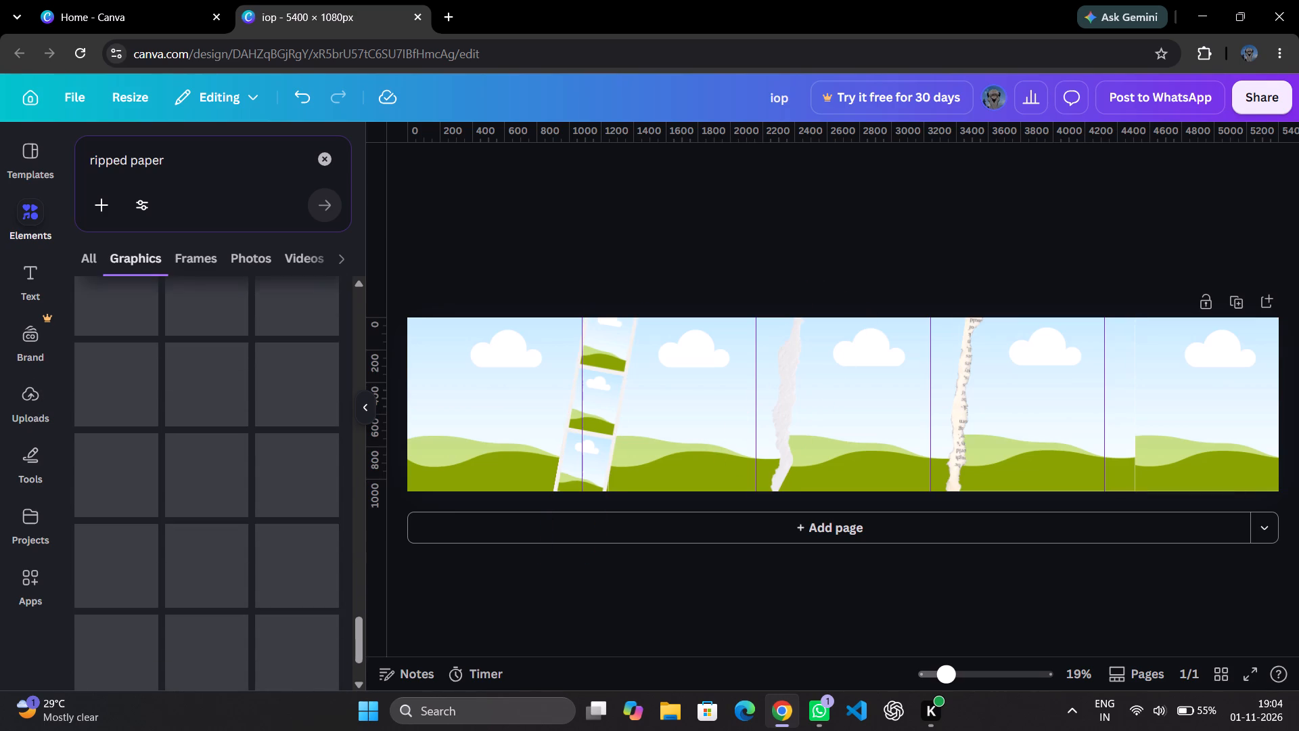
scroll(221, 438, down, 5)
scroll(221, 437, up, 3)
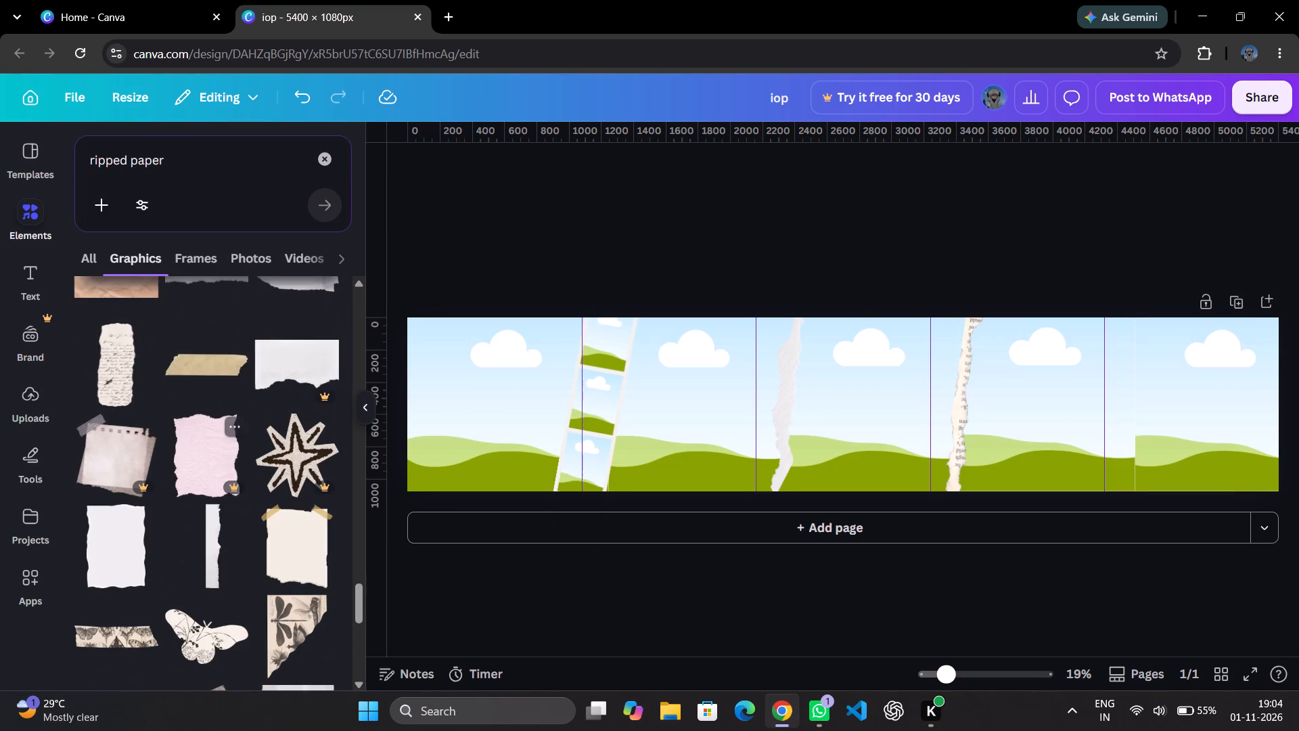
scroll(221, 437, down, 3)
scroll(221, 437, up, 2)
scroll(221, 434, down, 2)
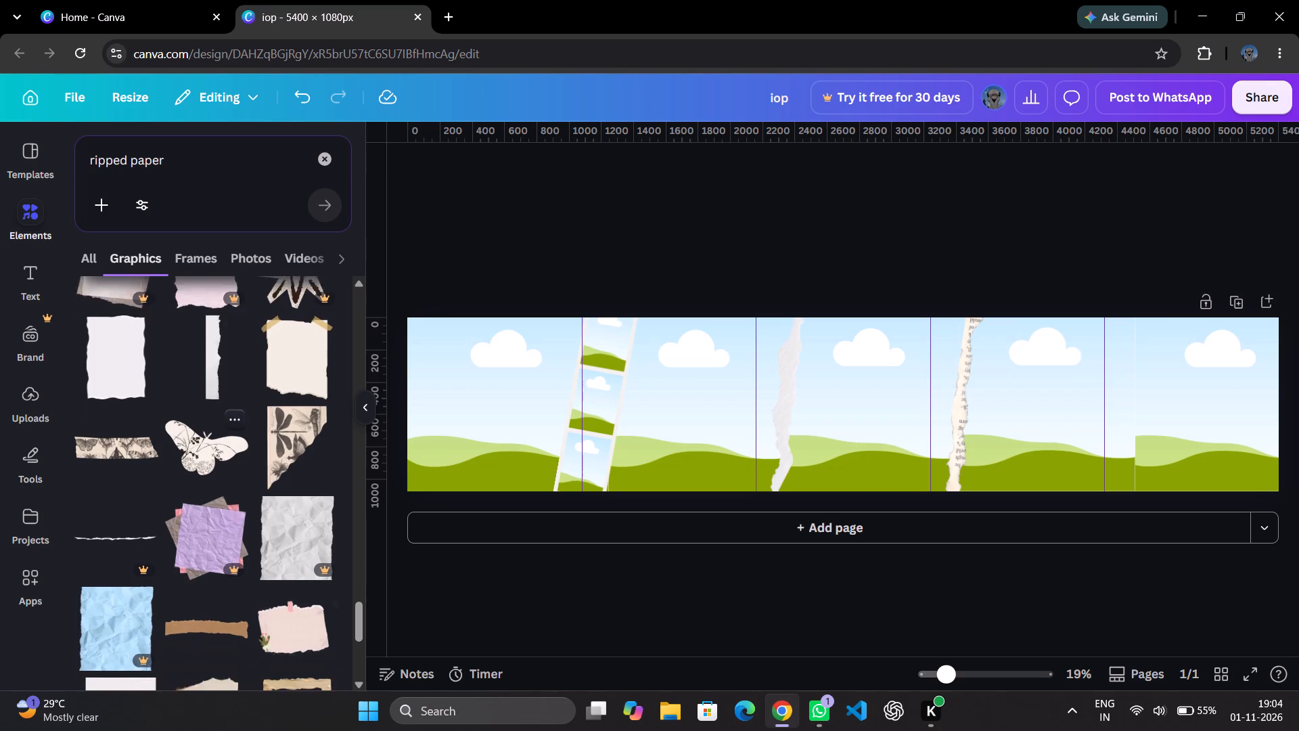
scroll(221, 439, up, 14)
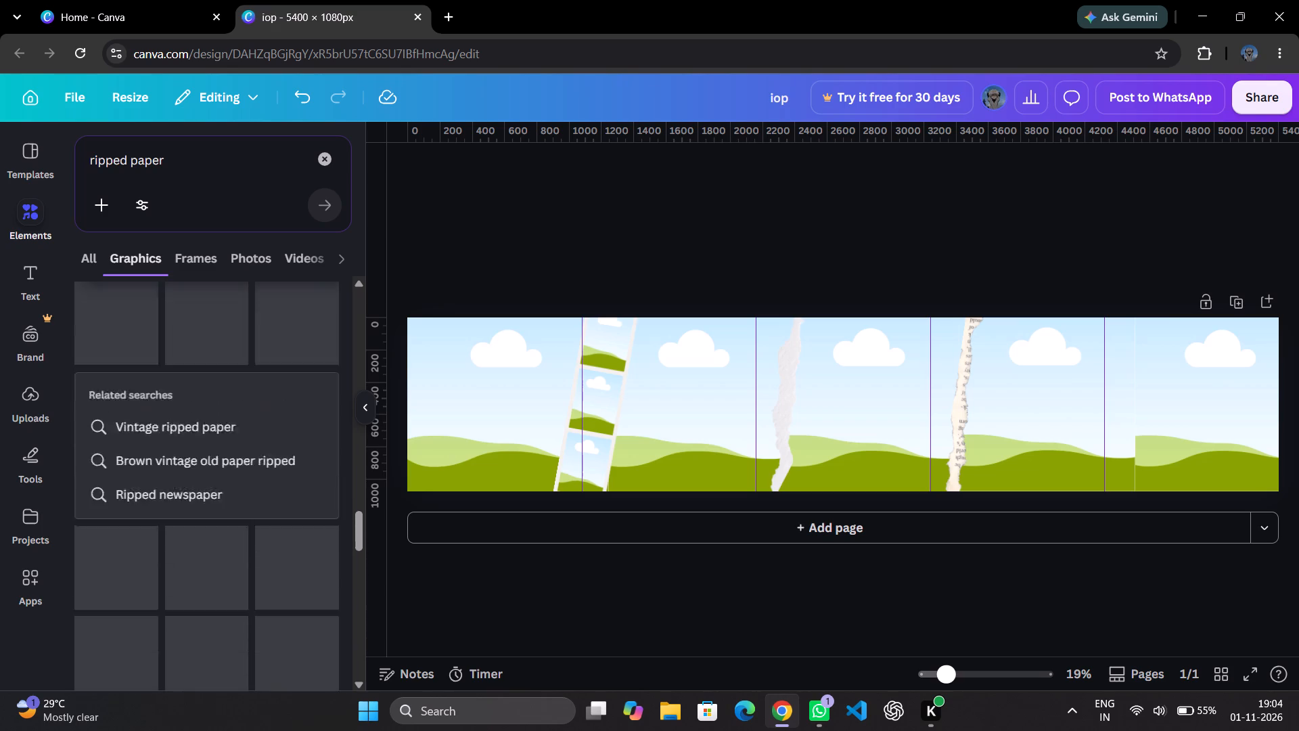
scroll(221, 439, up, 4)
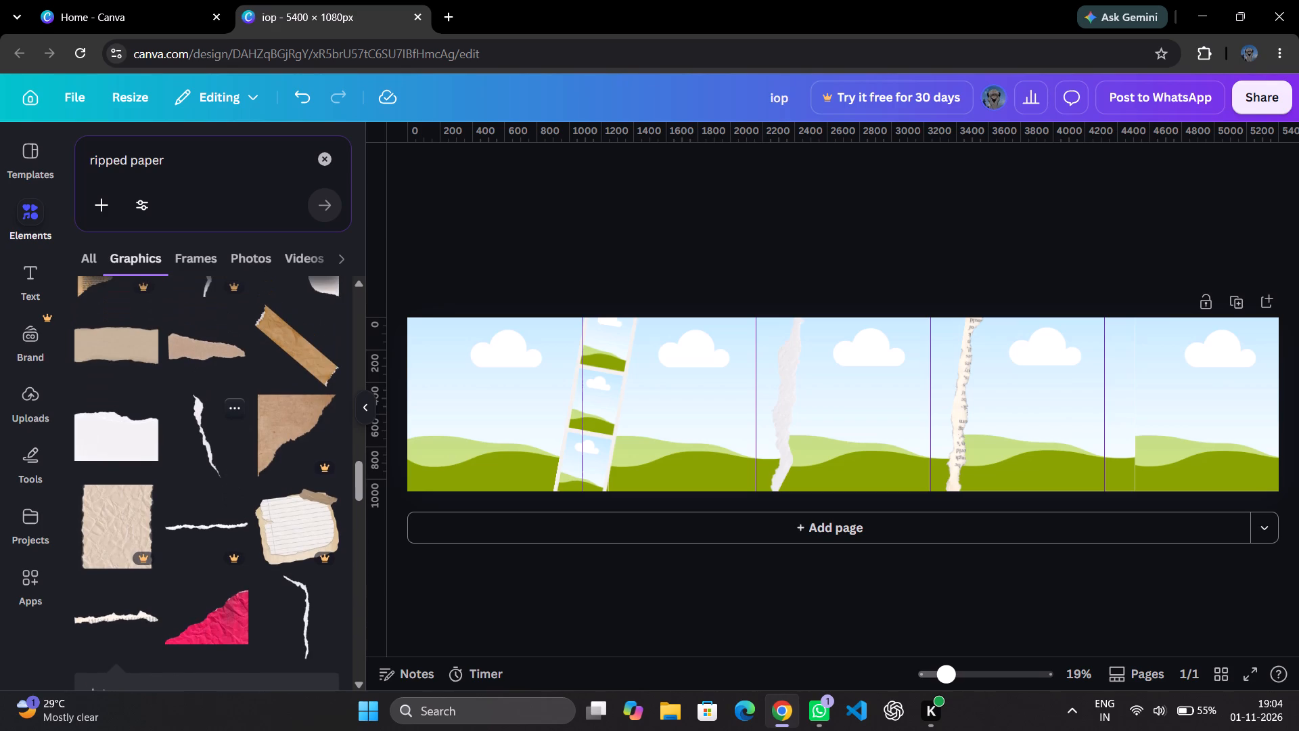
click(213, 439)
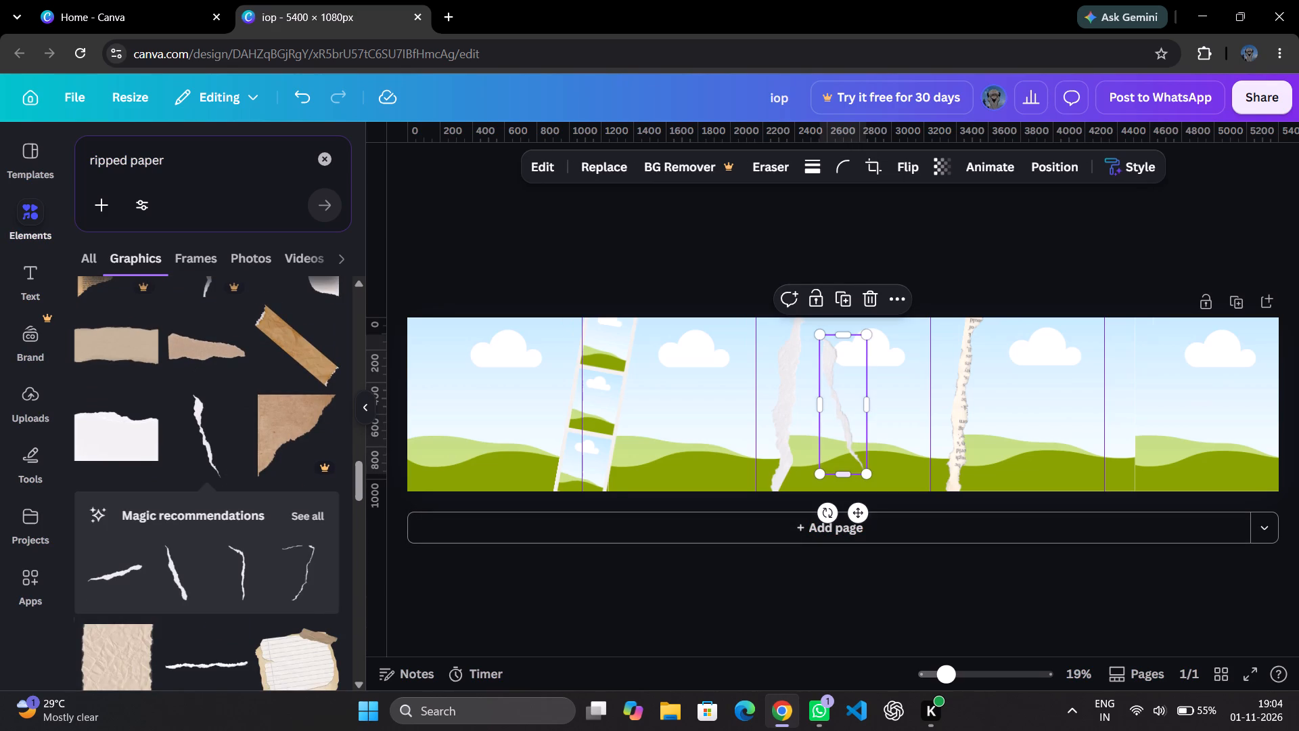
Browse the ripped paper graphics for other torn-strip options.
scroll(344, 444, up, 4)
scroll(268, 524, up, 4)
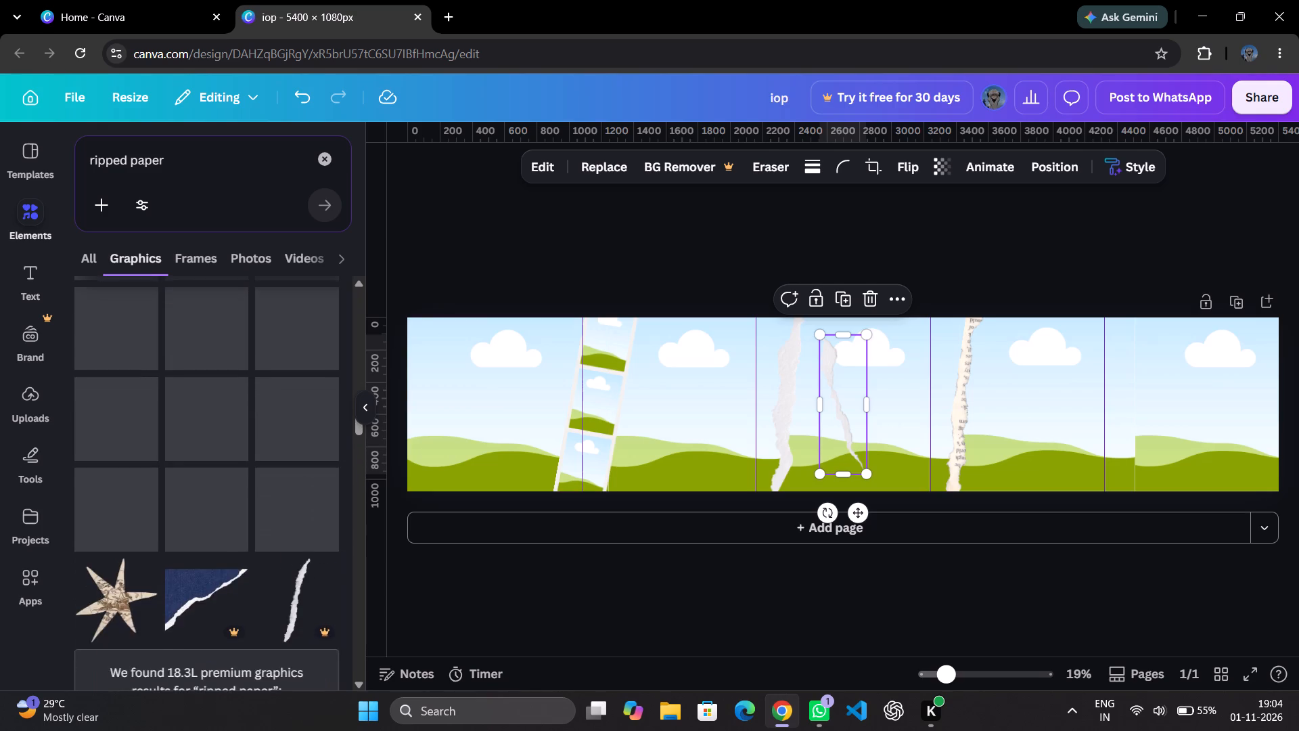
scroll(268, 524, up, 2)
scroll(243, 552, down, 1)
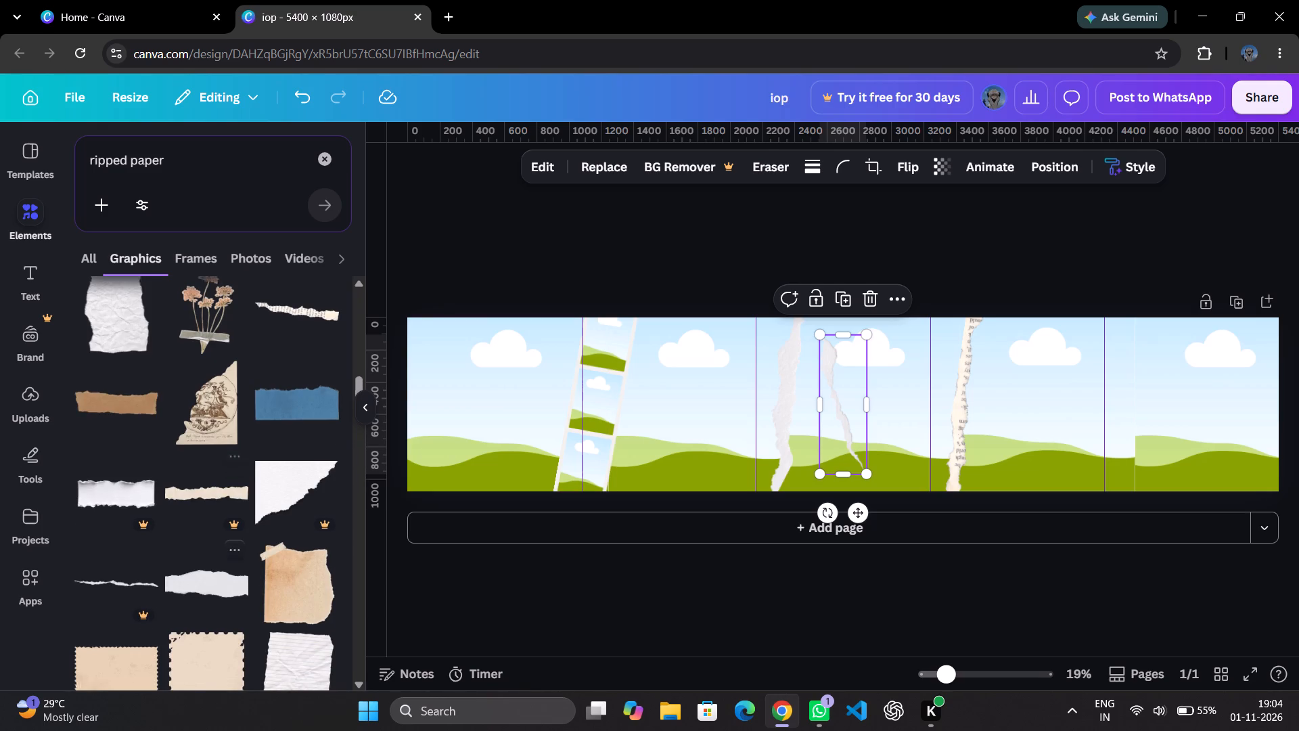
scroll(243, 552, down, 2)
scroll(240, 546, up, 8)
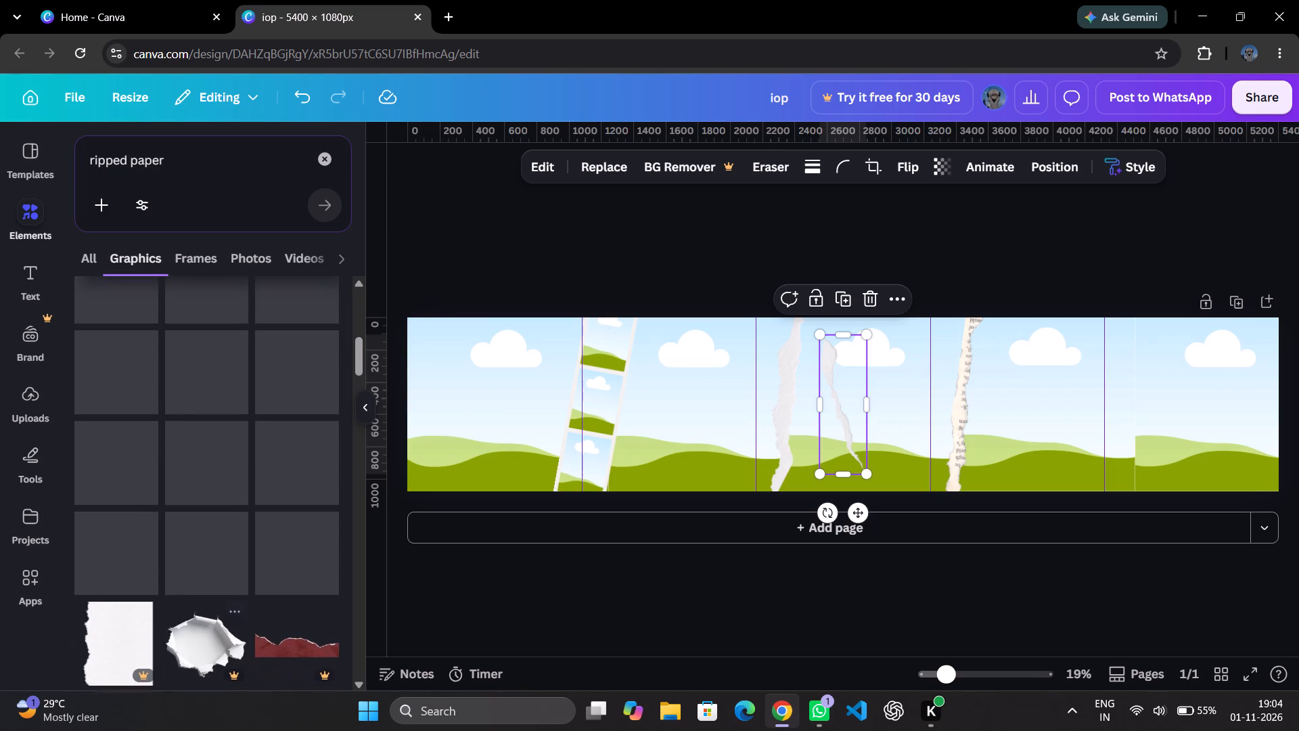
scroll(255, 548, up, 5)
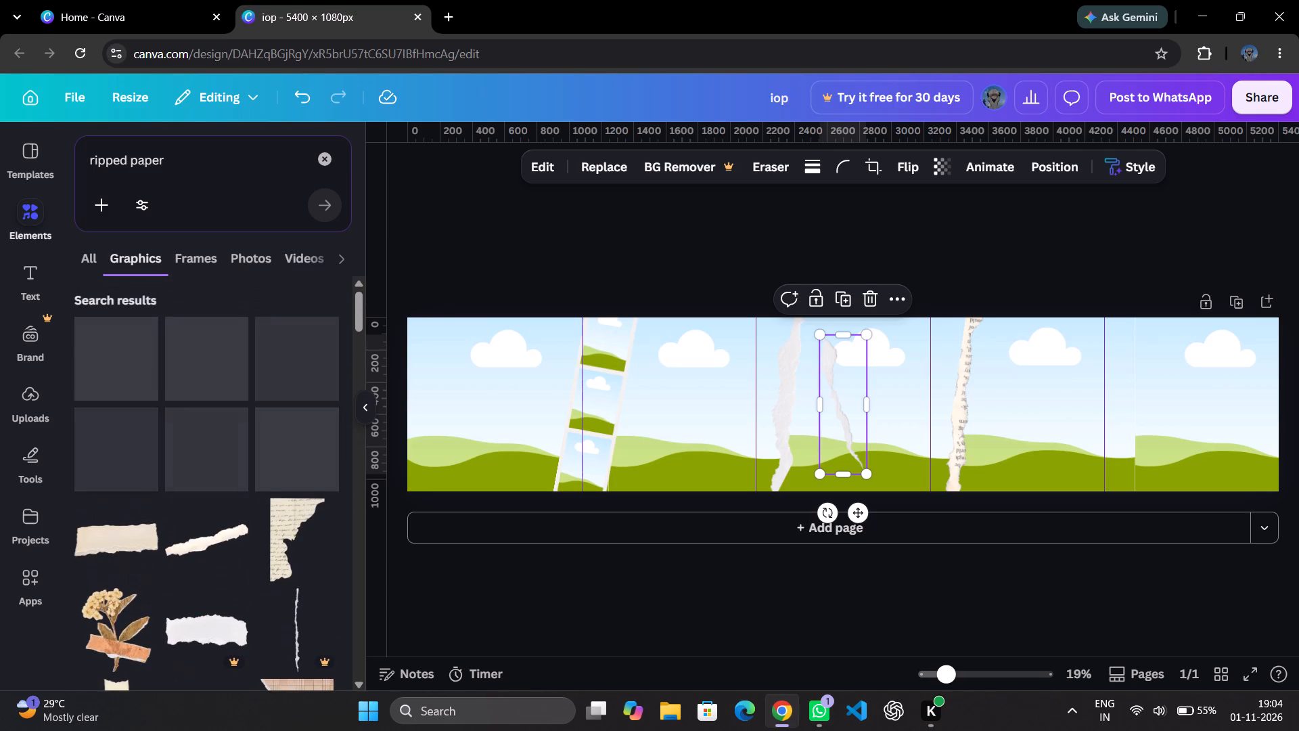
scroll(255, 548, up, 2)
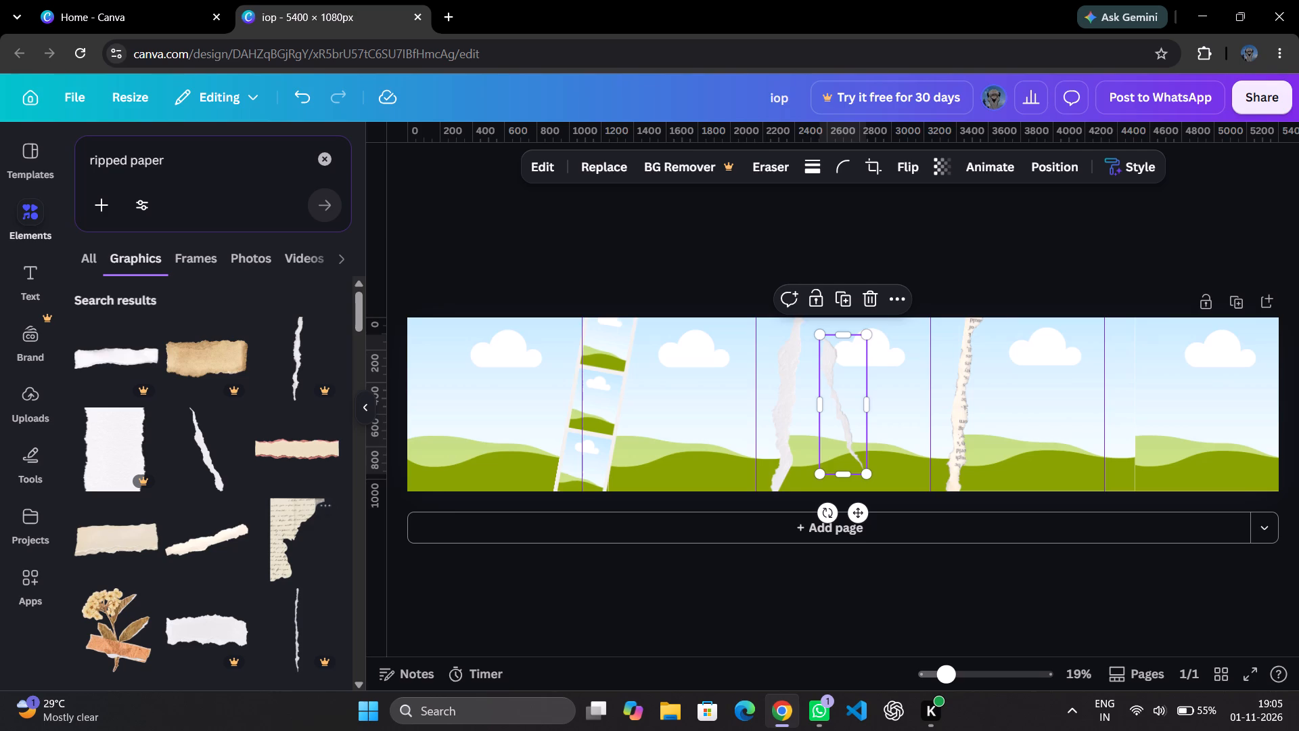
Move the new white torn strip to the seam between the fourth and fifth frames, overhanging the page's bottom edge.
drag(846, 446, 887, 520)
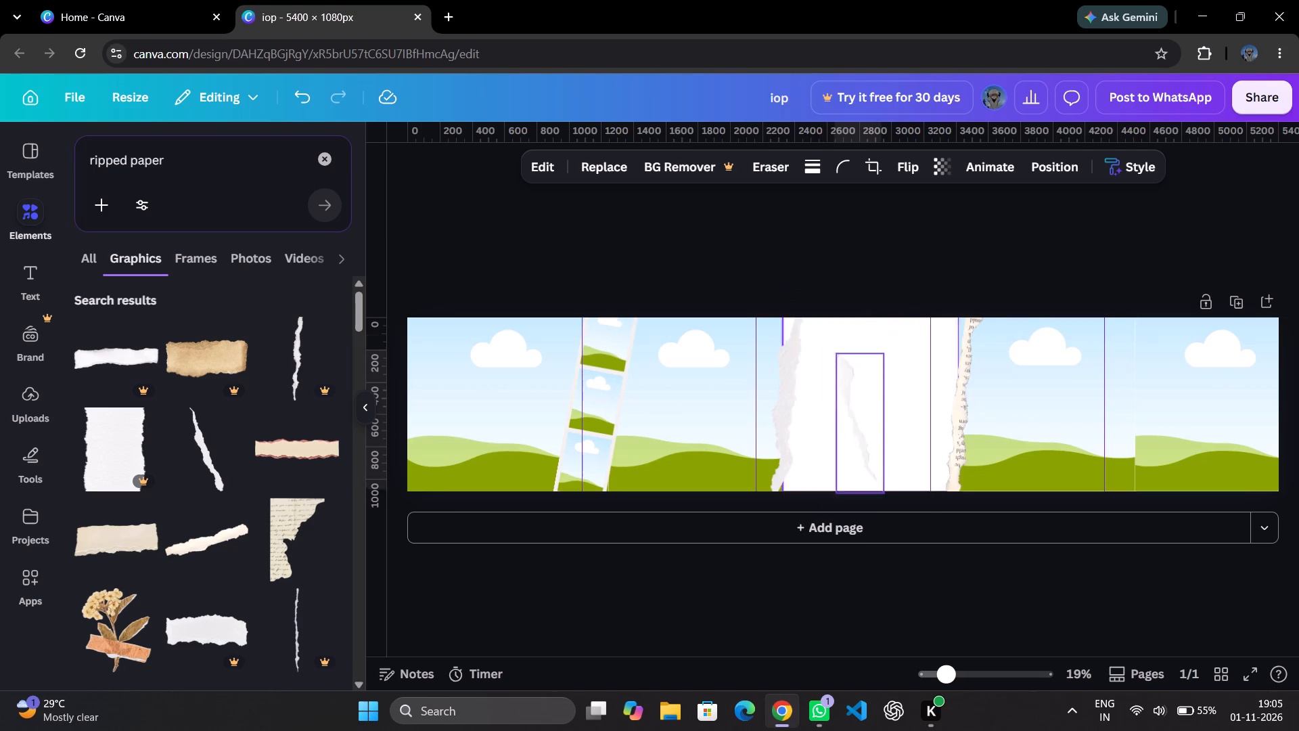
drag(887, 520, 1168, 284)
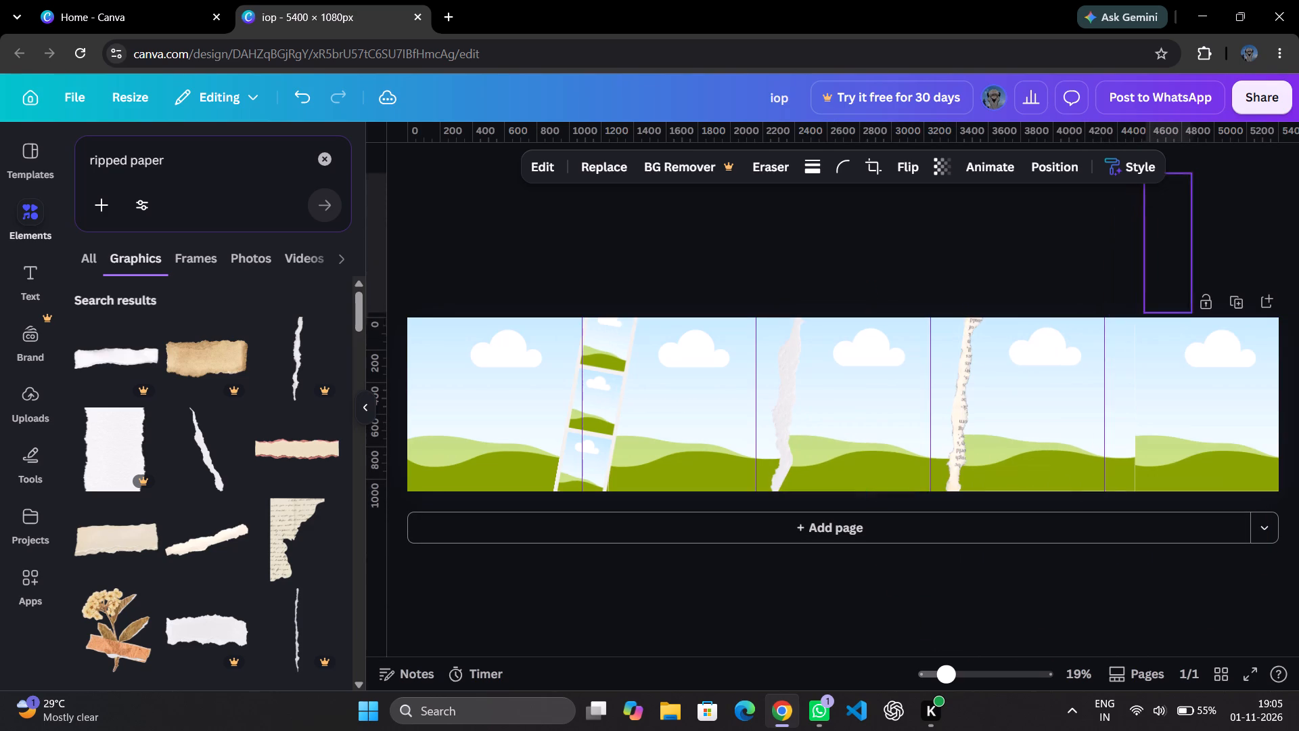
drag(1168, 284, 1145, 548)
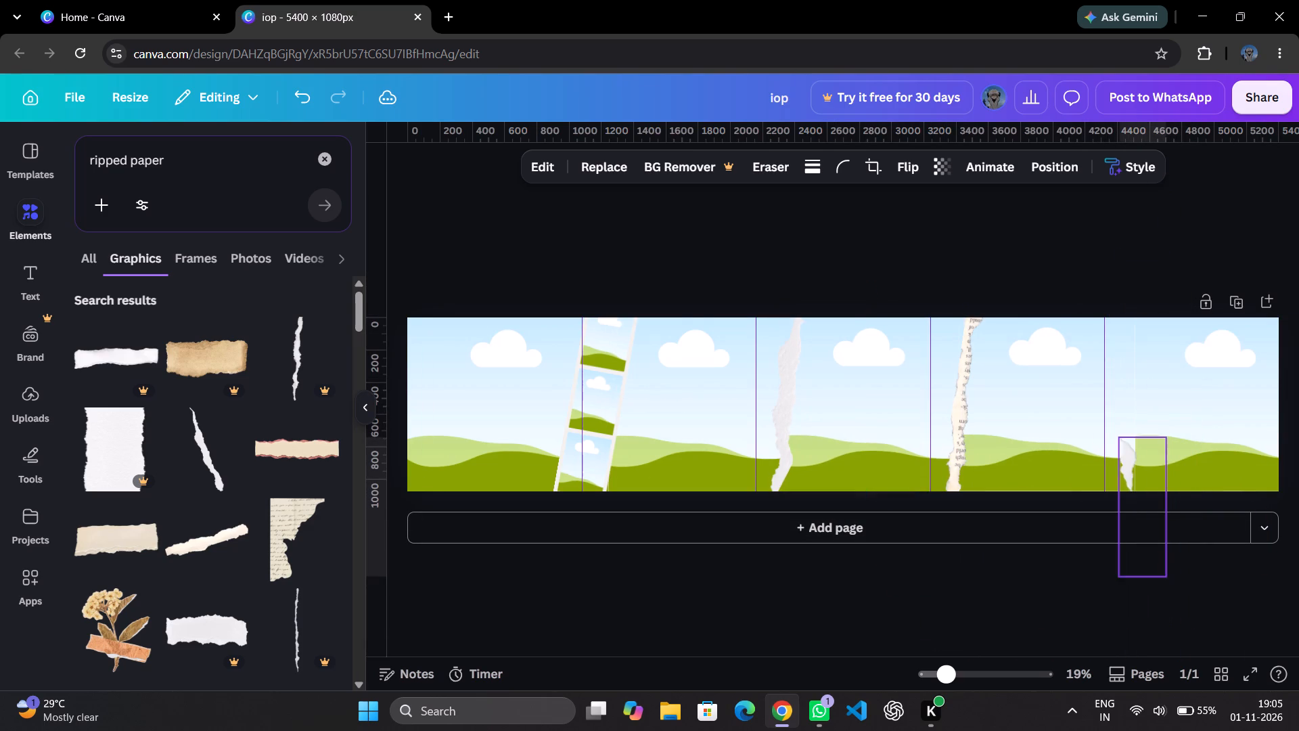
drag(1145, 548, 1153, 498)
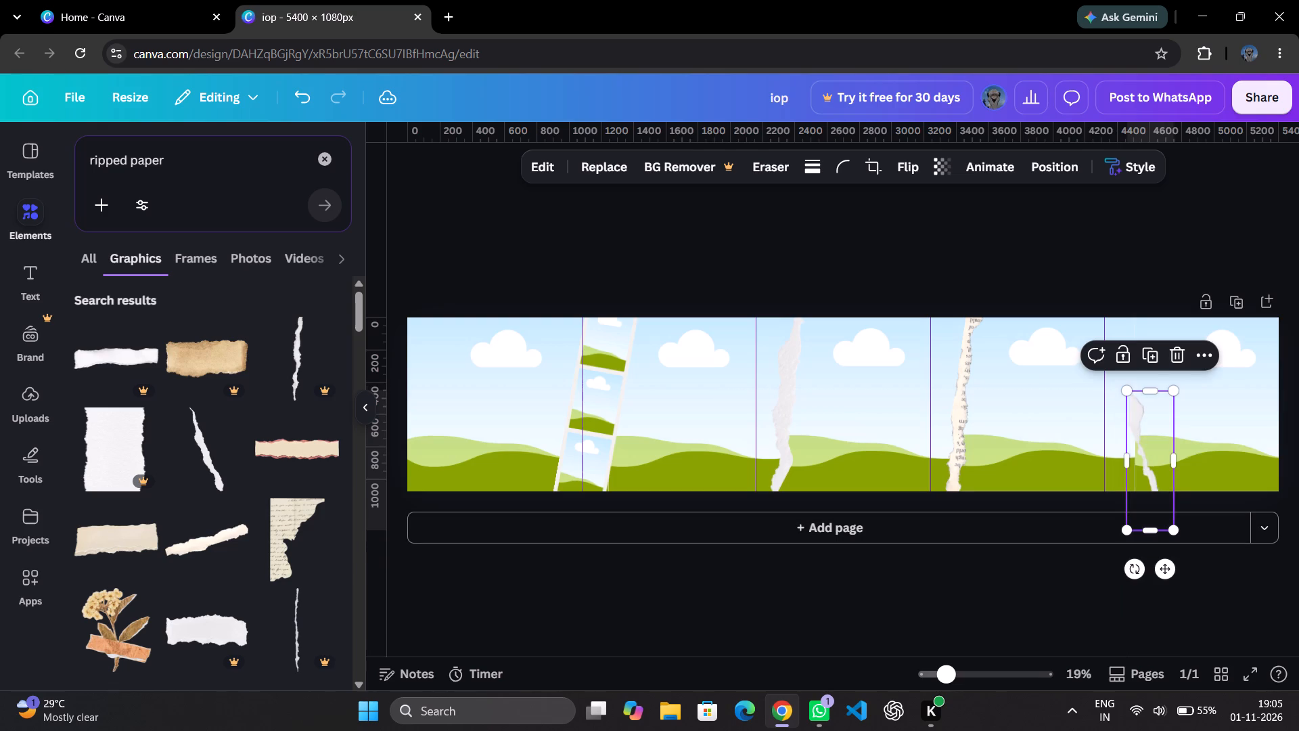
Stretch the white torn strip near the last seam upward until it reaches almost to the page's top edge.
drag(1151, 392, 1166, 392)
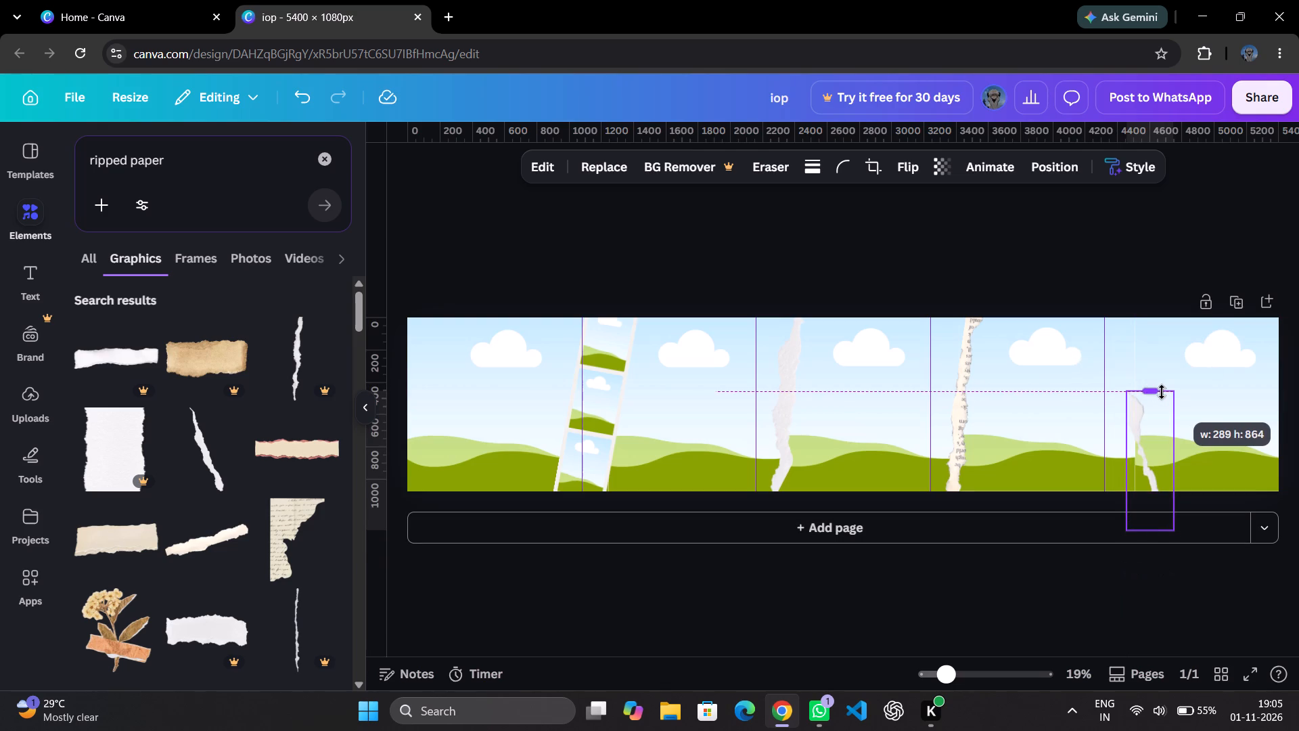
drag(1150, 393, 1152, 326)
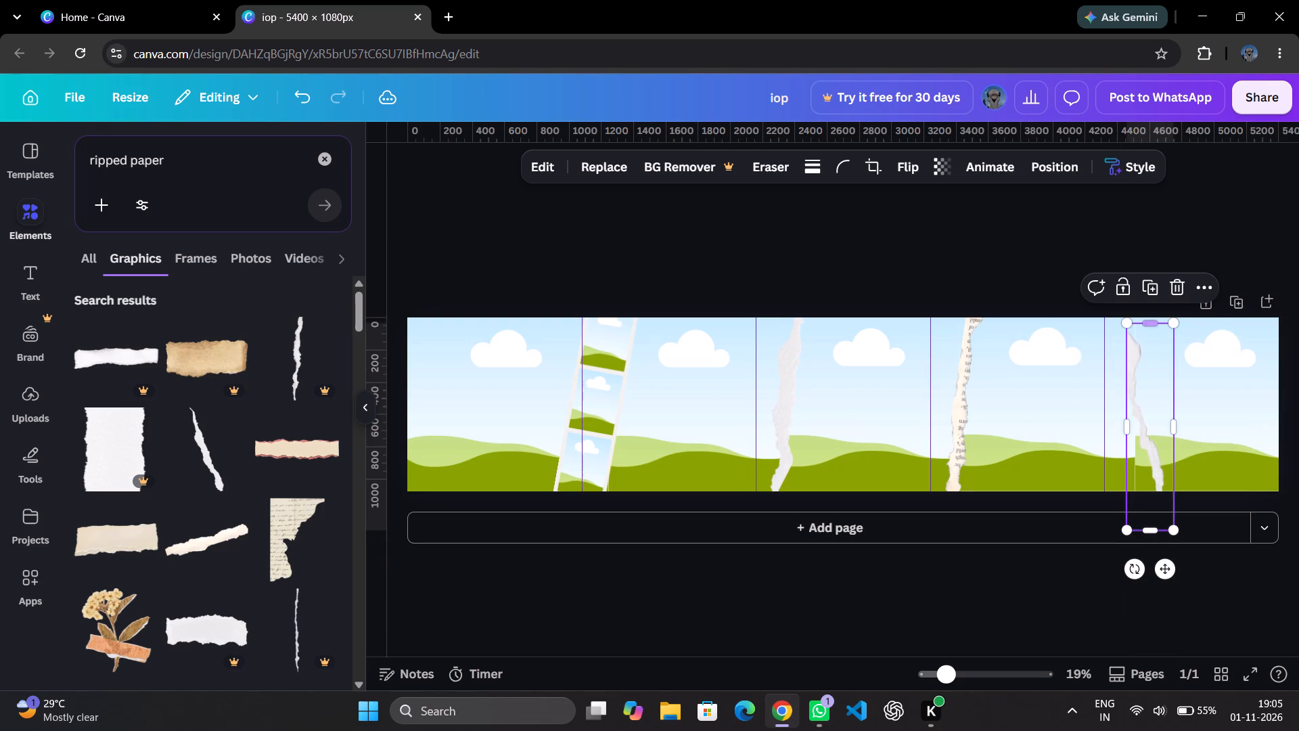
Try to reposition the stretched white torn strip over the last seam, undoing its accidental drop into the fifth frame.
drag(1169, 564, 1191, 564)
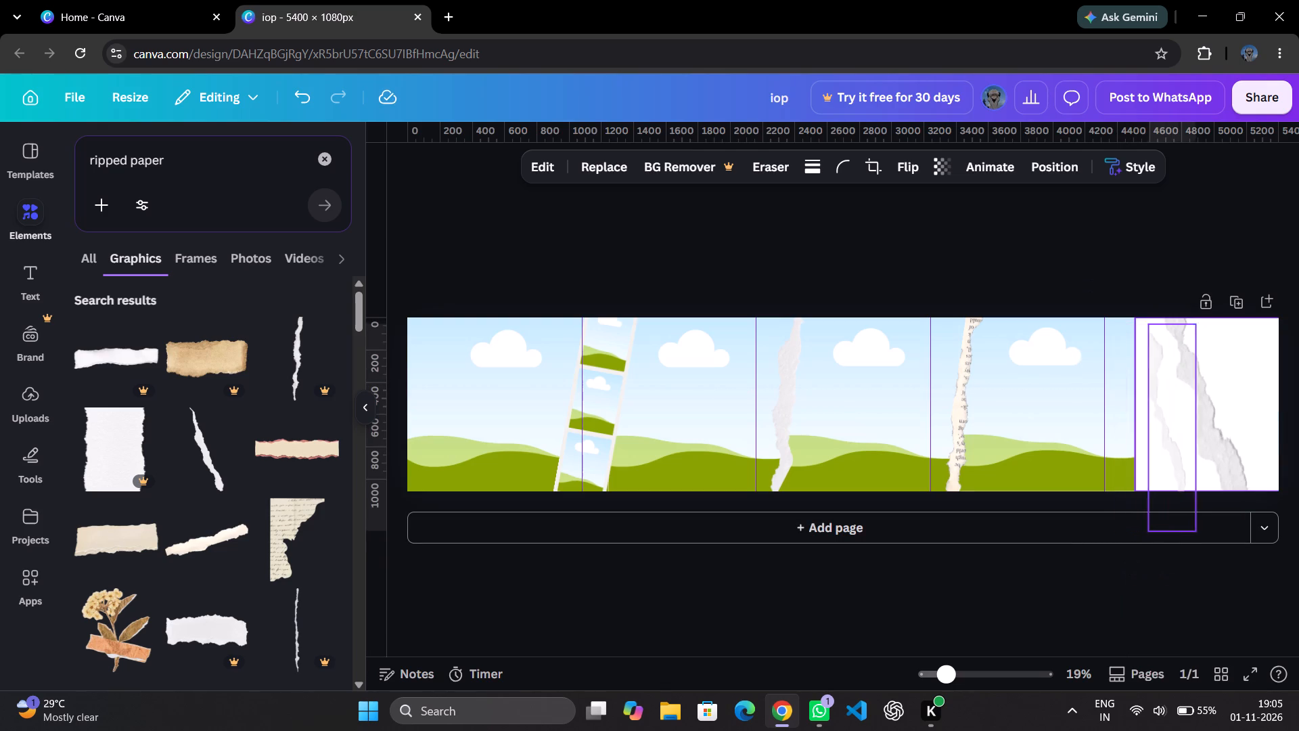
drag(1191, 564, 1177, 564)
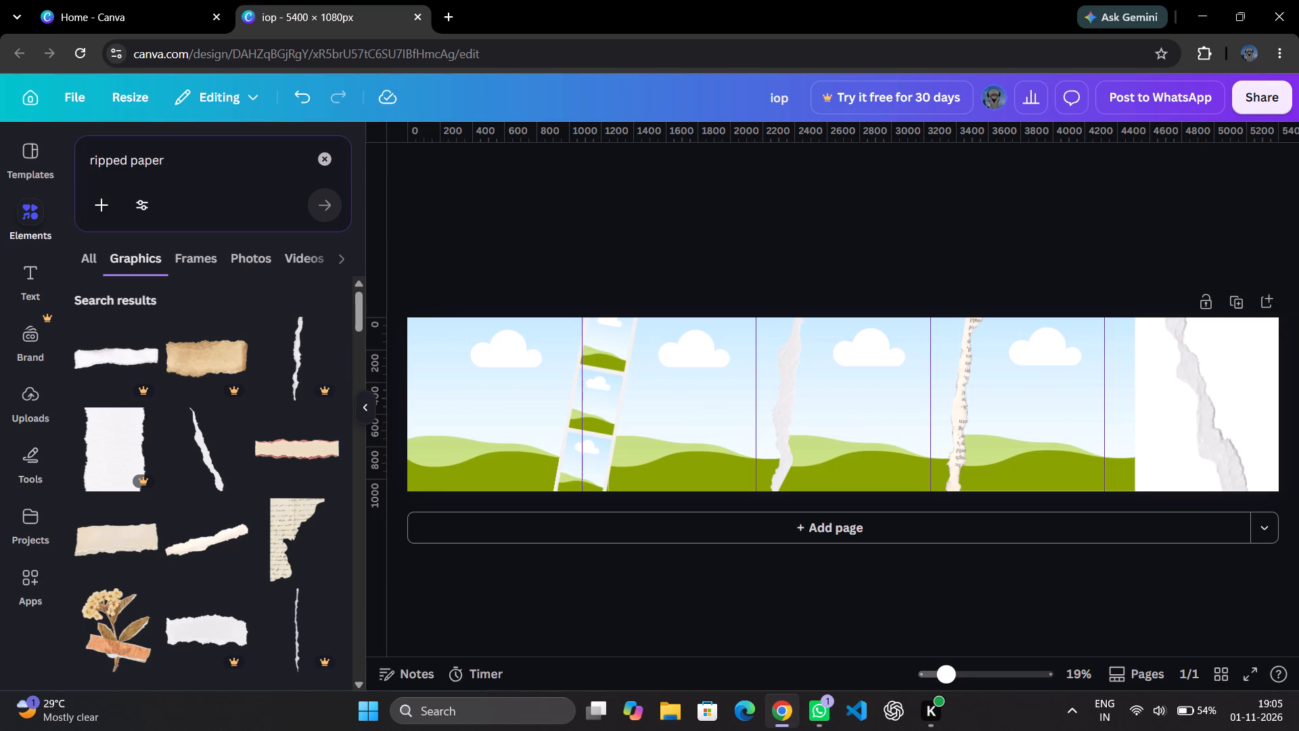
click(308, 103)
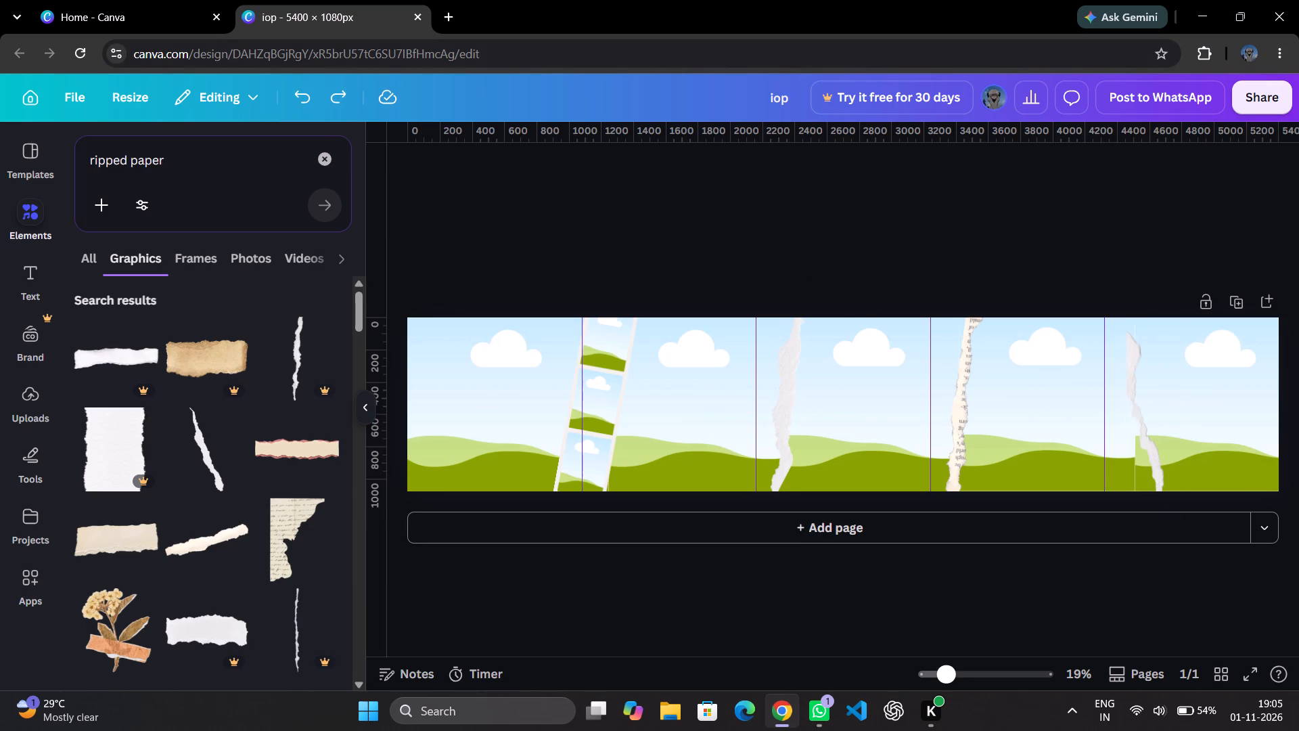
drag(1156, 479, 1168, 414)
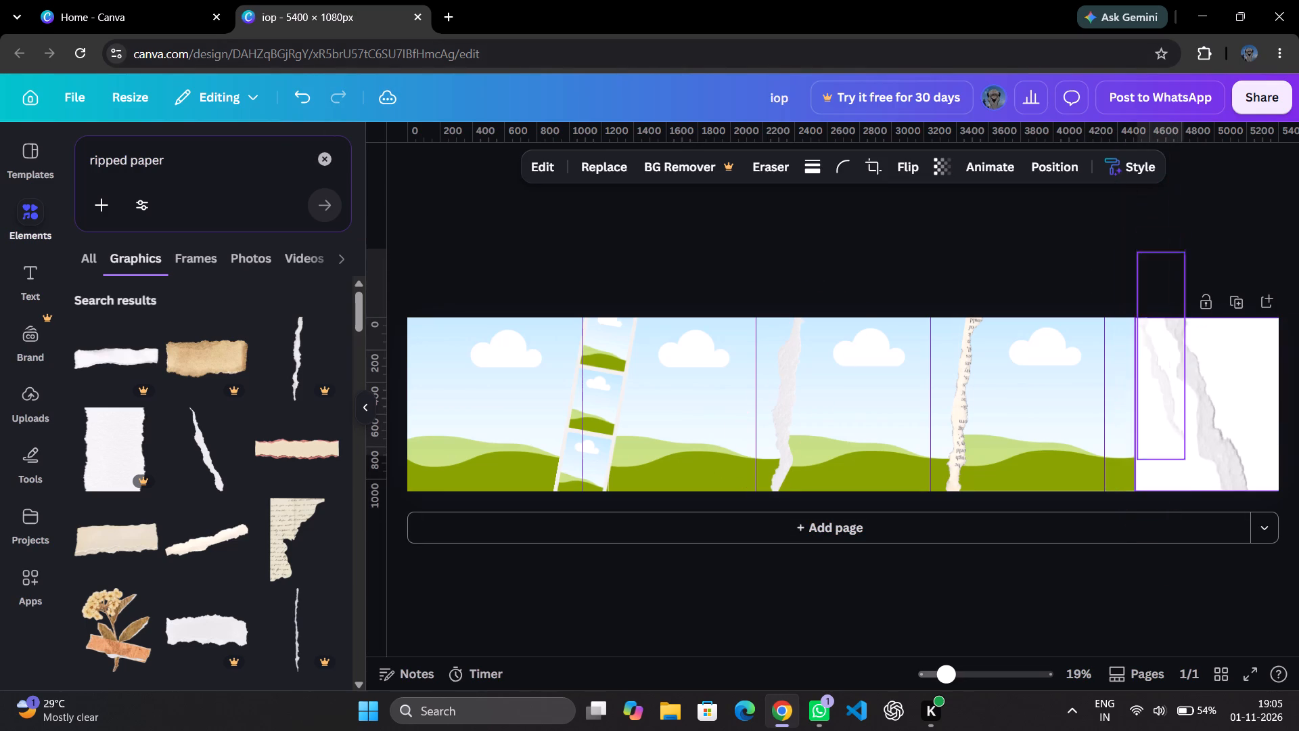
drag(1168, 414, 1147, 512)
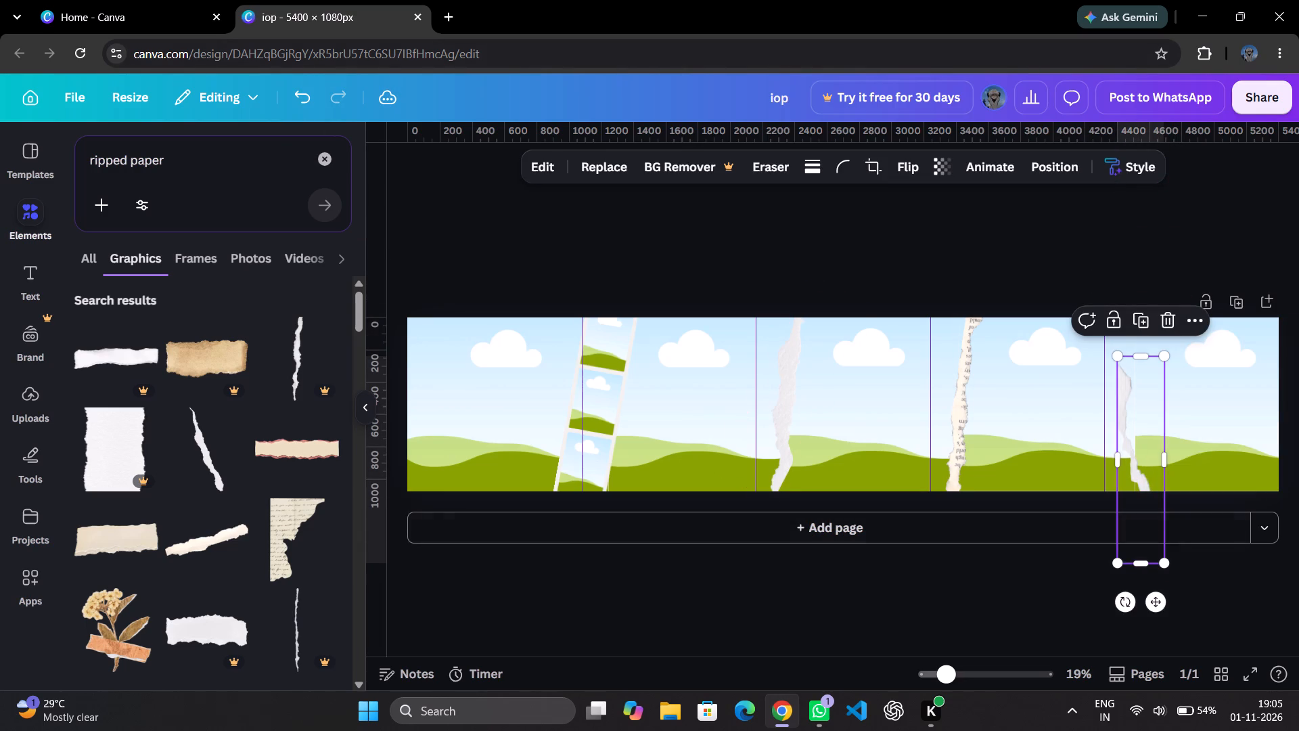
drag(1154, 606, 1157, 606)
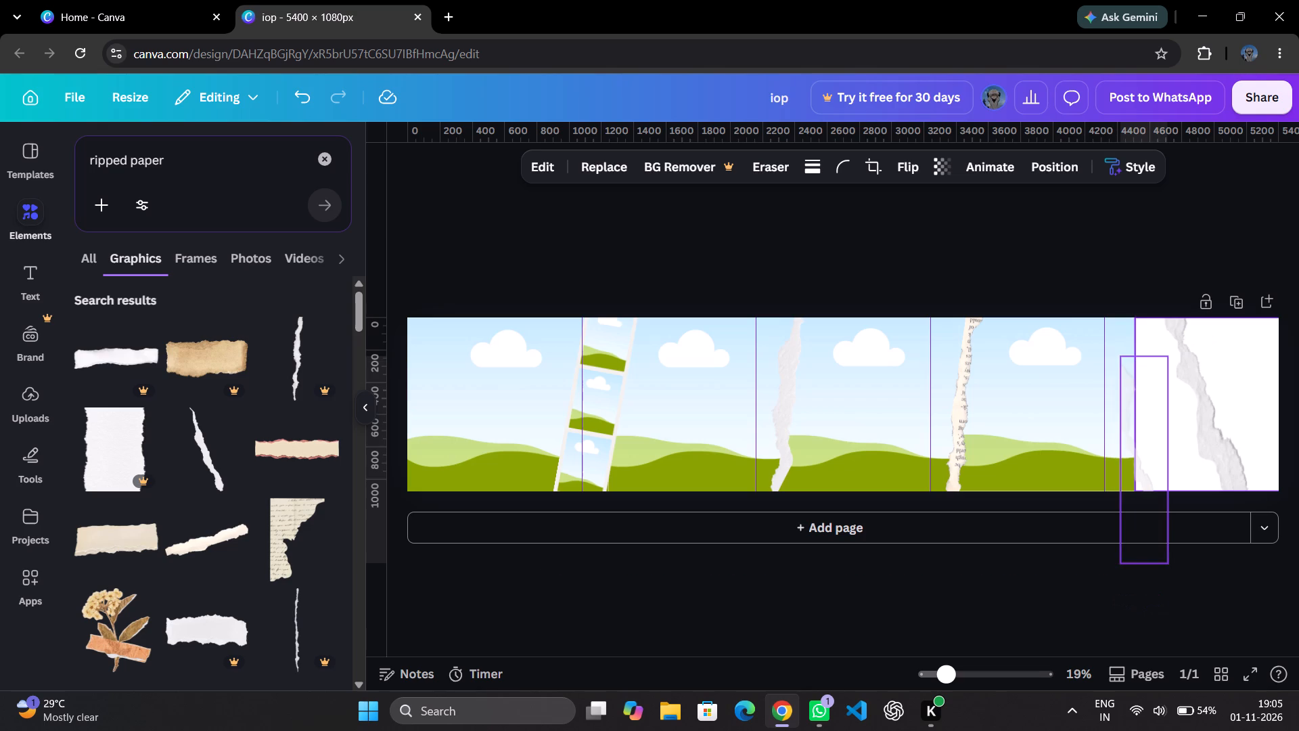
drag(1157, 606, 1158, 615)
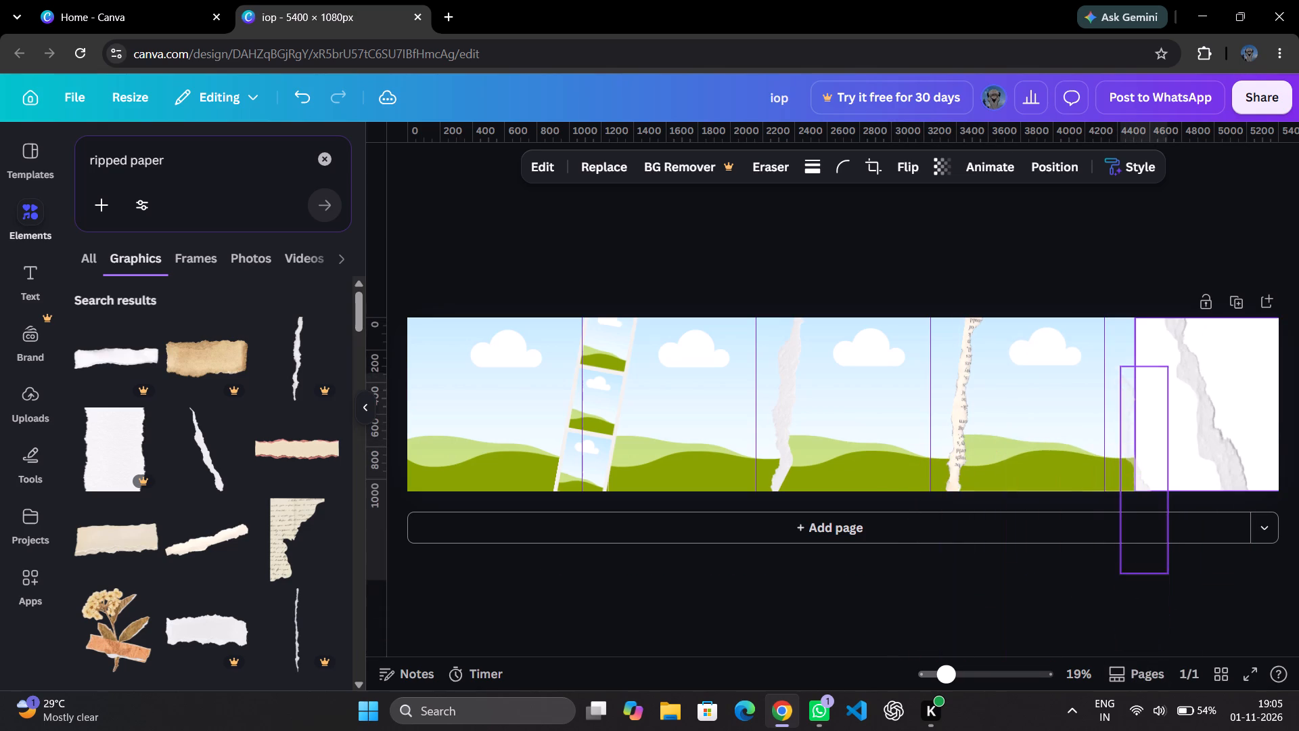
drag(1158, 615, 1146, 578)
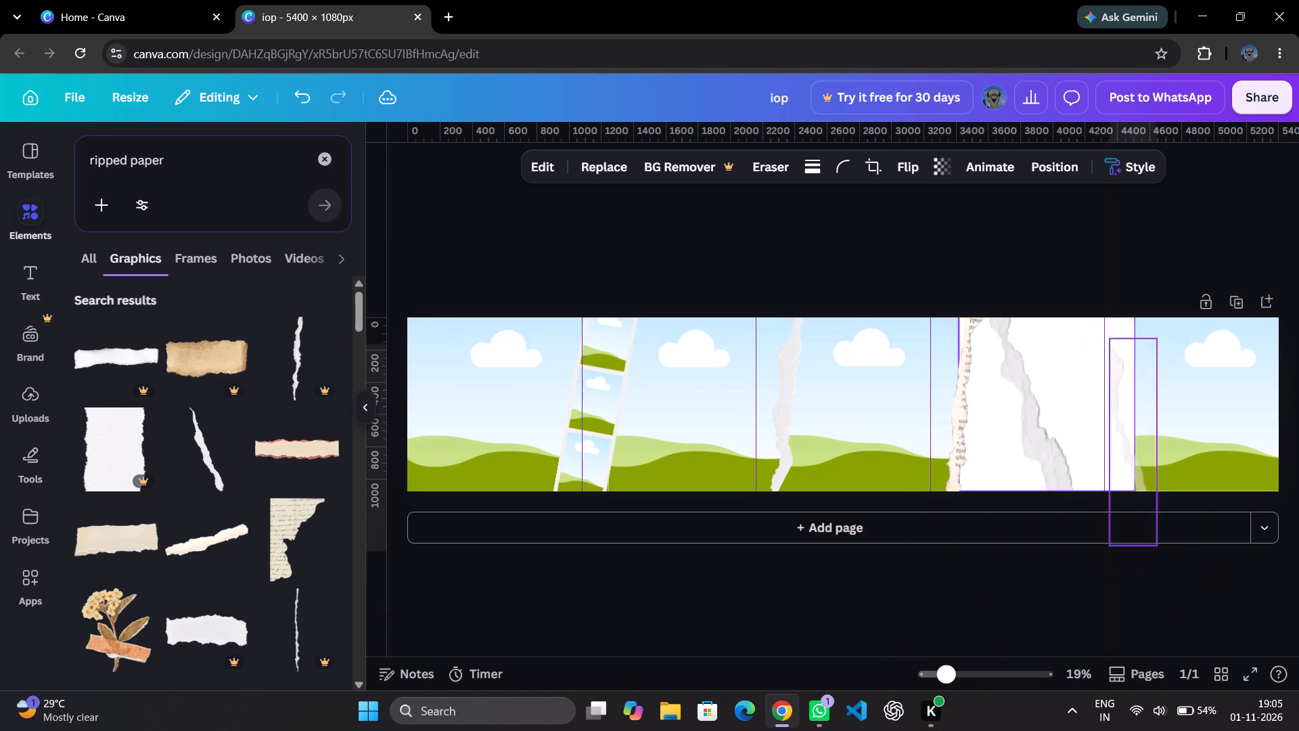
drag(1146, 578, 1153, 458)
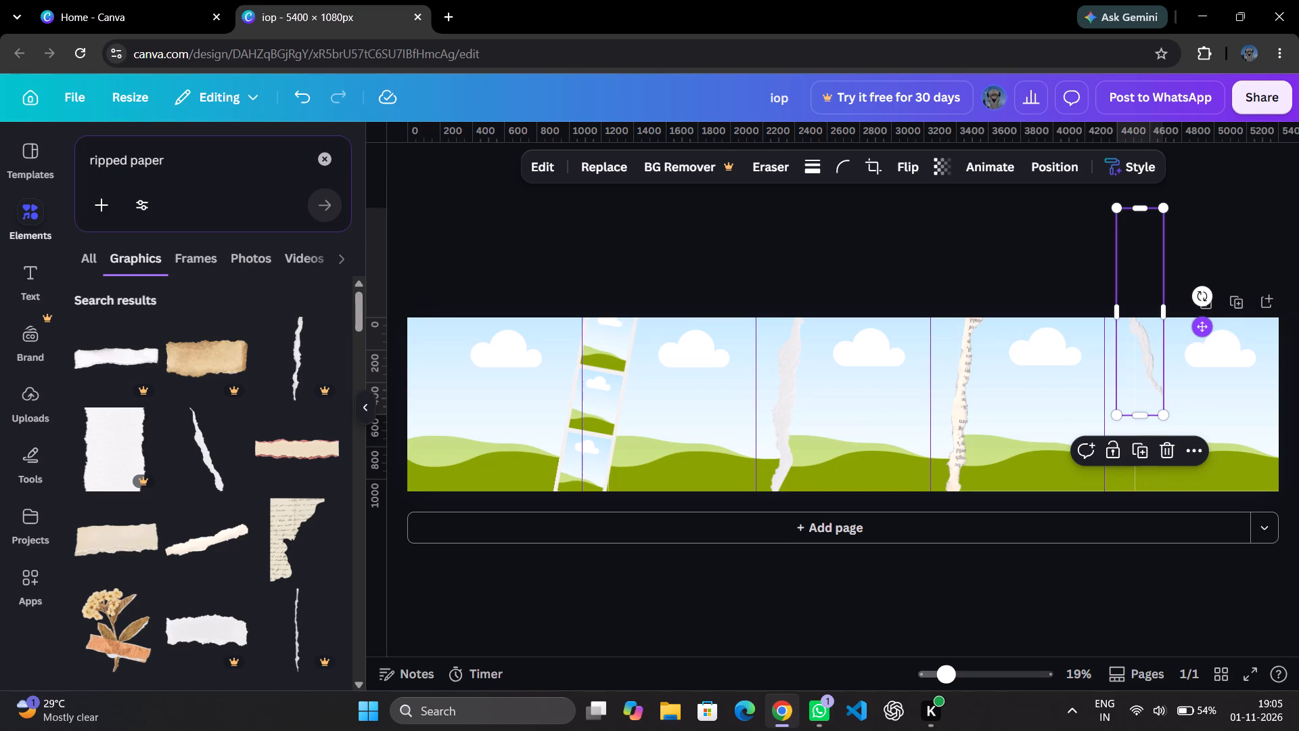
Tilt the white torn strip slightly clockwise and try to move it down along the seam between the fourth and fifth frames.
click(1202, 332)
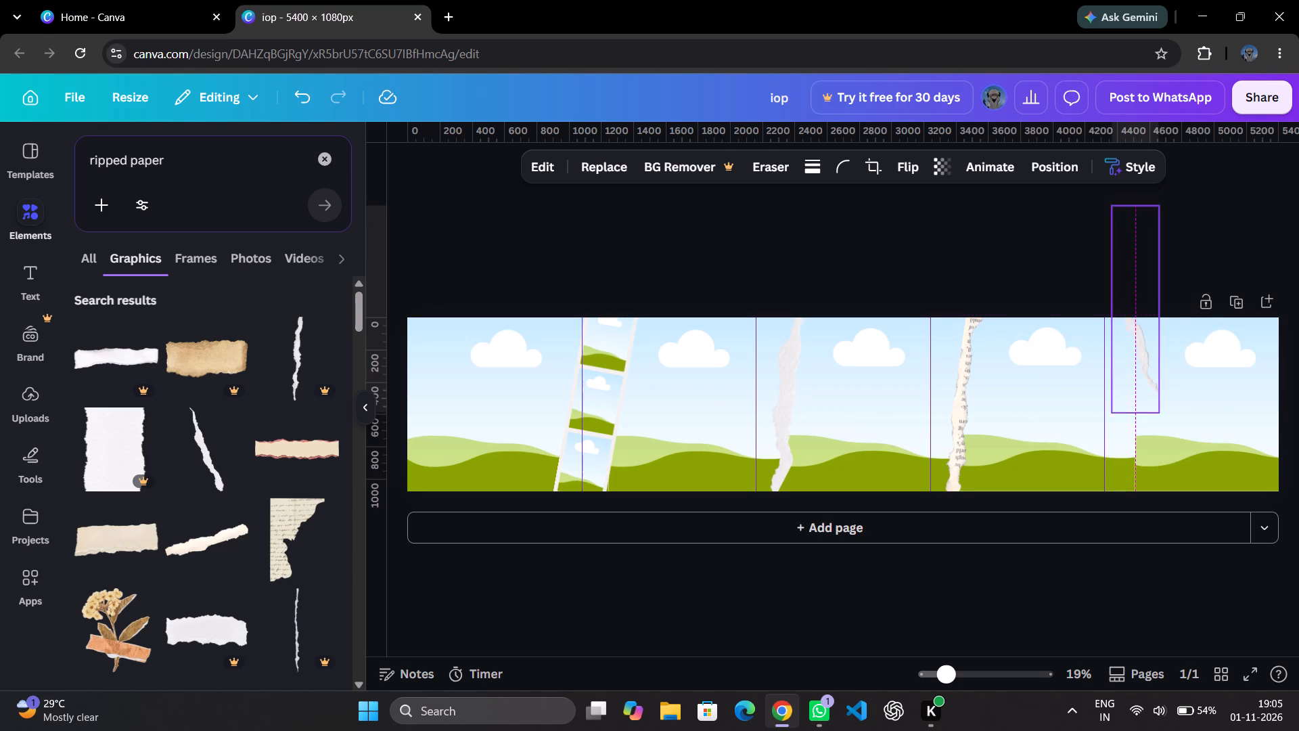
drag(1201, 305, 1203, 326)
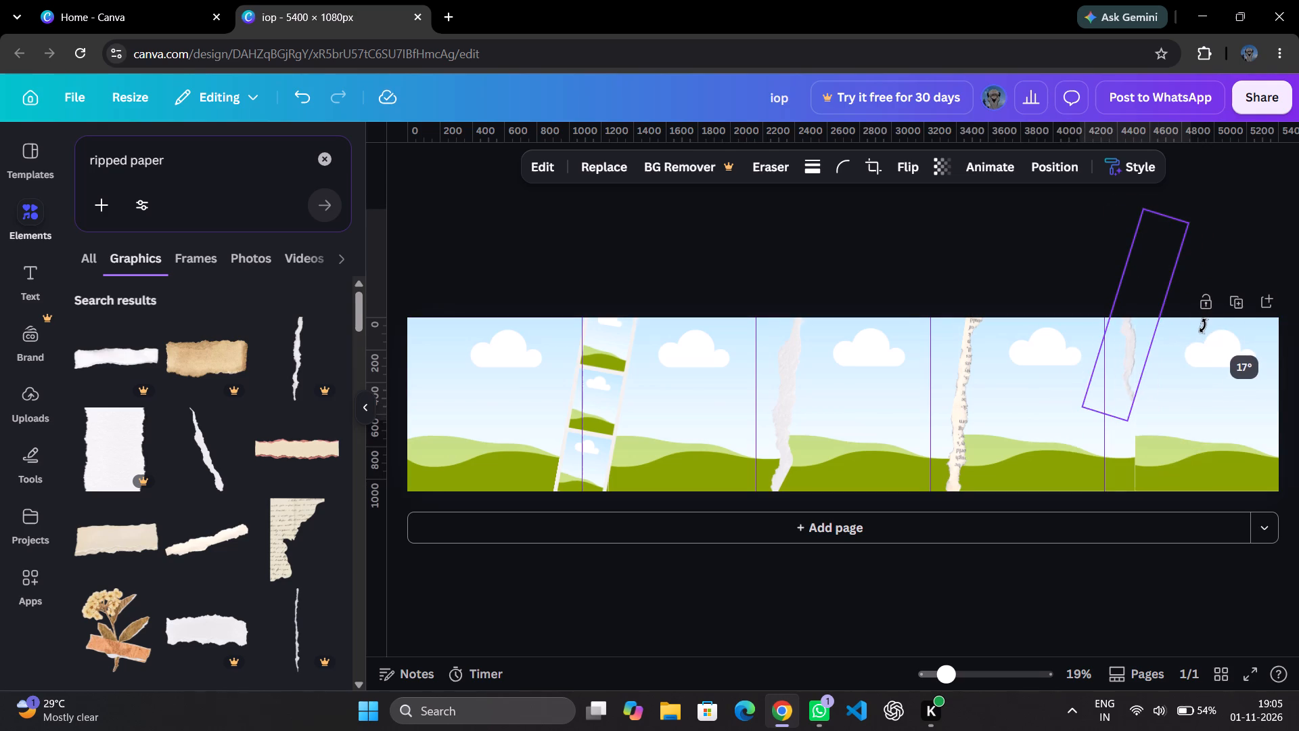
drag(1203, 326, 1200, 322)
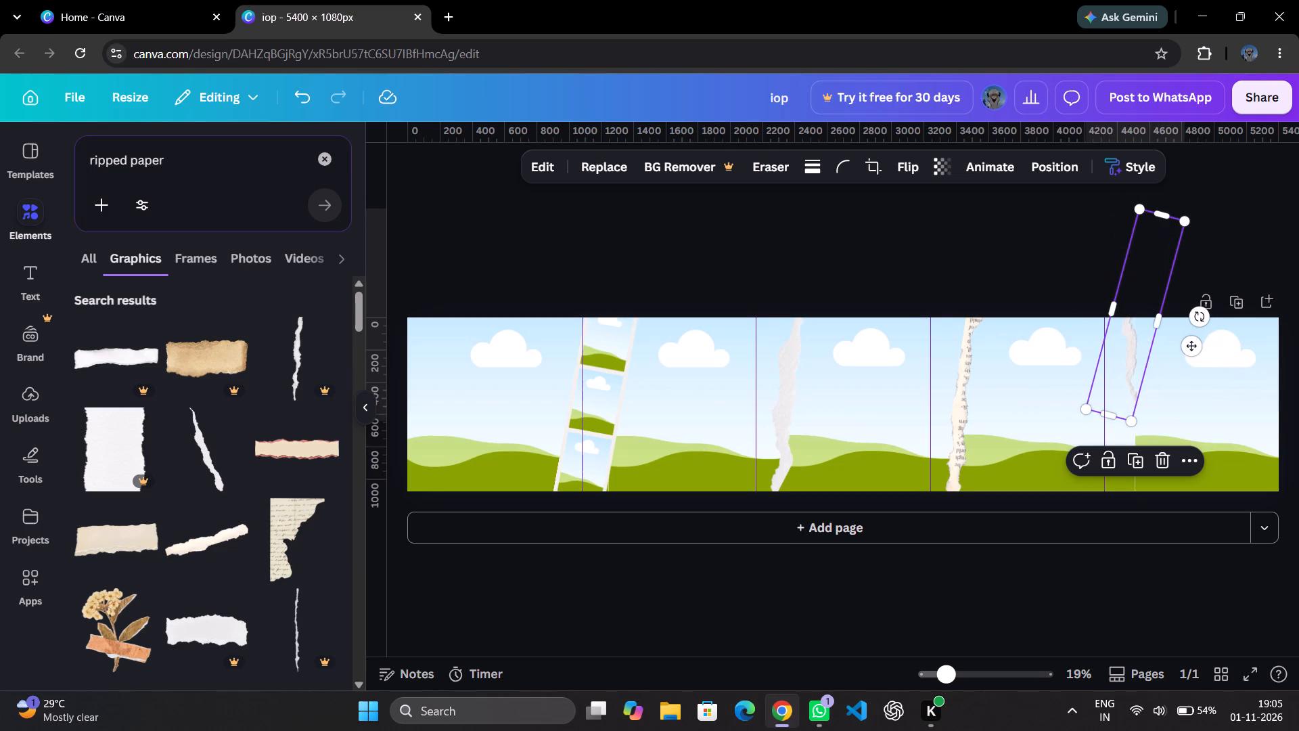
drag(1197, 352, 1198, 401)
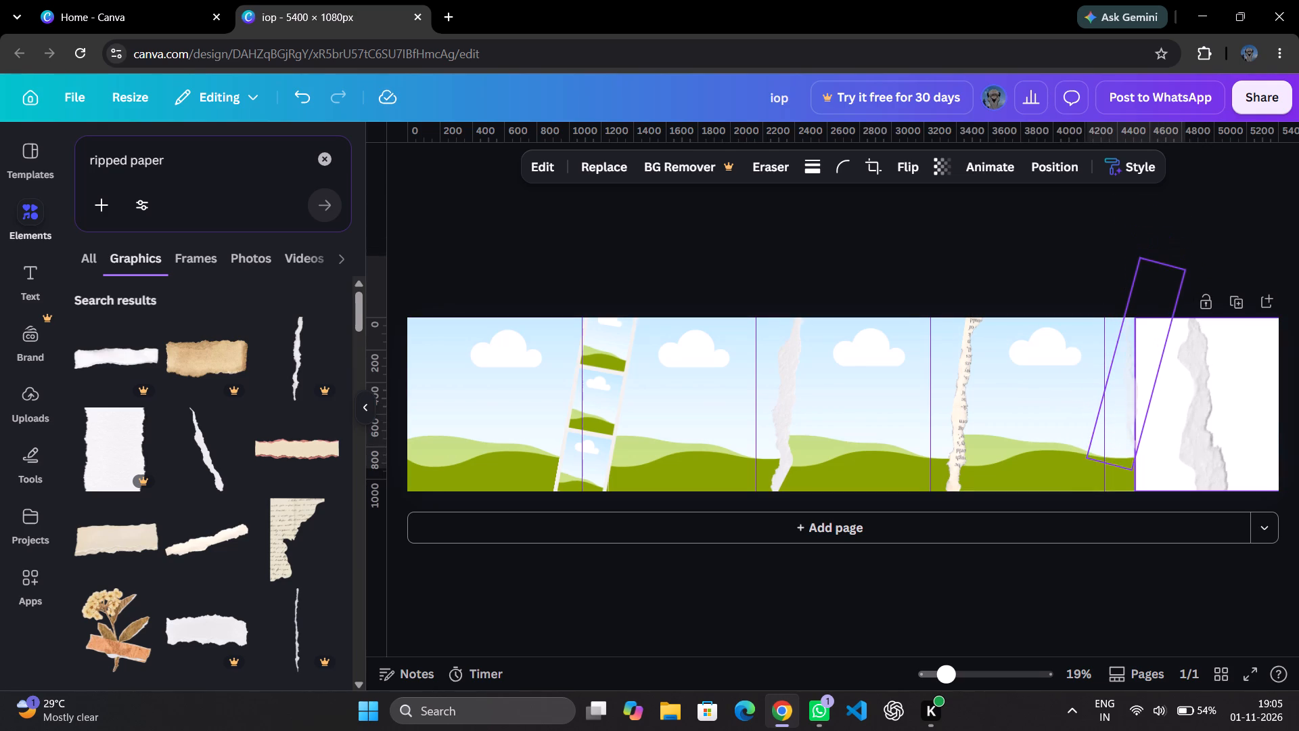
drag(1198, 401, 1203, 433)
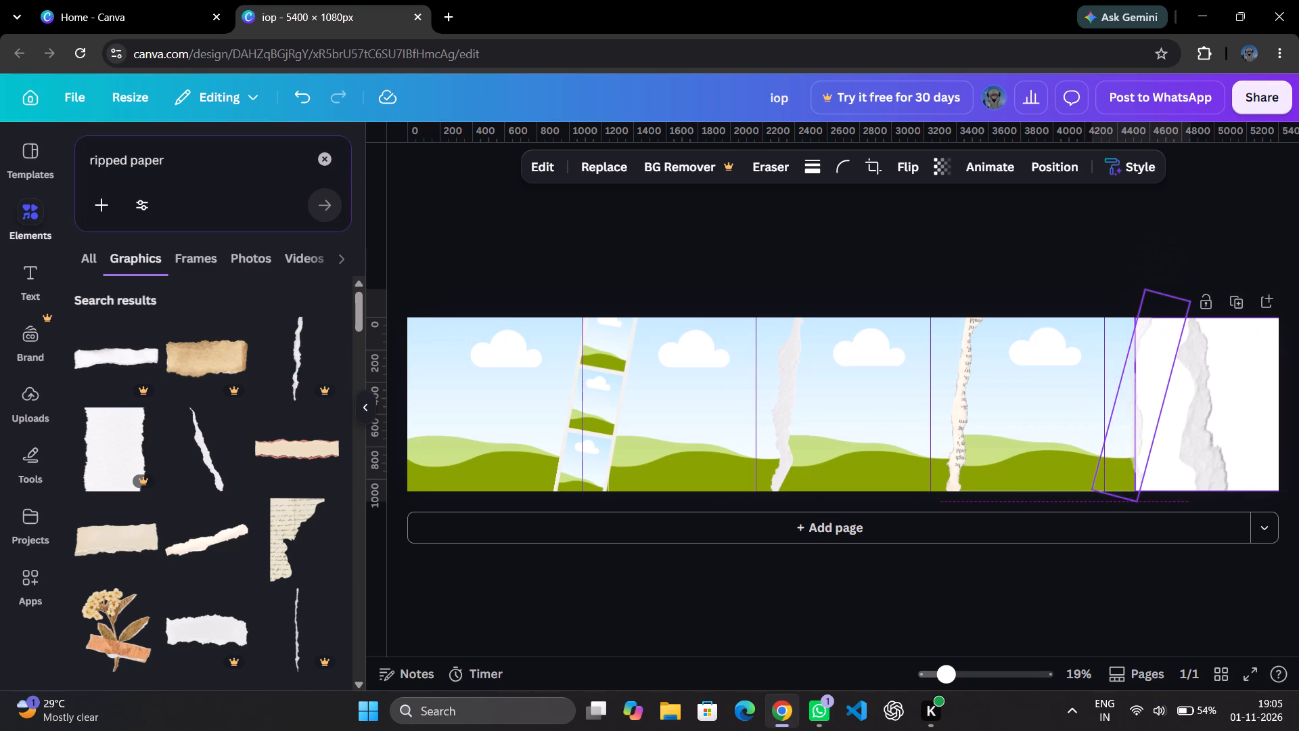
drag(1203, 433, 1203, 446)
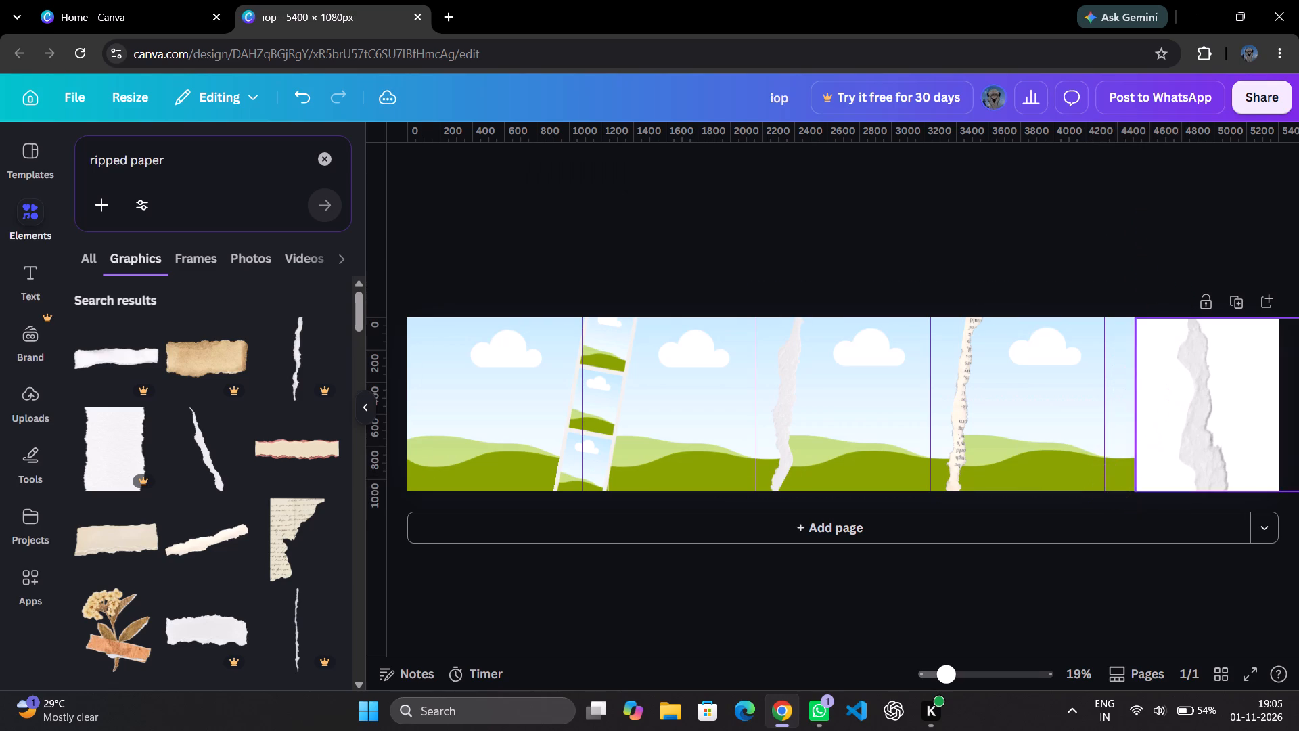
Delete the torn-strip image from the fifth frame, keeping the empty frame in place.
click(1200, 429)
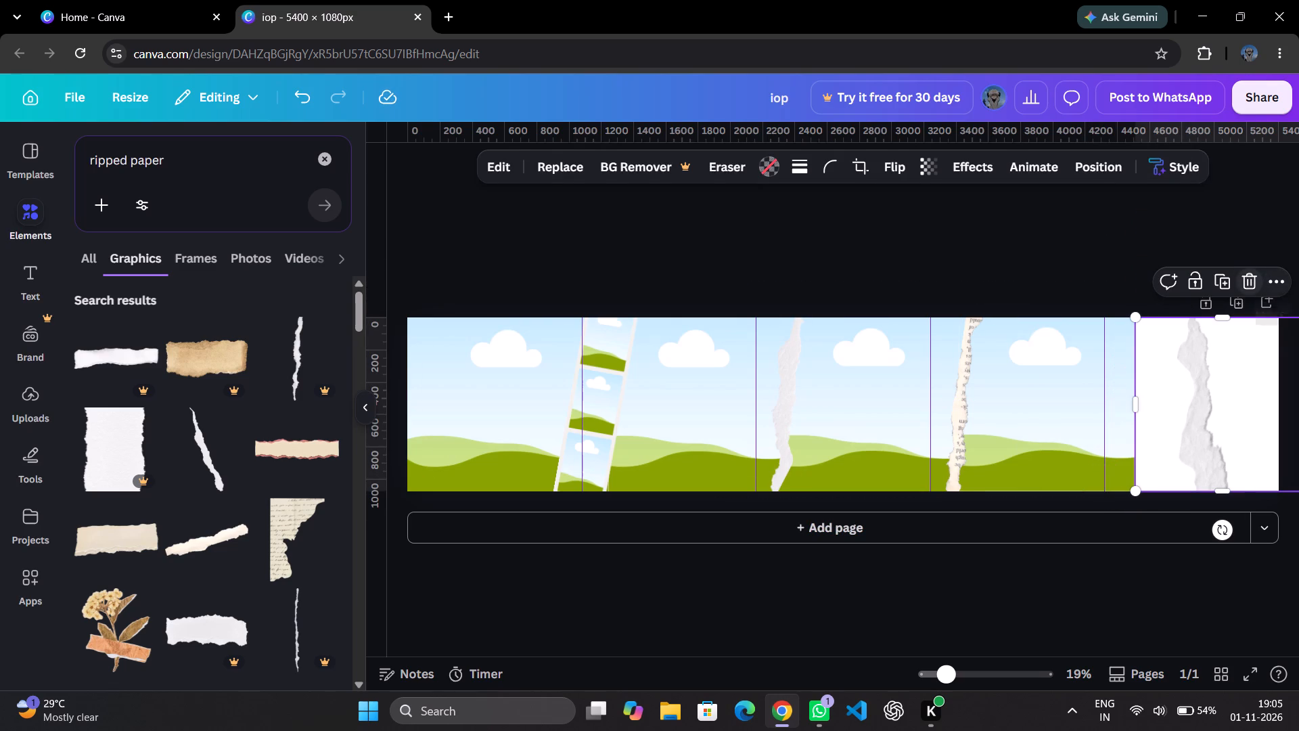
click(1251, 283)
click(1257, 338)
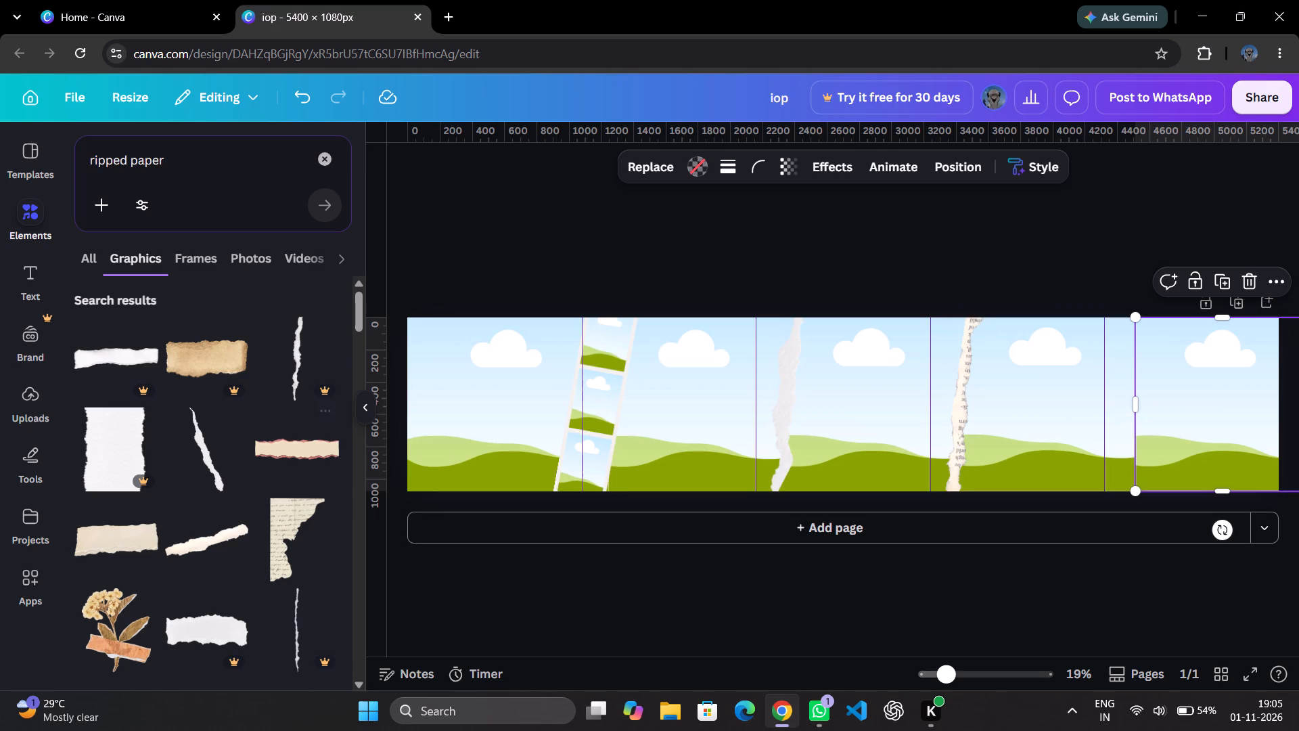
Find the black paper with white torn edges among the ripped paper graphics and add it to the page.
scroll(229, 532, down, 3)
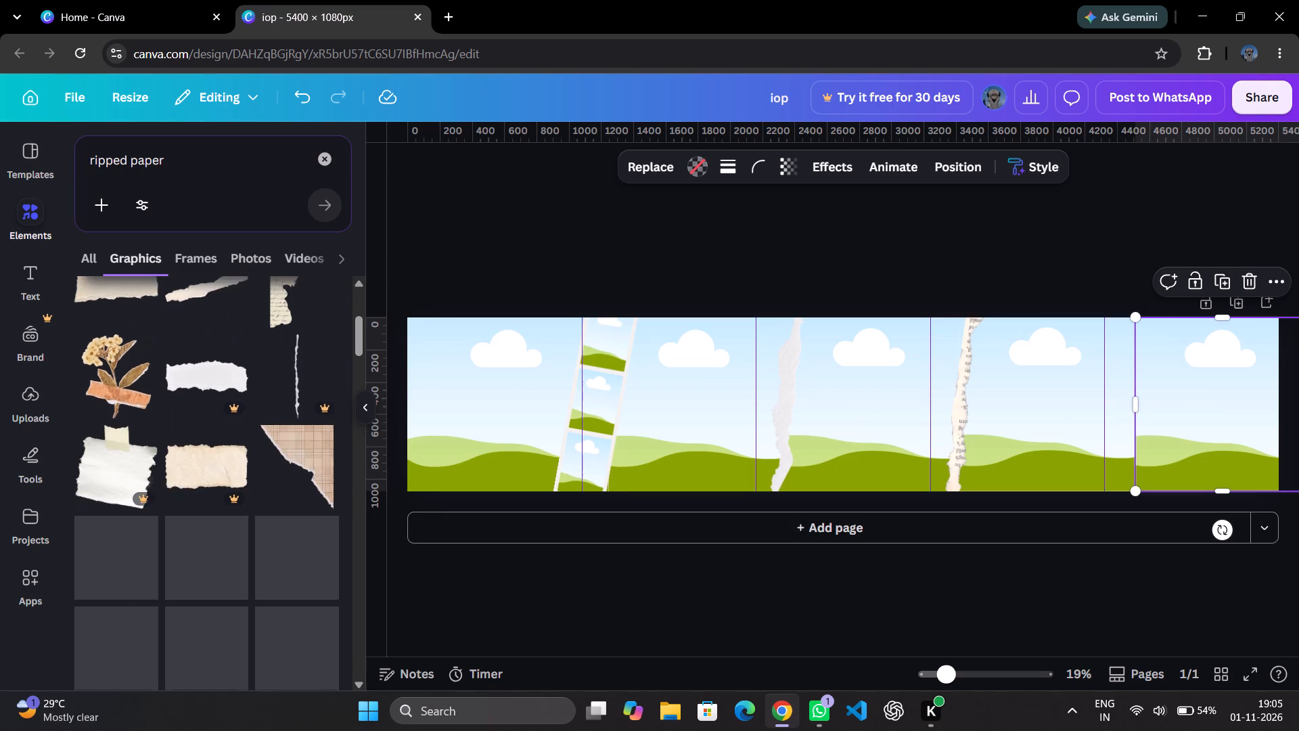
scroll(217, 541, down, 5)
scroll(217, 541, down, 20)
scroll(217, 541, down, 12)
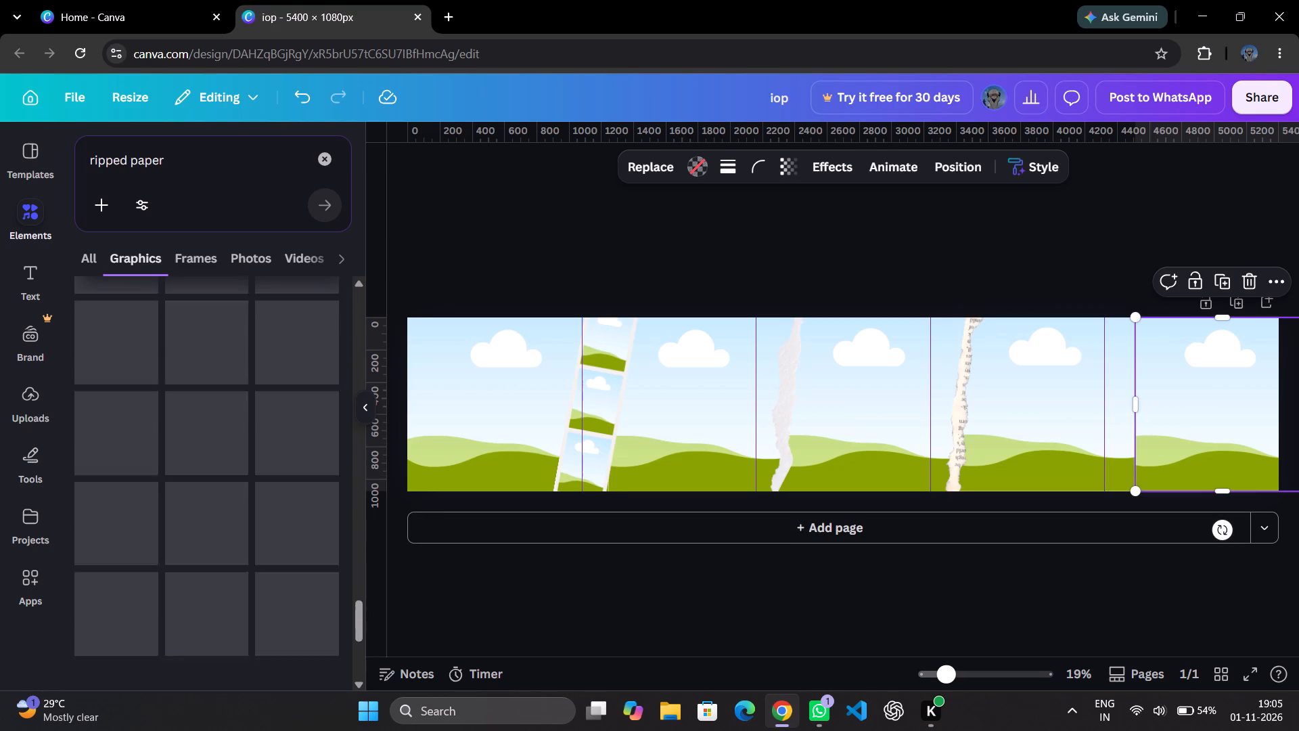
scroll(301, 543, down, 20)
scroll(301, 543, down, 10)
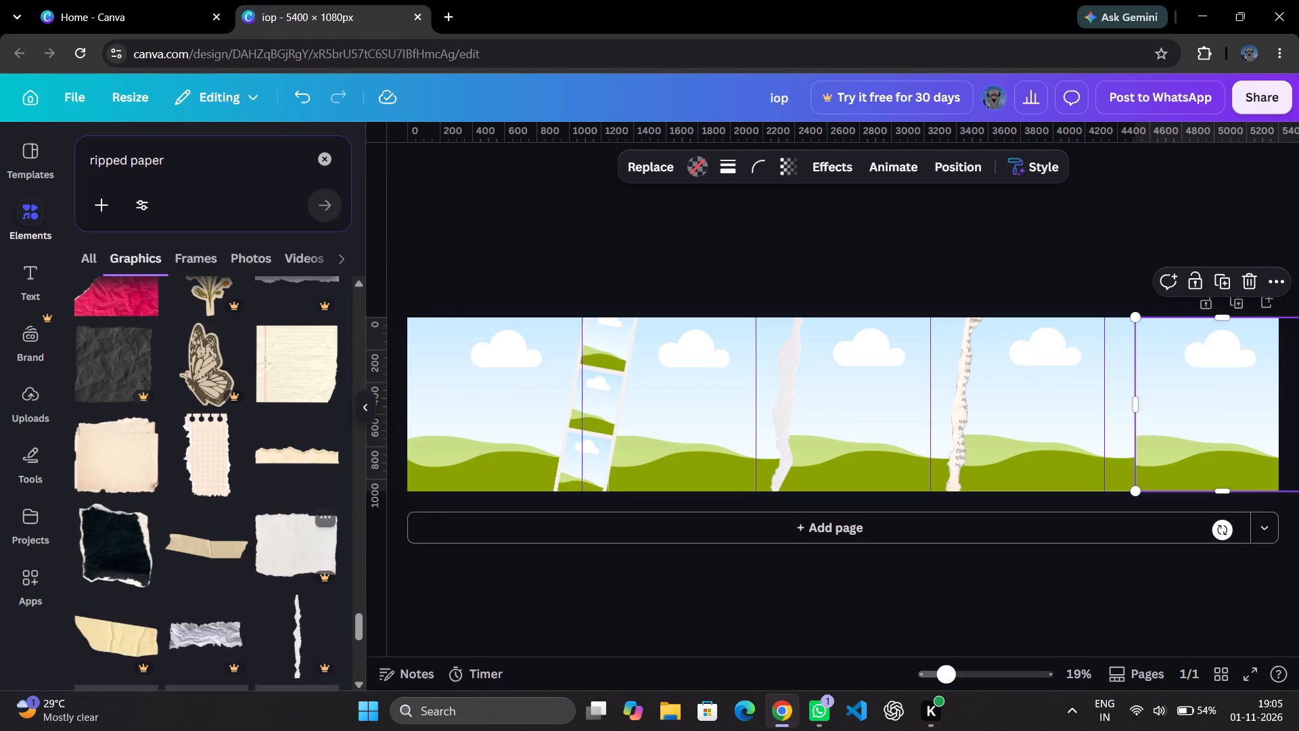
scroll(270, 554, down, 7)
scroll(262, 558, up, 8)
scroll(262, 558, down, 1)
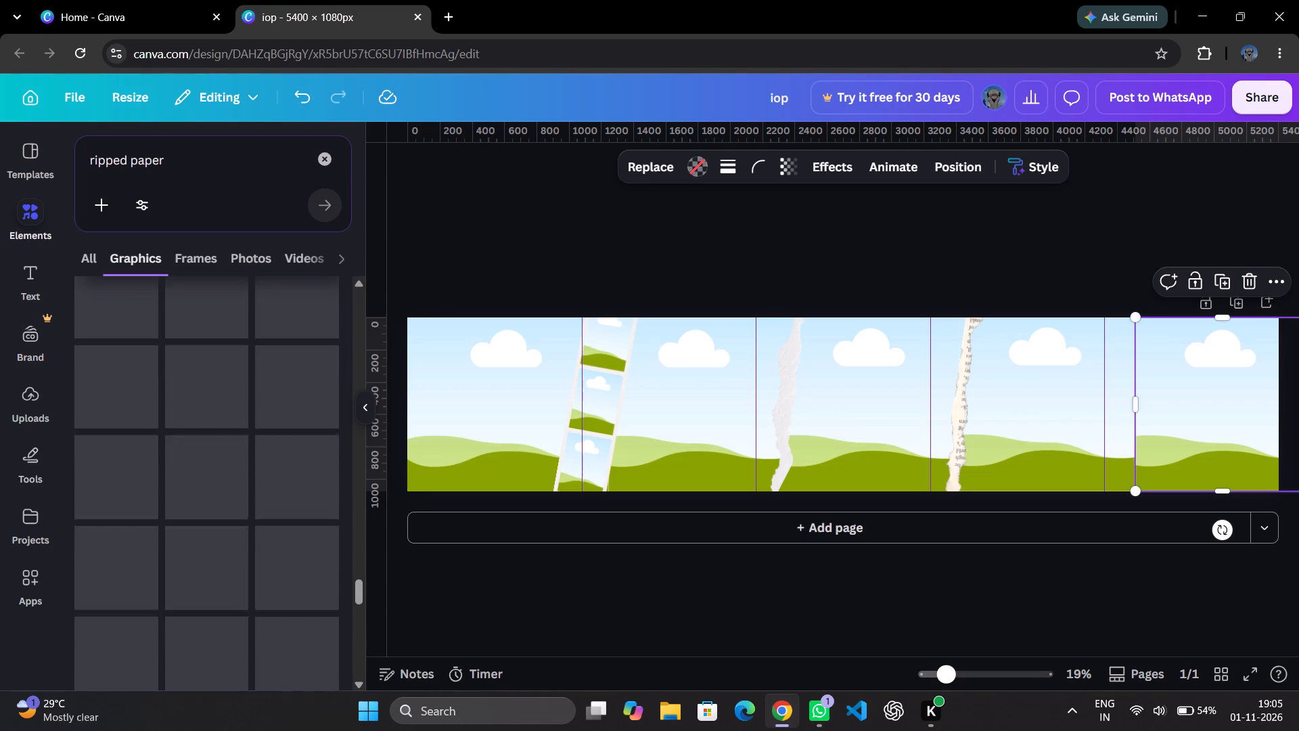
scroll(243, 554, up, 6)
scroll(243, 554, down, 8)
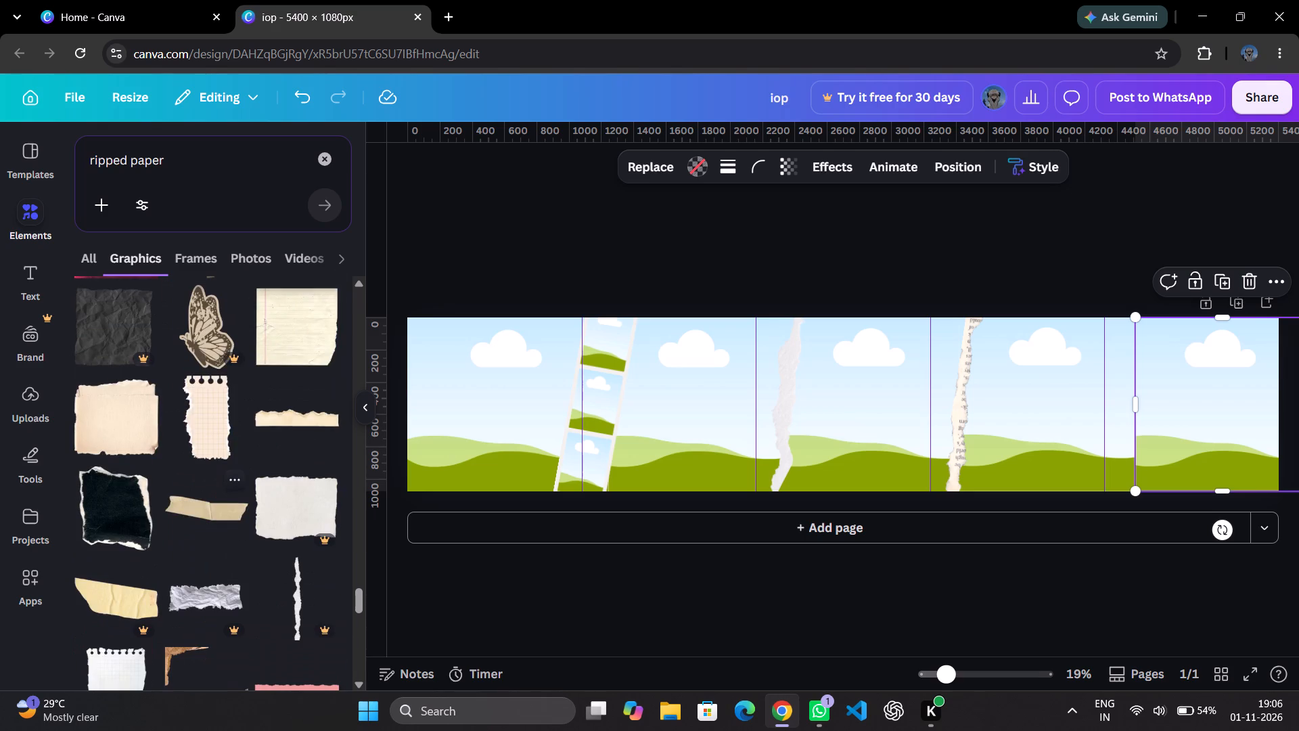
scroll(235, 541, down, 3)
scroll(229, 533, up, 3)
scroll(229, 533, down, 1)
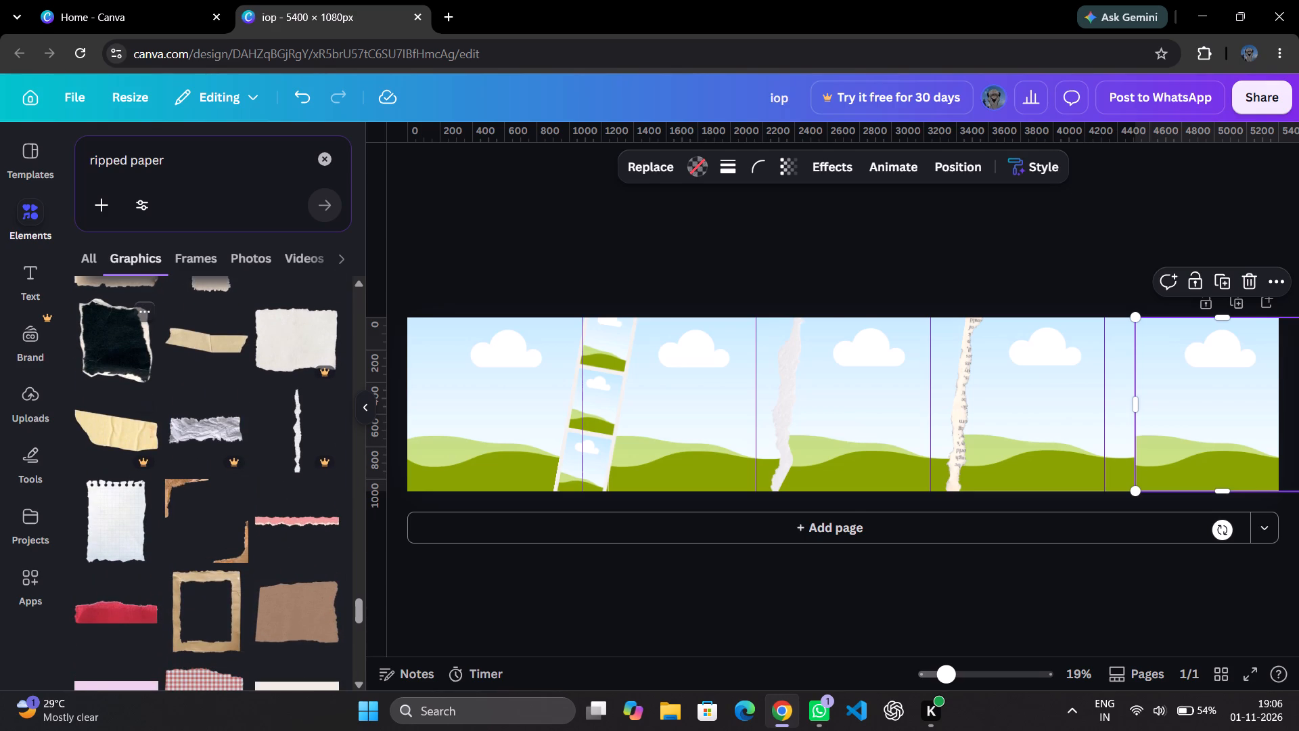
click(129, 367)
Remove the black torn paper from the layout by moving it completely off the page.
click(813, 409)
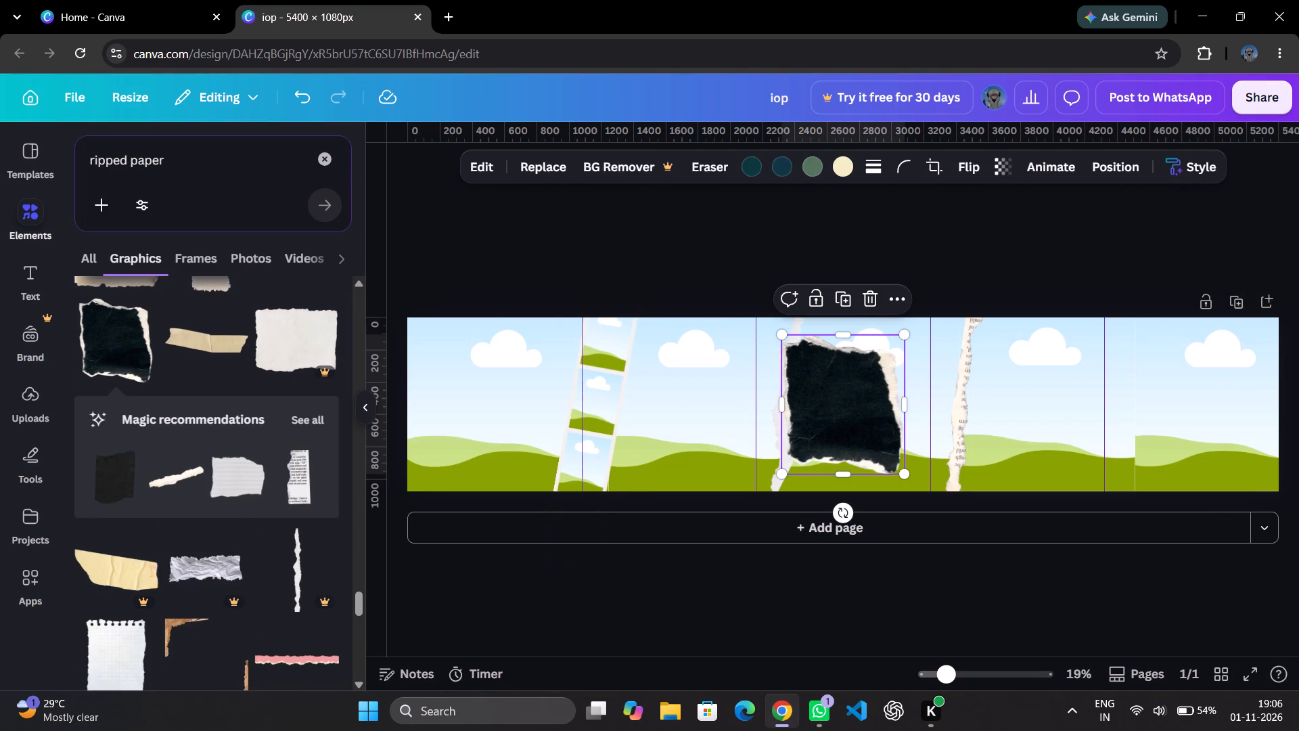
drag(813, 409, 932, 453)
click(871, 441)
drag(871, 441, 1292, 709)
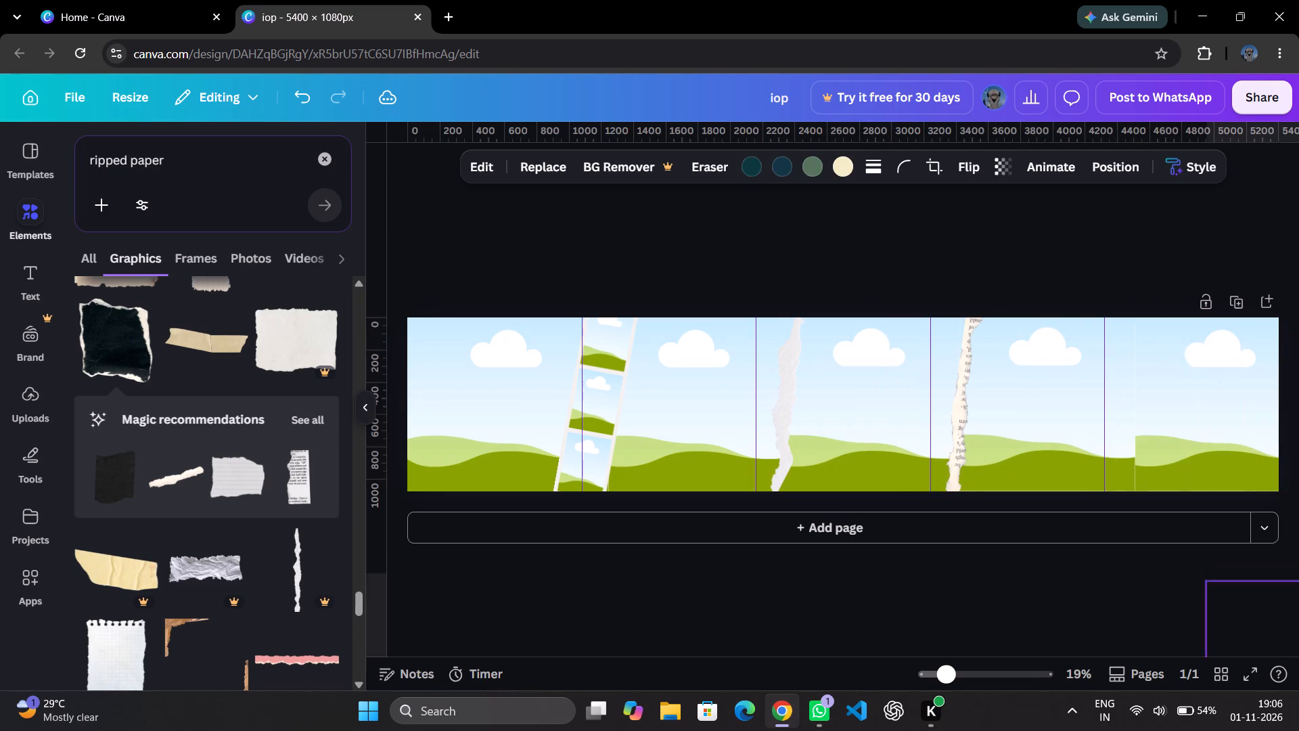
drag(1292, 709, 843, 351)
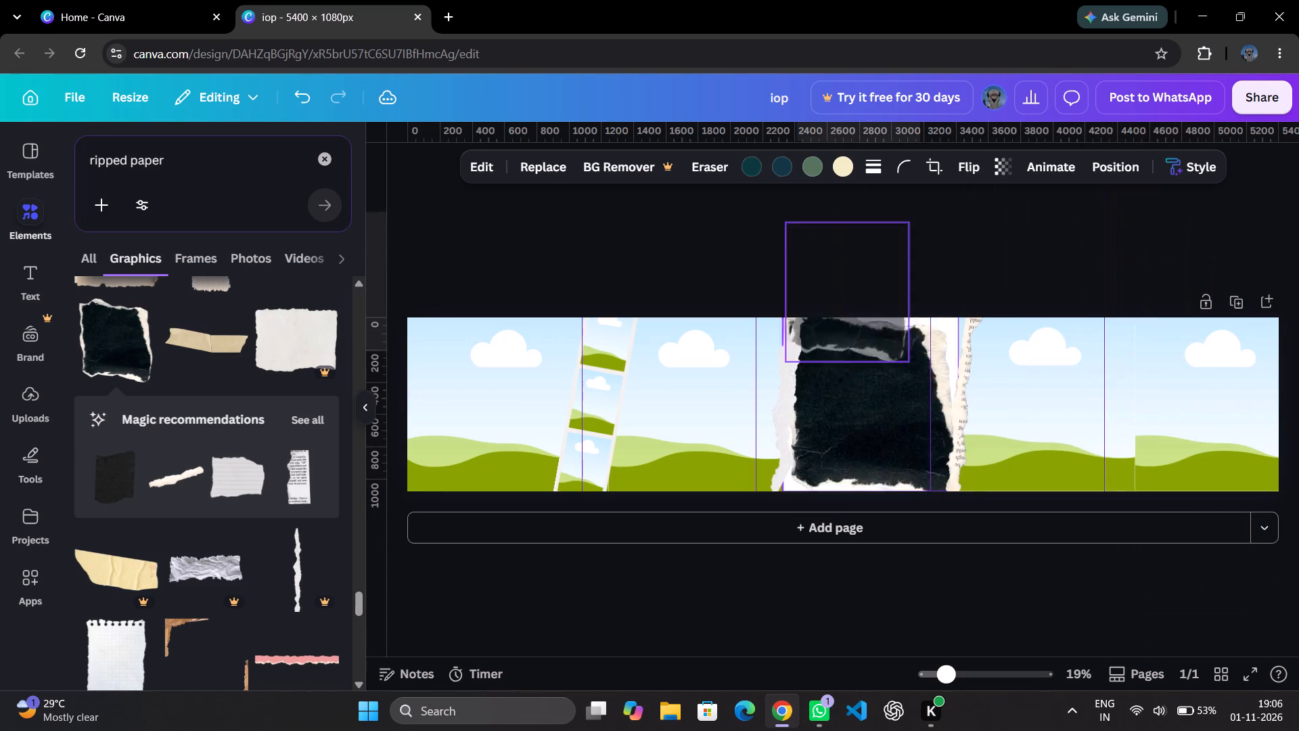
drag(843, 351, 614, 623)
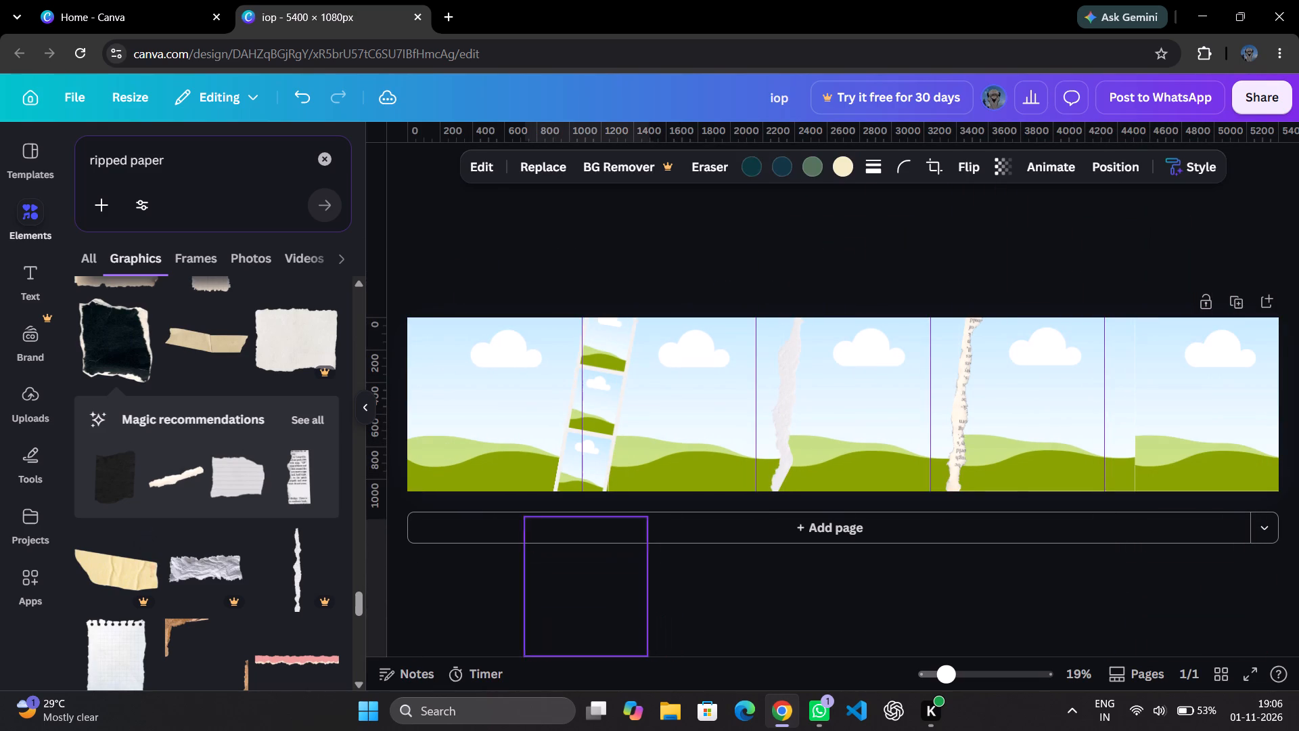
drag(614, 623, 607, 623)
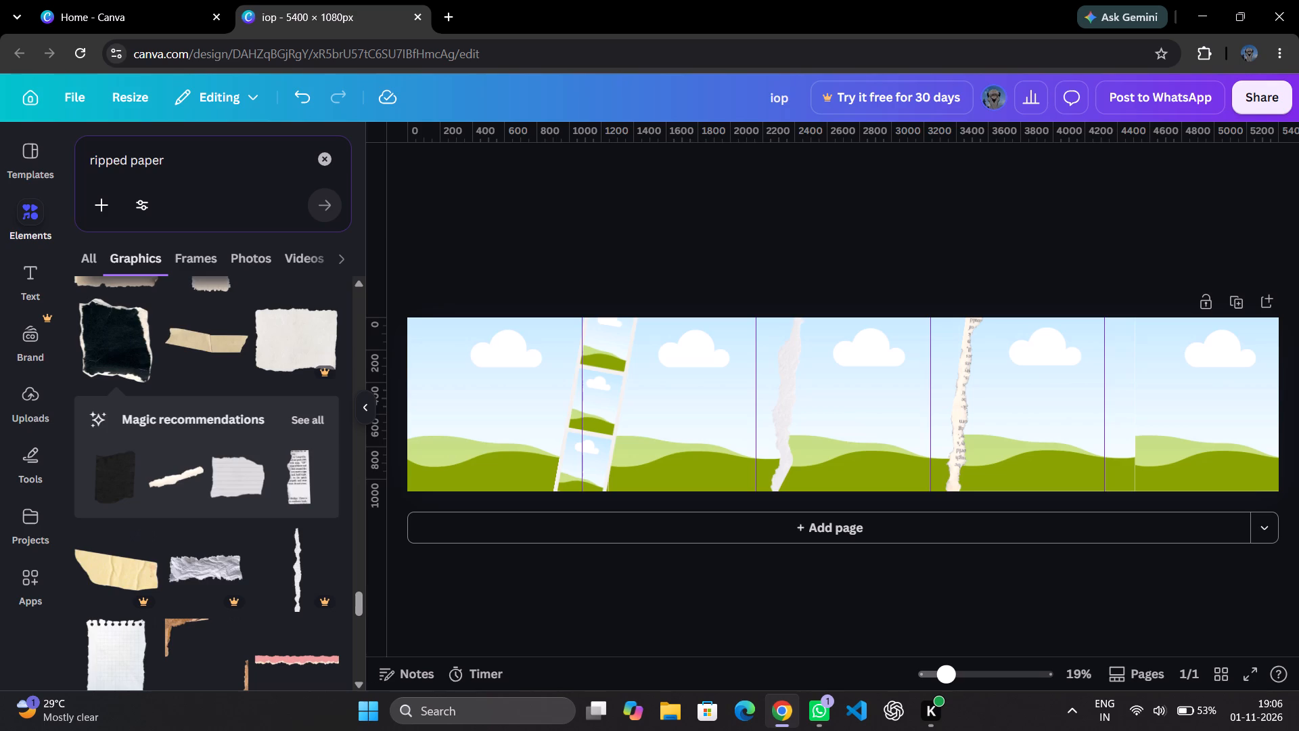
Browse the ripped paper graphics for another torn strip suitable for covering the seam between the fourth and fifth frames.
scroll(229, 505, up, 4)
scroll(253, 505, down, 9)
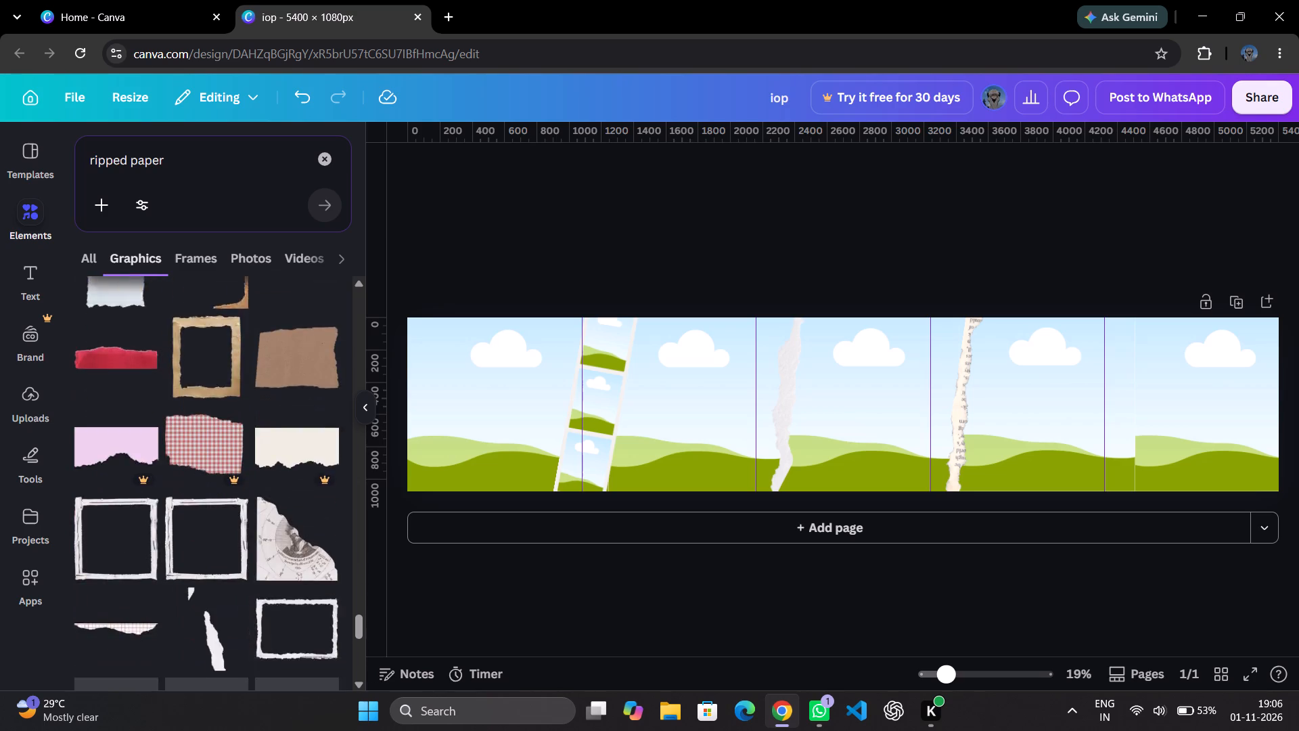
scroll(251, 514, up, 4)
scroll(251, 514, down, 6)
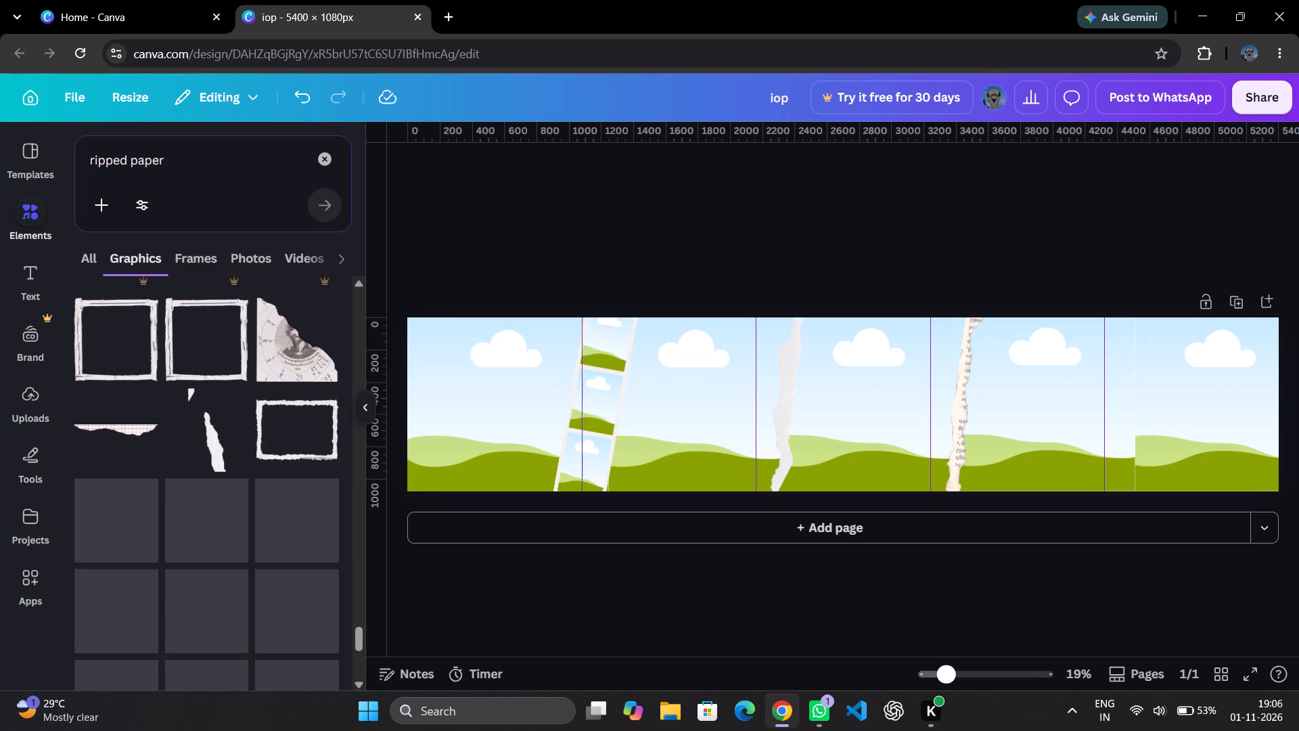
scroll(249, 516, down, 2)
scroll(249, 516, up, 2)
scroll(261, 520, down, 1)
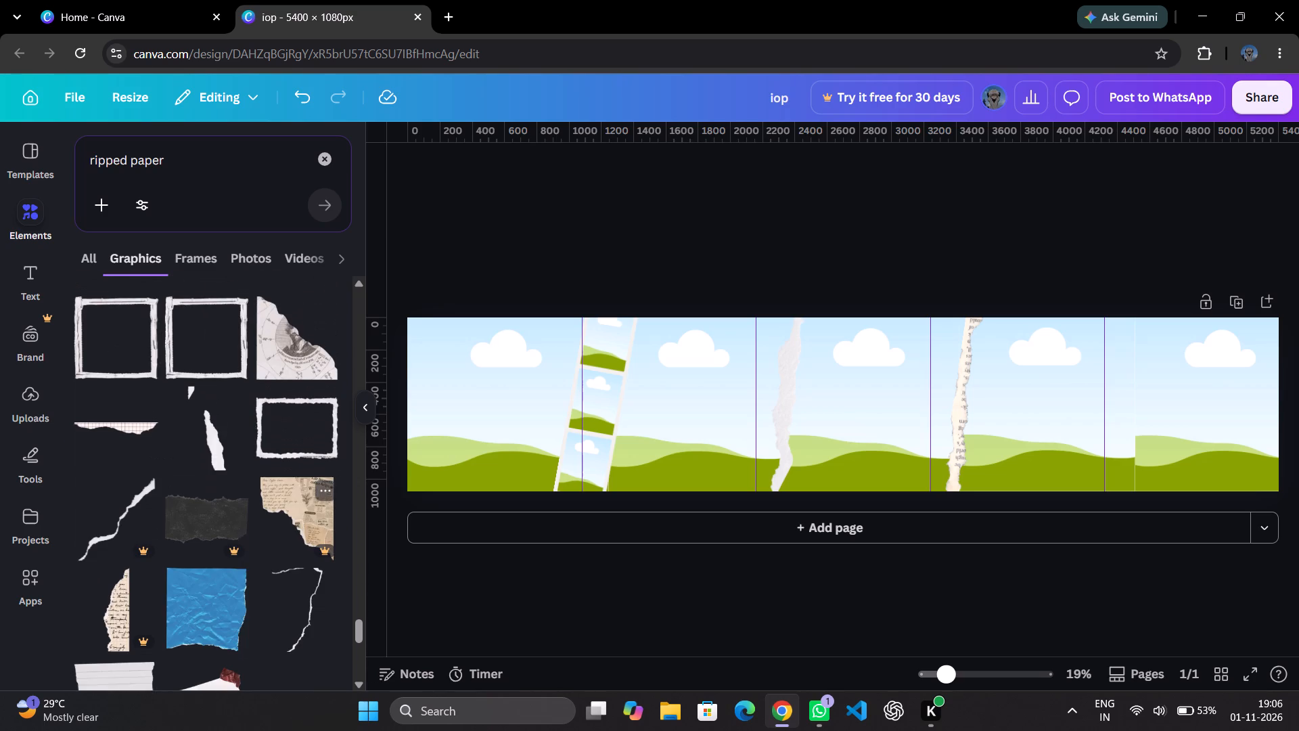
scroll(261, 520, down, 6)
scroll(259, 520, up, 6)
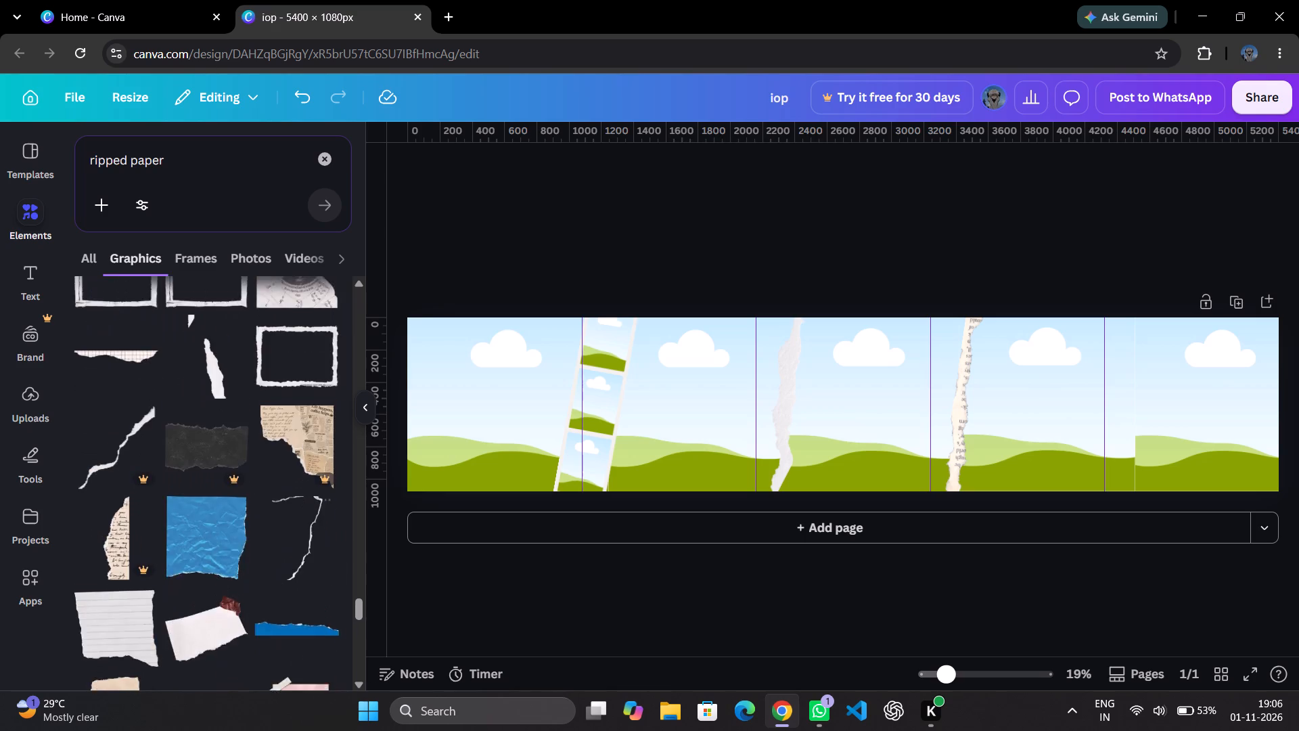
scroll(259, 520, up, 15)
scroll(257, 523, down, 4)
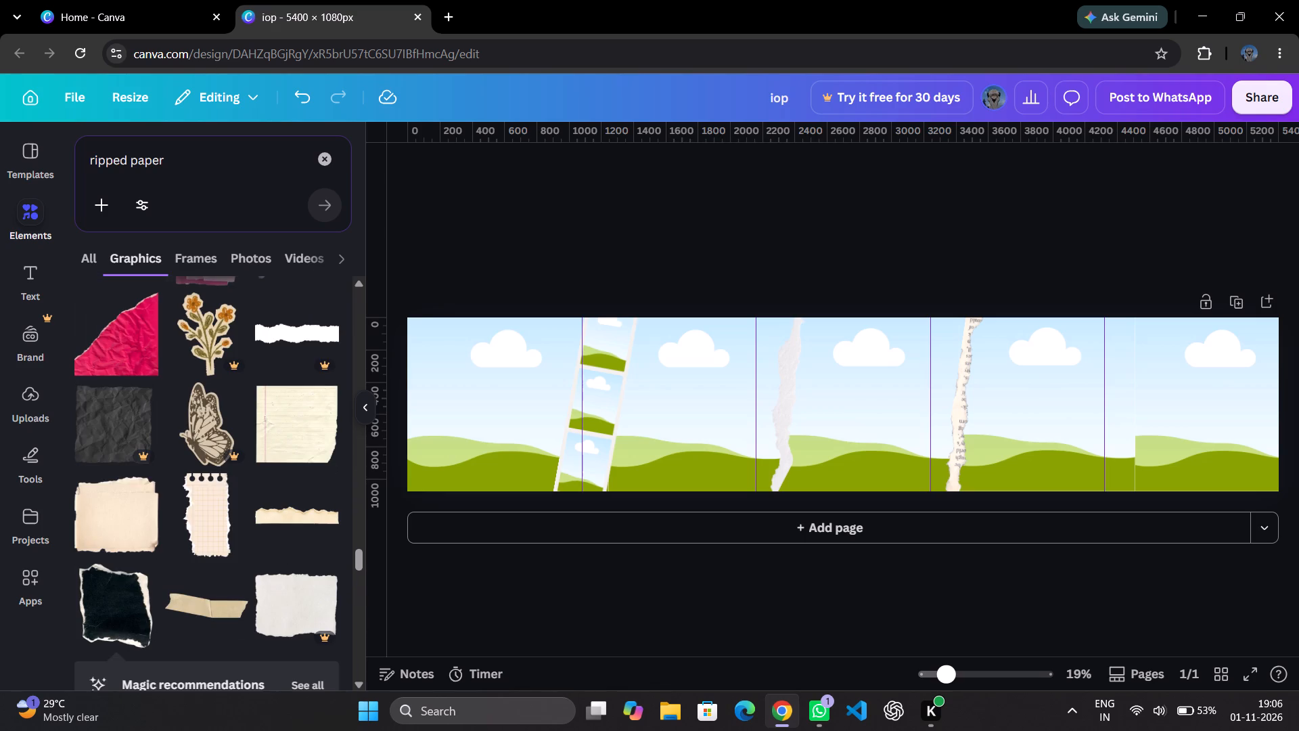
scroll(77, 536, up, 3)
scroll(197, 520, up, 3)
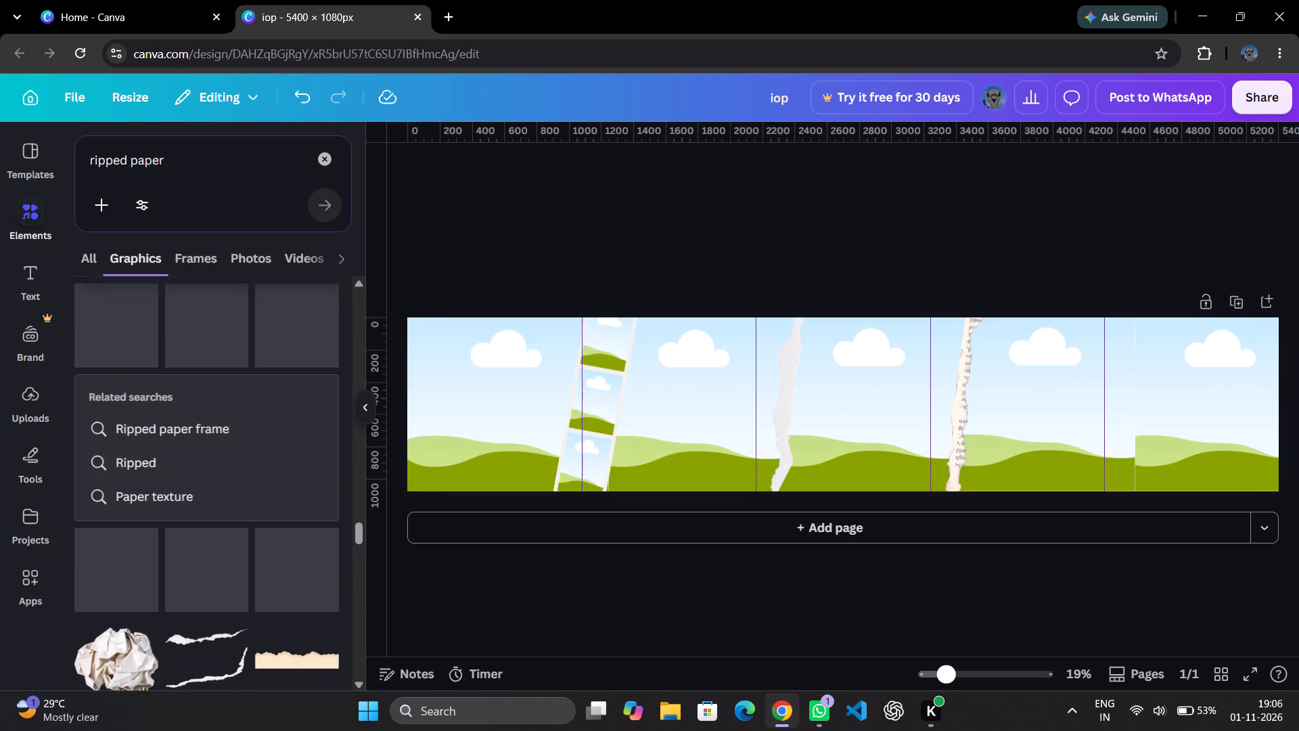
scroll(331, 514, up, 5)
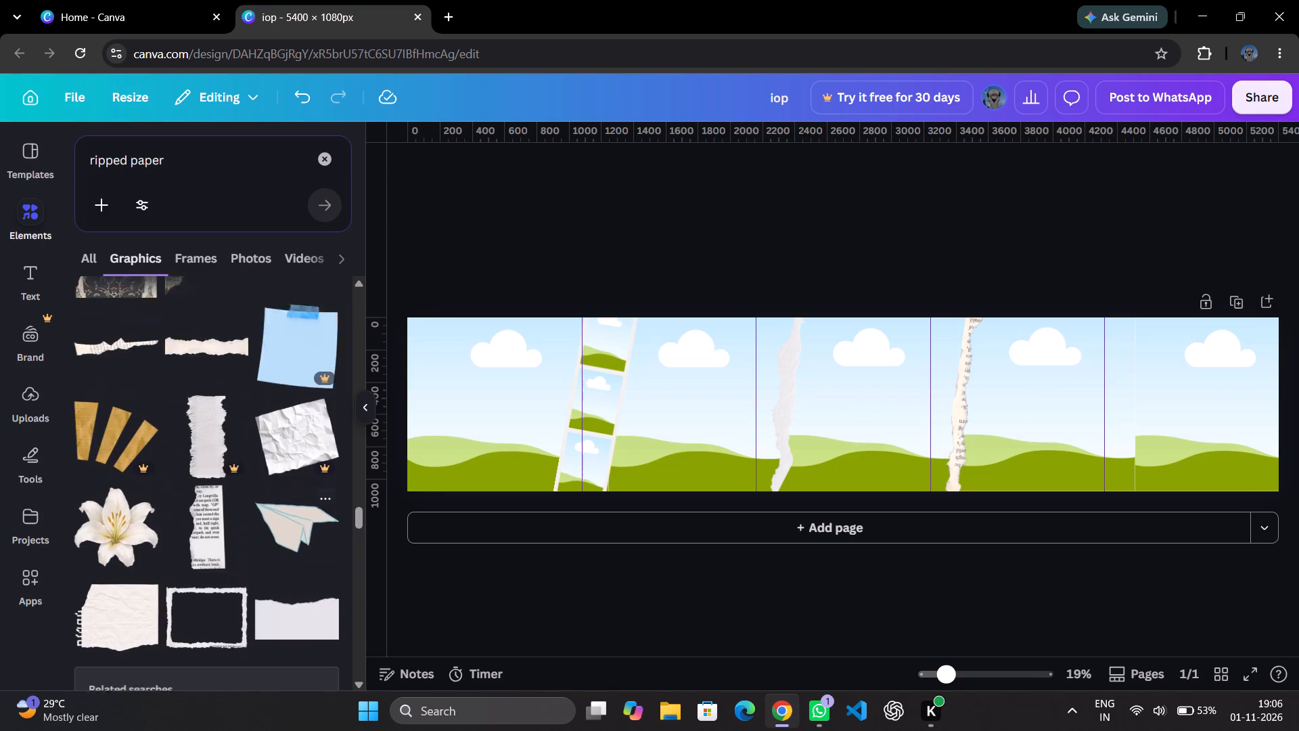
scroll(287, 530, up, 8)
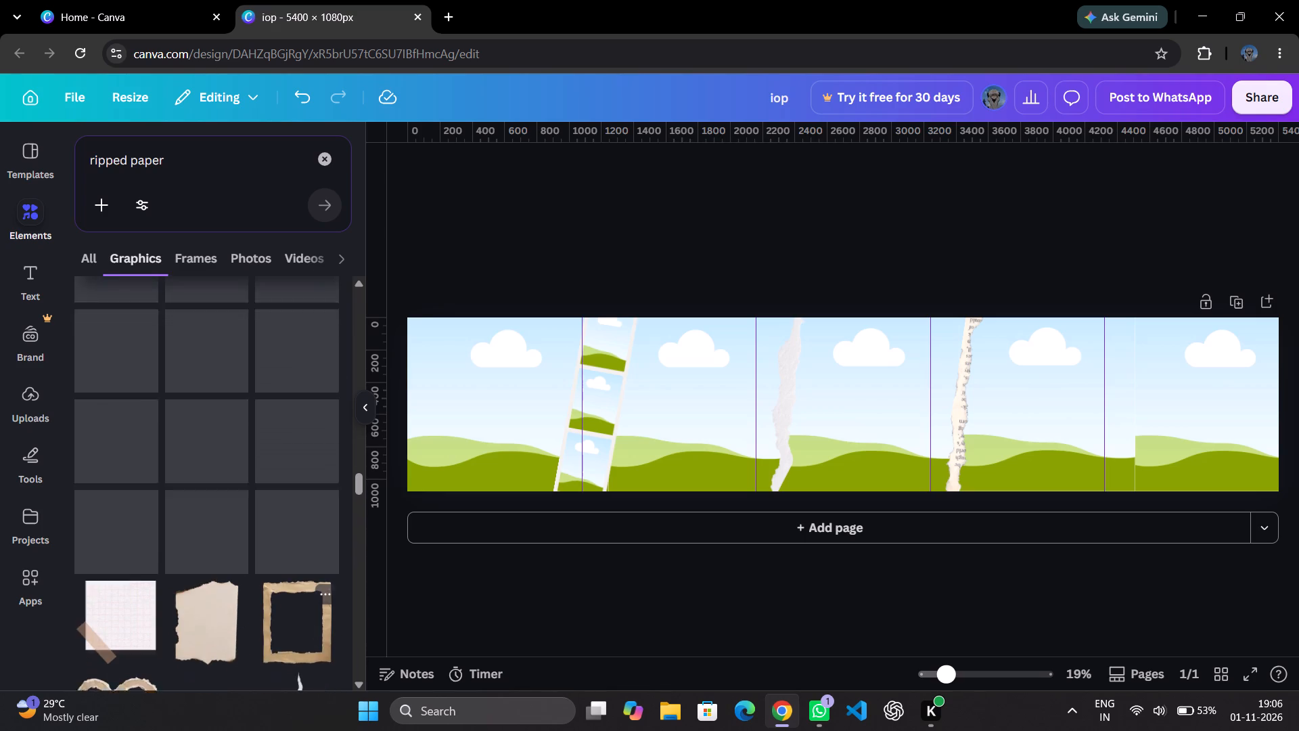
scroll(286, 530, down, 2)
scroll(251, 525, up, 3)
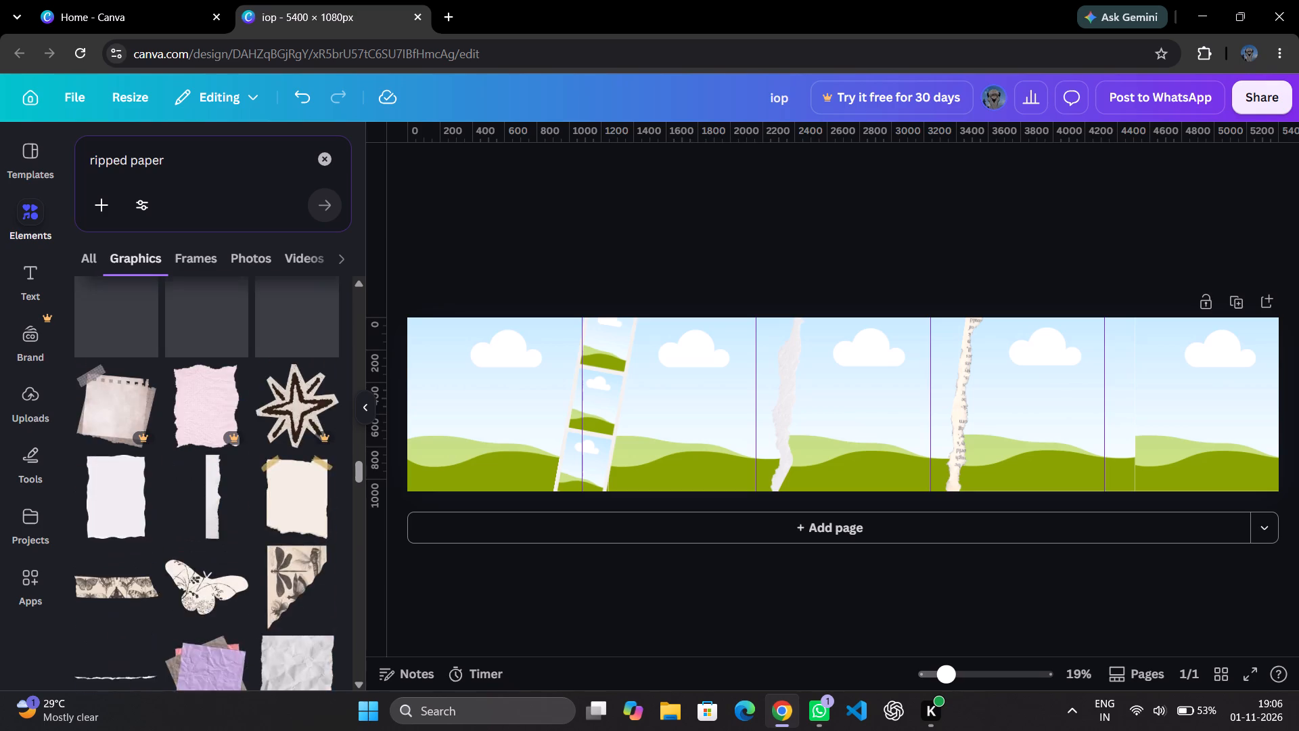
scroll(251, 525, up, 3)
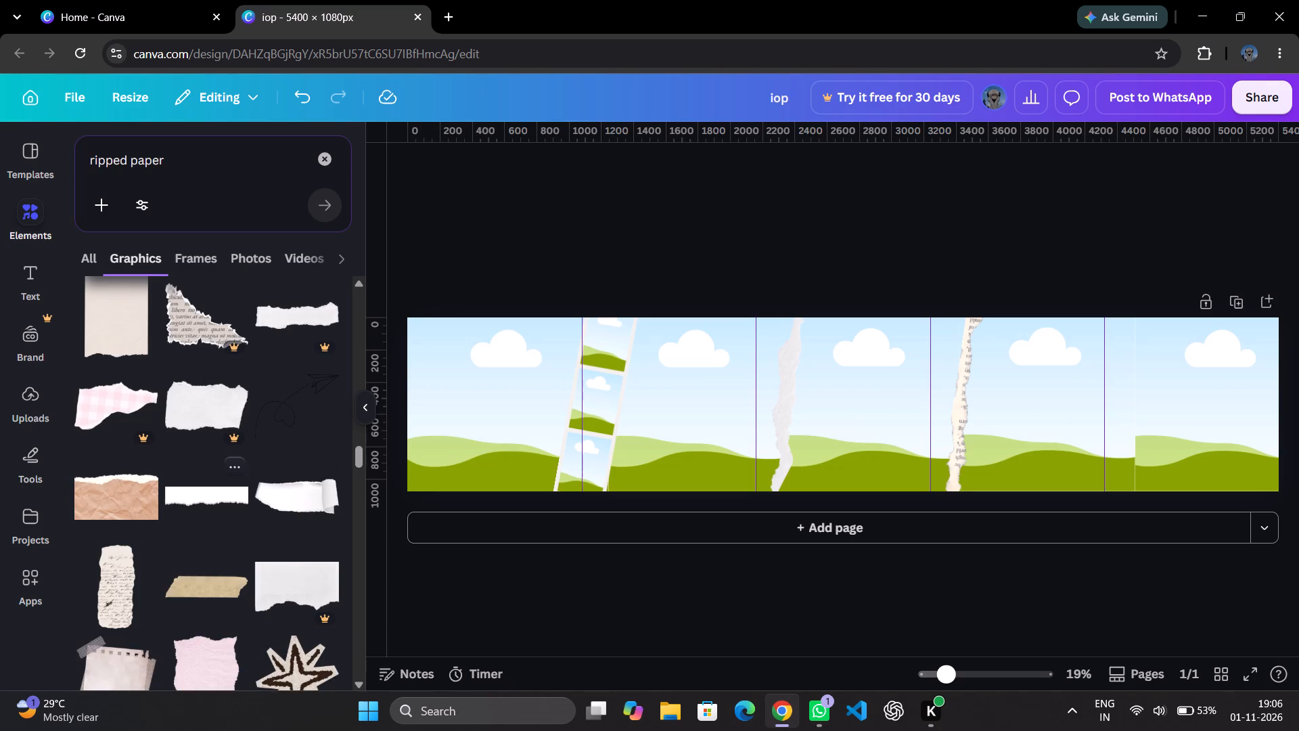
scroll(228, 537, up, 7)
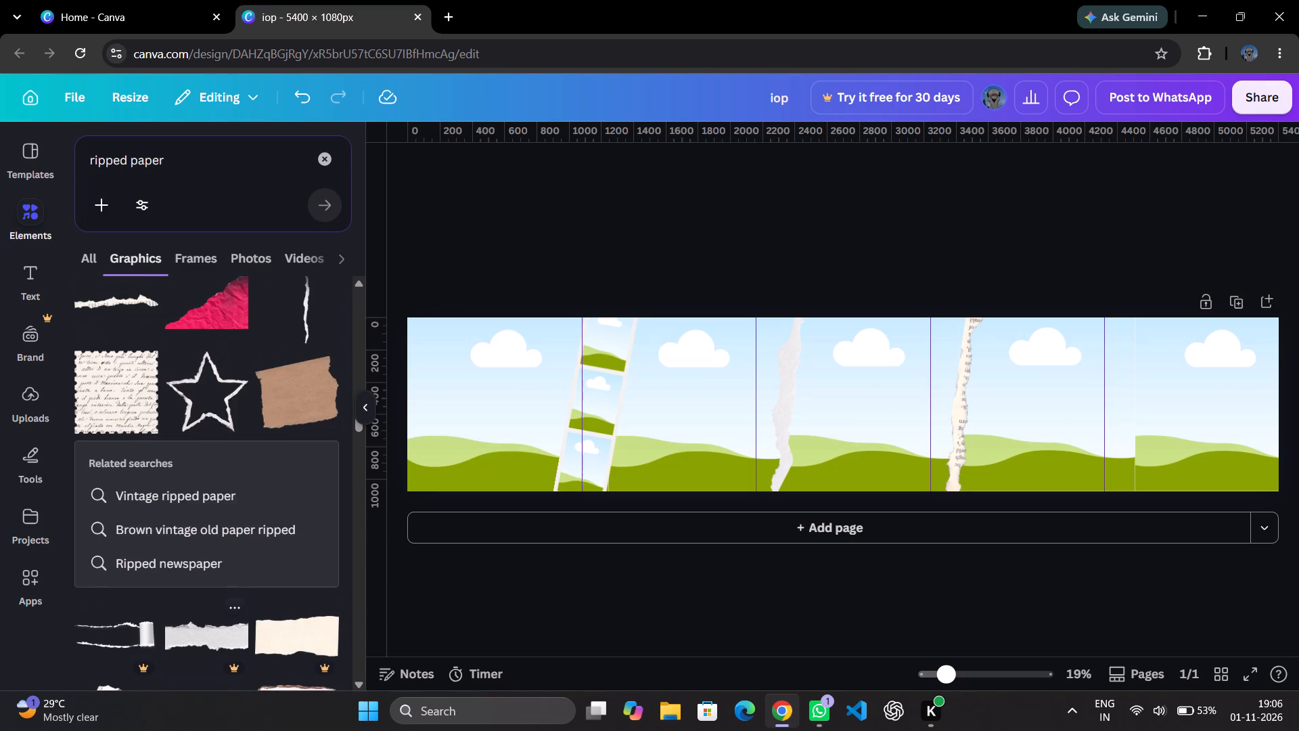
scroll(224, 577, up, 5)
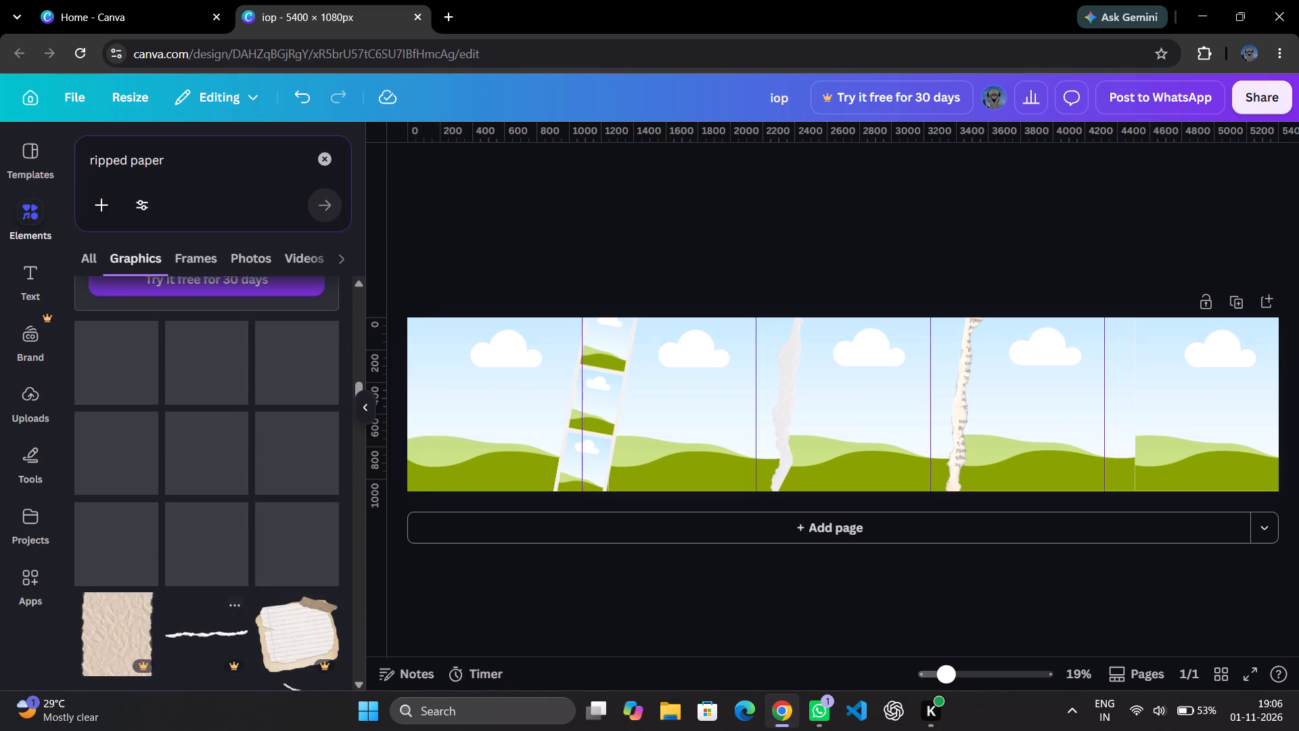
scroll(210, 571, up, 4)
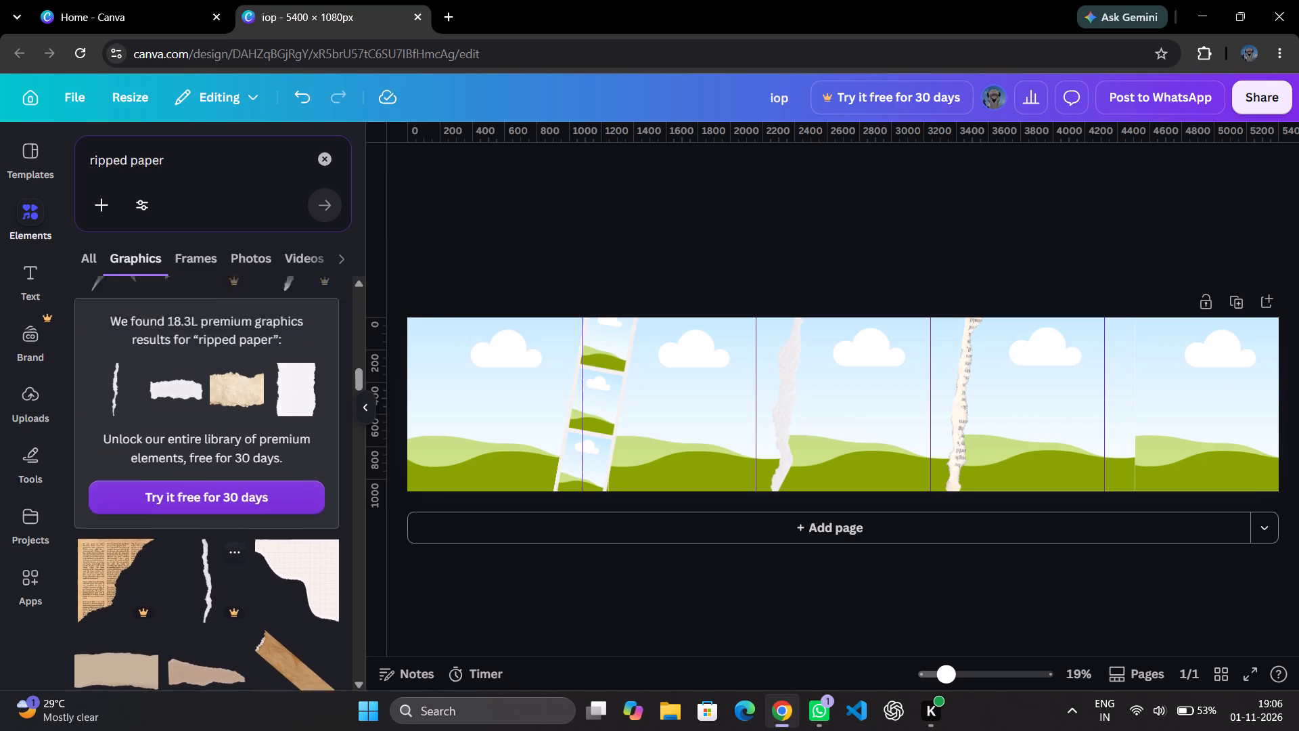
scroll(210, 562, up, 8)
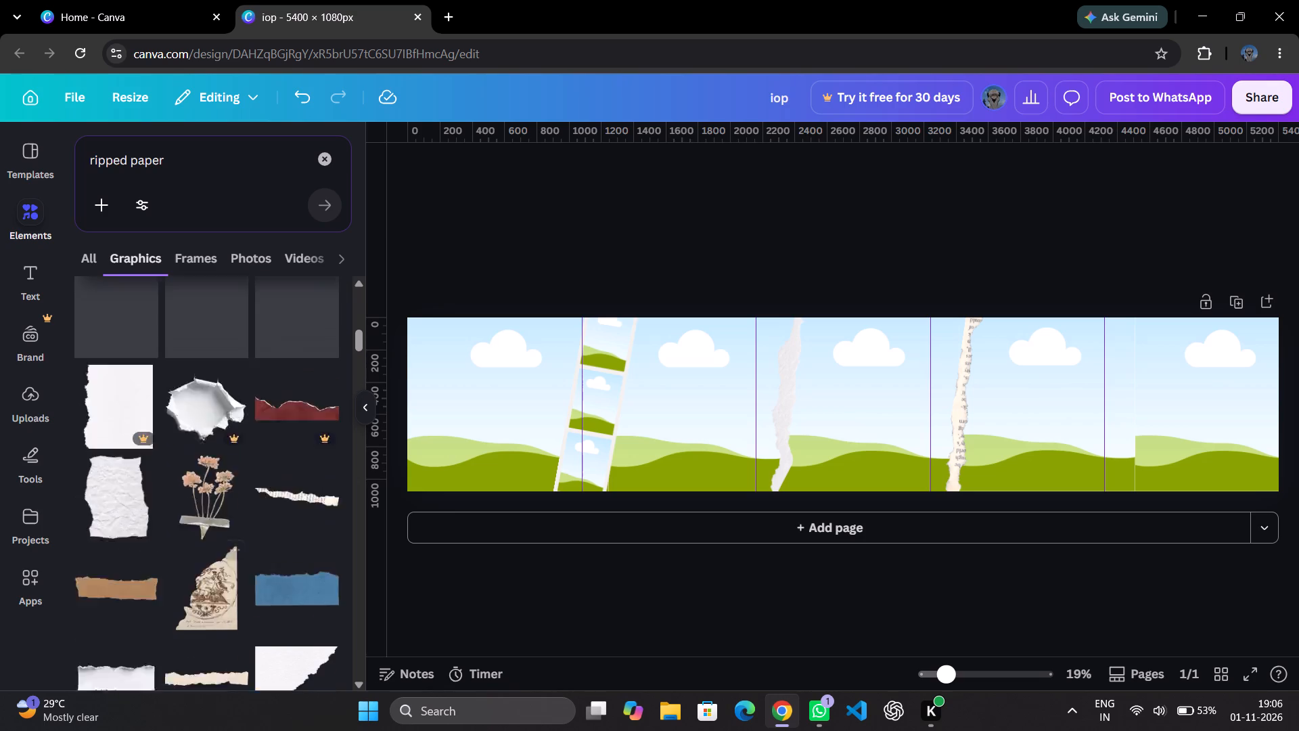
scroll(214, 505, up, 2)
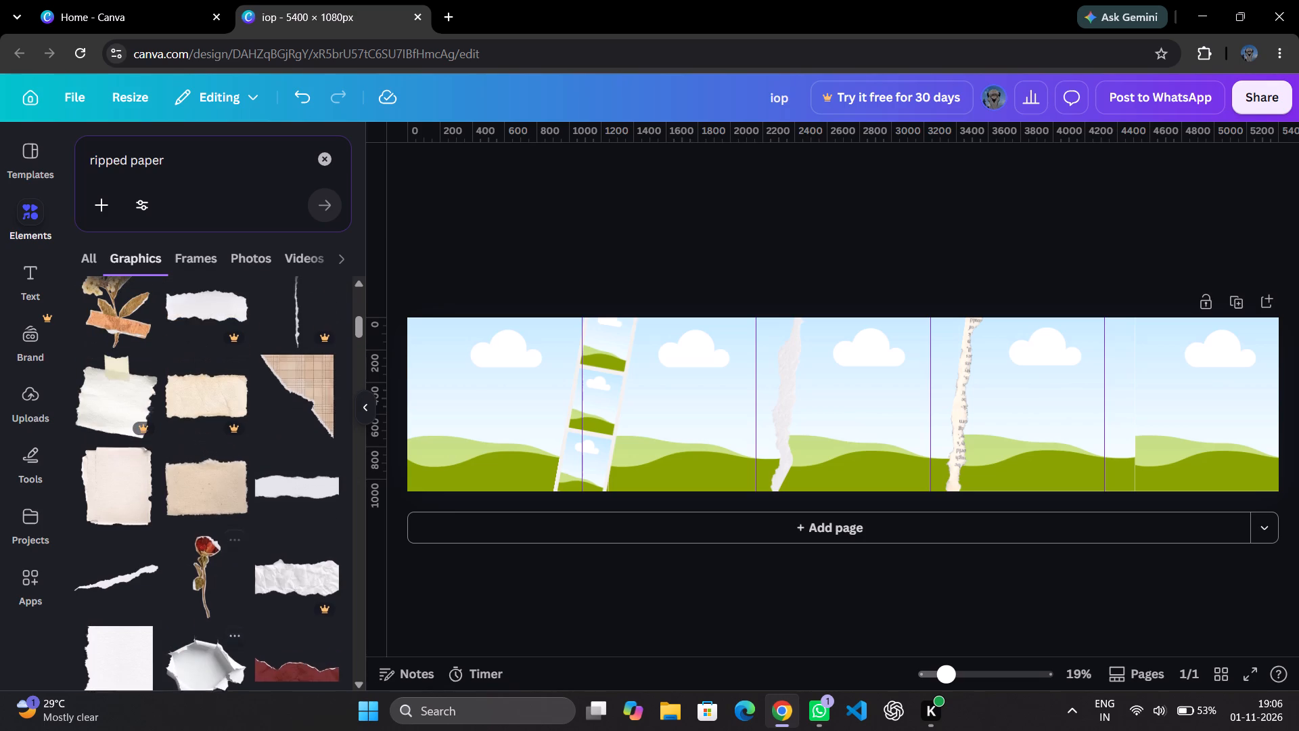
scroll(250, 519, up, 5)
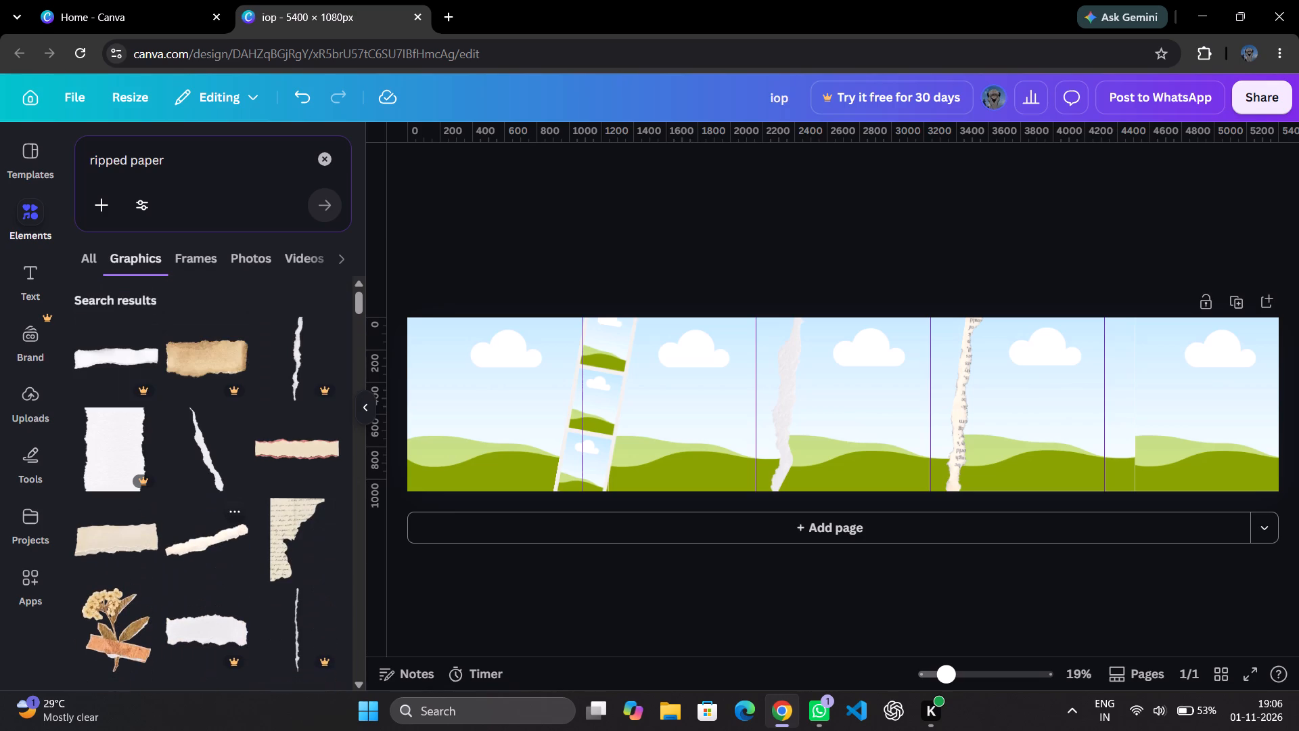
scroll(242, 493, up, 2)
scroll(242, 493, down, 20)
scroll(242, 493, down, 9)
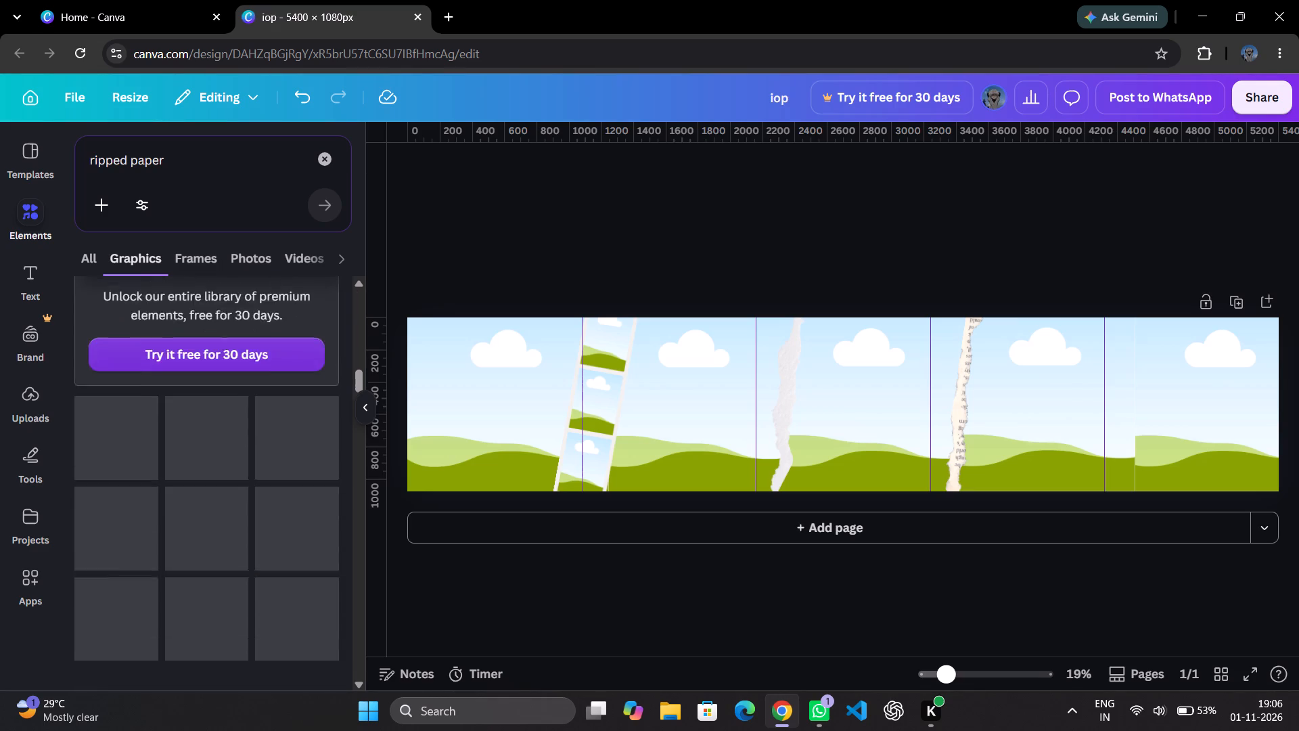
scroll(246, 489, down, 20)
scroll(246, 489, down, 20)
scroll(246, 489, down, 7)
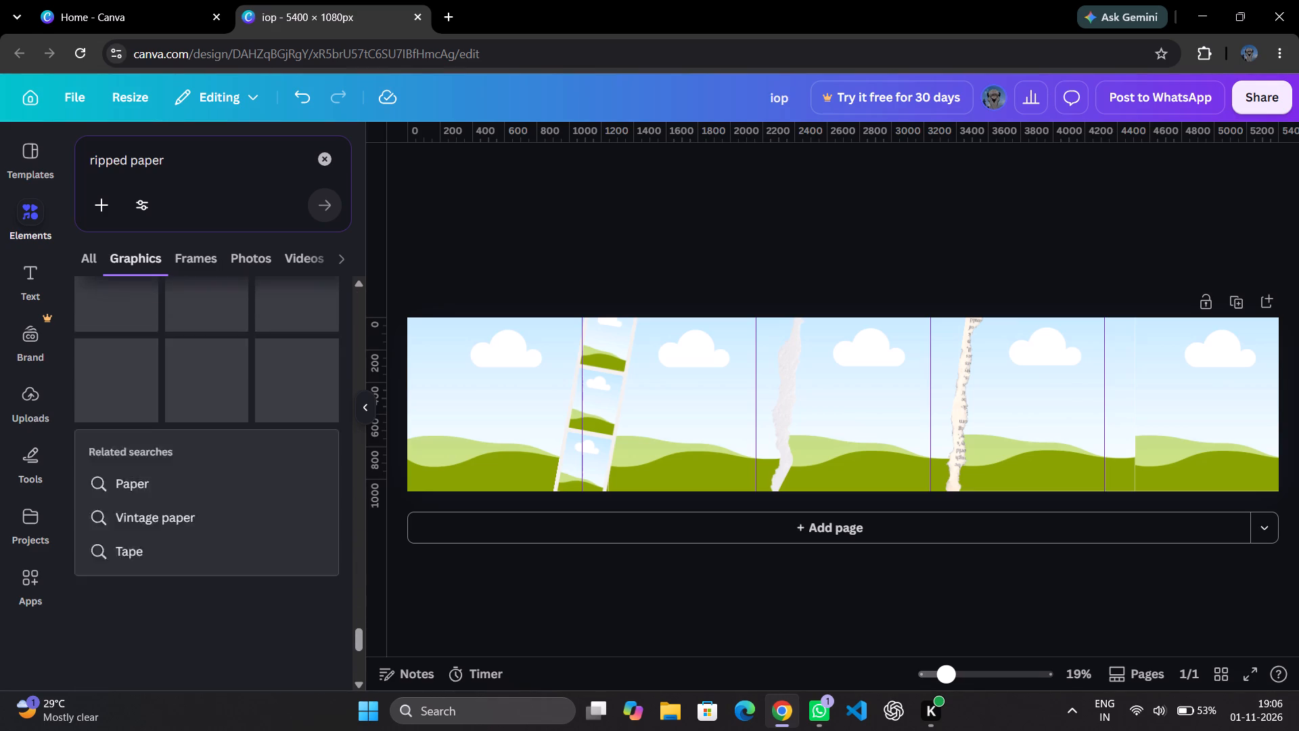
scroll(360, 439, down, 9)
scroll(247, 361, up, 6)
scroll(253, 371, down, 4)
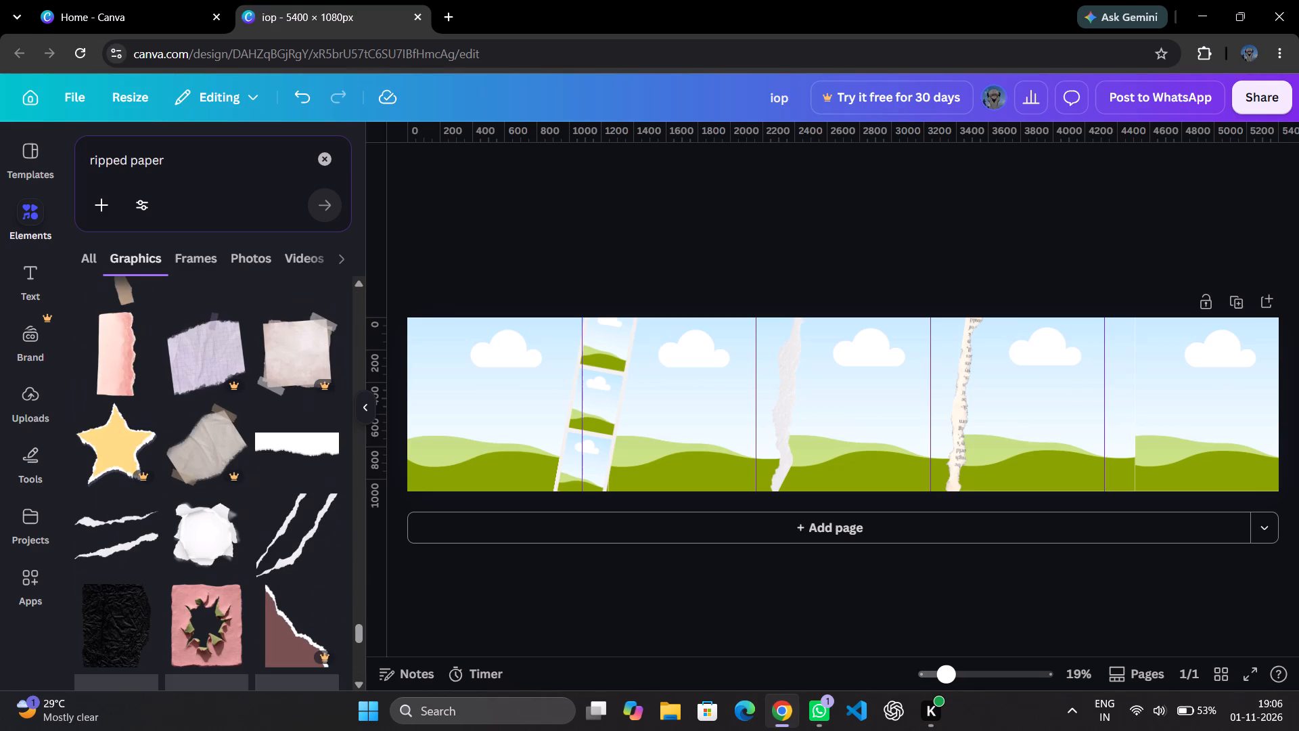
scroll(253, 410, down, 9)
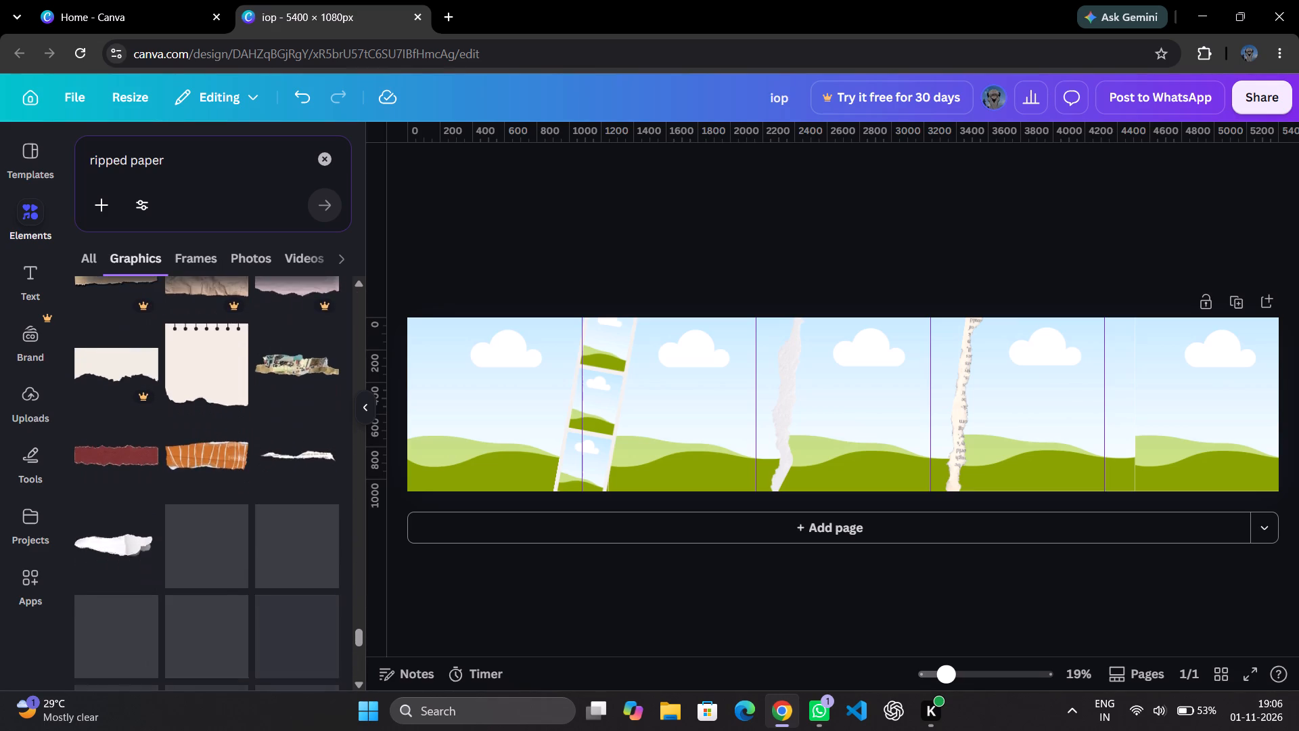
scroll(253, 411, down, 4)
scroll(253, 412, up, 4)
scroll(350, 463, down, 1)
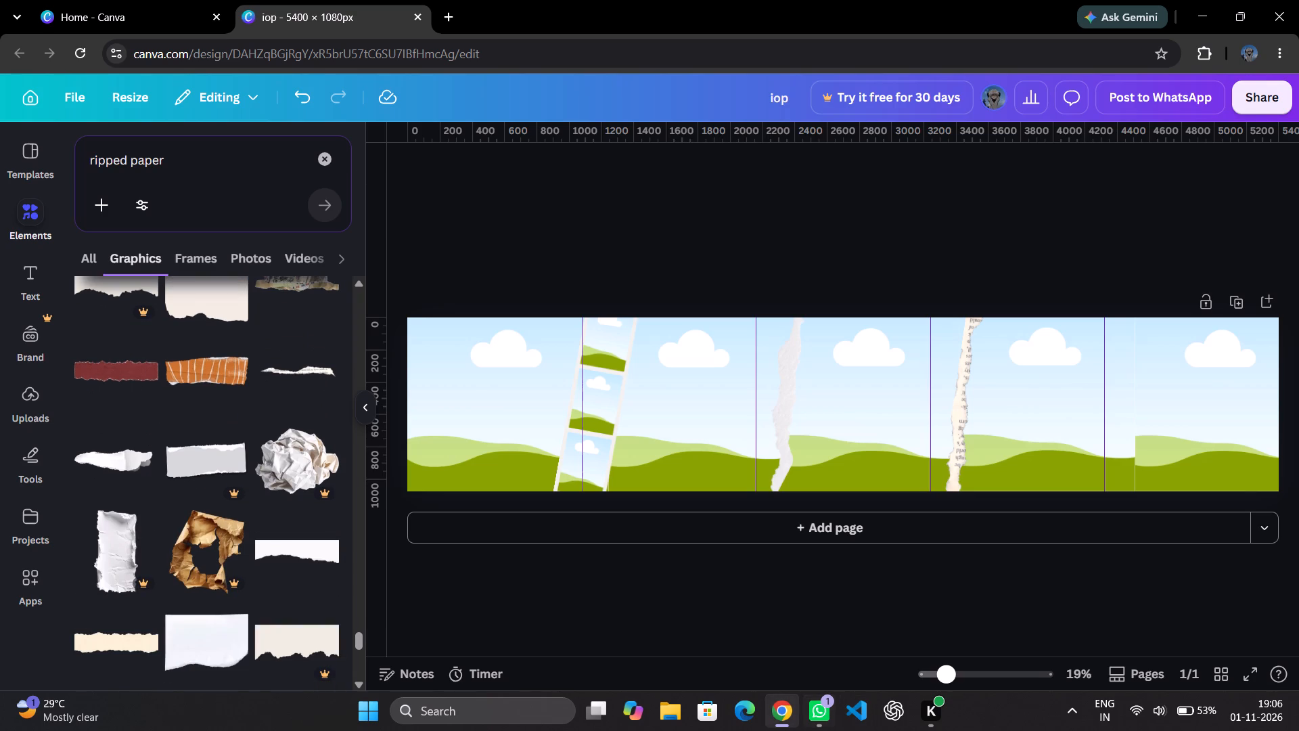
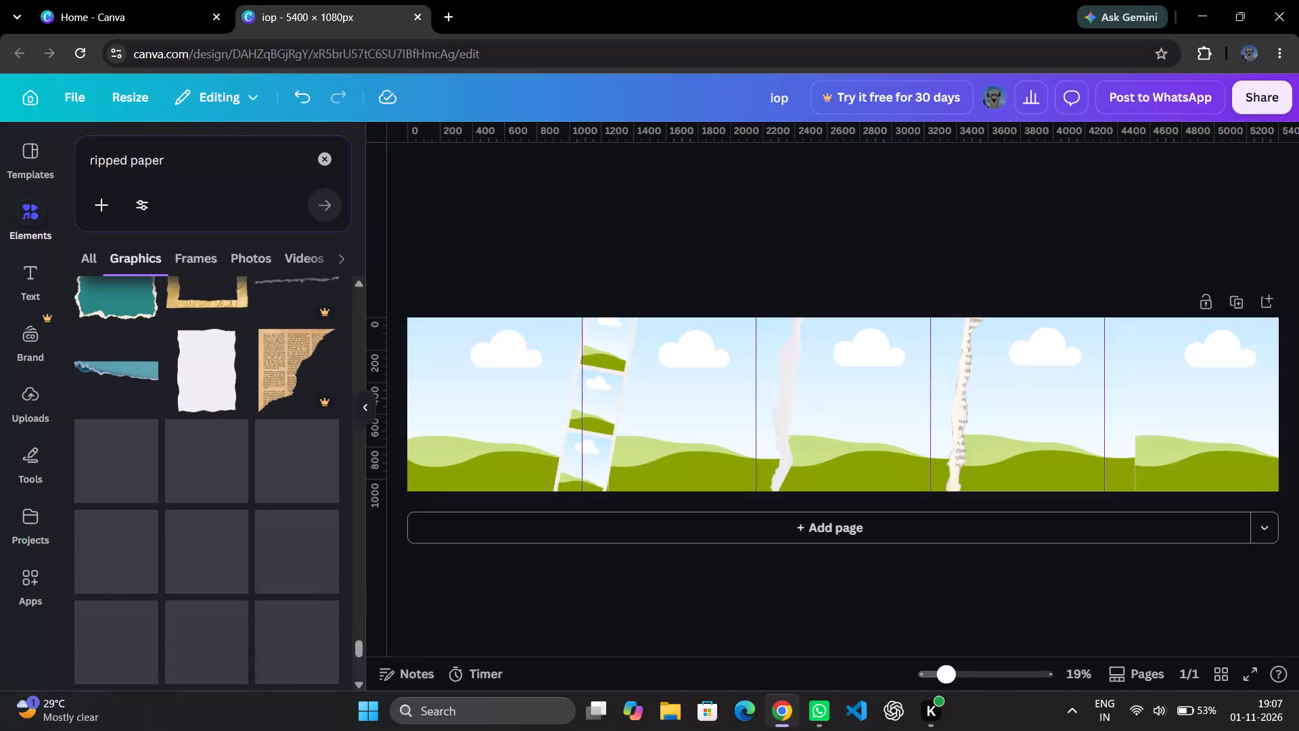
Browse further down the ripped paper graphics for a torn strip to cover the seam between the fourth and fifth frames.
scroll(249, 464, down, 6)
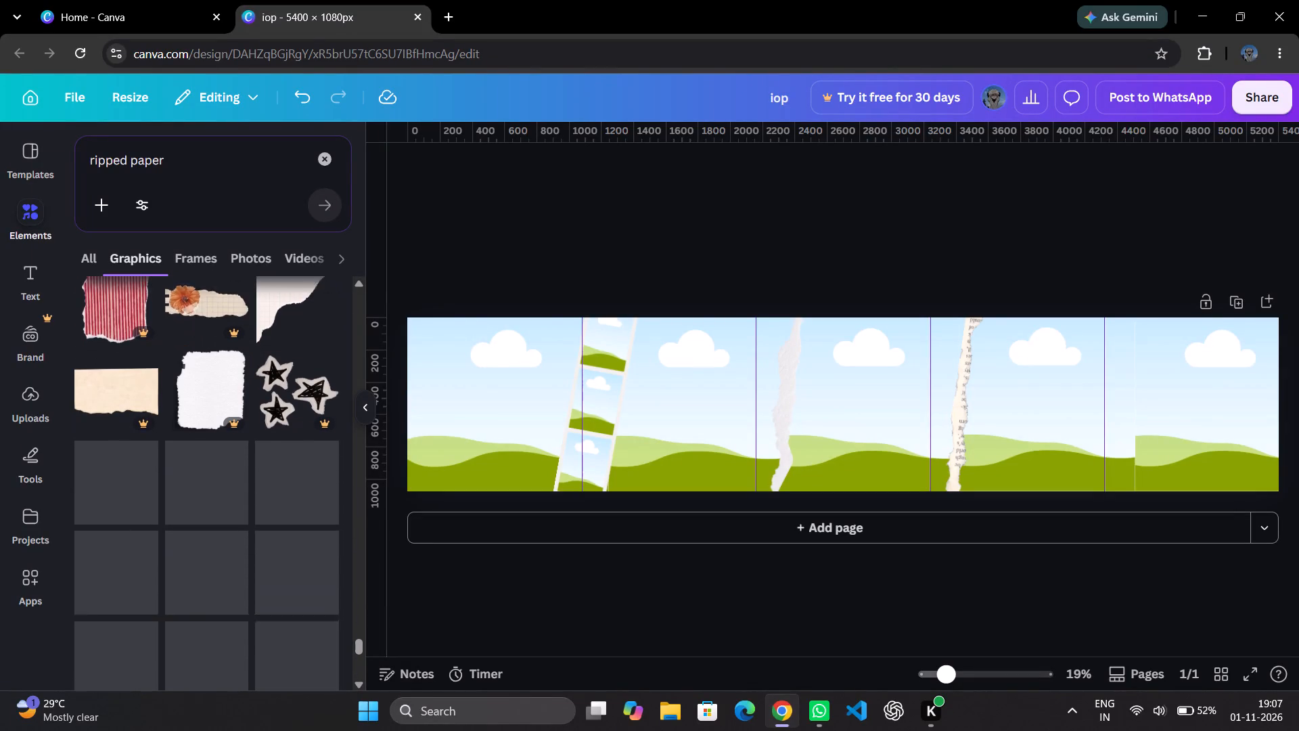
scroll(249, 464, down, 5)
scroll(249, 464, up, 2)
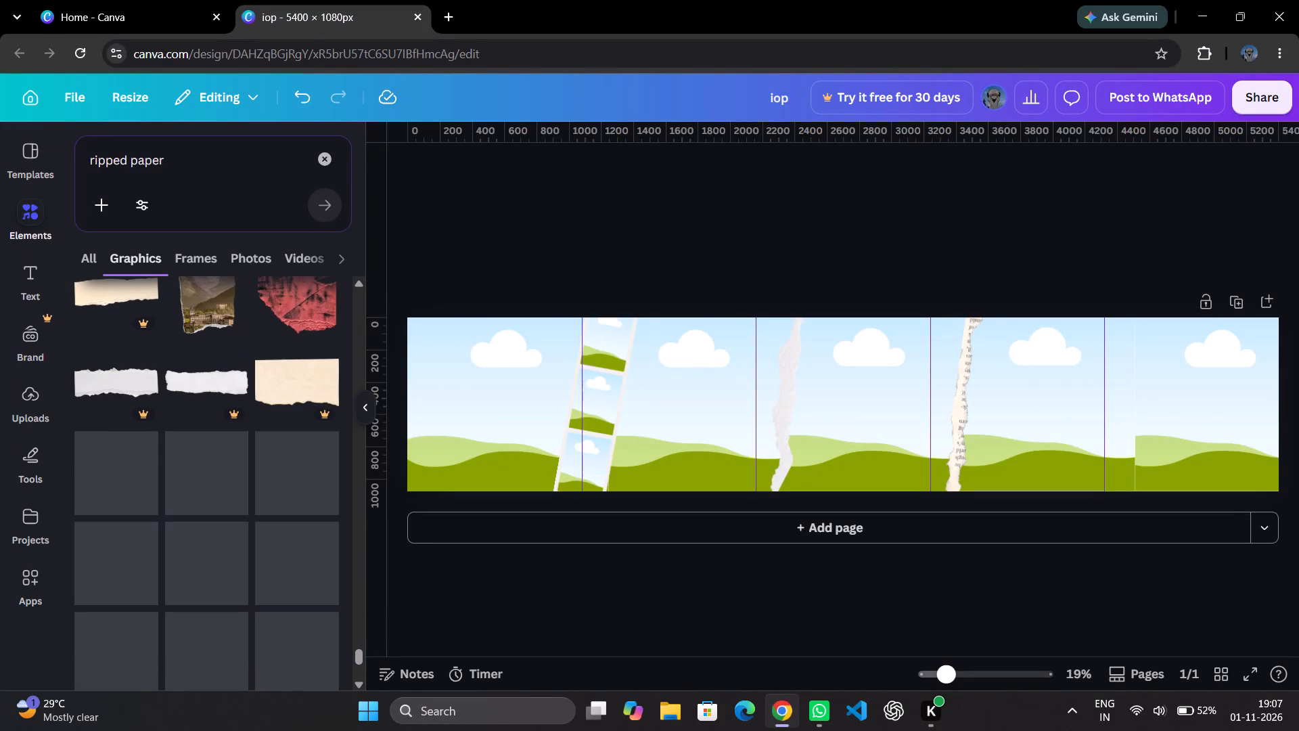
scroll(249, 464, down, 6)
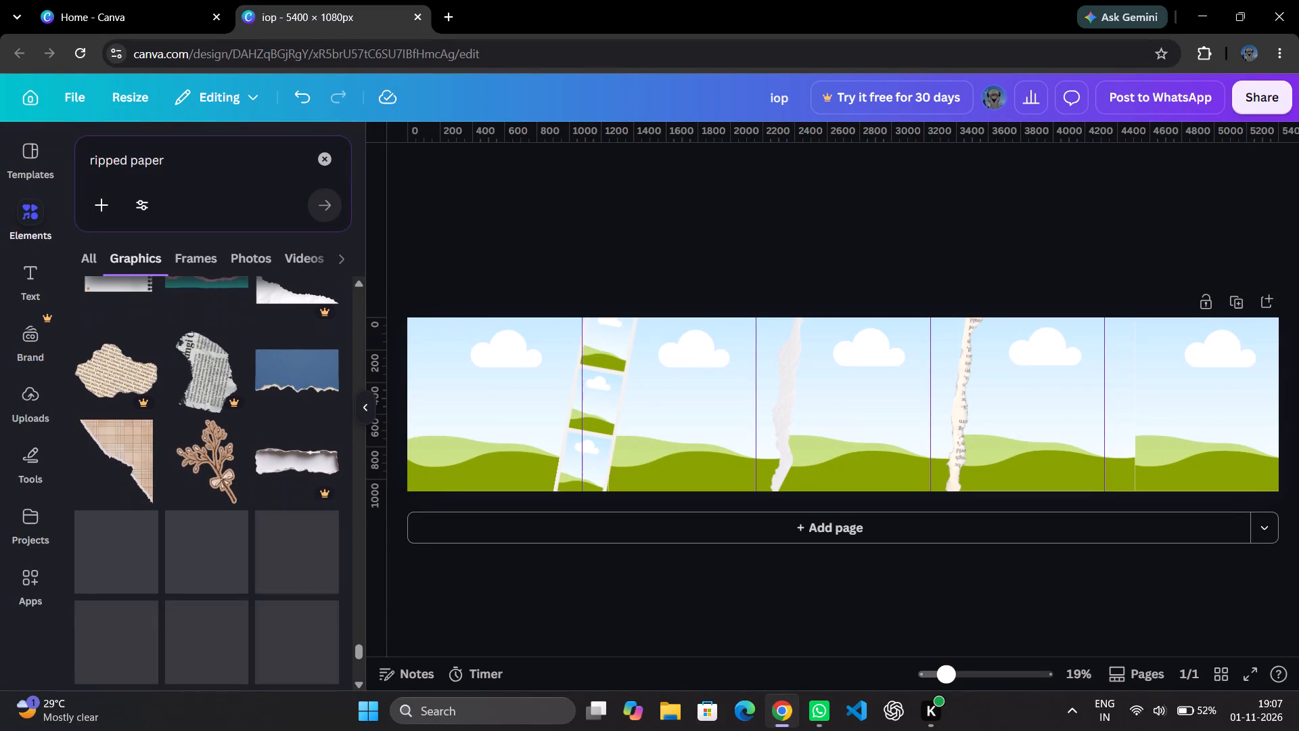
scroll(249, 464, down, 11)
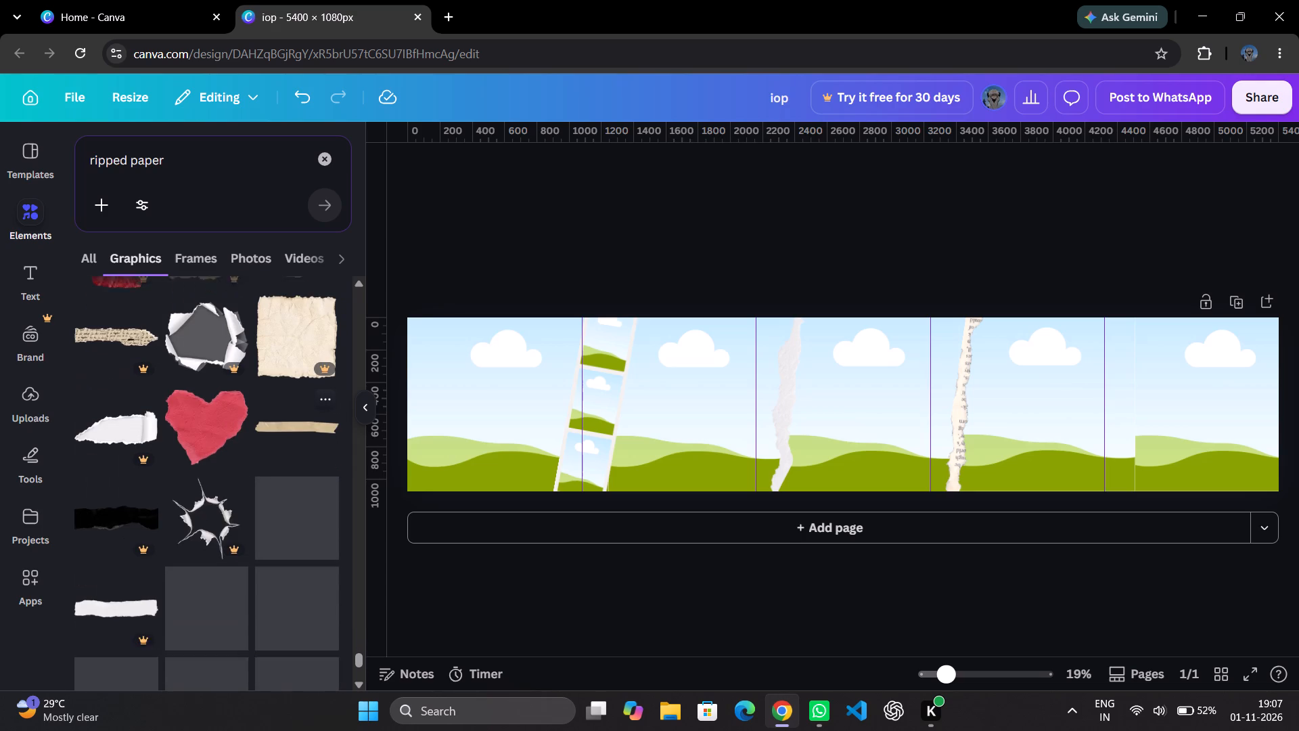
scroll(257, 464, down, 5)
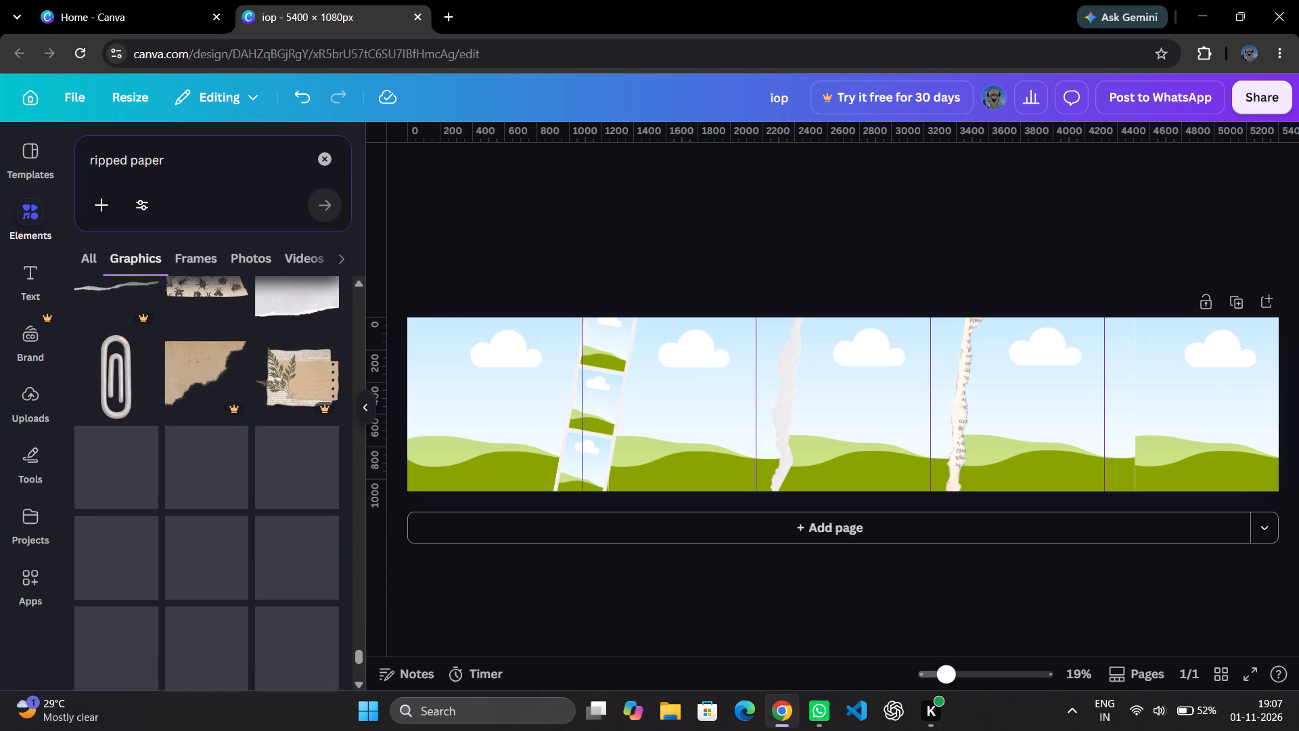
scroll(257, 464, down, 3)
scroll(257, 464, up, 2)
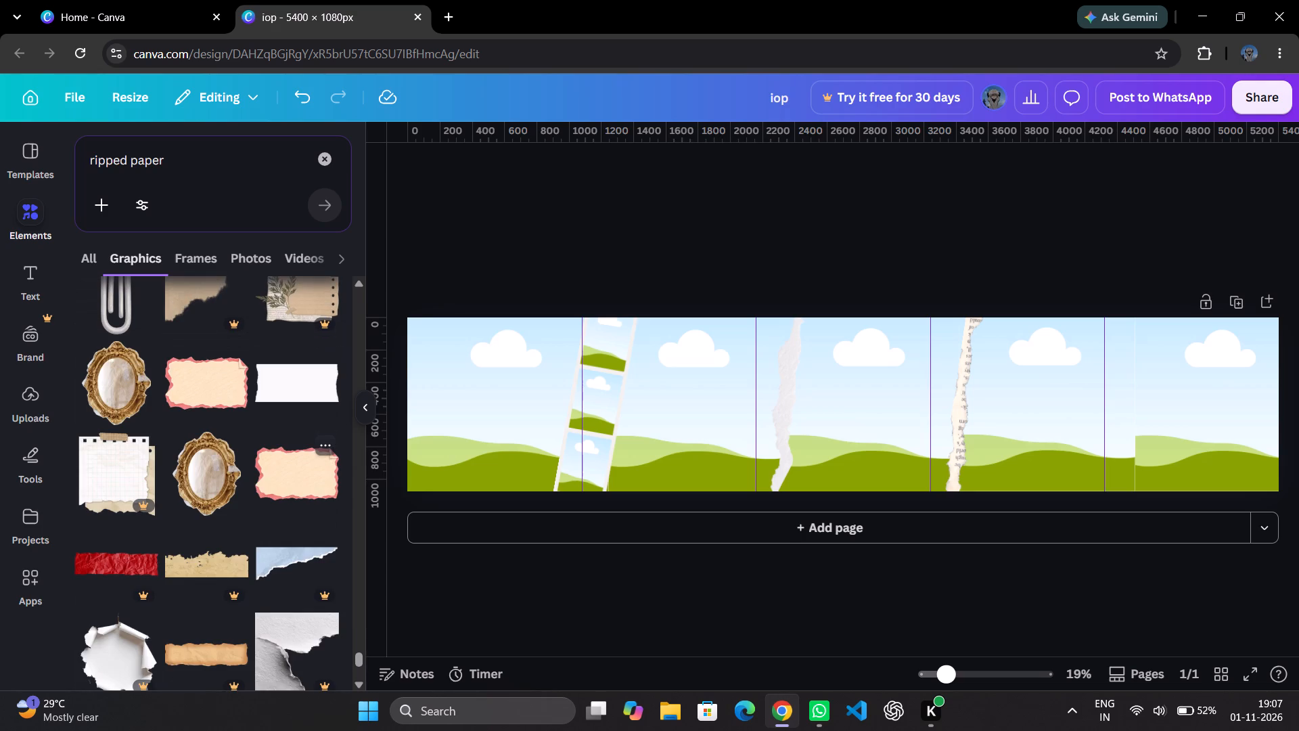
scroll(257, 464, down, 6)
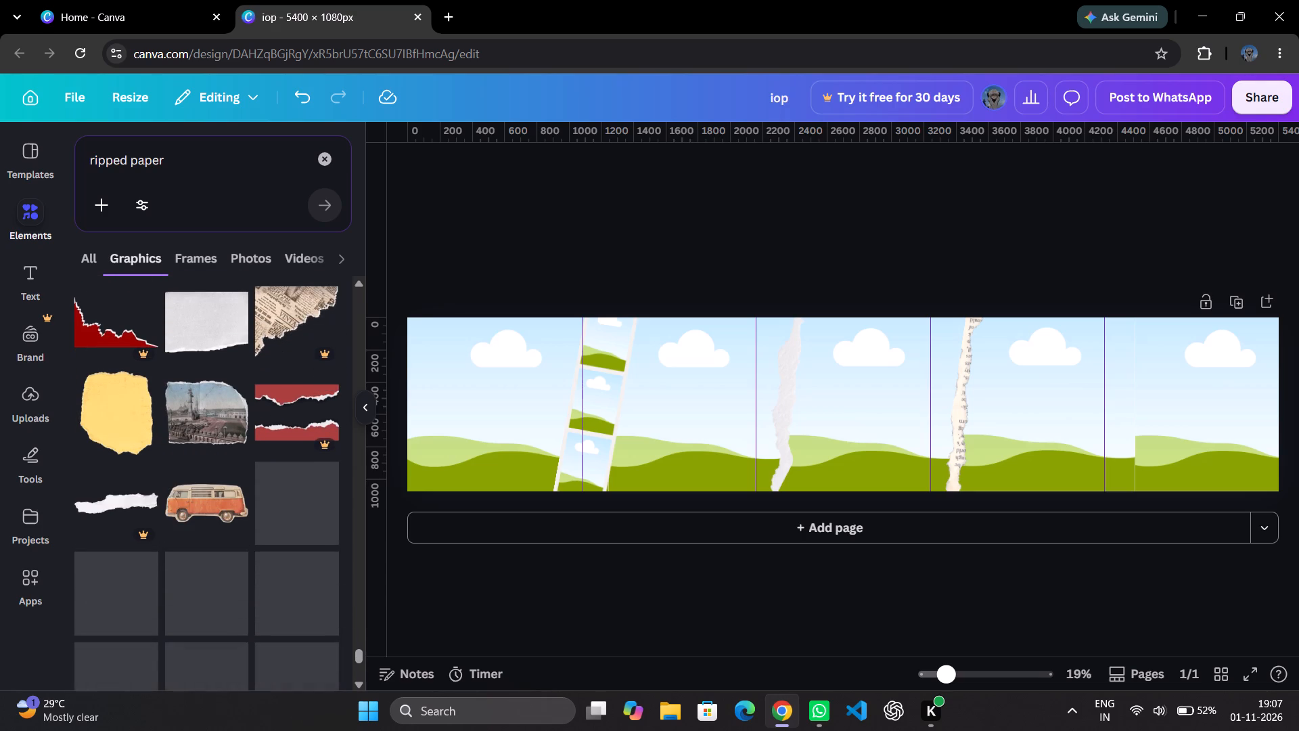
scroll(257, 464, down, 2)
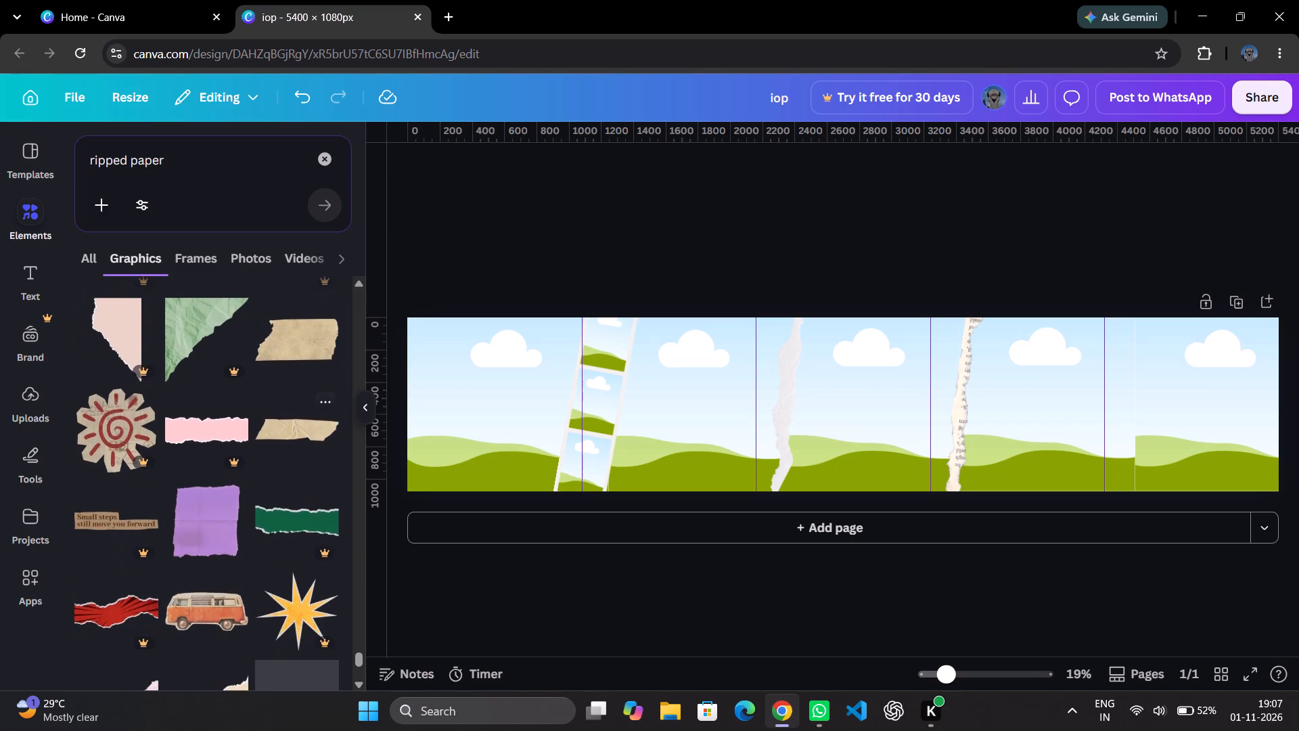
scroll(257, 466, down, 5)
scroll(257, 466, up, 2)
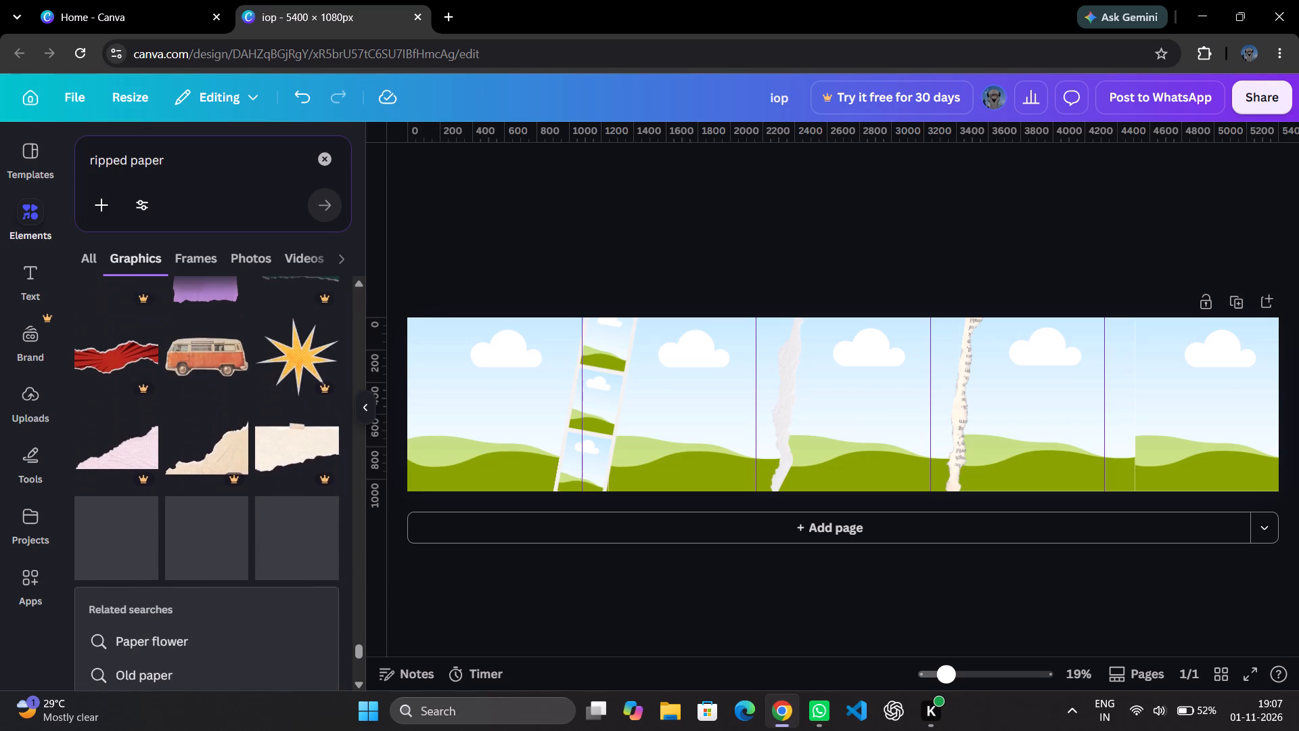
scroll(257, 466, up, 1)
scroll(256, 502, down, 6)
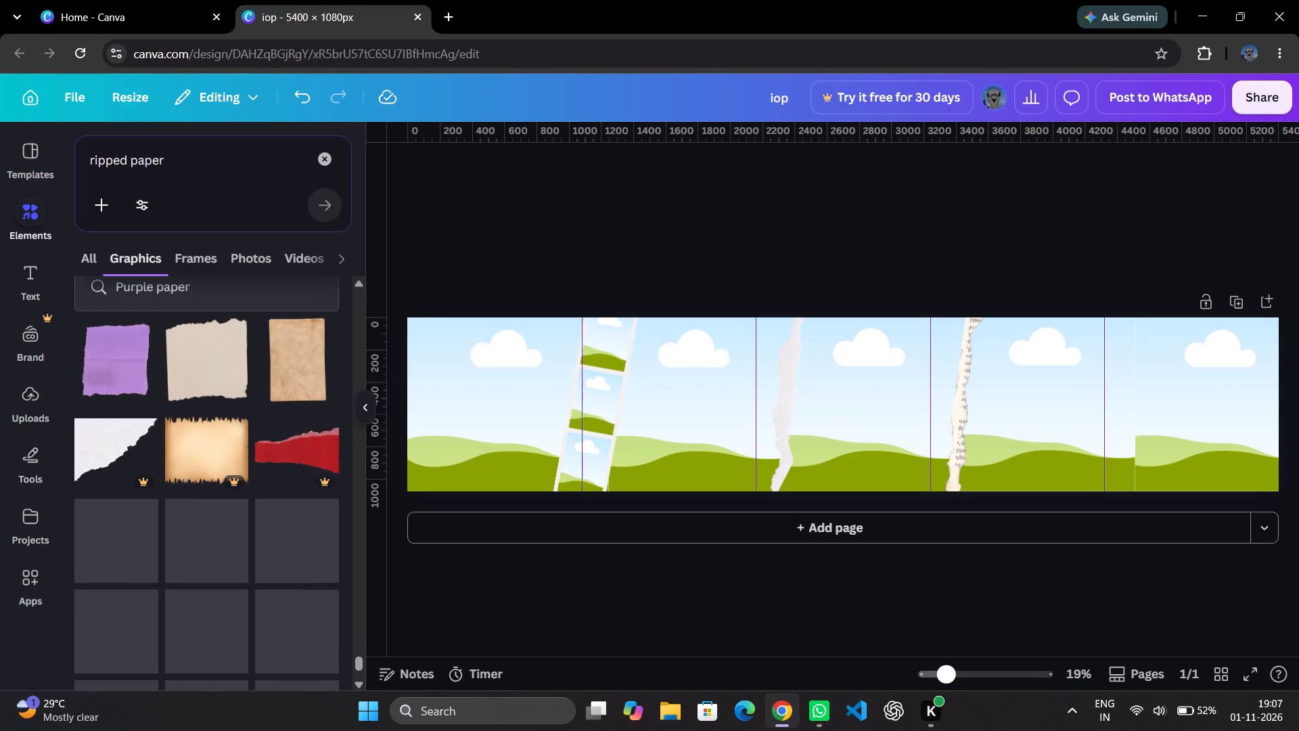
scroll(256, 503, down, 6)
scroll(256, 503, up, 1)
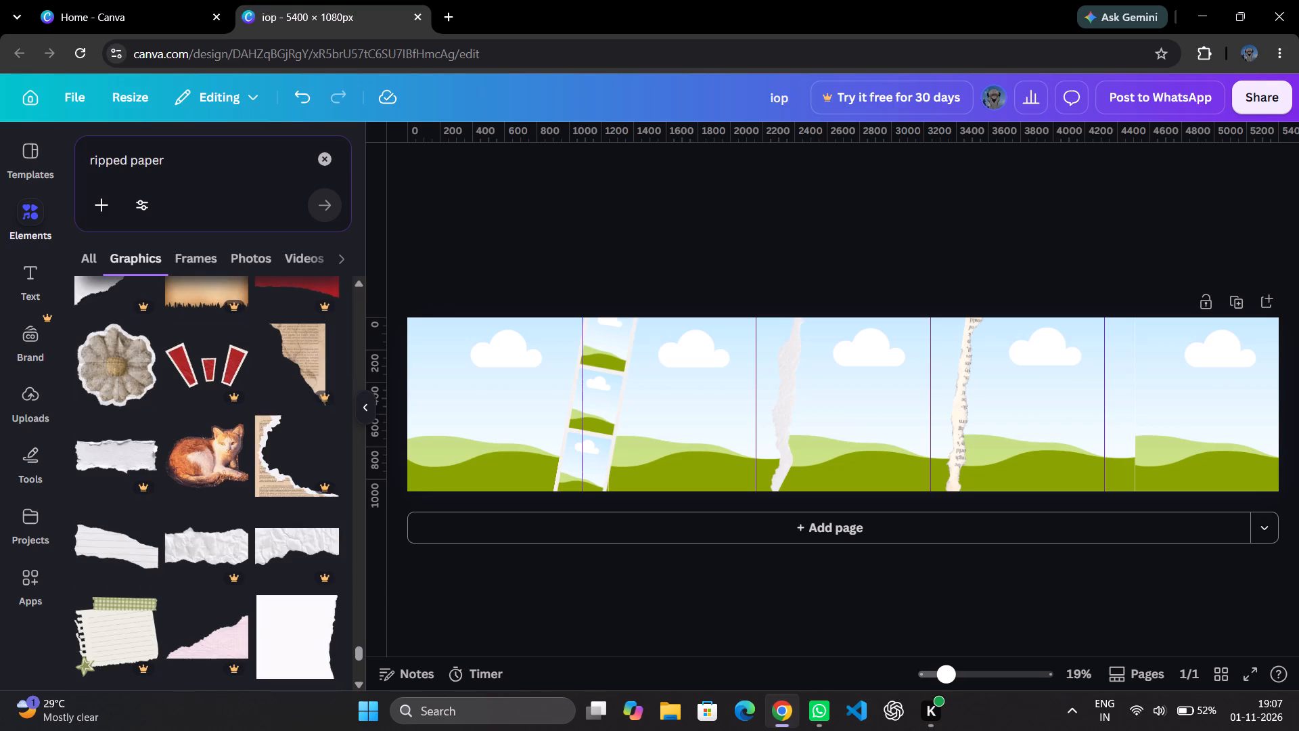
Look back through the earlier ripped paper graphics for a thin, torn strip that suits the remaining seam.
scroll(256, 503, up, 20)
scroll(256, 503, up, 19)
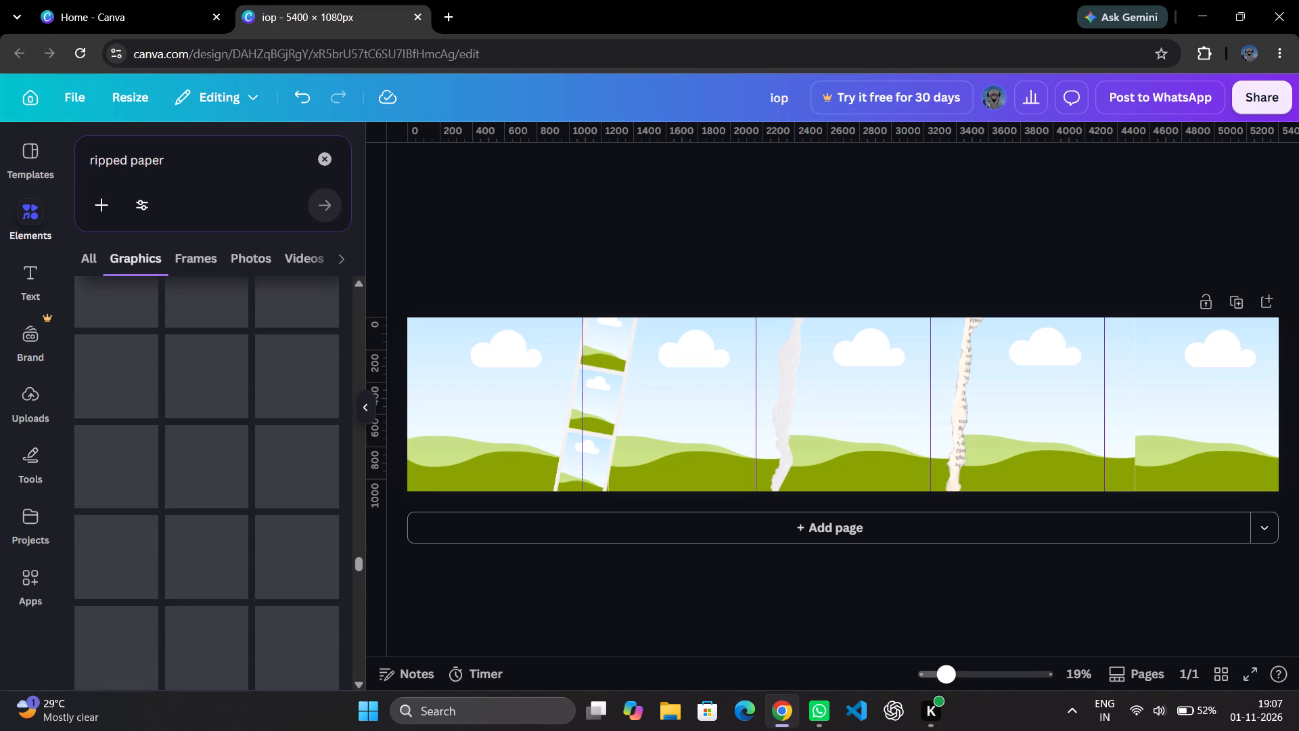
scroll(288, 512, up, 20)
scroll(288, 512, up, 20)
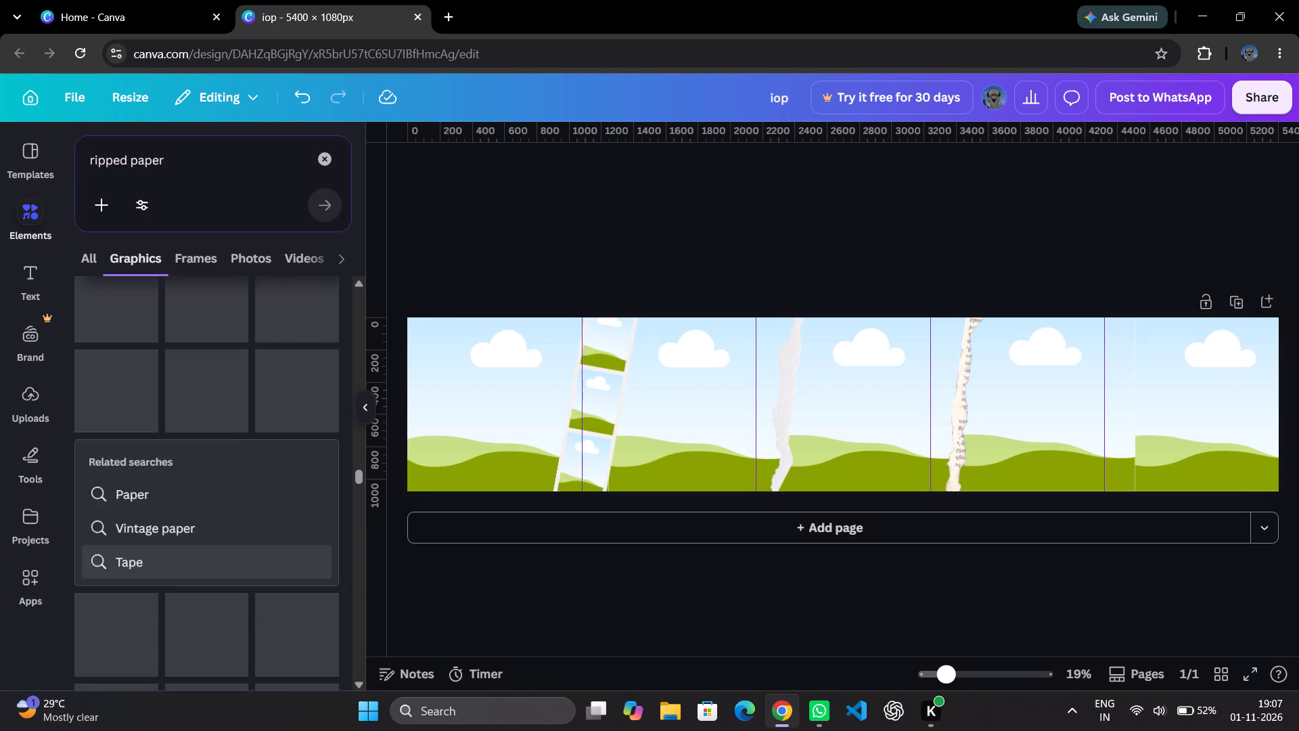
scroll(292, 500, up, 4)
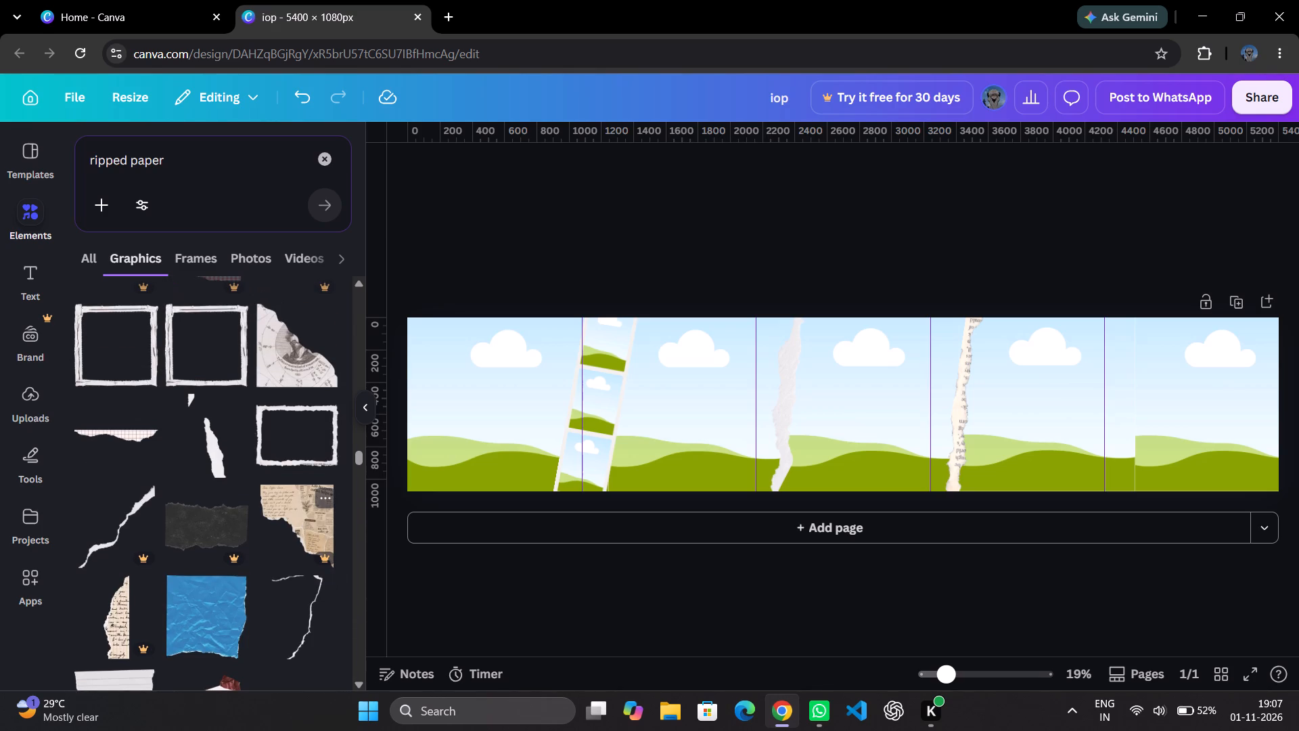
scroll(196, 519, up, 4)
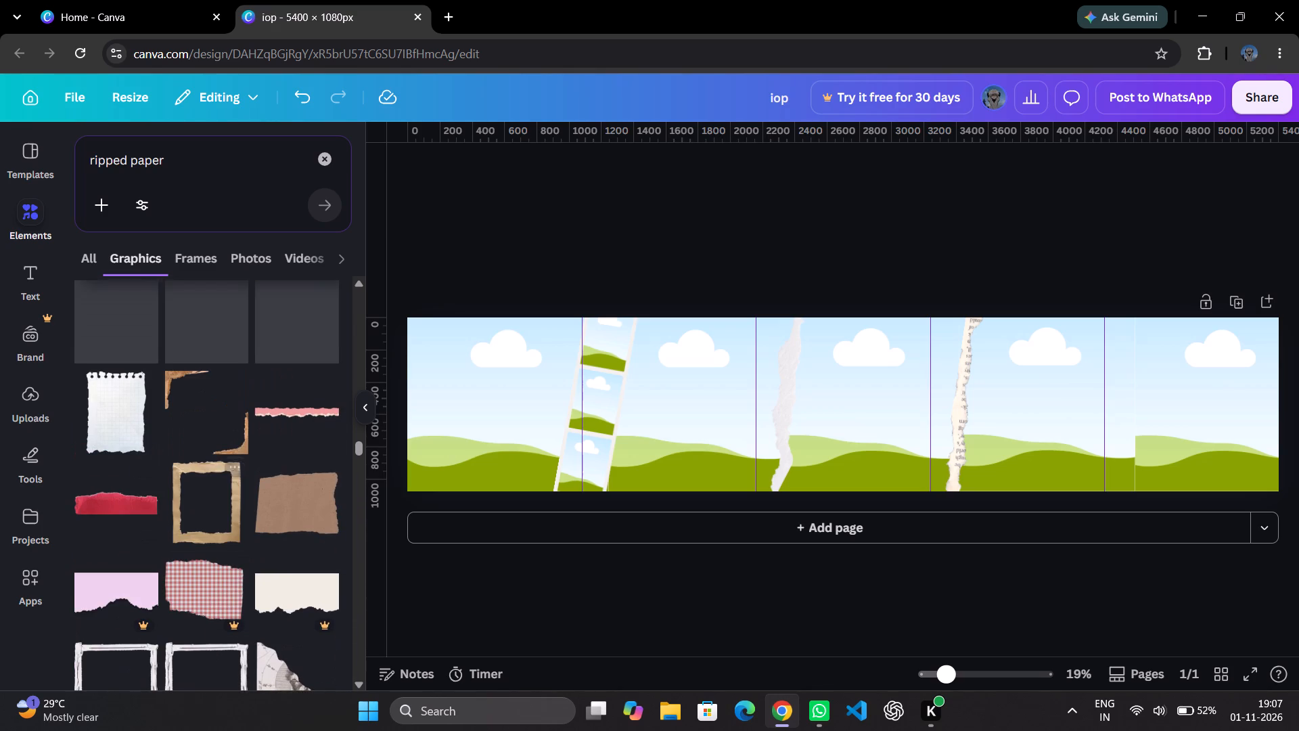
scroll(196, 519, up, 10)
scroll(196, 519, down, 1)
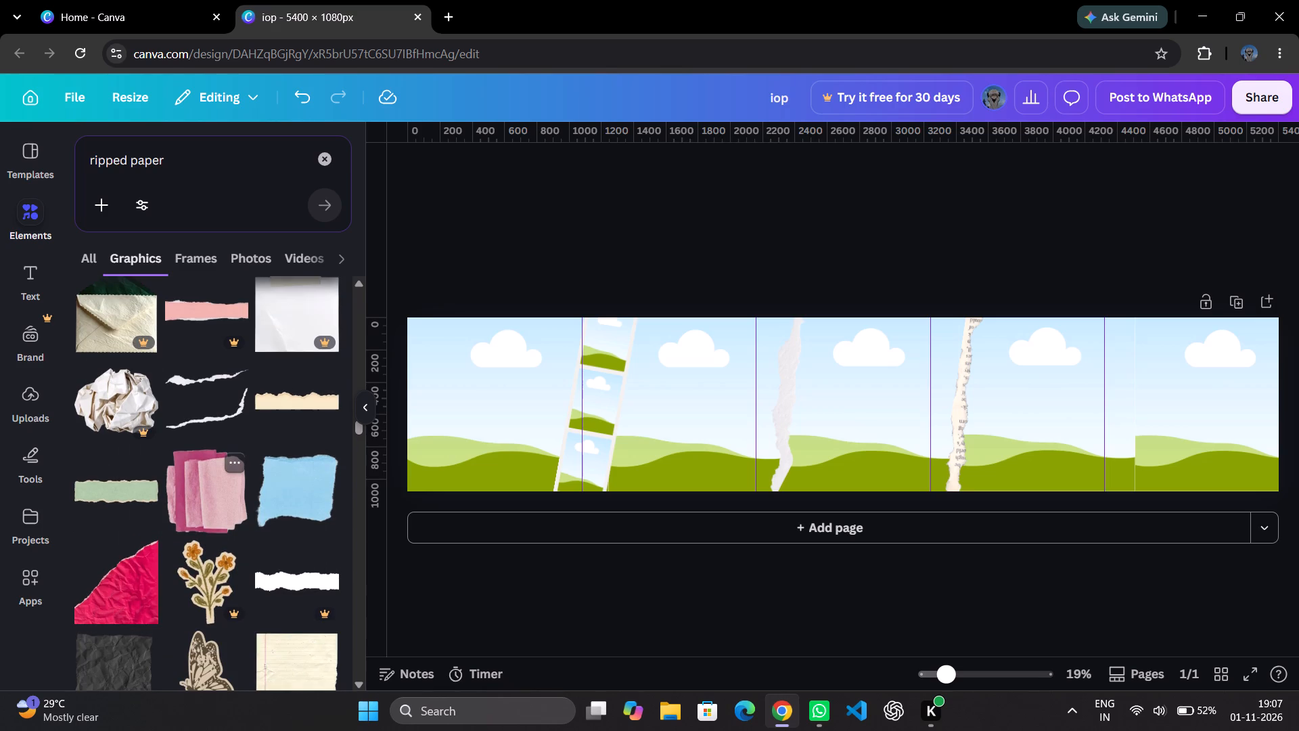
scroll(196, 519, up, 1)
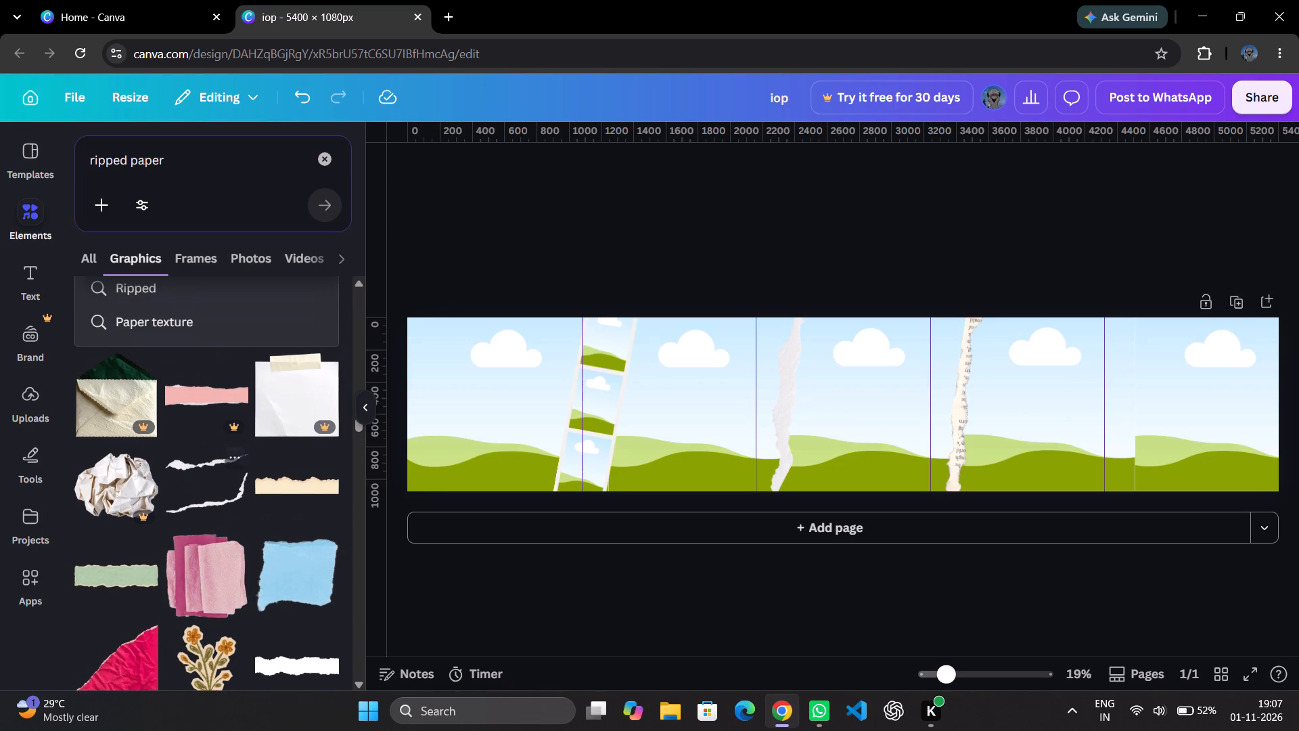
scroll(227, 493, up, 8)
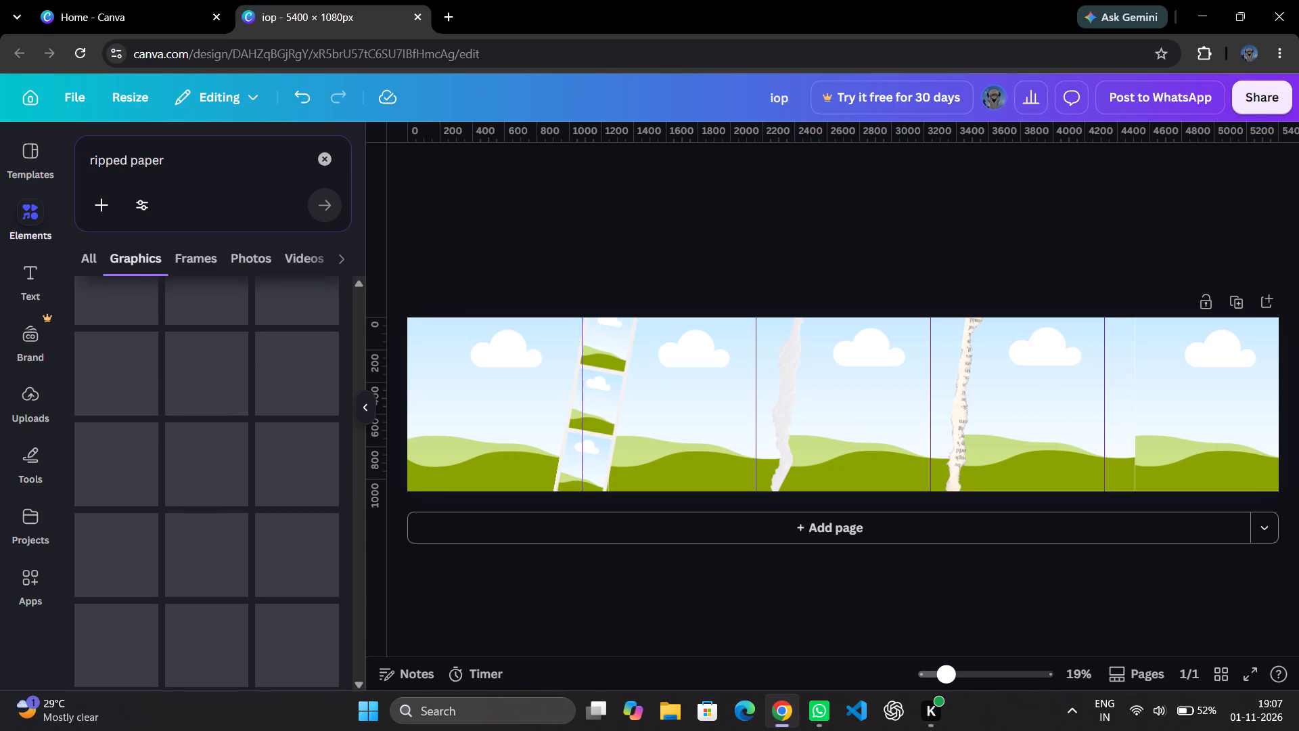
scroll(227, 493, up, 3)
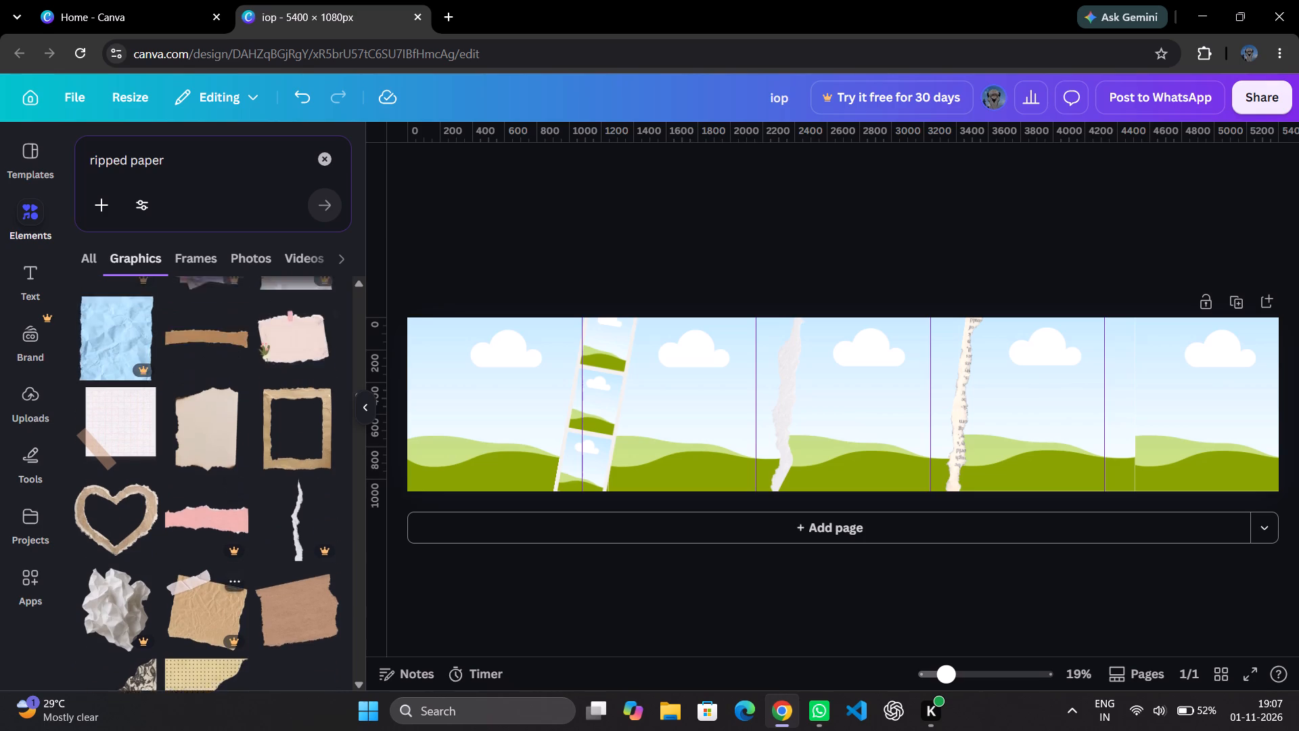
scroll(218, 509, down, 3)
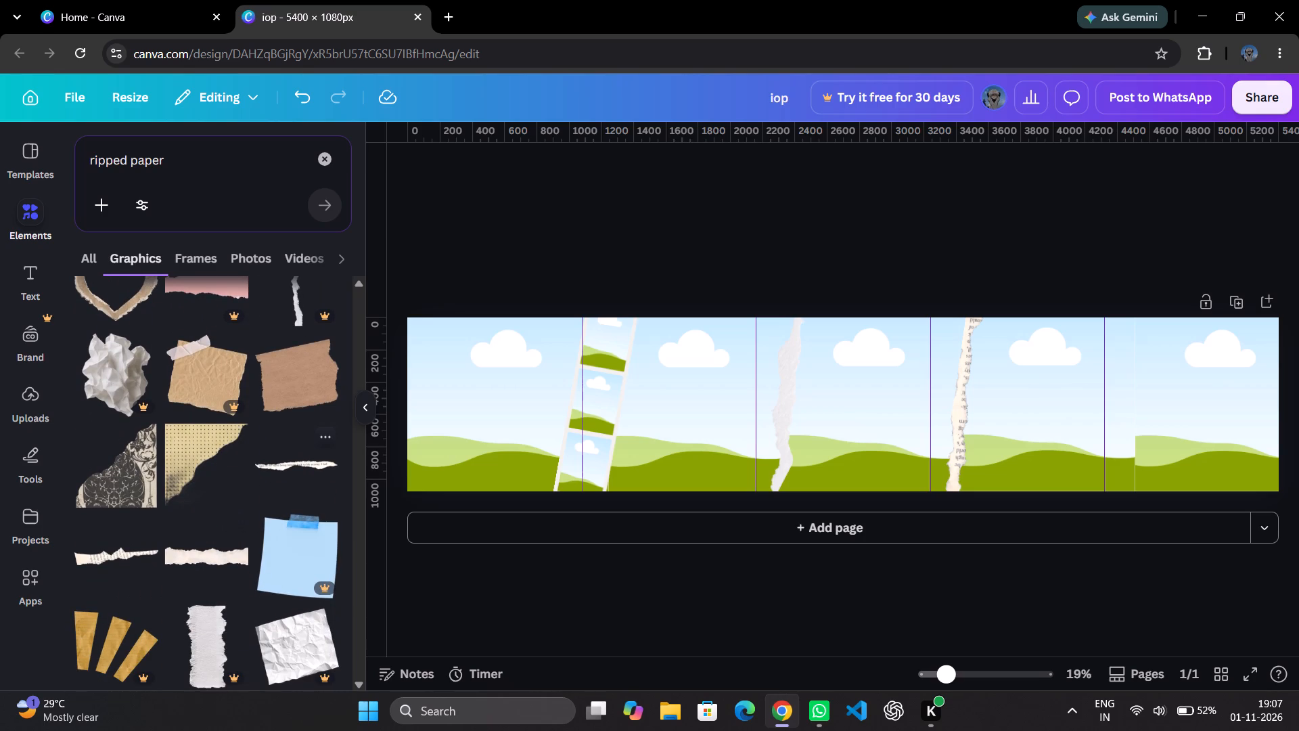
scroll(205, 488, up, 5)
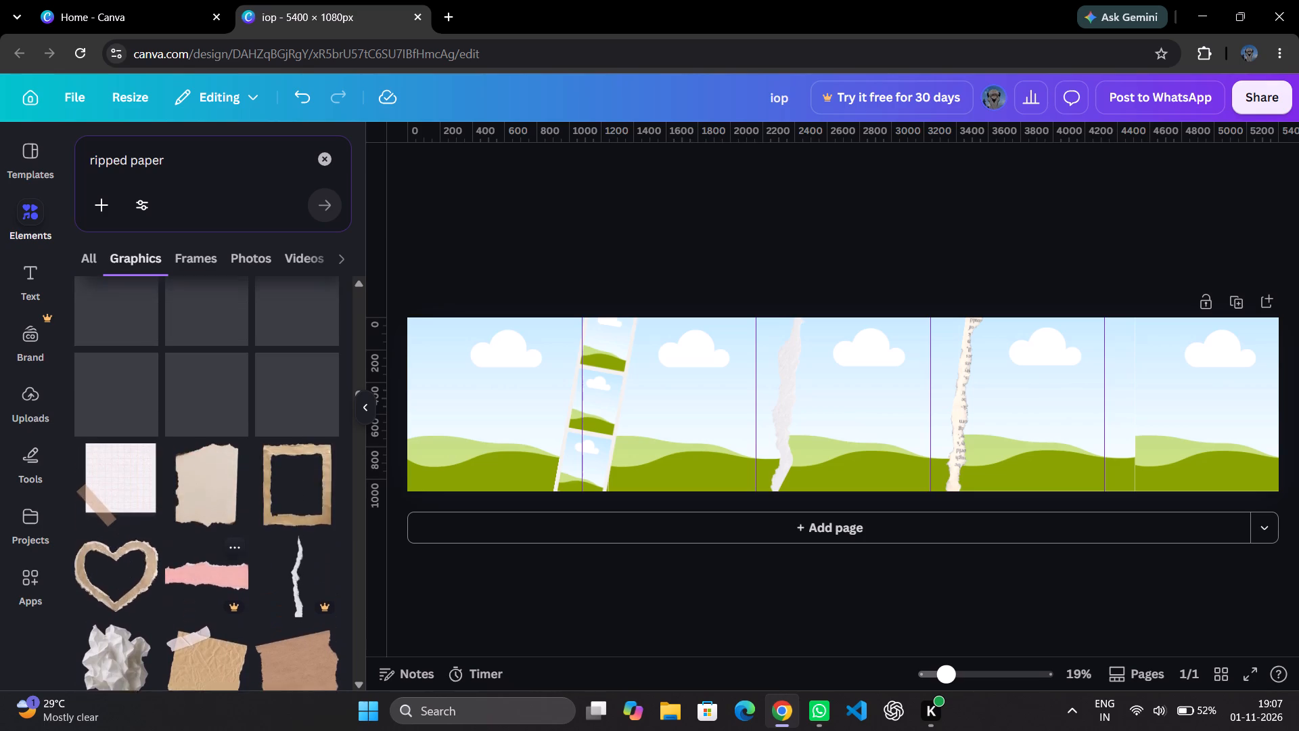
scroll(200, 453, up, 3)
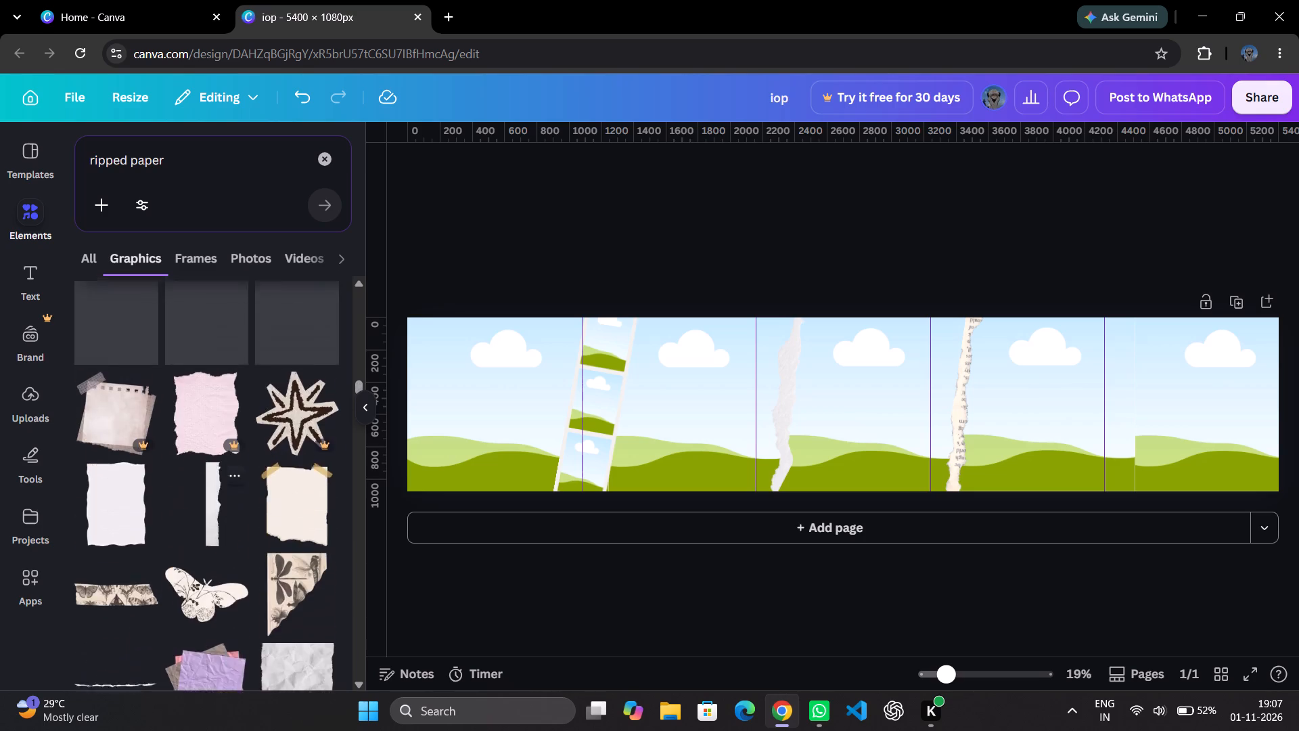
scroll(201, 451, up, 6)
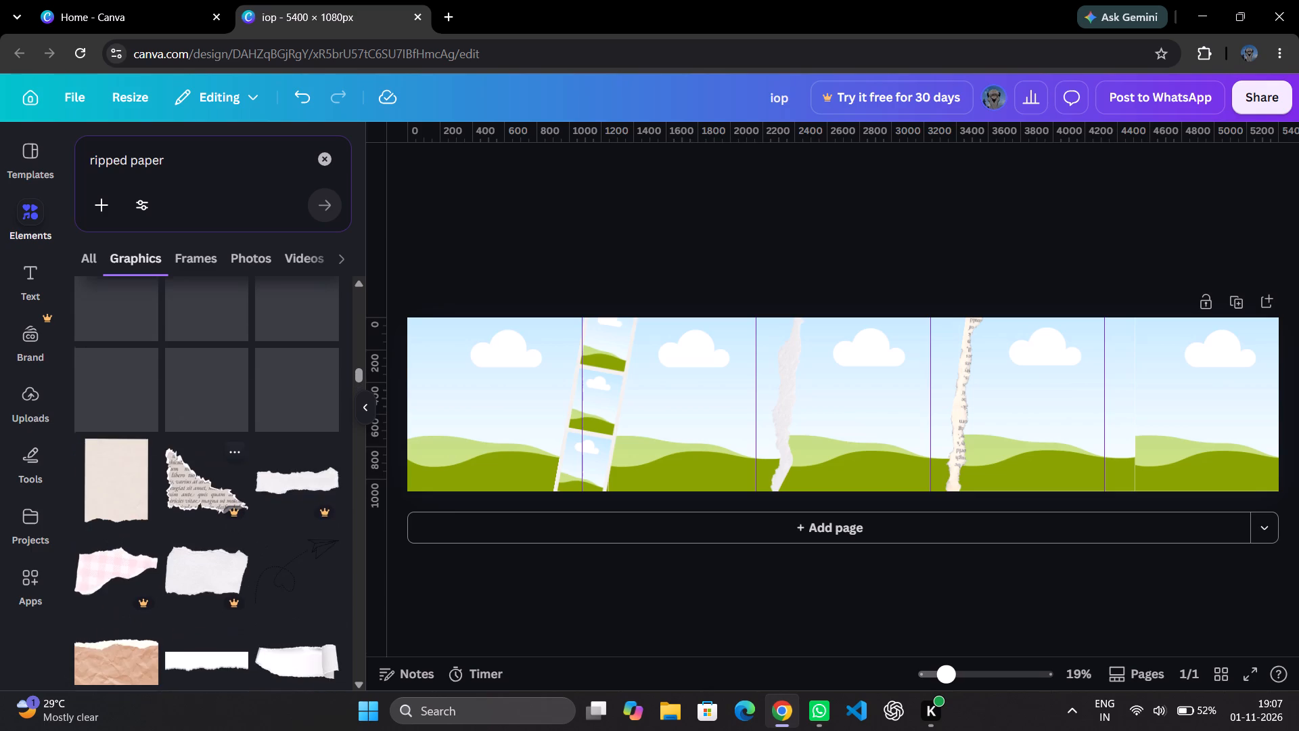
scroll(201, 440, up, 2)
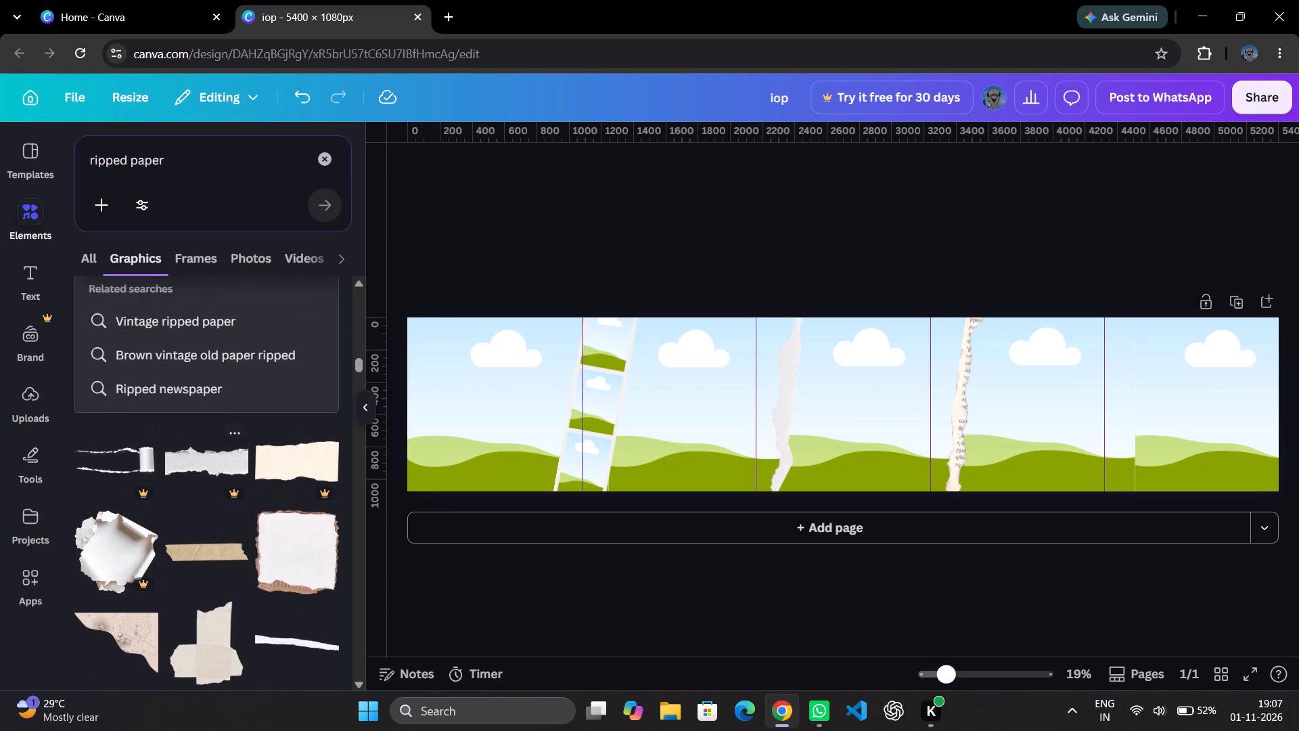
scroll(201, 440, up, 4)
Add the long, thin white torn strip to the page and move it up so it overlaps the page's top edge.
scroll(201, 440, down, 6)
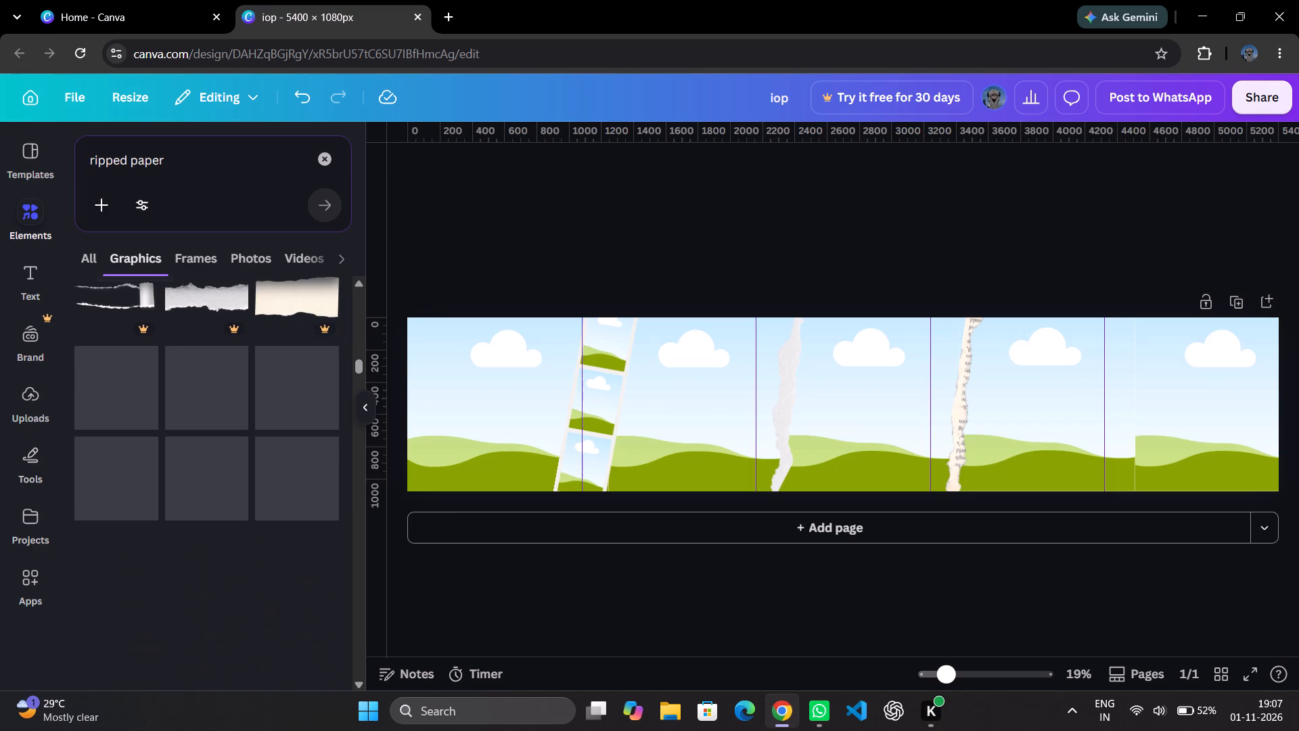
click(281, 477)
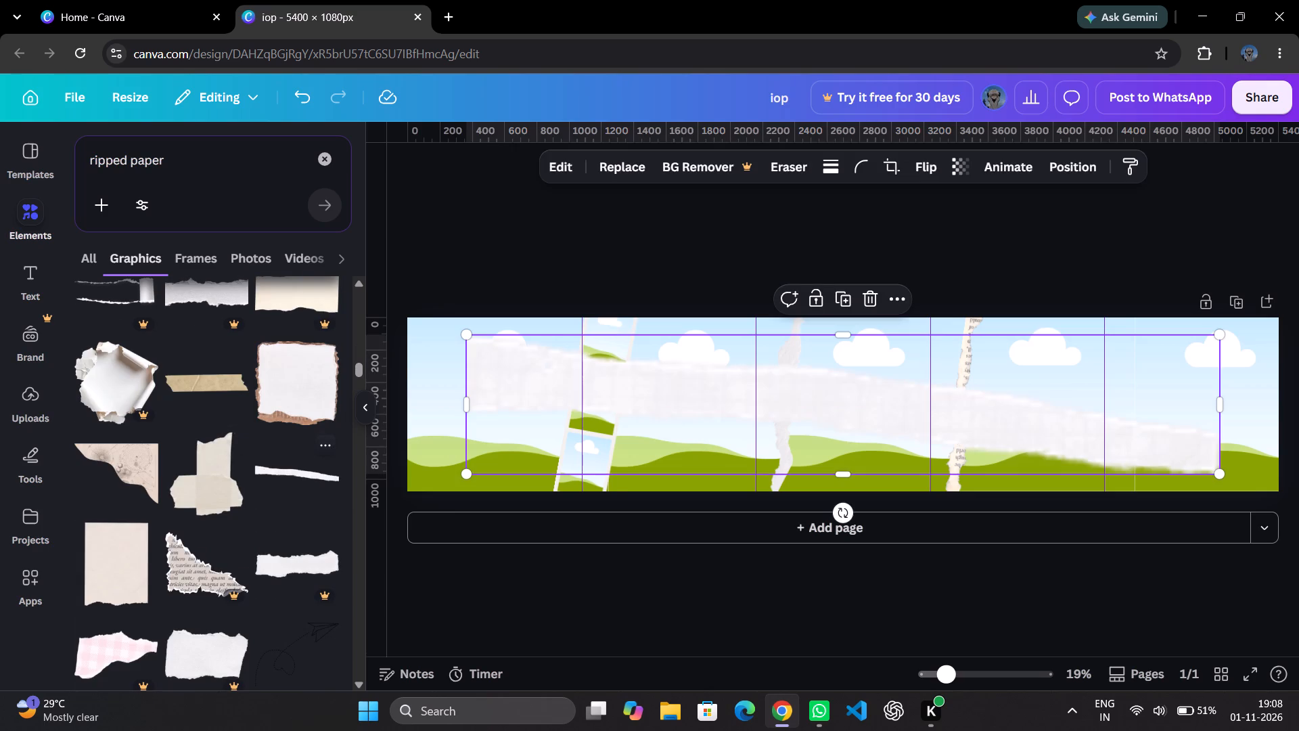
drag(813, 405, 899, 244)
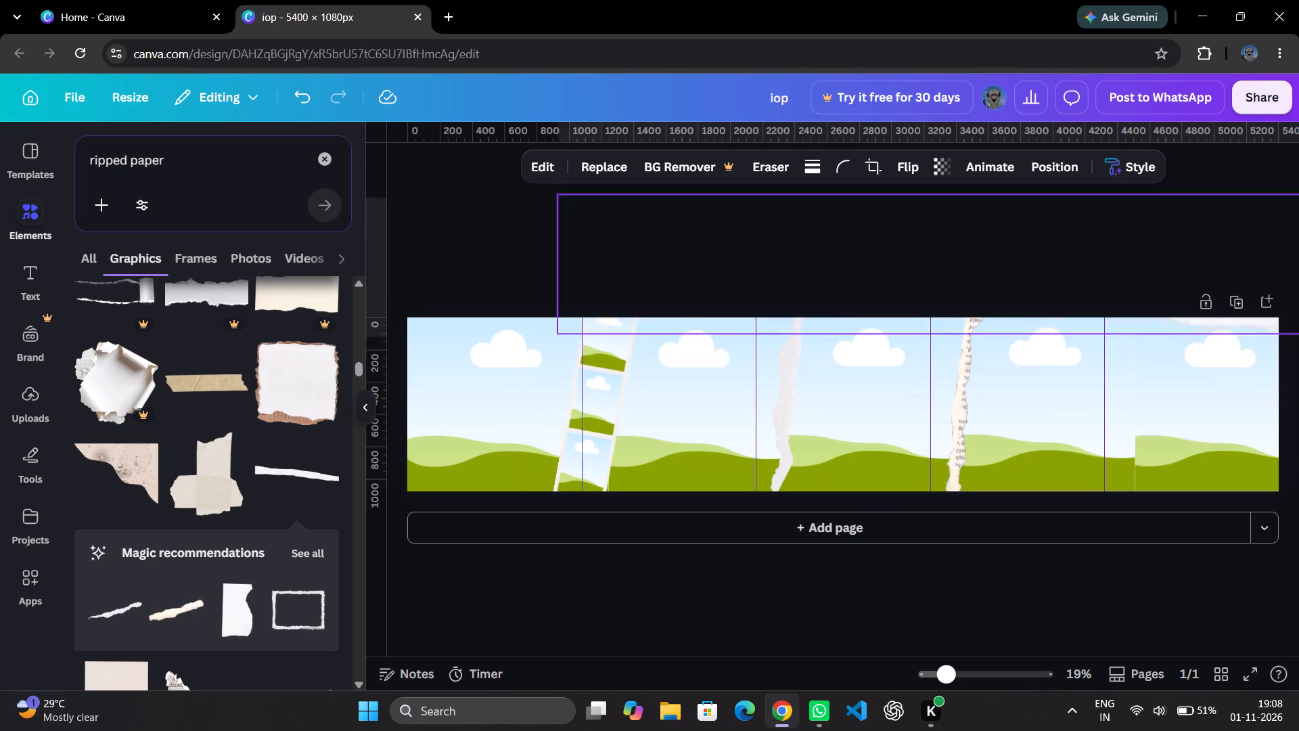
drag(899, 244, 769, 289)
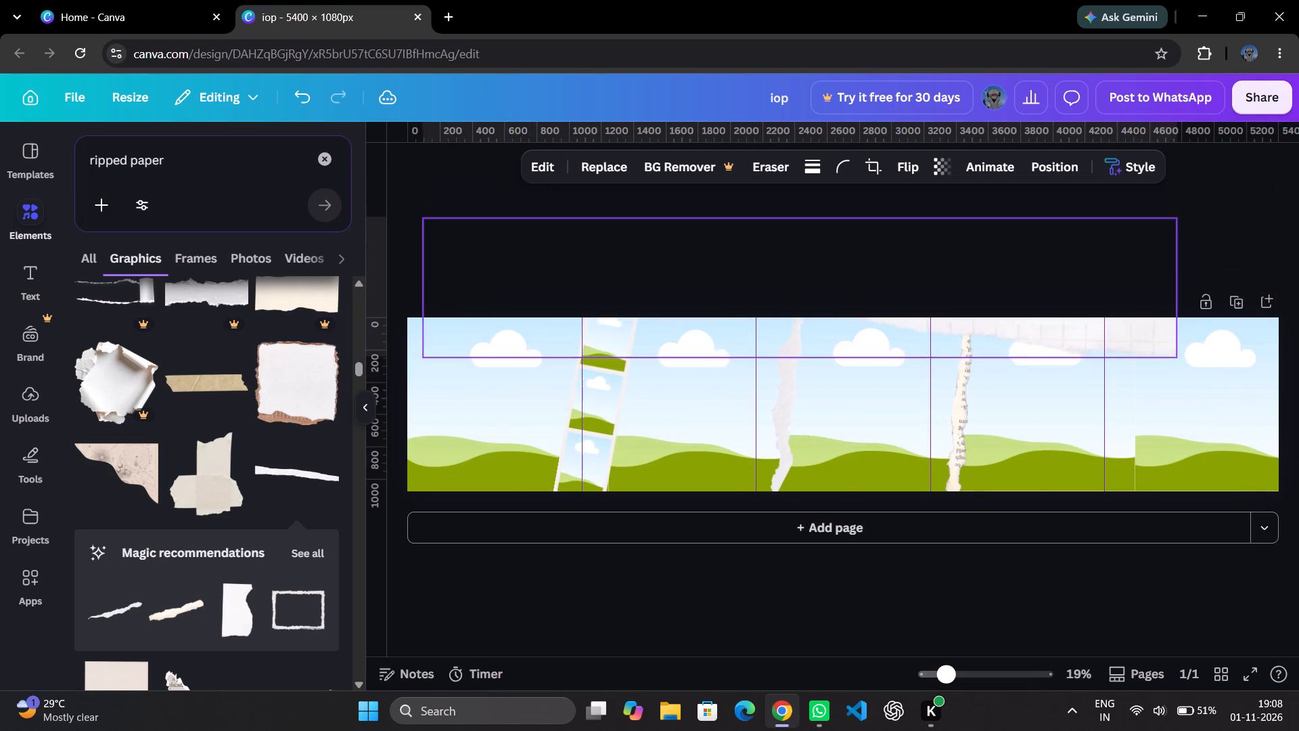
drag(769, 289, 798, 312)
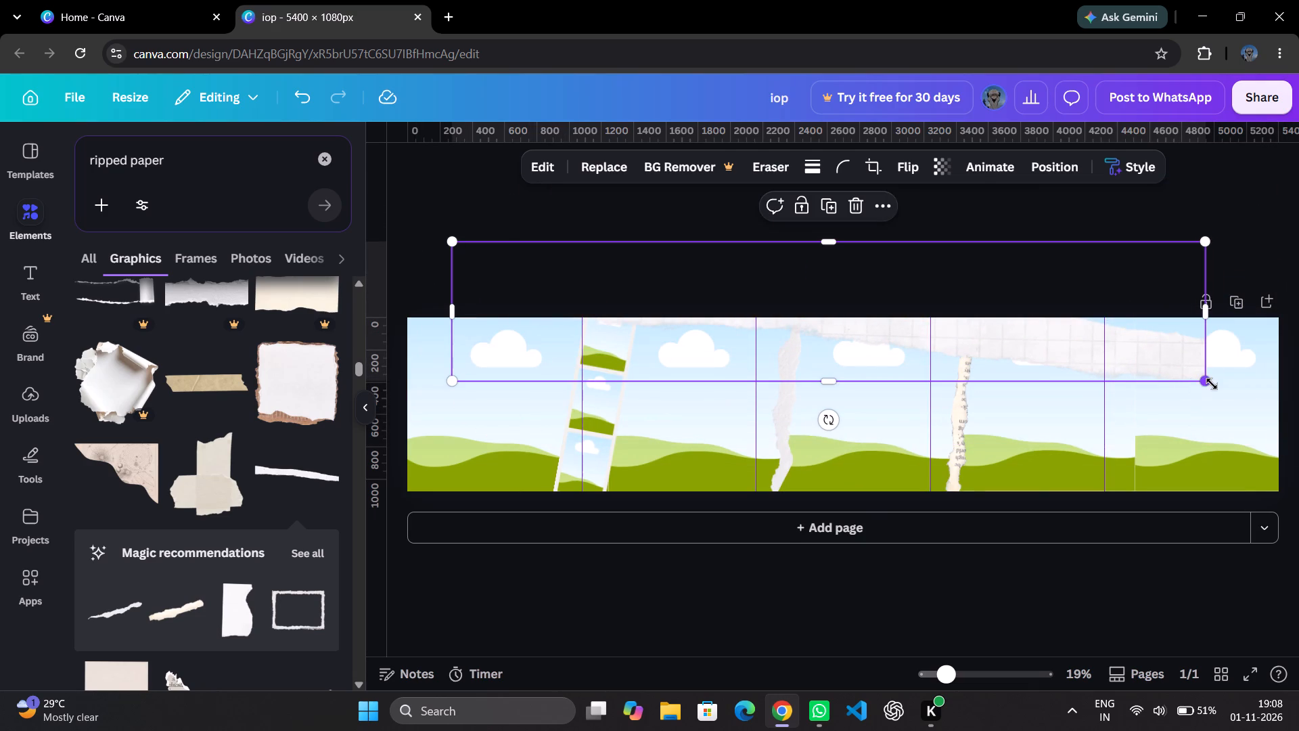
Shrink the white torn strip proportionally and crop away about its upper half.
drag(1212, 384, 673, 325)
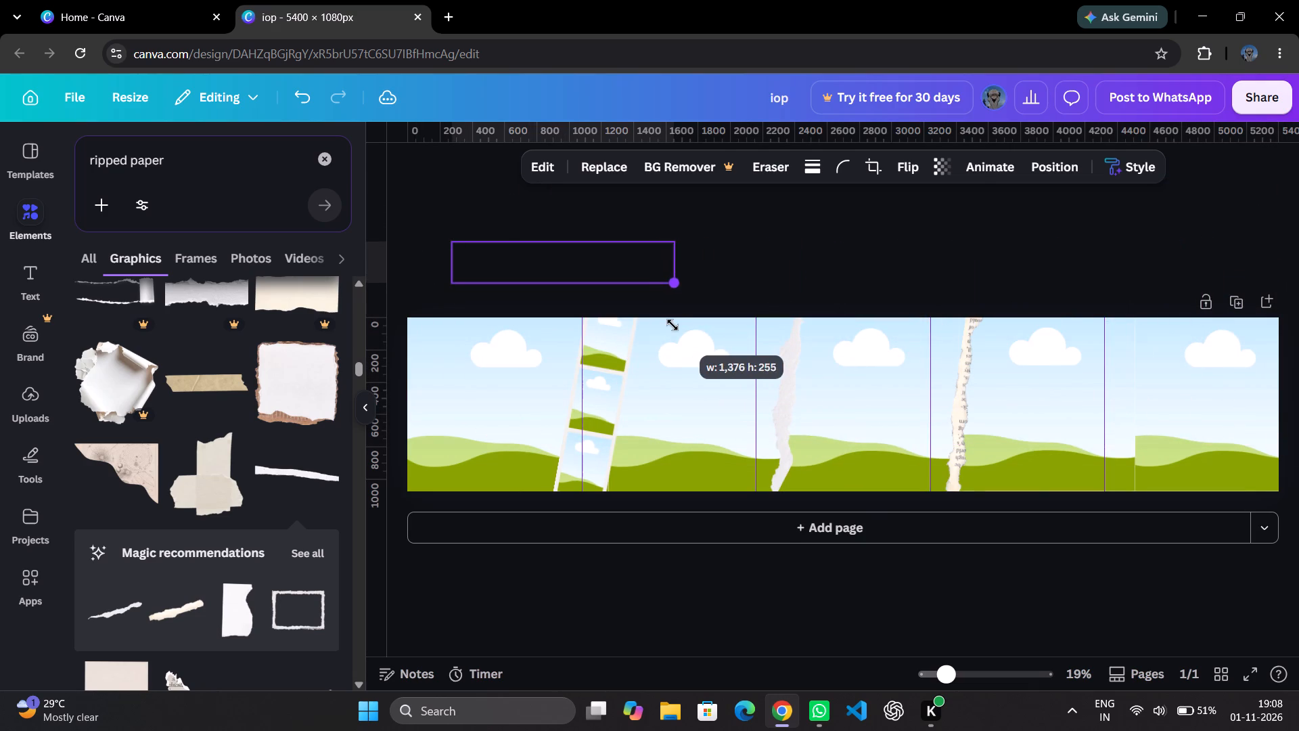
drag(673, 325, 973, 474)
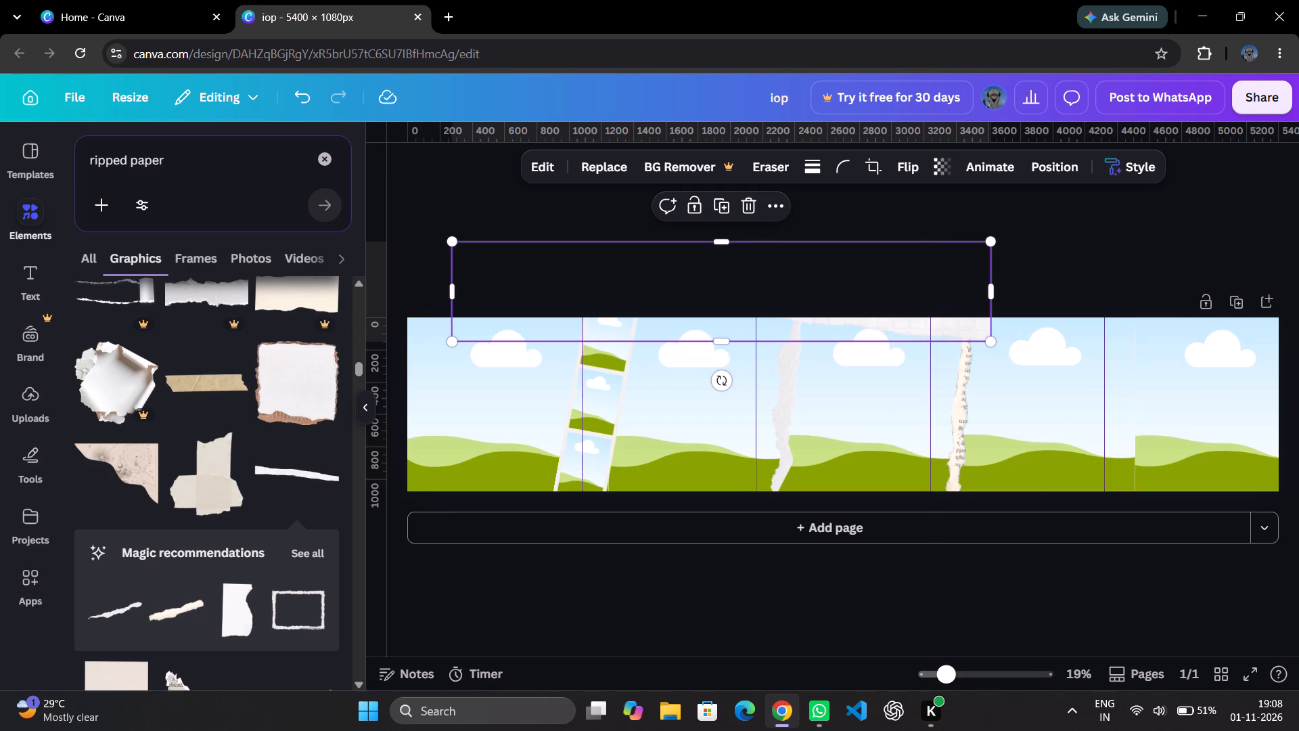
drag(725, 238, 733, 289)
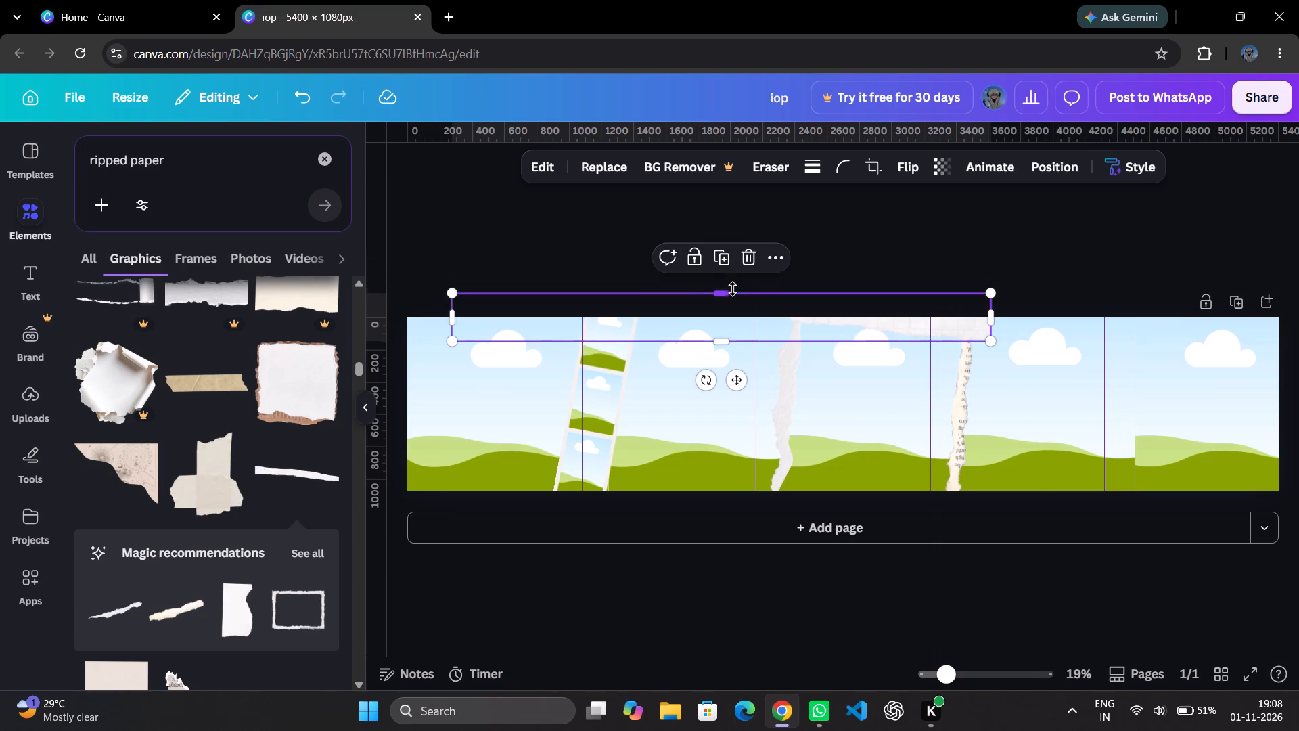
Move the white torn strip across to the page's far end, running horizontally over the fifth frame and past the page edge.
drag(735, 385, 754, 411)
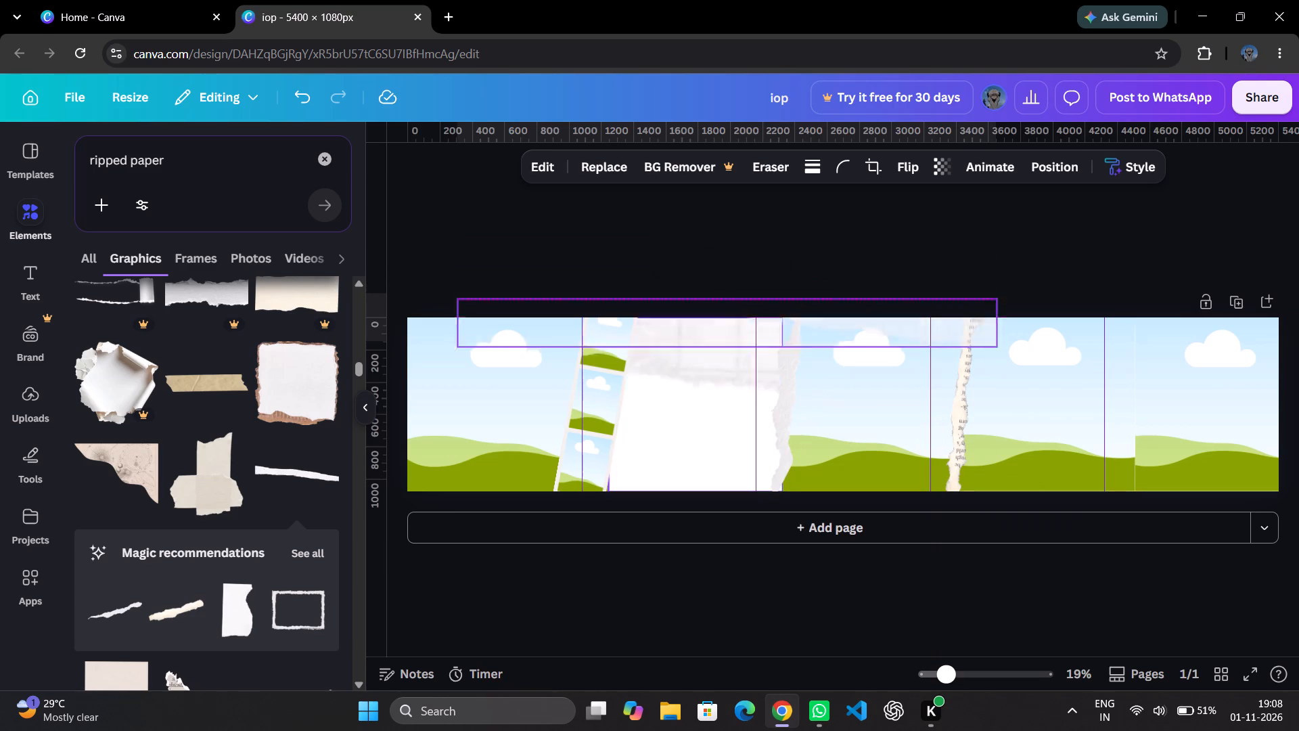
drag(754, 411, 1089, 551)
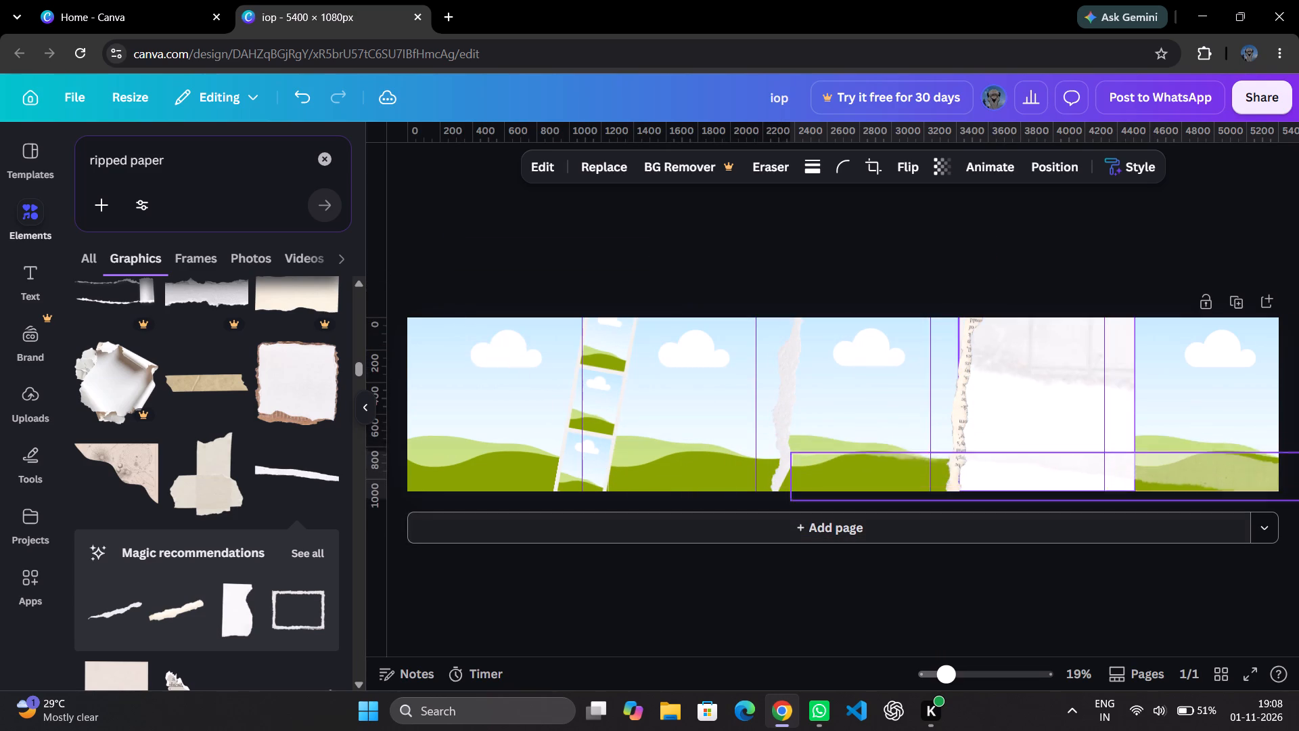
drag(1089, 551, 1290, 484)
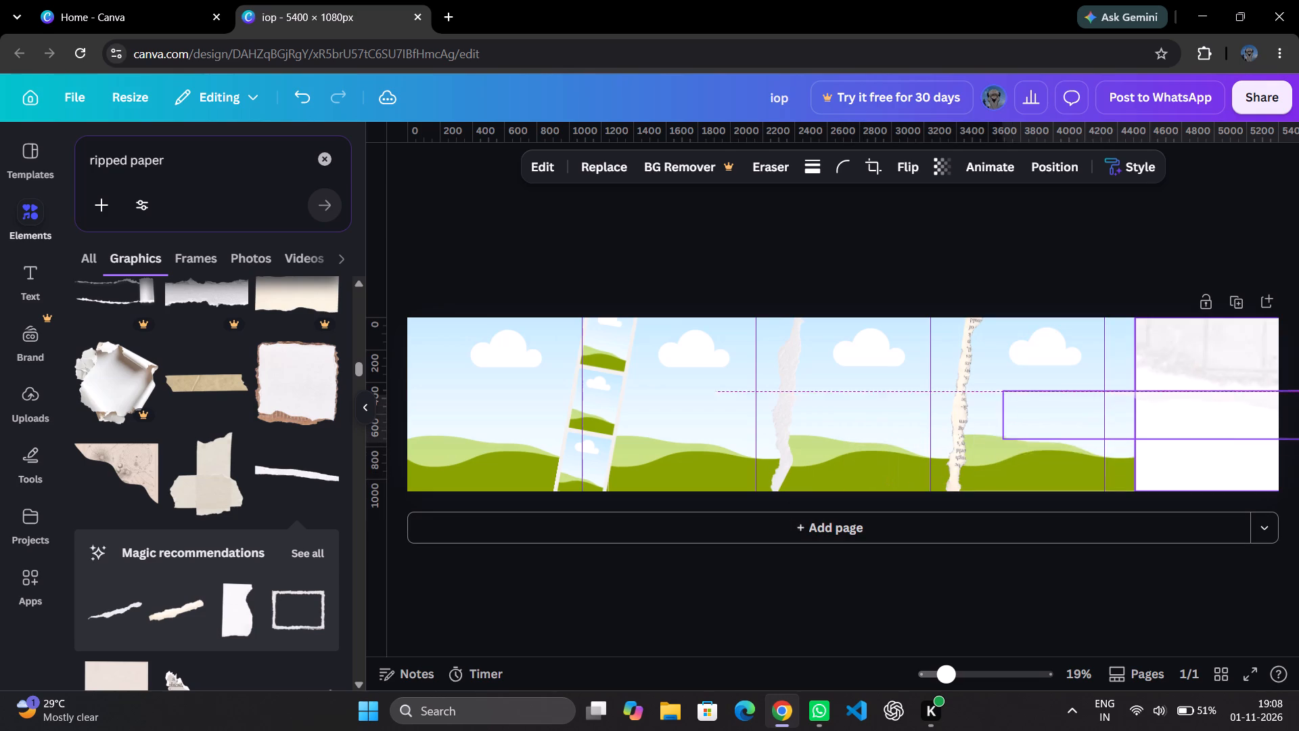
drag(1290, 484, 1287, 508)
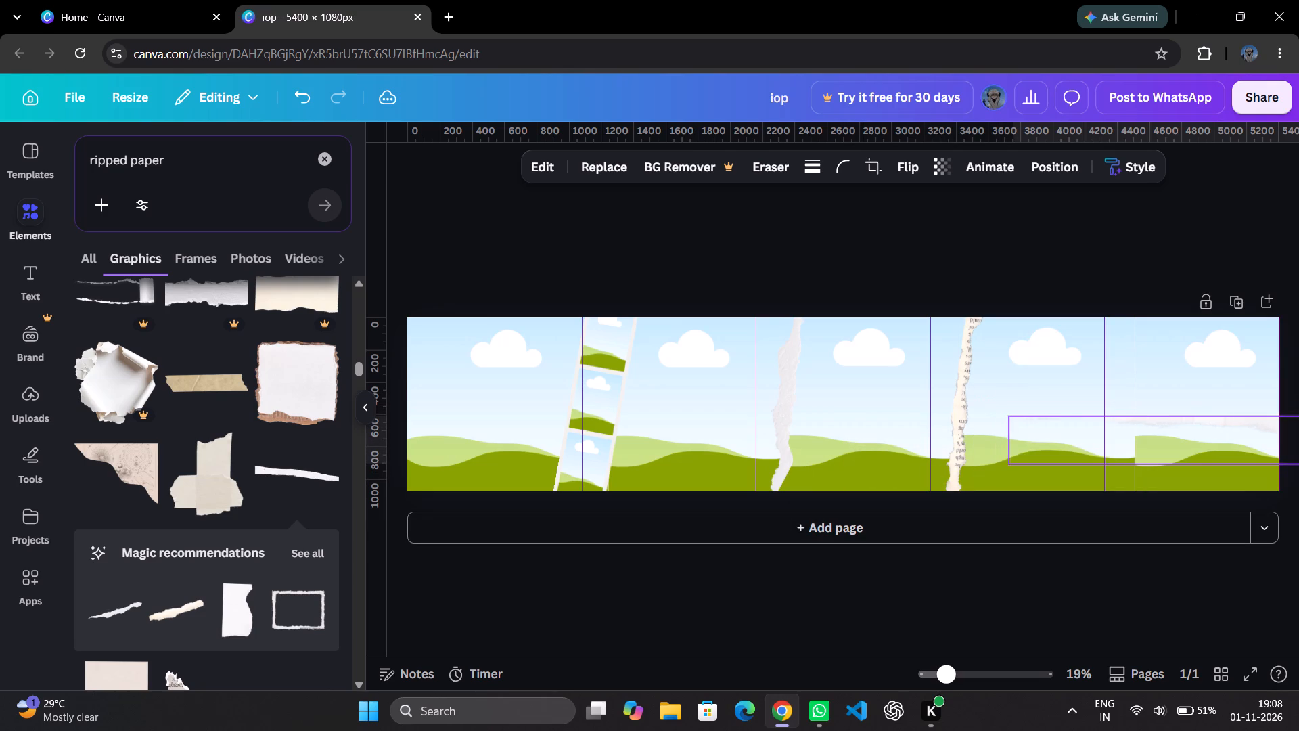
drag(1287, 508, 1131, 481)
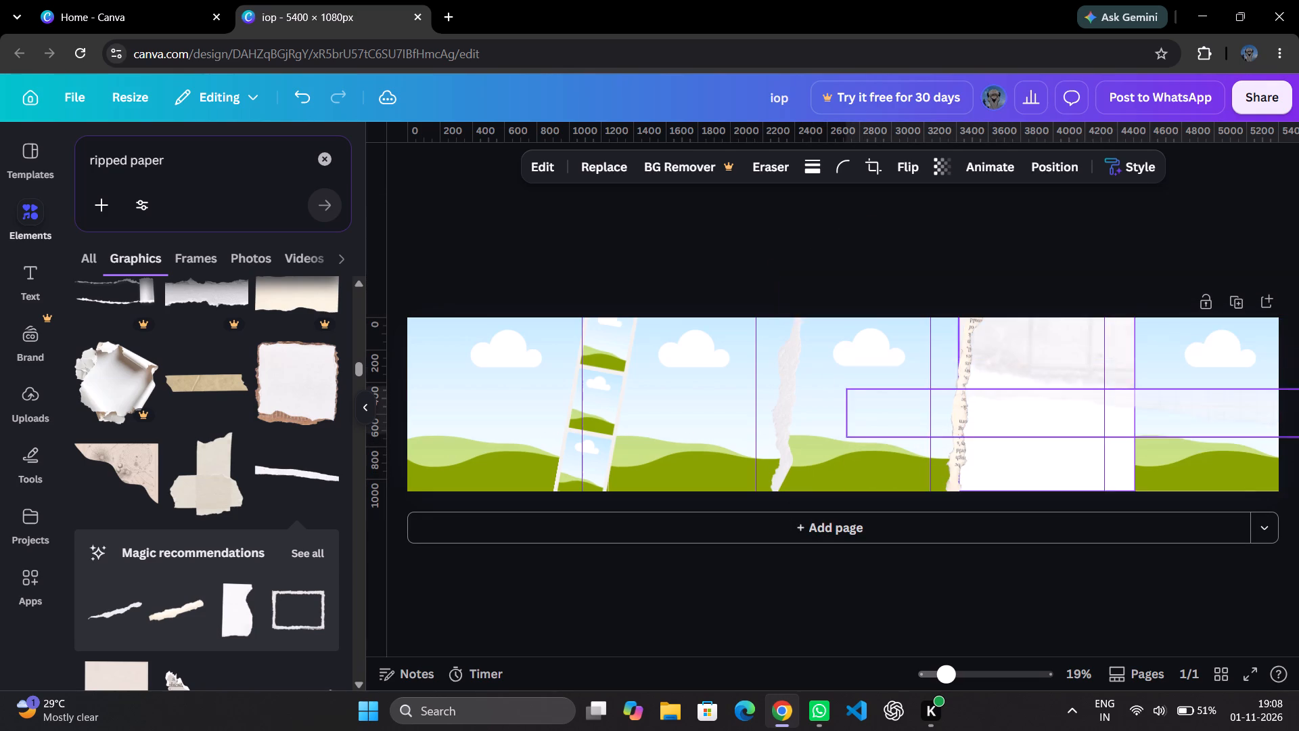
drag(1131, 481, 1281, 484)
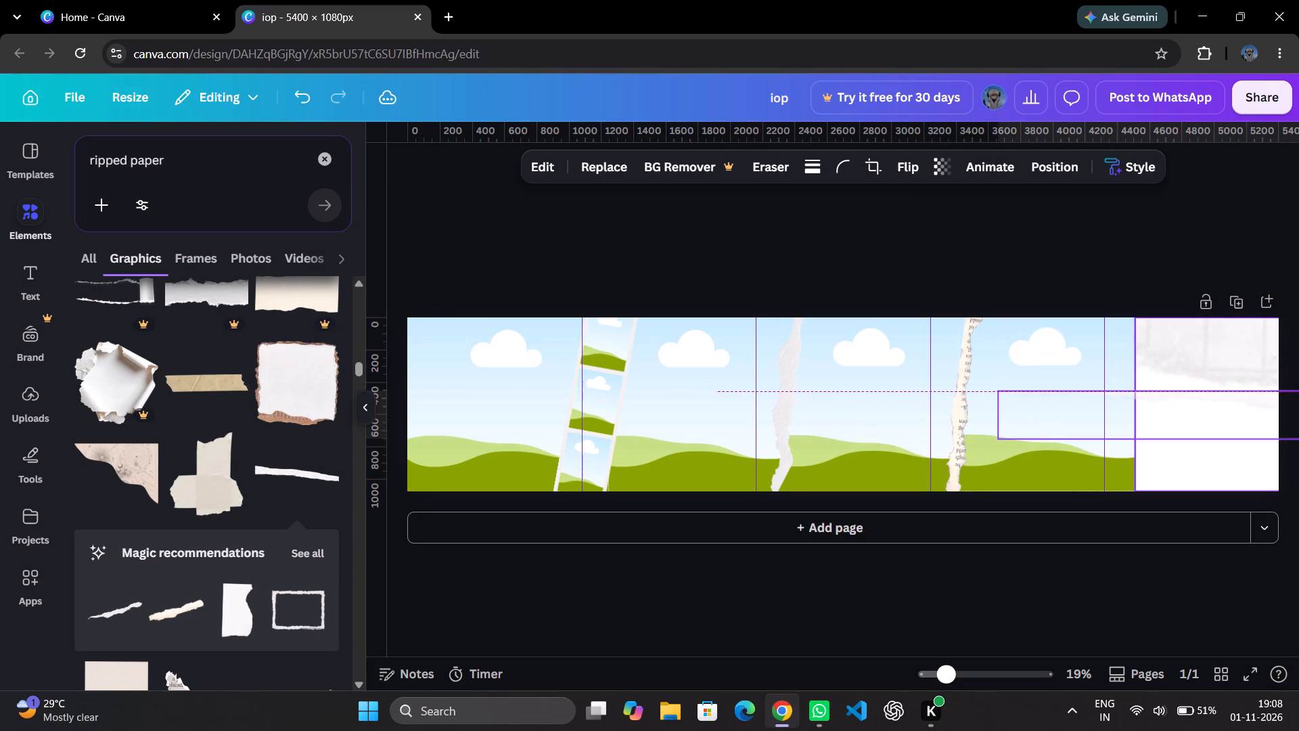
drag(1281, 484, 1294, 481)
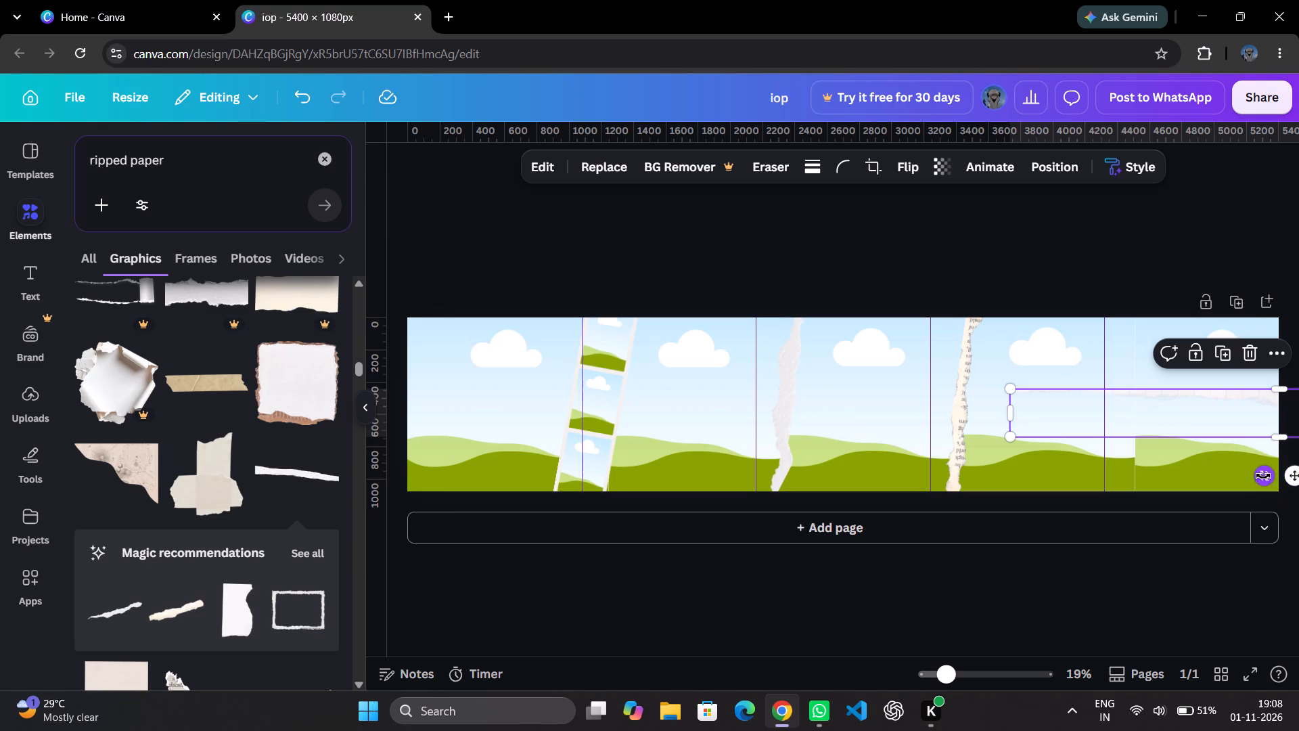
Tilt the white torn strip about 45° and move it up so its lower end lies across the fifth frame.
drag(1263, 476, 1169, 503)
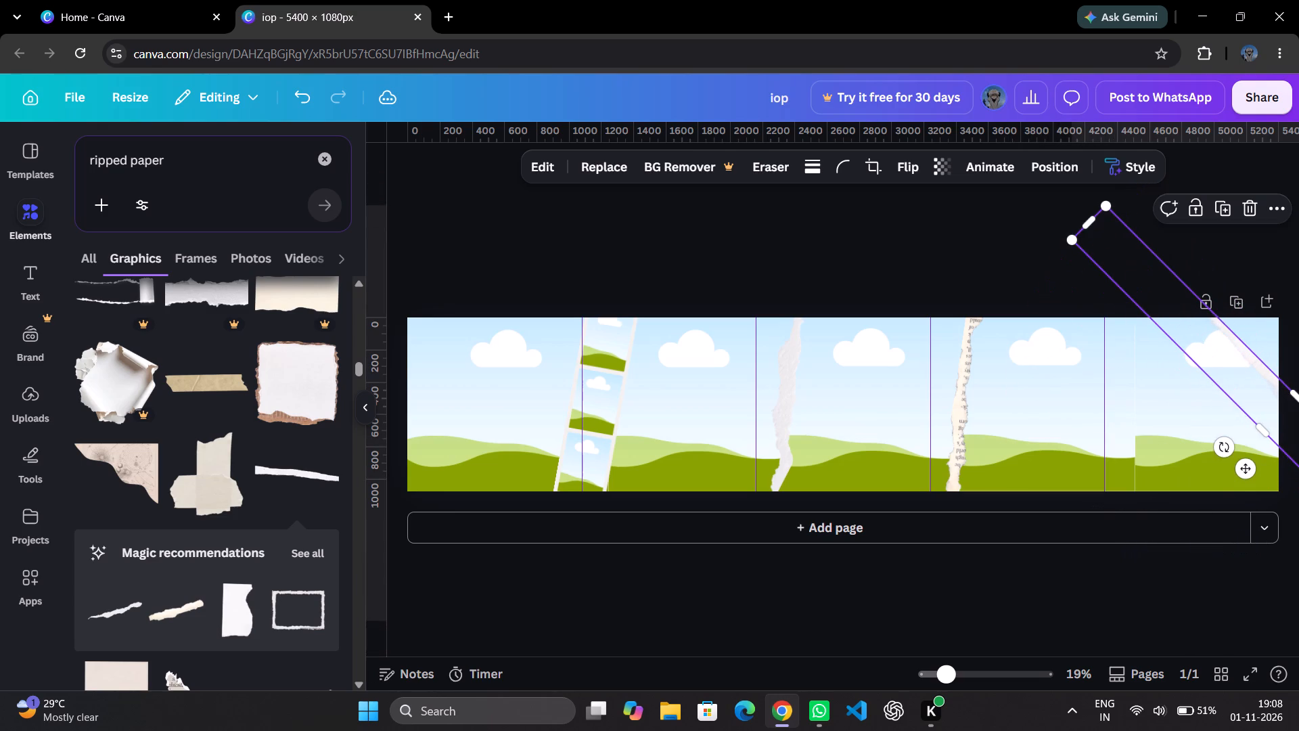
drag(1298, 458, 1262, 491)
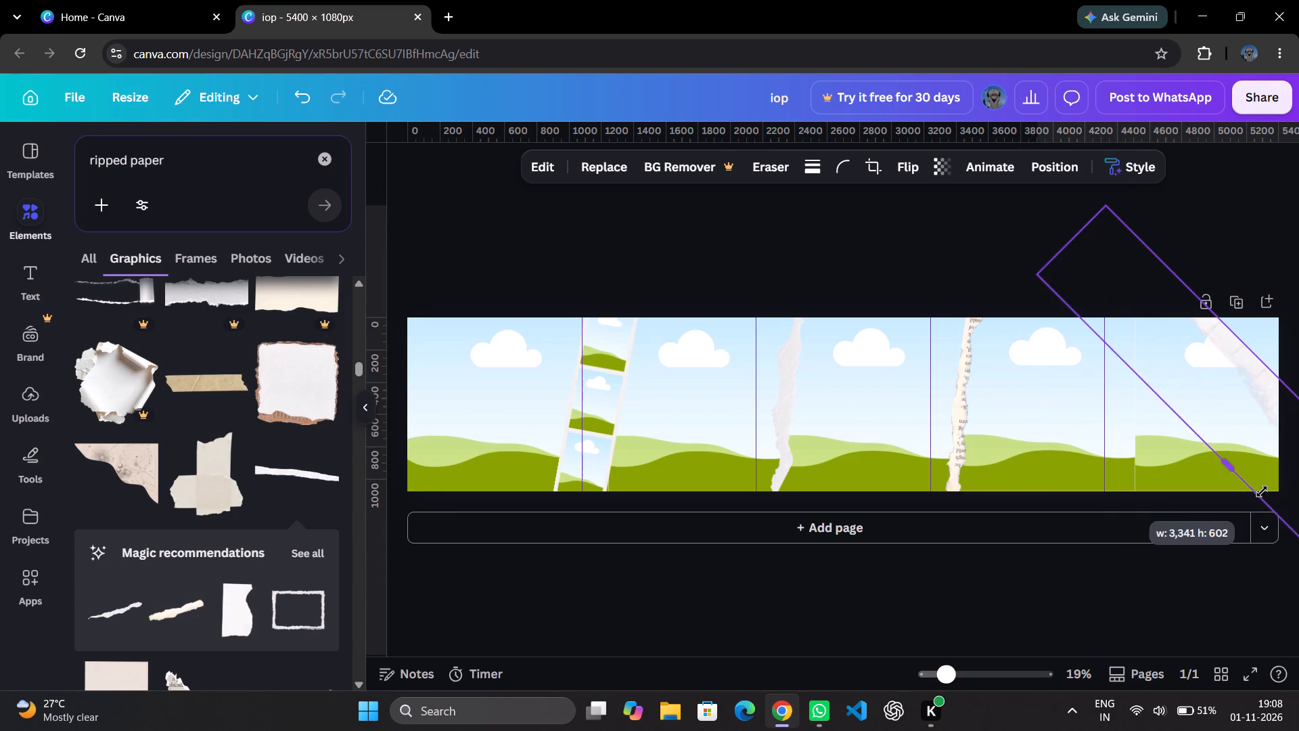
drag(1262, 491, 1298, 443)
drag(1248, 463, 1111, 507)
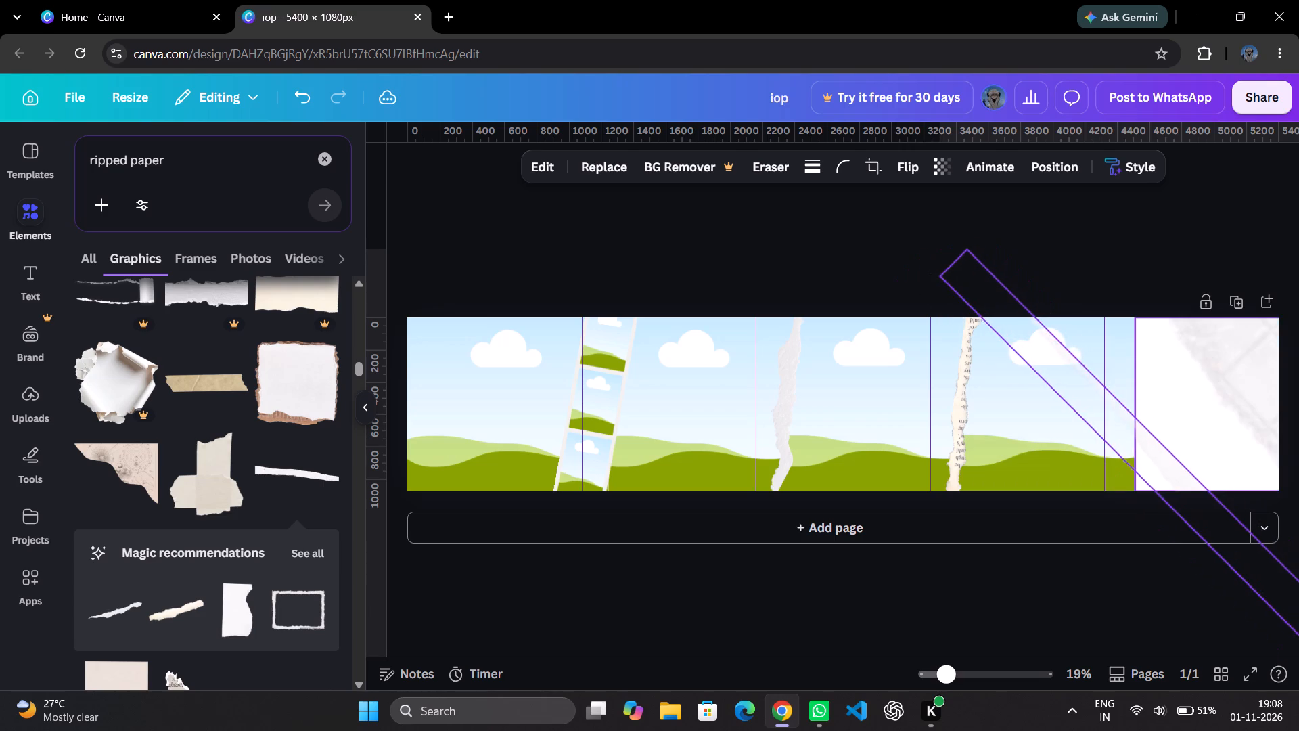
drag(1111, 507, 616, 300)
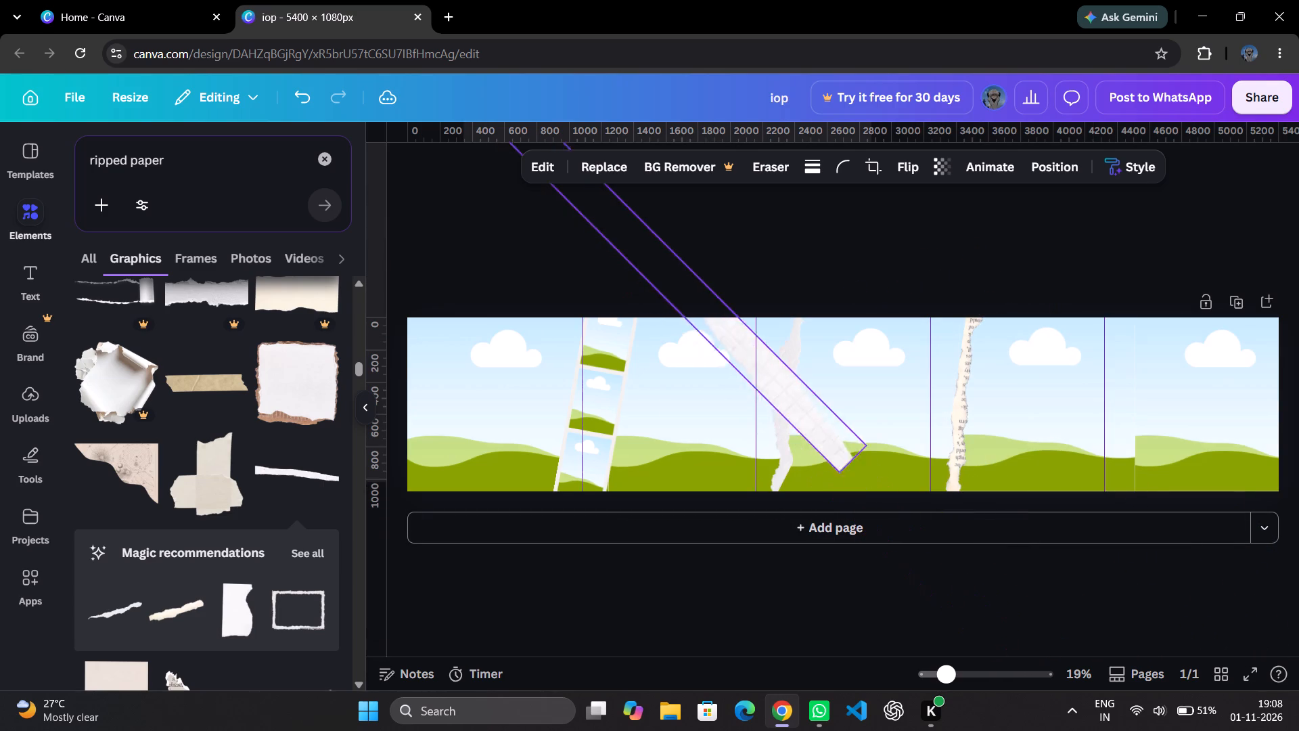
drag(616, 300, 1032, 290)
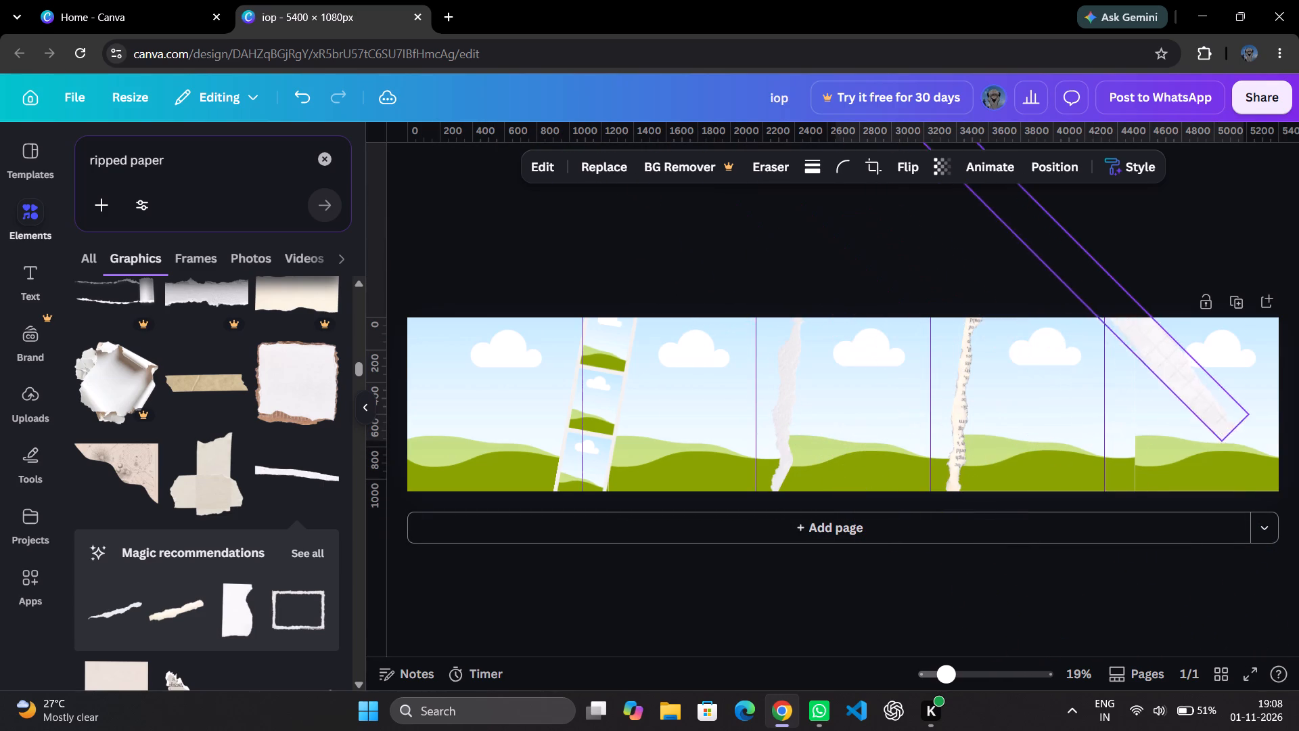
drag(1032, 290, 1066, 306)
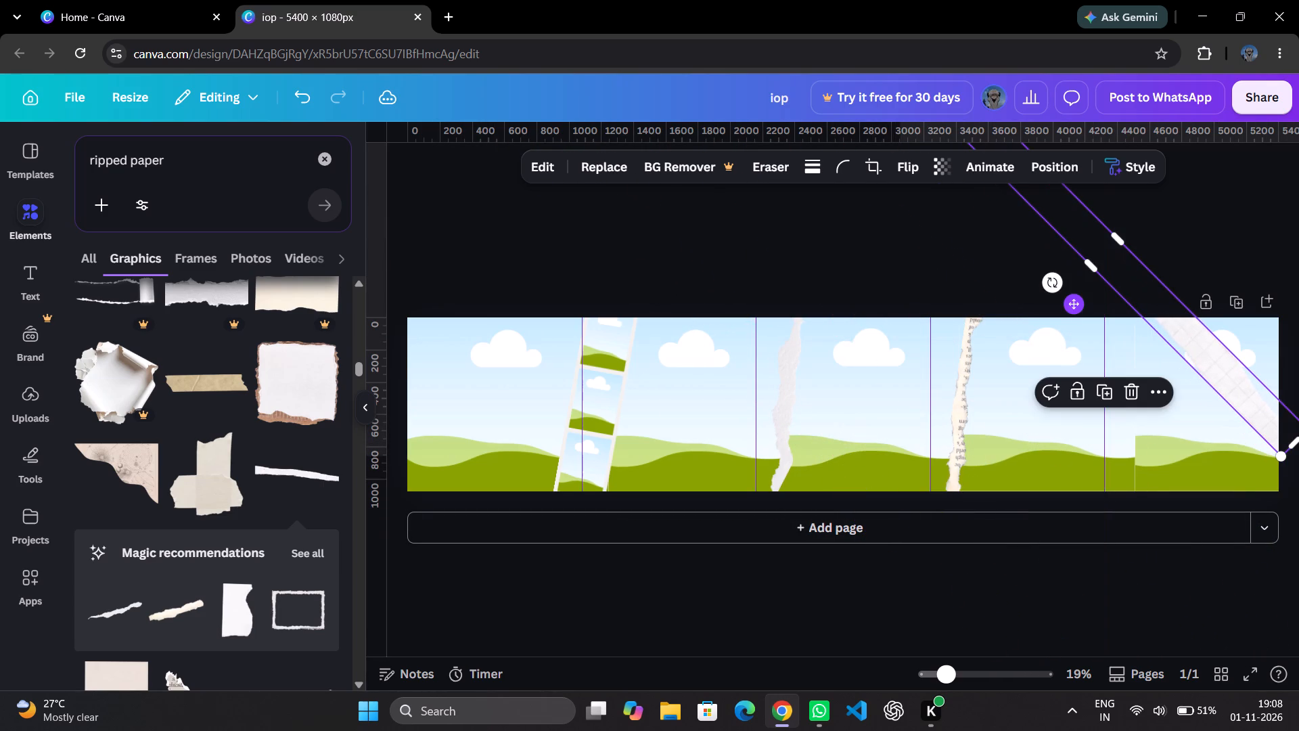
Rotate the white torn strip to nearly vertical, about 93°, beside the seam between the fourth and fifth frames.
drag(1047, 284, 1192, 338)
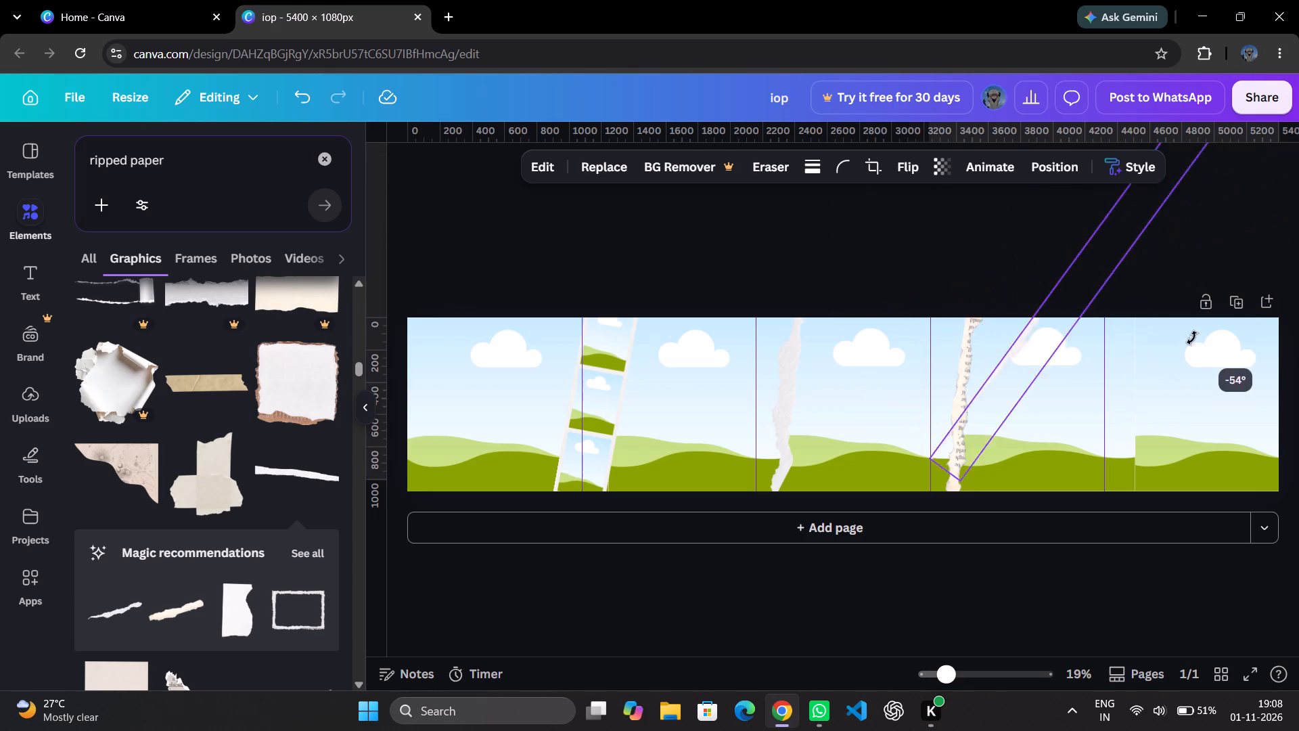
drag(1192, 338, 881, 292)
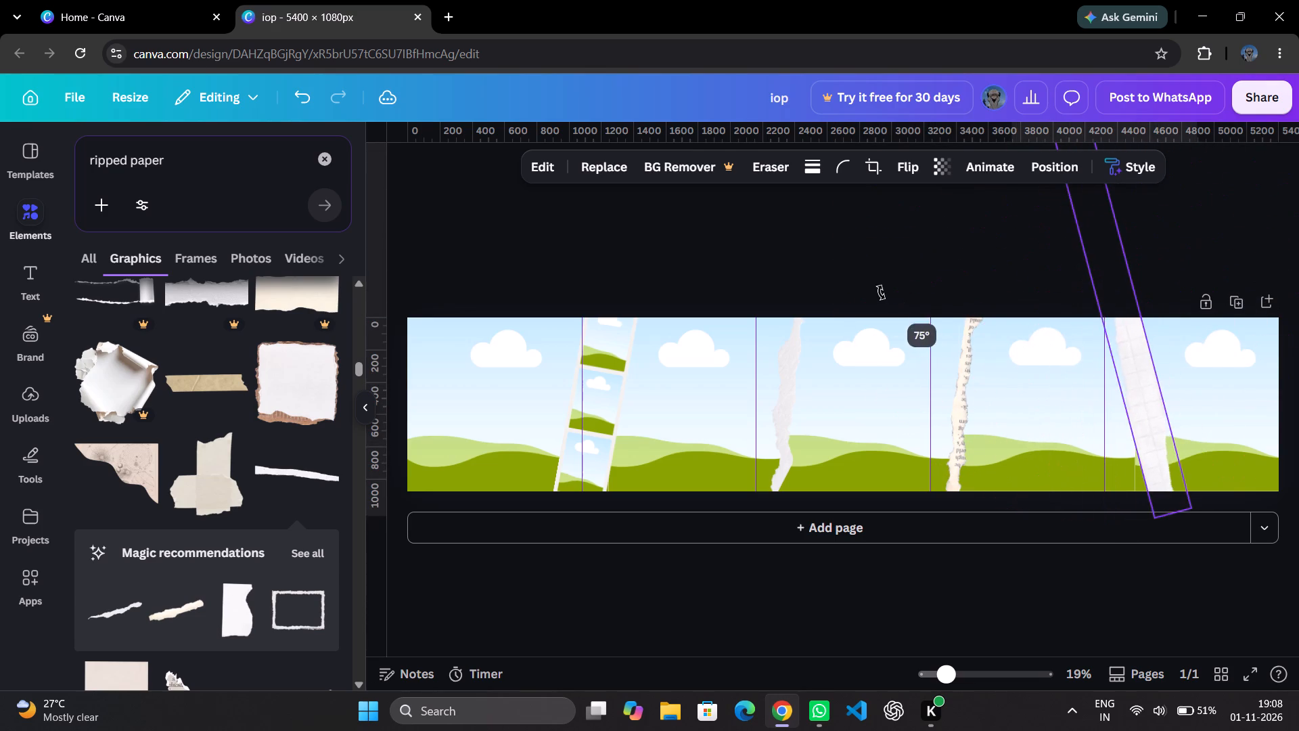
drag(881, 292, 896, 222)
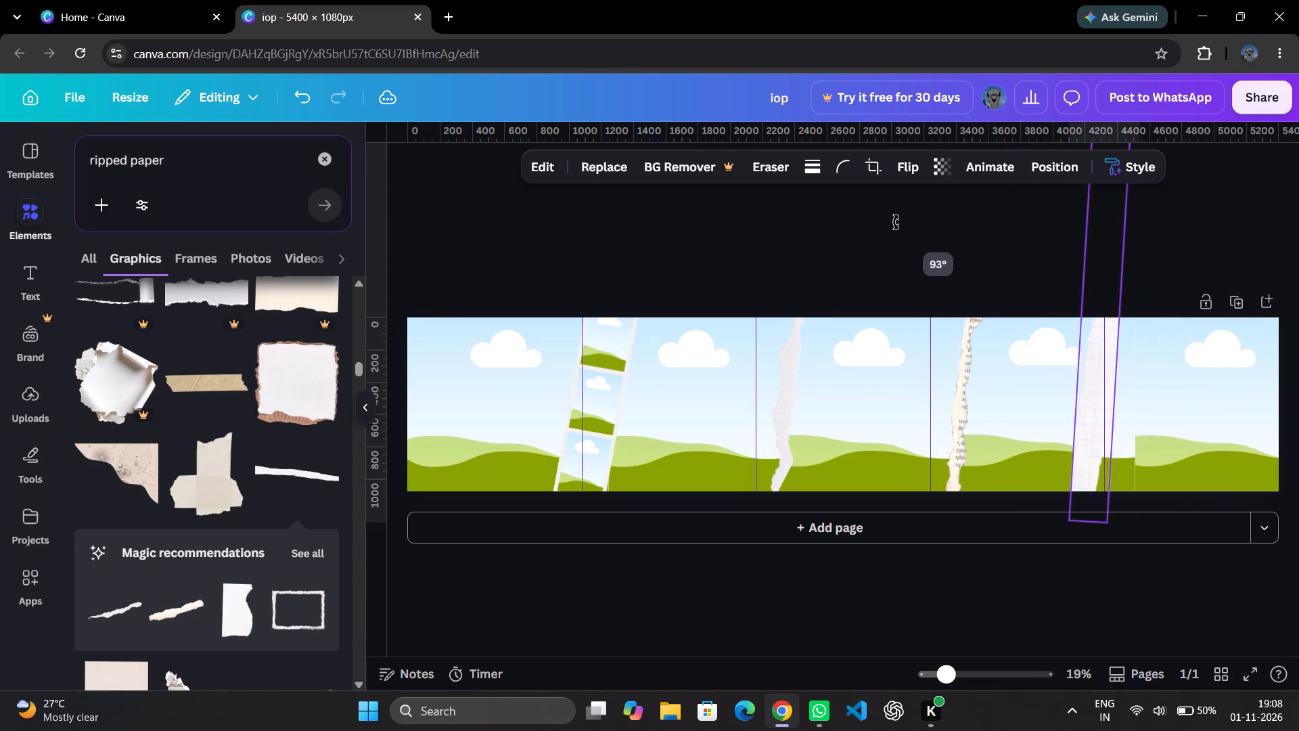
drag(896, 222, 901, 225)
Crop both long sides of the upright white torn strip until only a thin band of paper is left.
click(1095, 253)
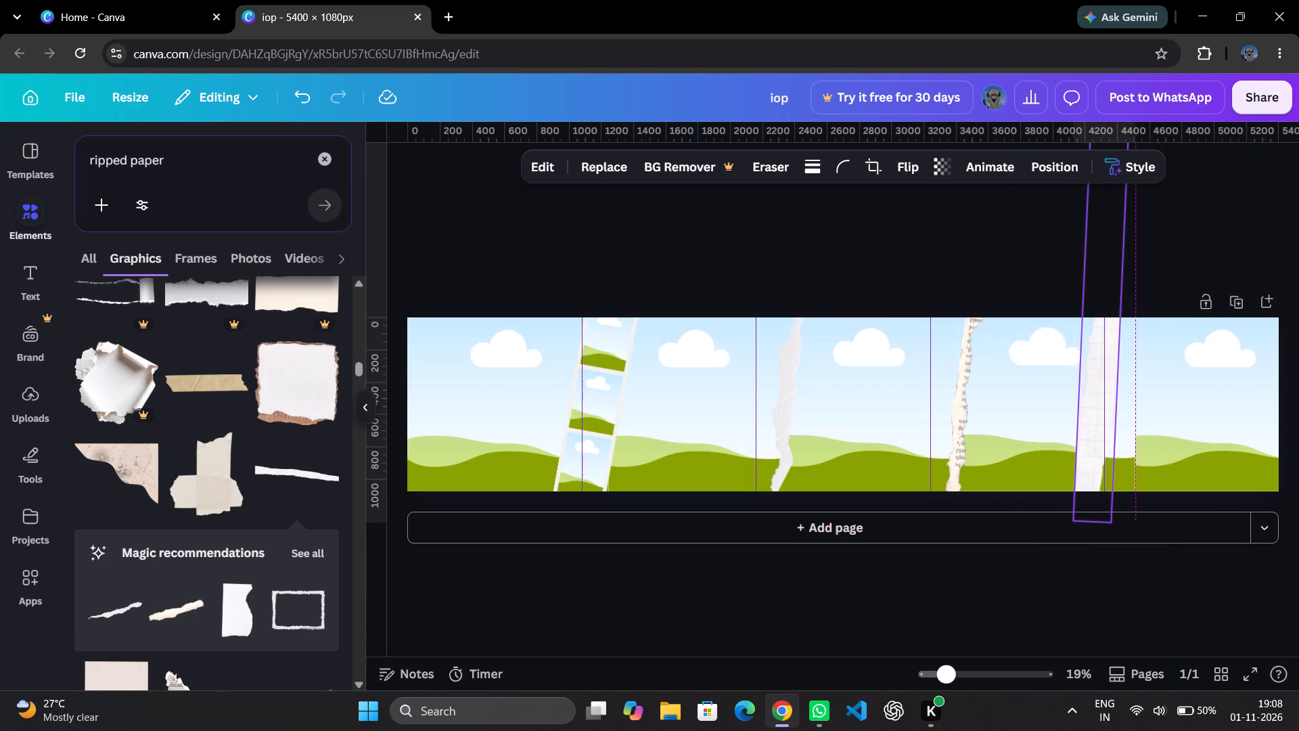
drag(1085, 247, 1101, 250)
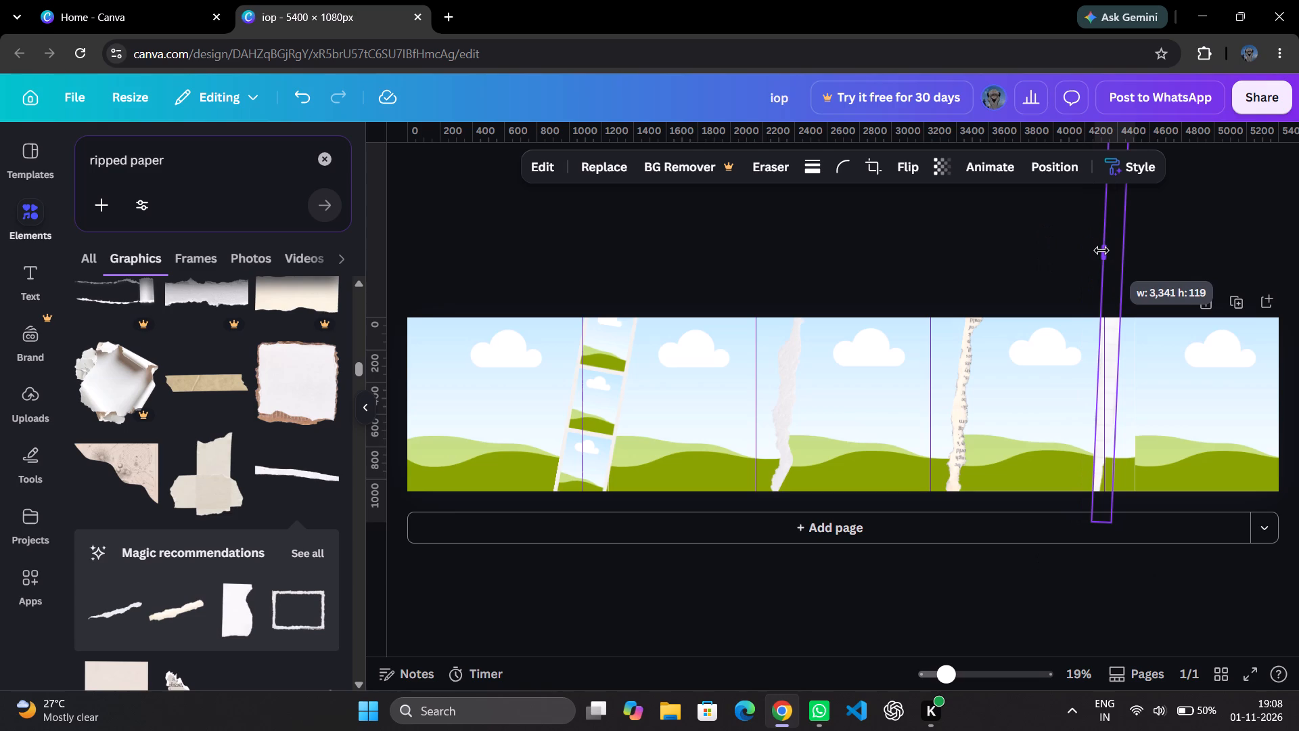
drag(1101, 250, 1099, 250)
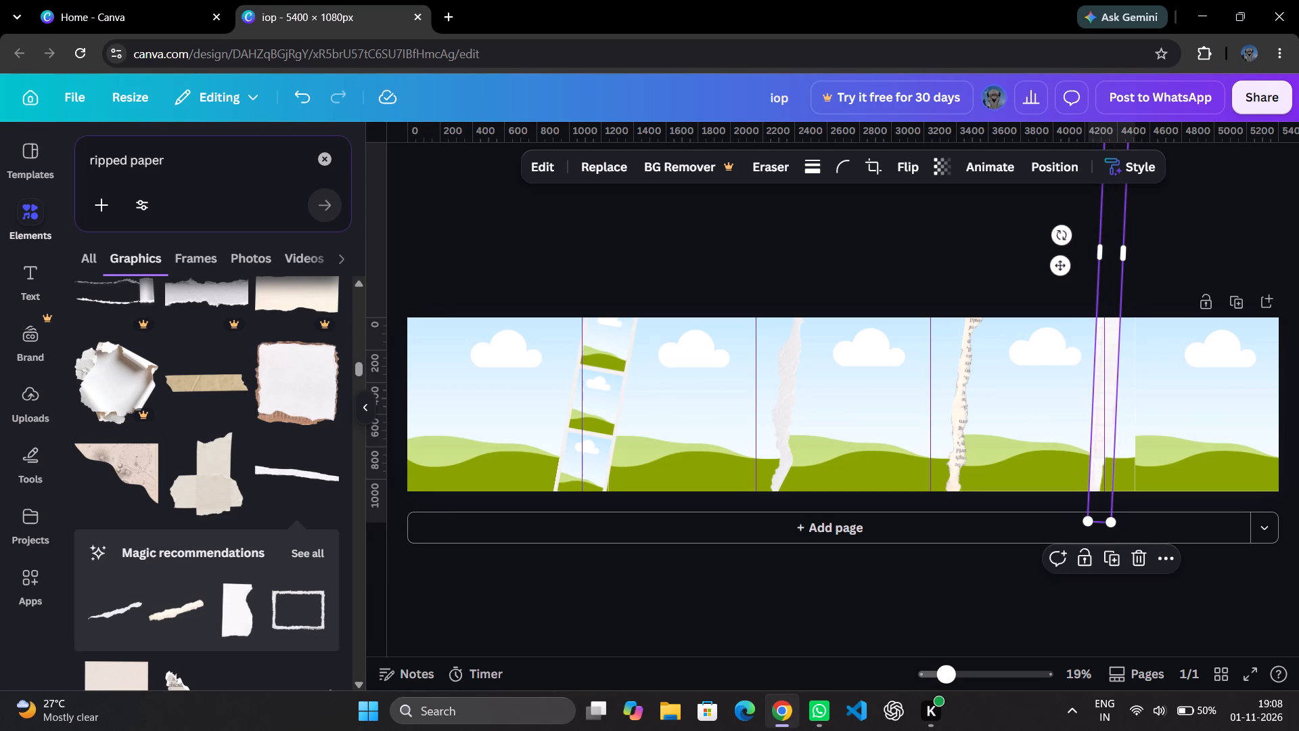
drag(1122, 249, 1112, 249)
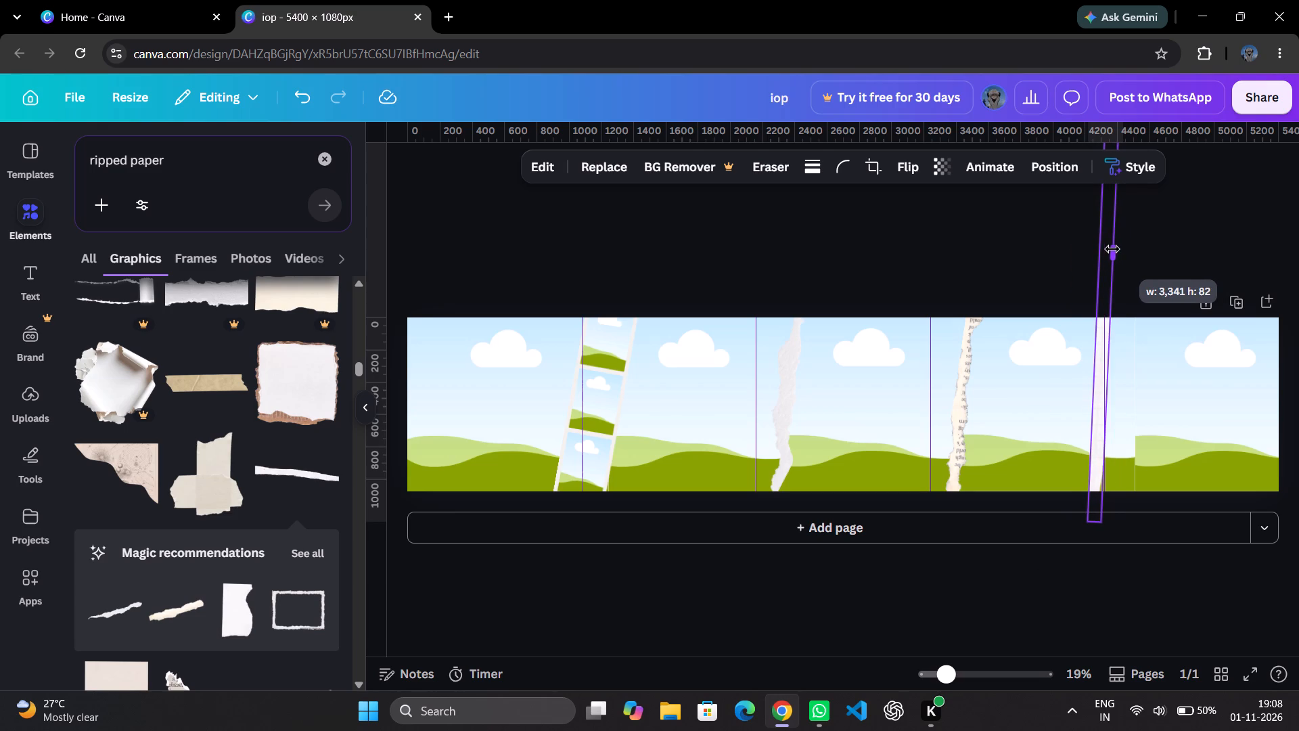
drag(1112, 249, 1137, 254)
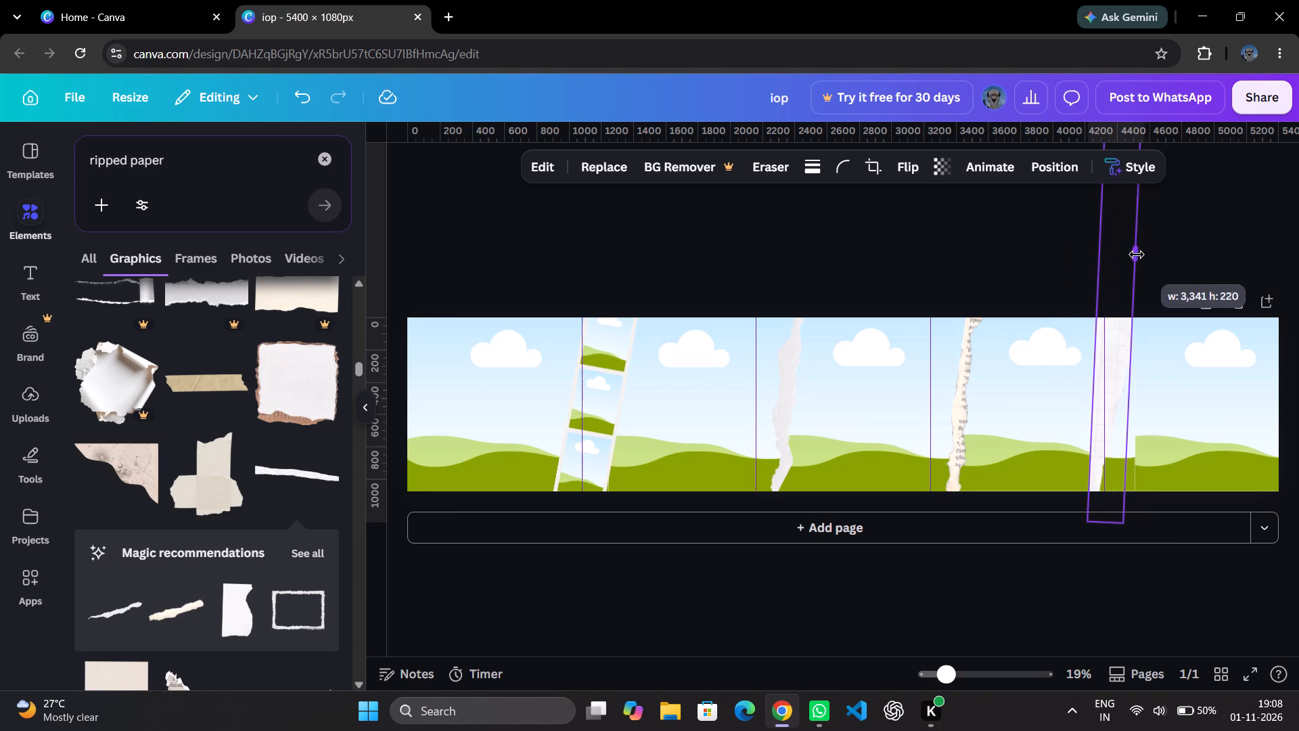
drag(1137, 254, 1153, 257)
click(1097, 250)
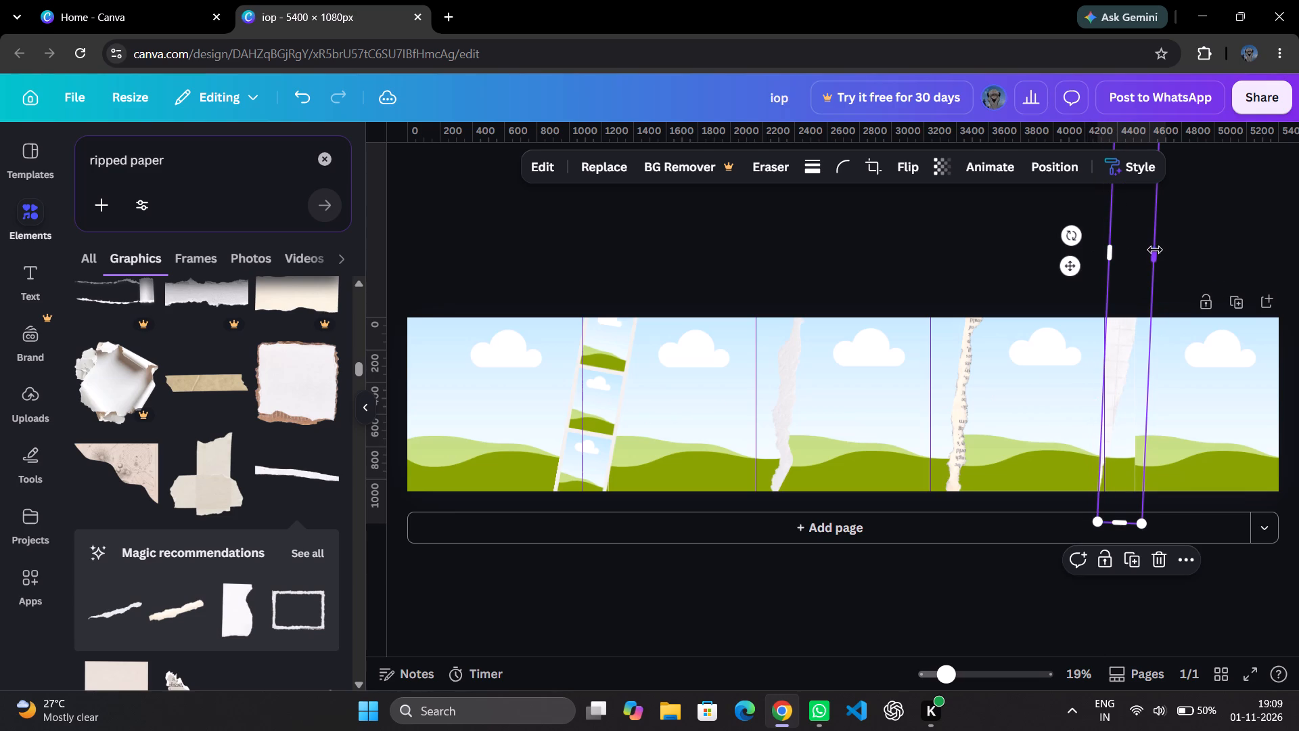
drag(1155, 250, 1130, 251)
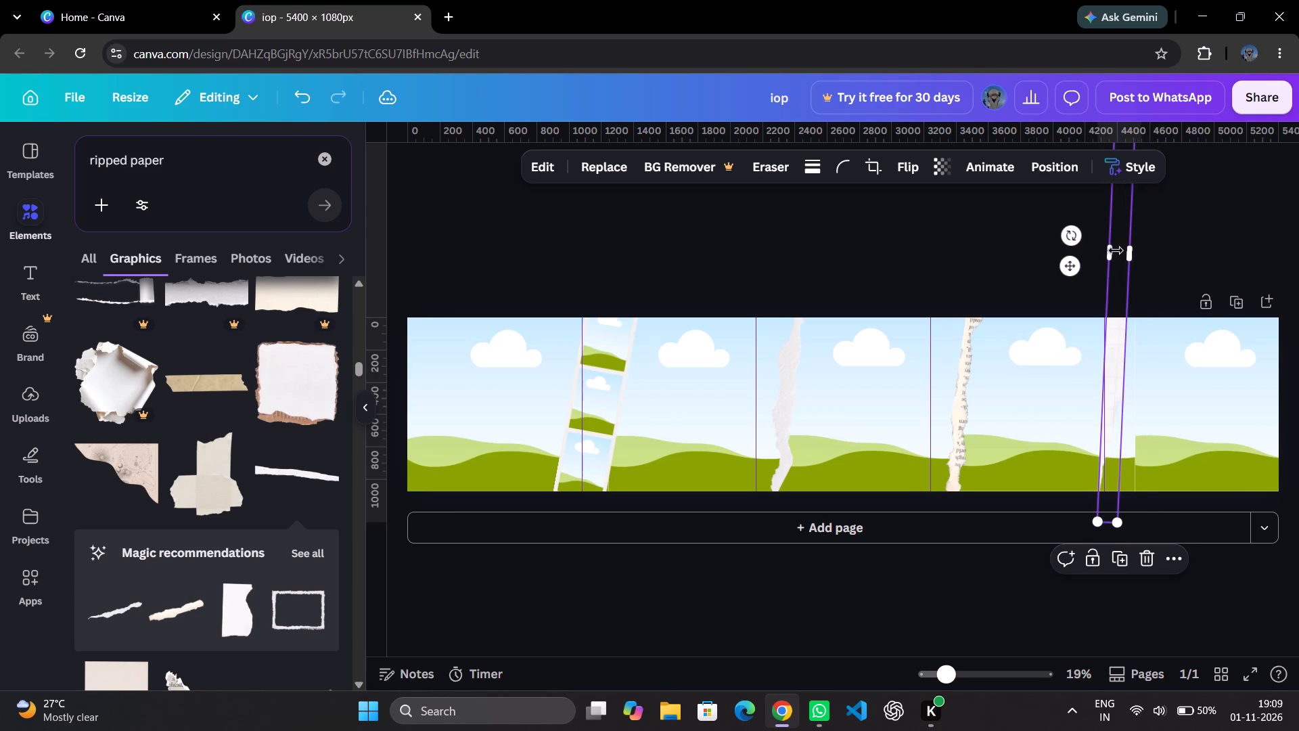
drag(1109, 250, 1100, 250)
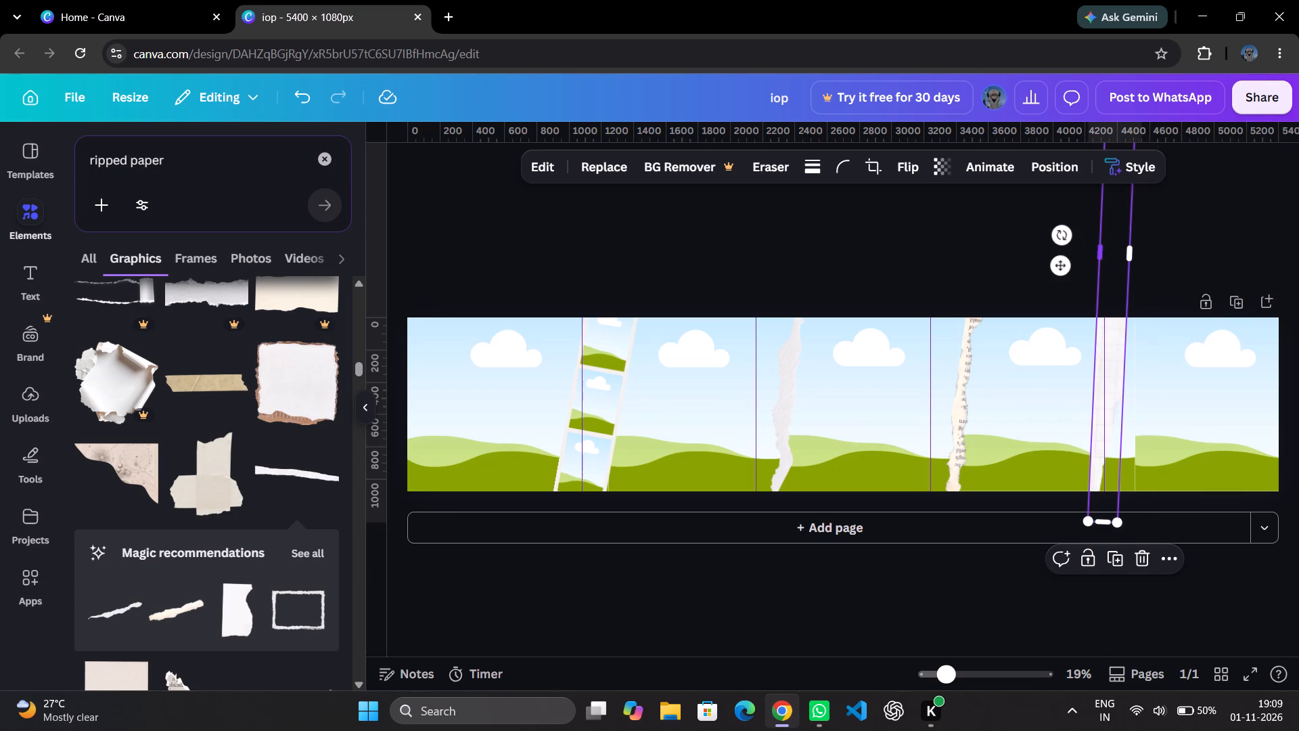
drag(1129, 250, 1116, 250)
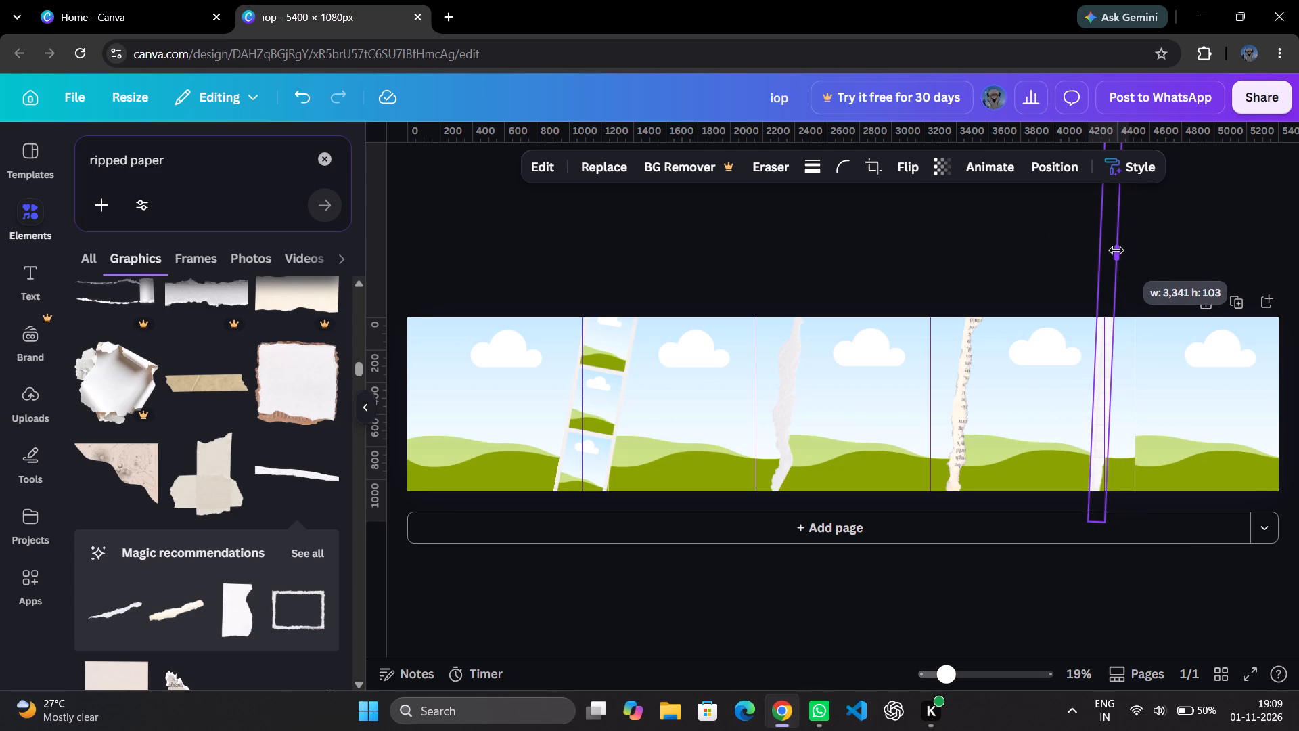
drag(1116, 250, 1120, 250)
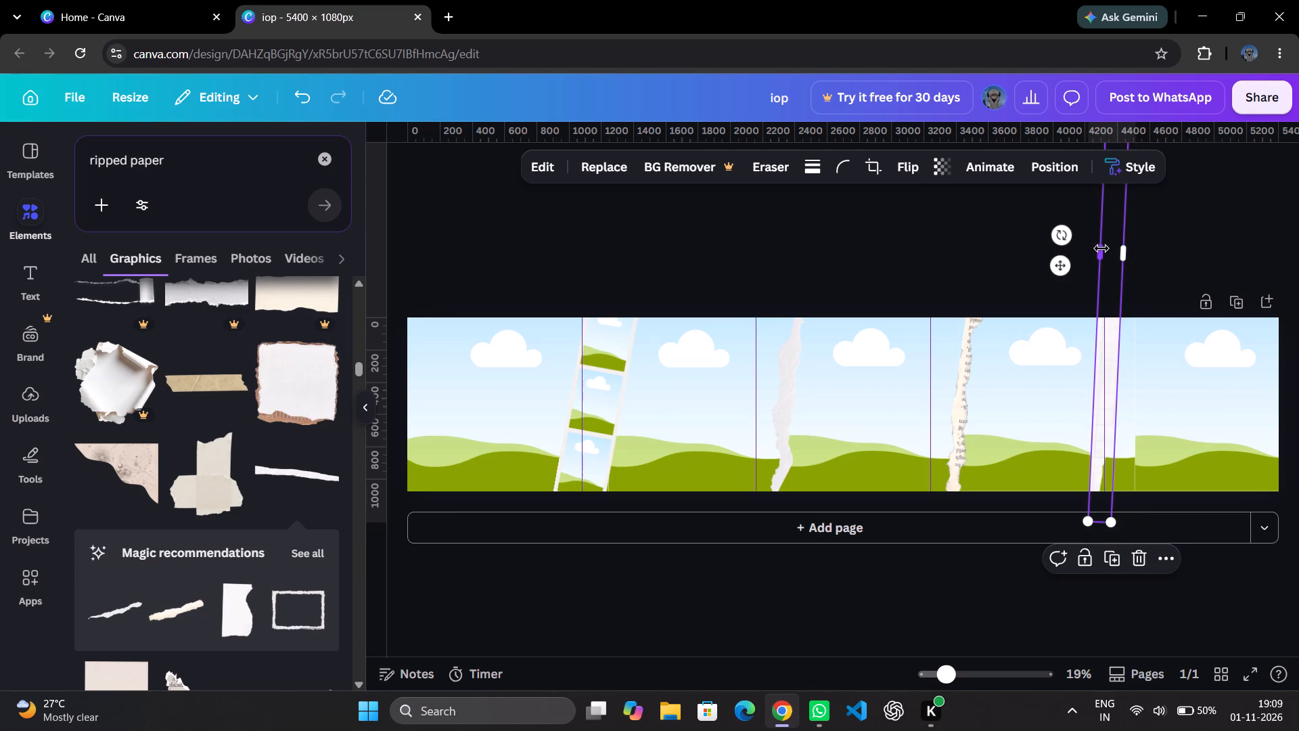
drag(1101, 248, 1113, 248)
Position the thin white strip over the seam between the fourth and fifth frames, spanning the full page height, and deselect it.
drag(1068, 267, 1085, 269)
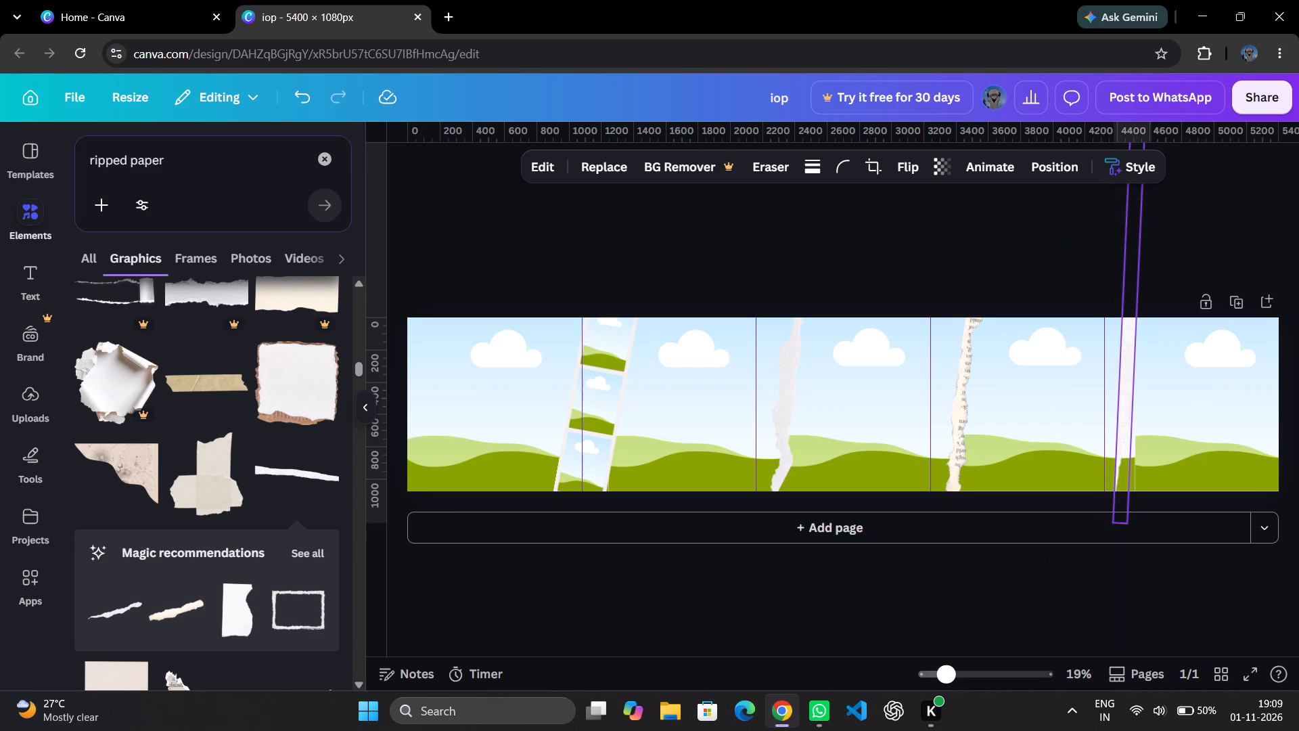
drag(1085, 269, 1094, 317)
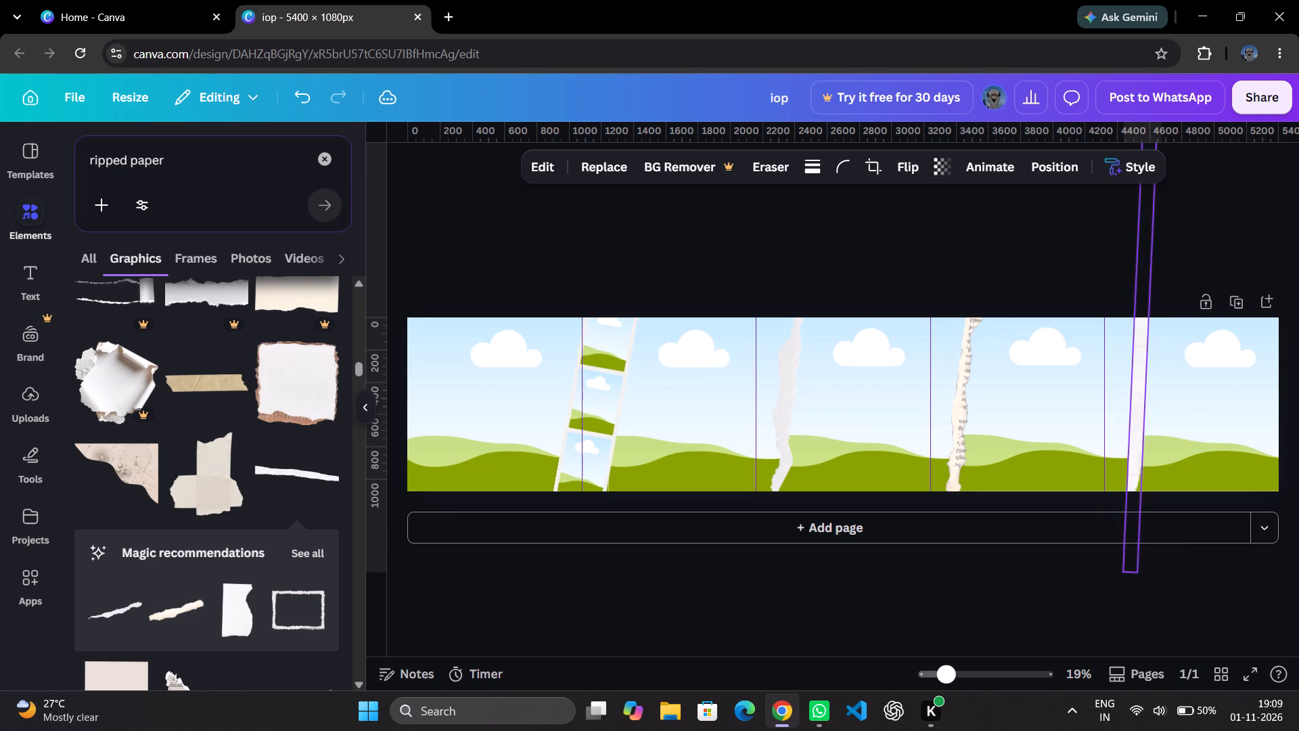
drag(1094, 317, 1094, 284)
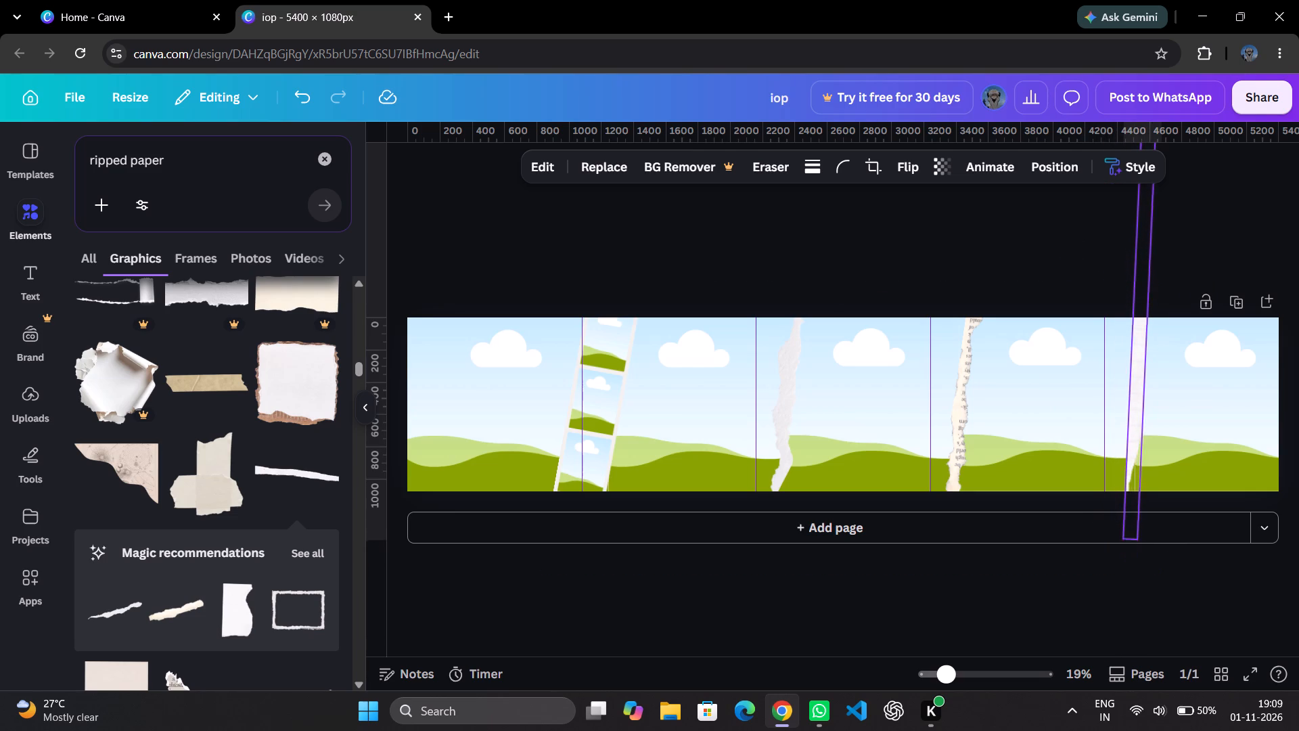
drag(1094, 284, 1097, 279)
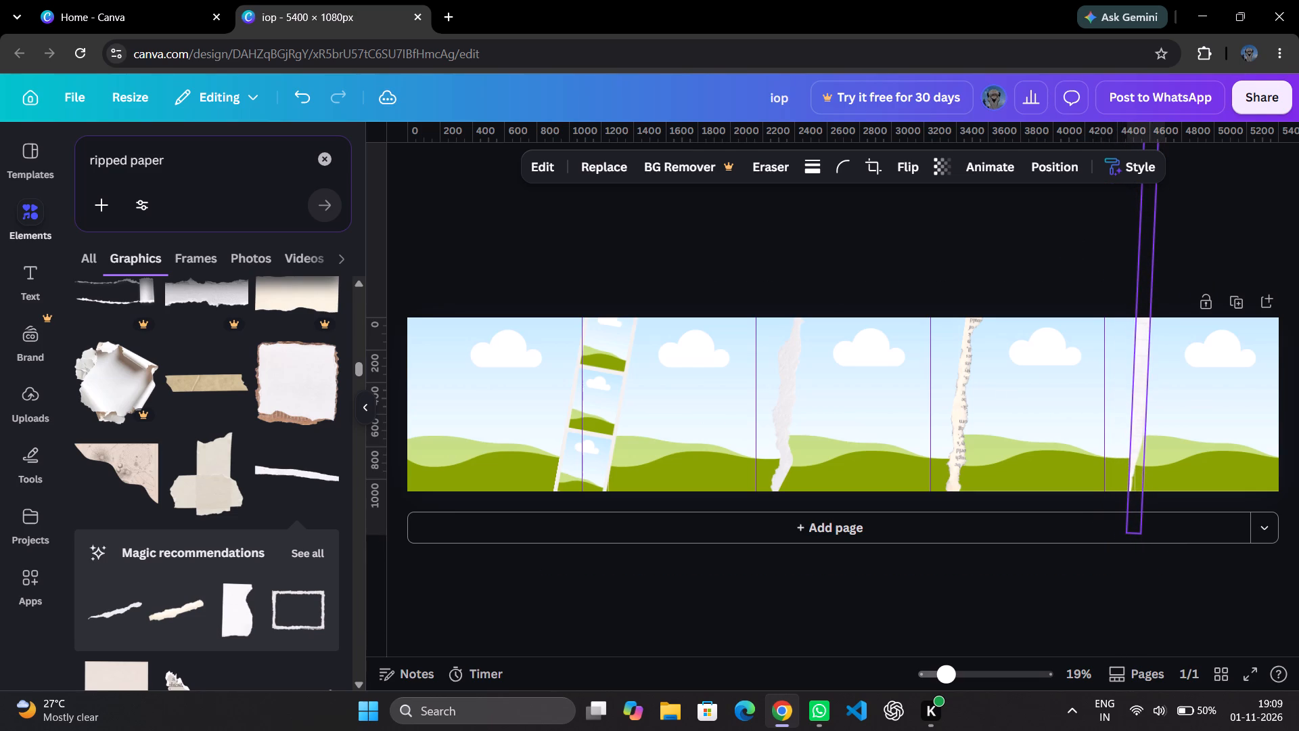
drag(1097, 279, 1096, 280)
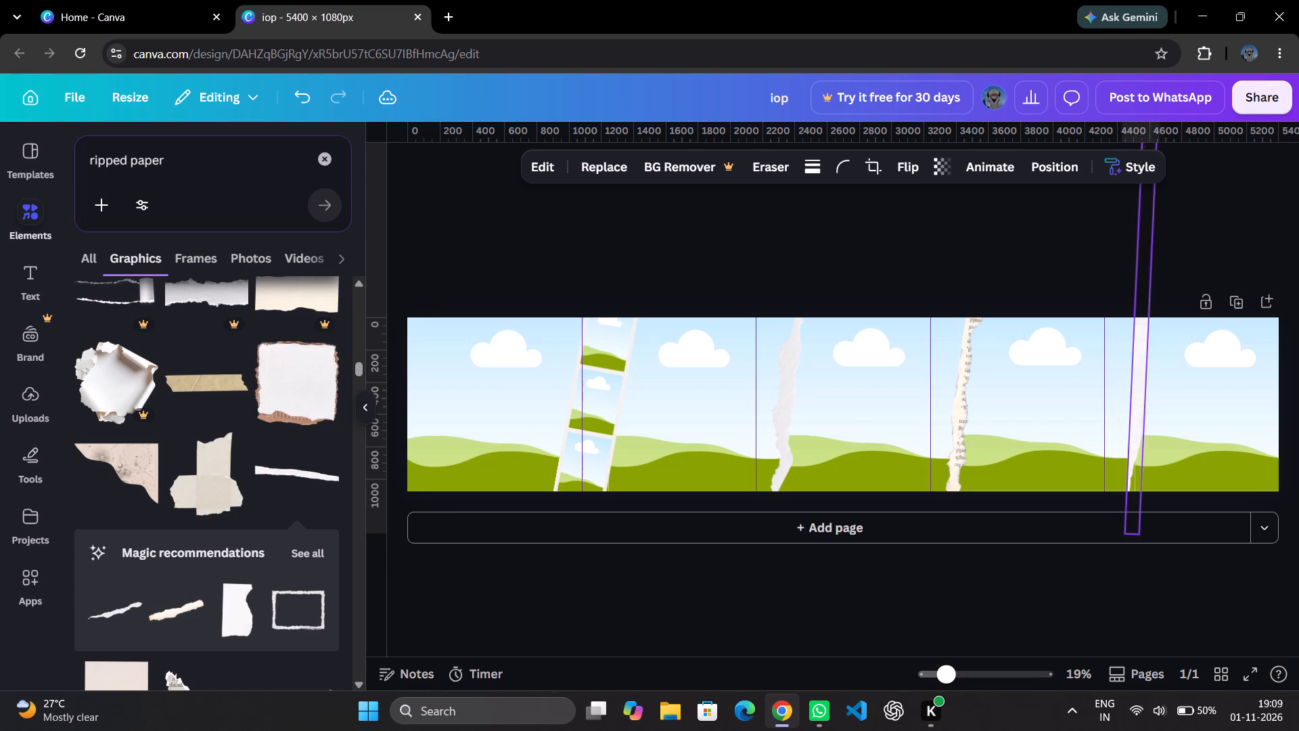
drag(1096, 280, 1100, 280)
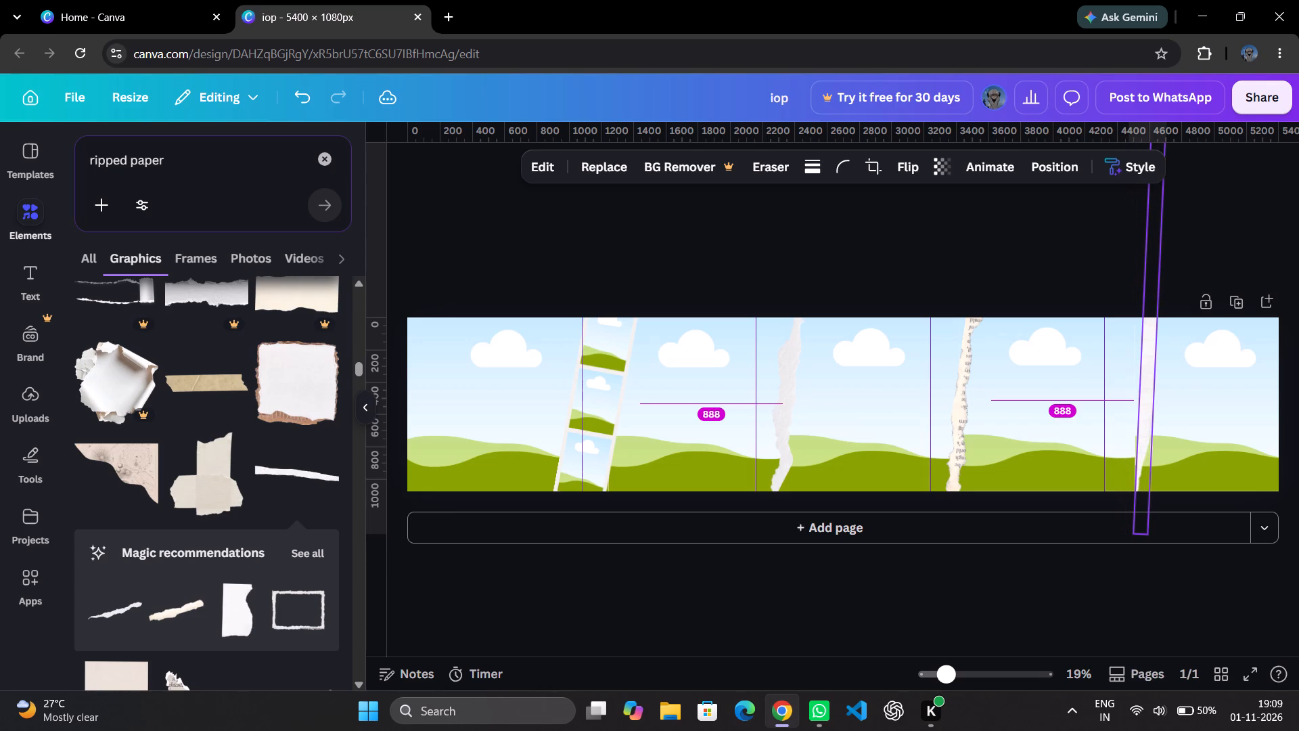
drag(1100, 280, 1098, 280)
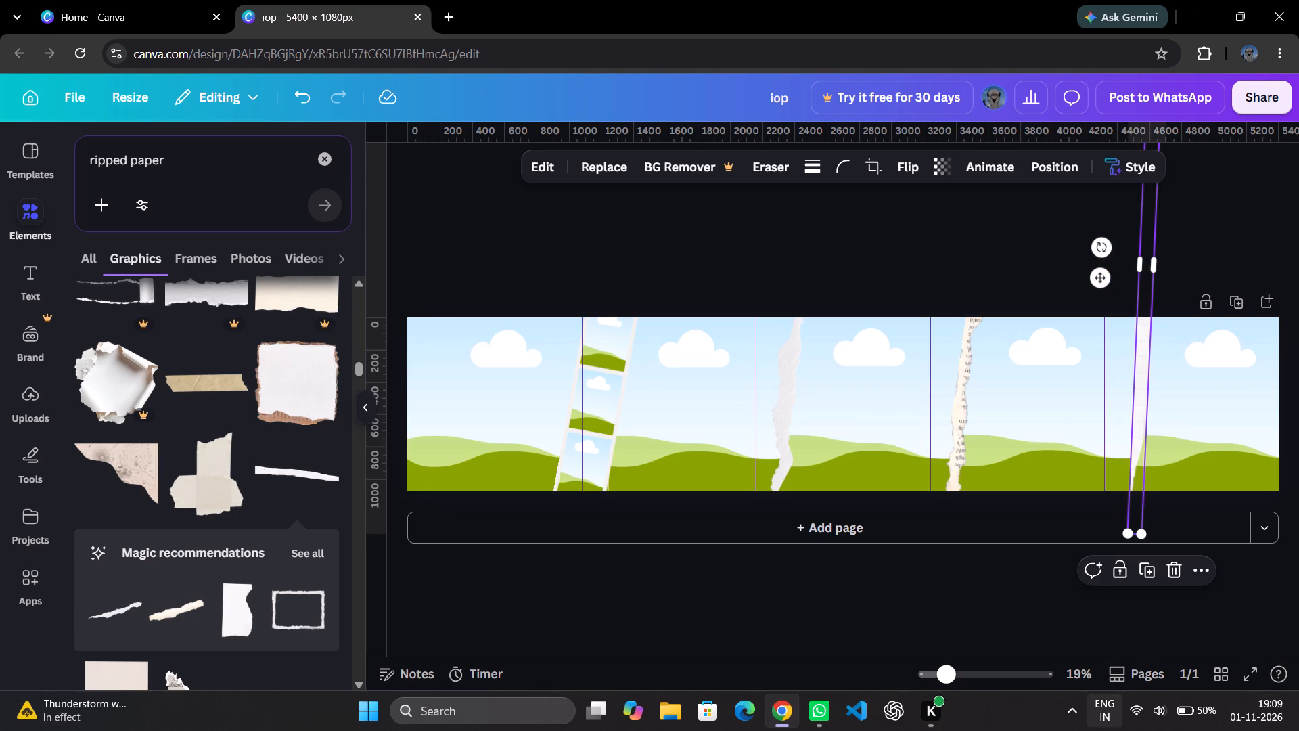
drag(1097, 282, 1096, 288)
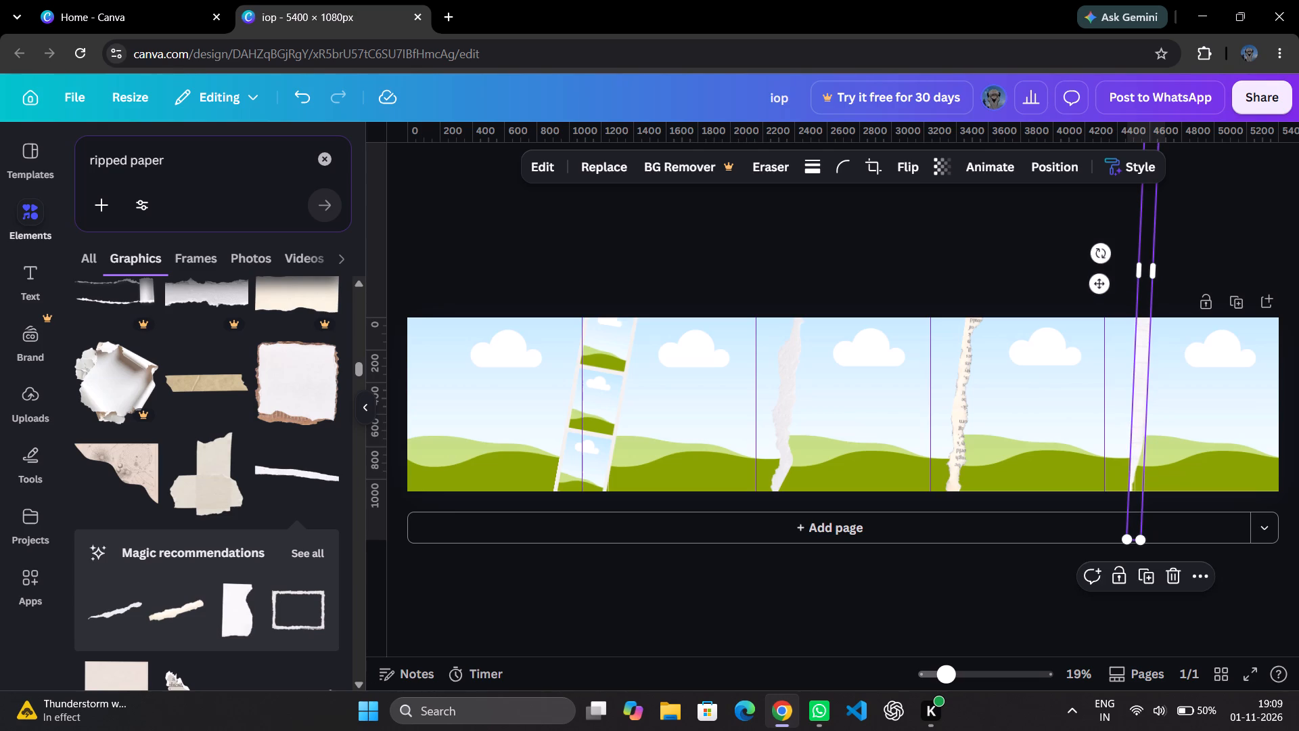
click(1005, 608)
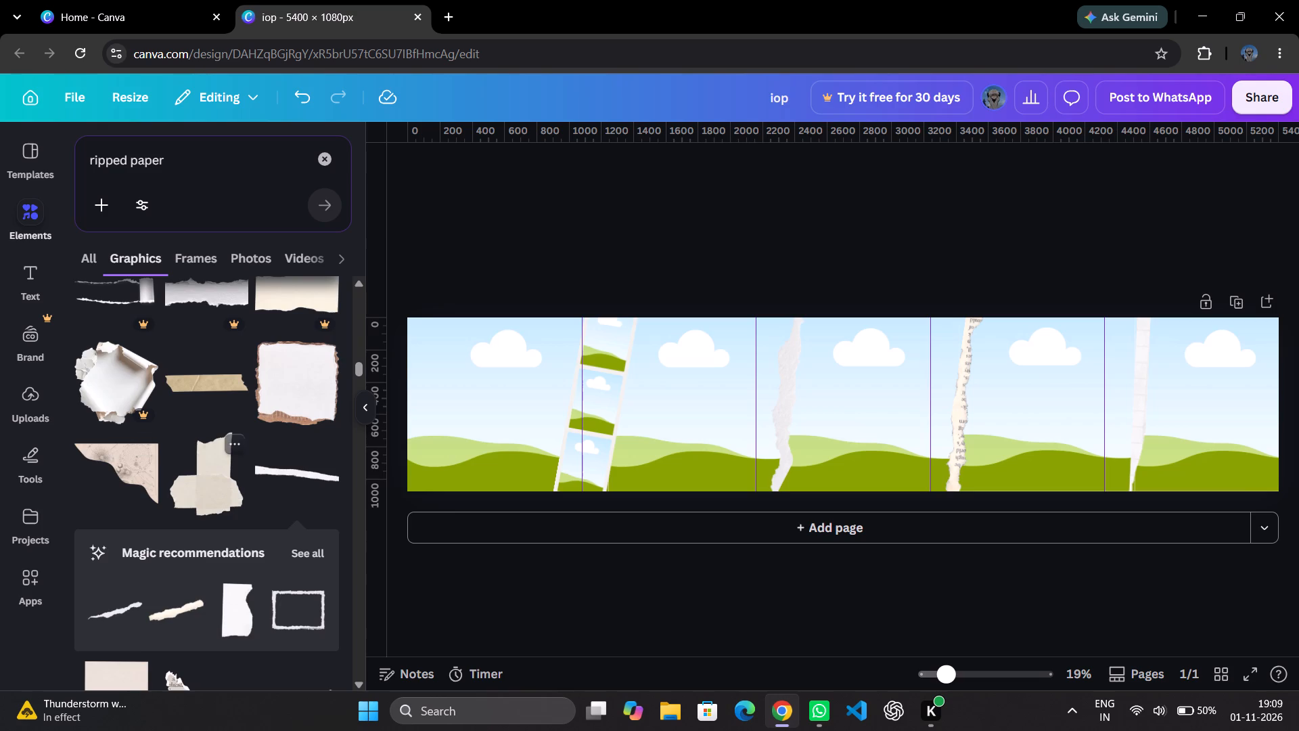
Browse the ripped paper graphics for another torn-edge element to use in the layout.
scroll(225, 498, down, 5)
scroll(249, 465, up, 14)
scroll(249, 465, down, 4)
scroll(245, 478, up, 3)
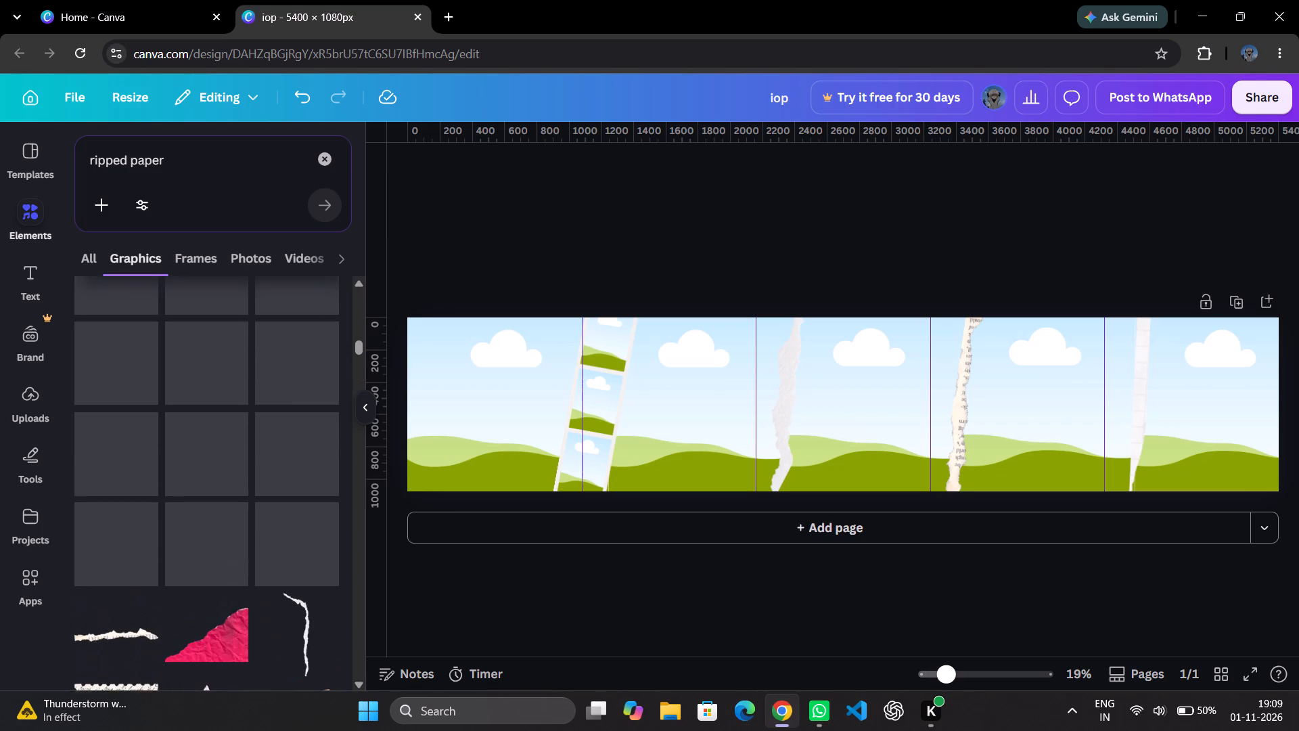
scroll(243, 495, up, 1)
scroll(243, 495, down, 5)
scroll(244, 494, up, 15)
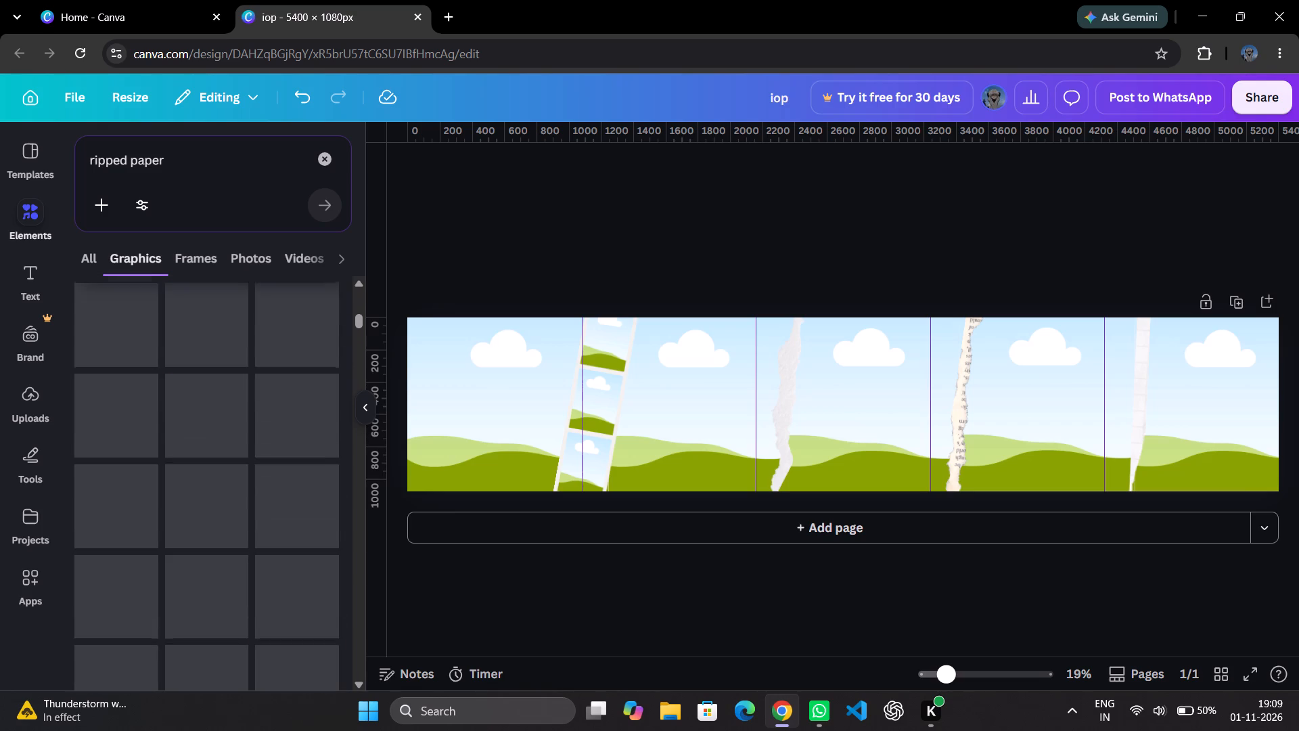
Switch the ripped paper search to frames and look through them for one with a torn left edge.
click(204, 266)
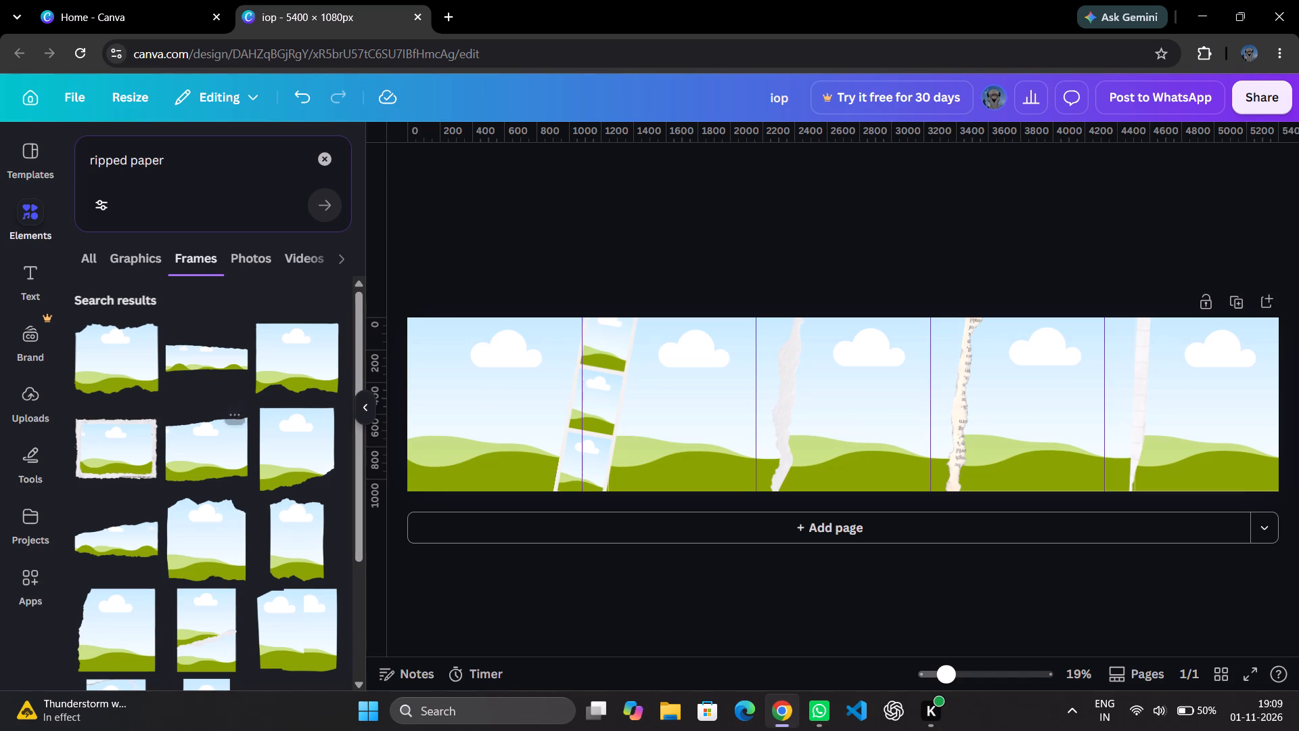
scroll(214, 483, down, 4)
scroll(214, 472, up, 2)
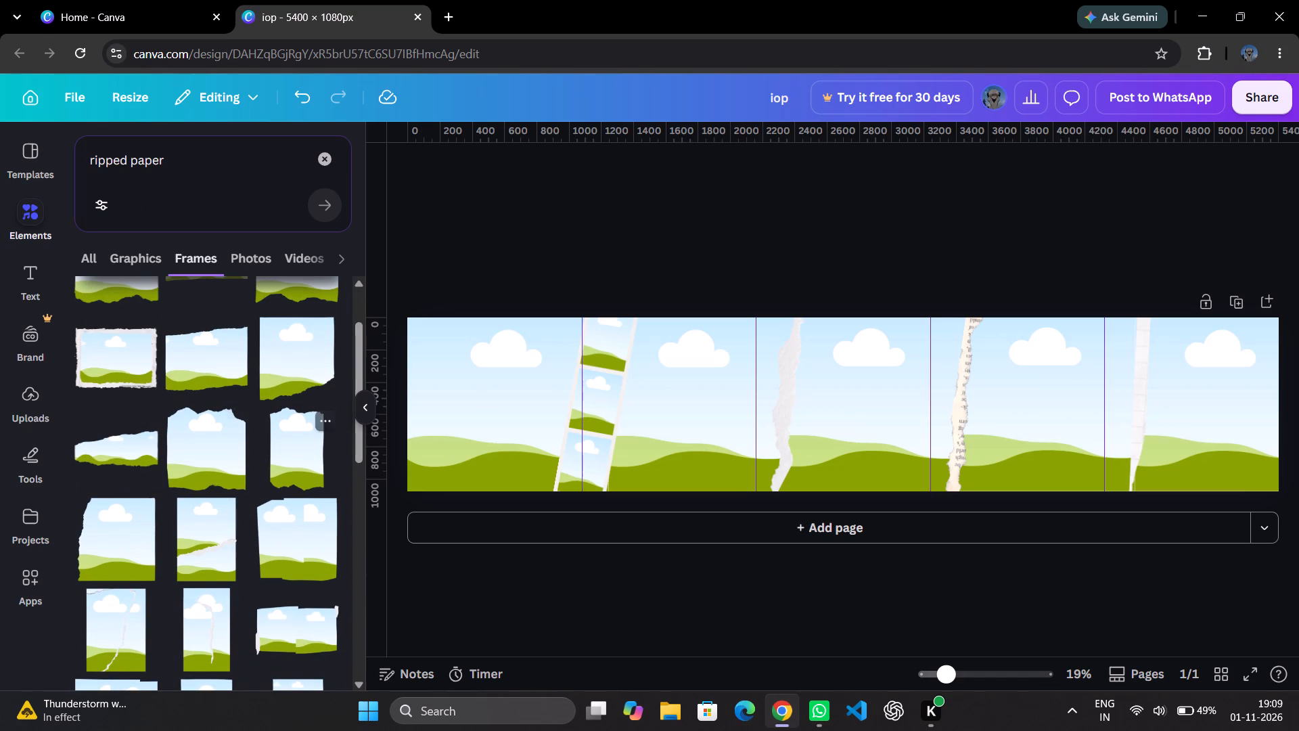
scroll(225, 507, down, 6)
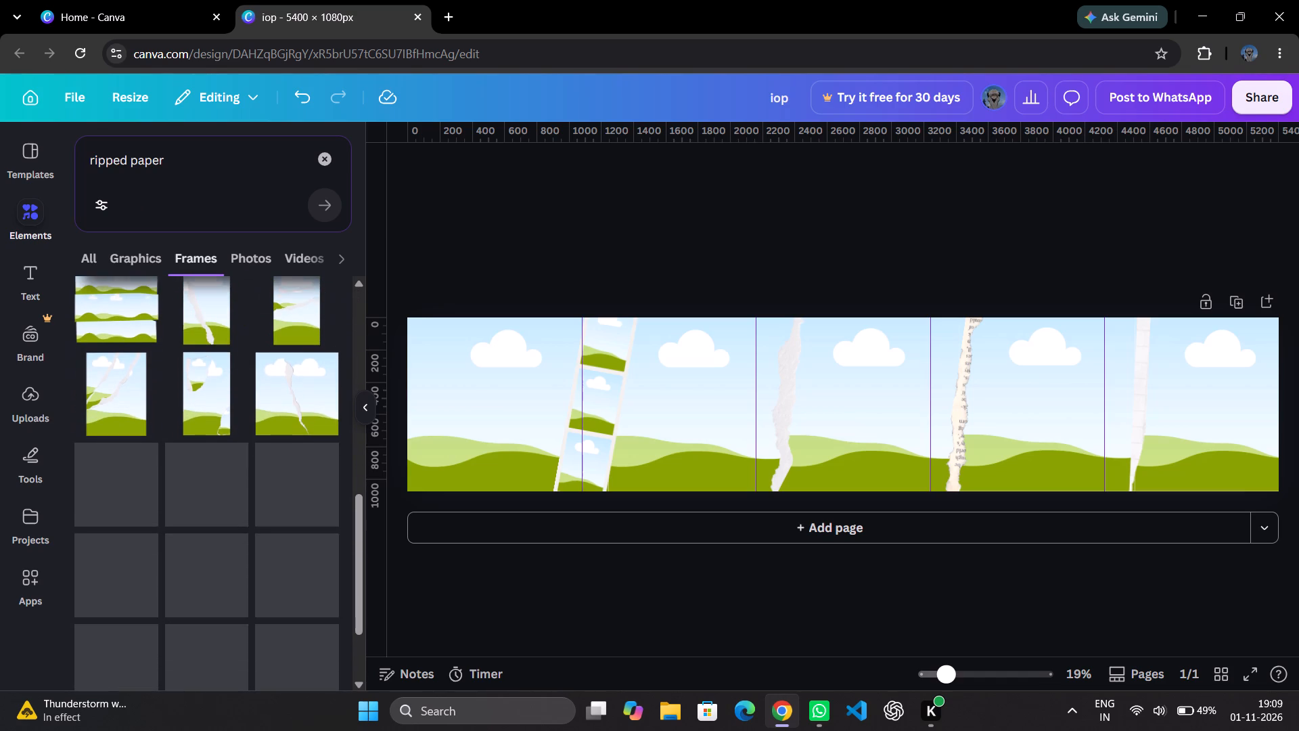
scroll(179, 515, up, 2)
scroll(179, 515, down, 1)
scroll(179, 515, up, 5)
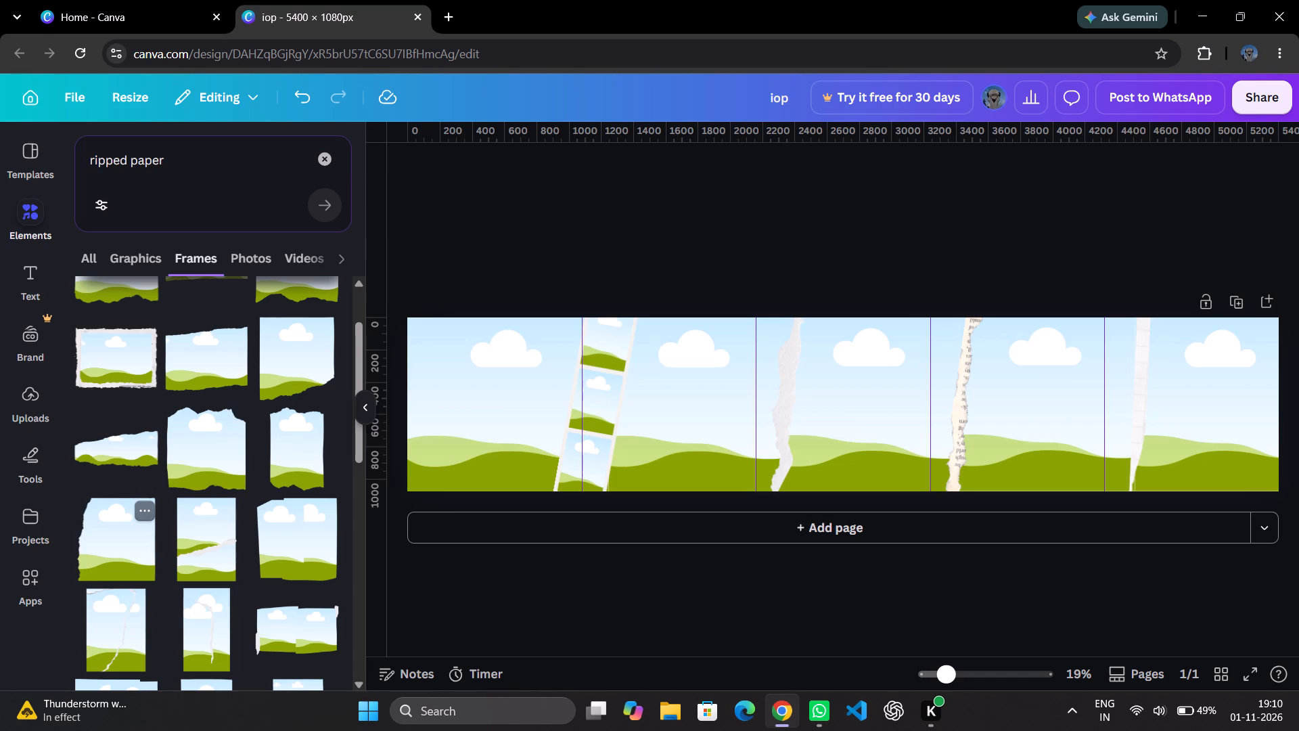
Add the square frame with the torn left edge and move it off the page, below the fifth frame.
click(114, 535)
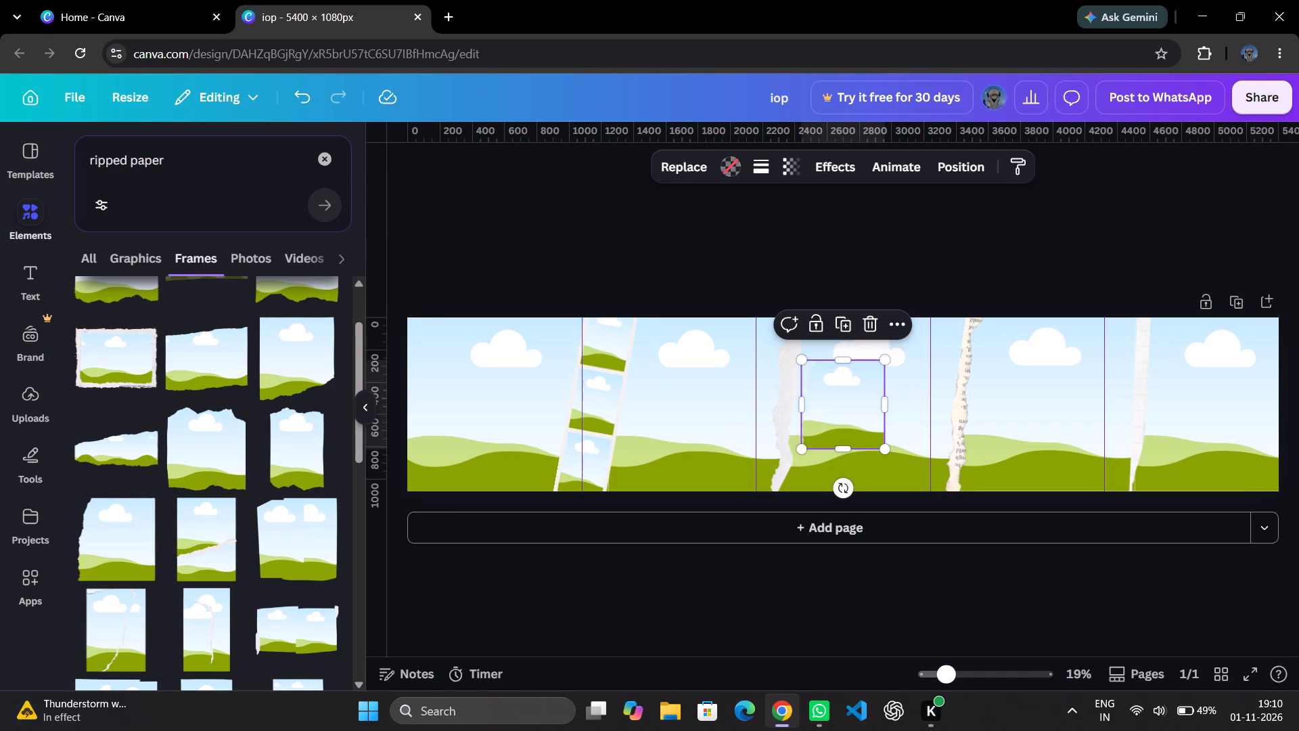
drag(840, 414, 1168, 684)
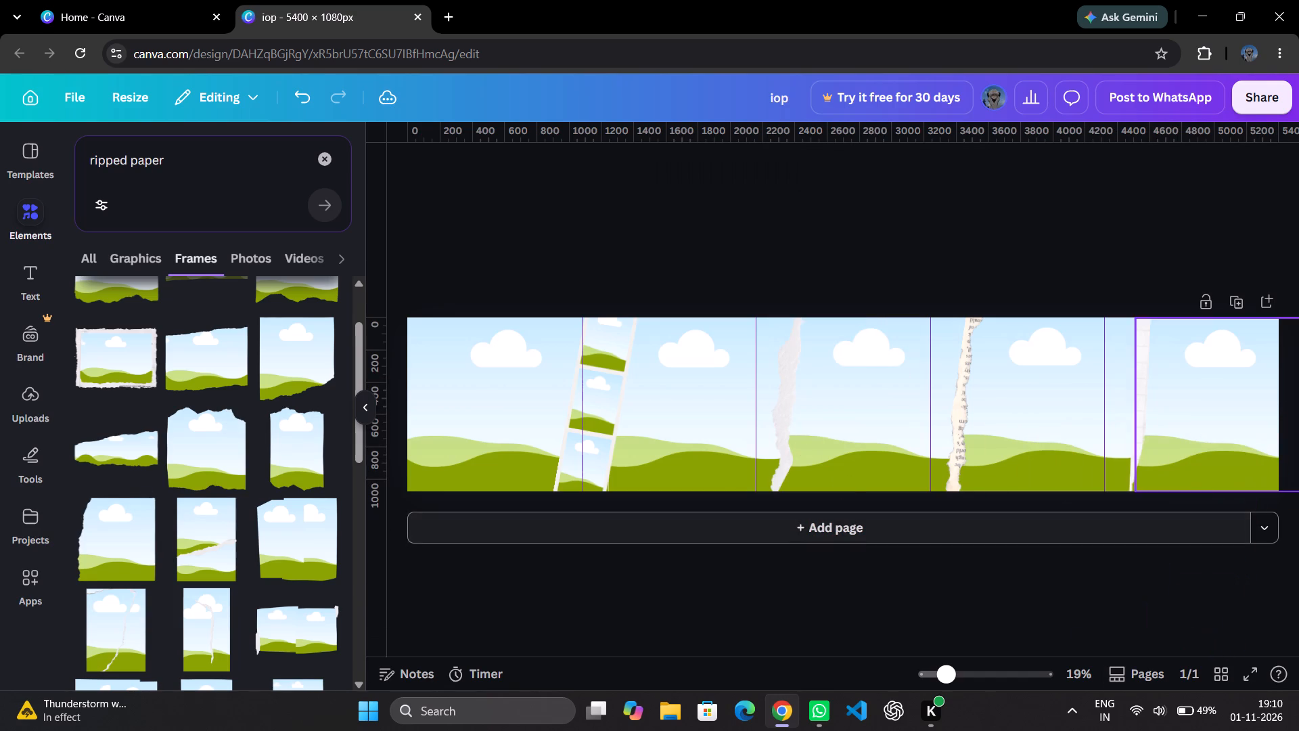
Delete the fifth frame at the far right end of the layout.
click(1208, 448)
click(1250, 288)
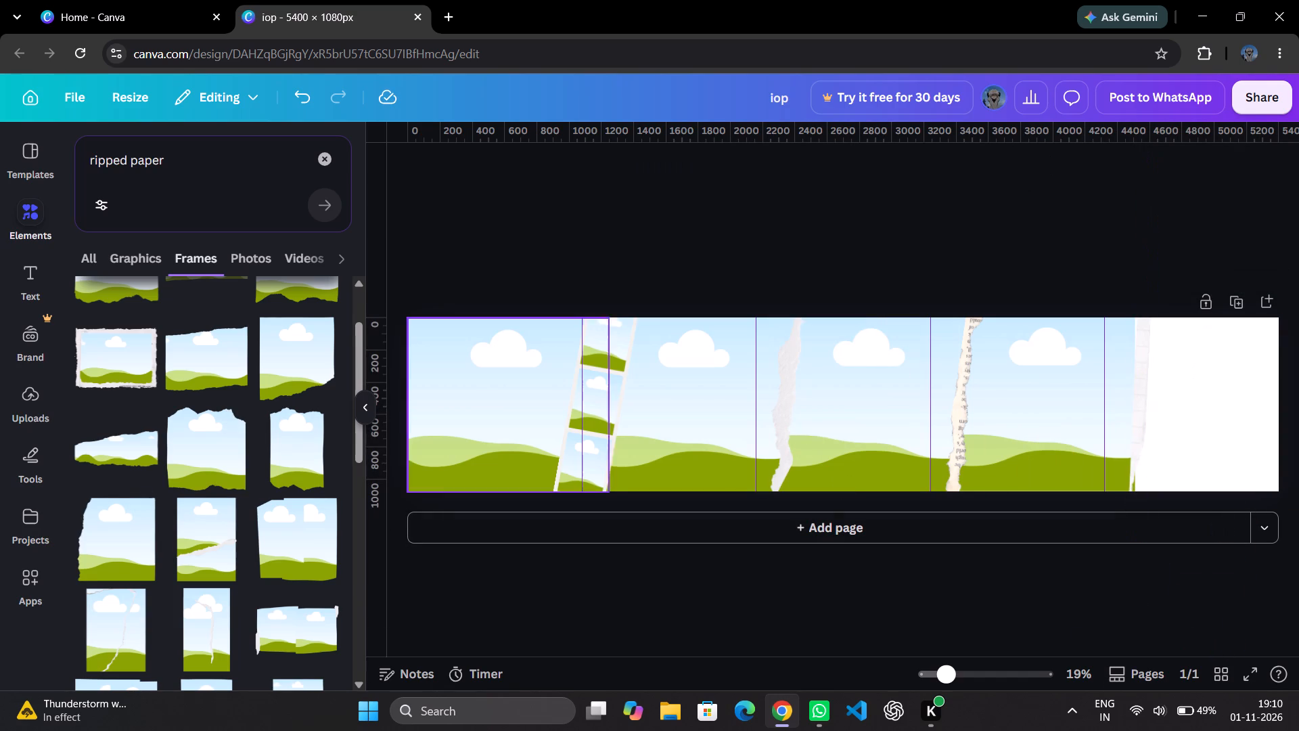
Add the square frame with the torn left edge and place it in the page's top-right corner.
click(103, 525)
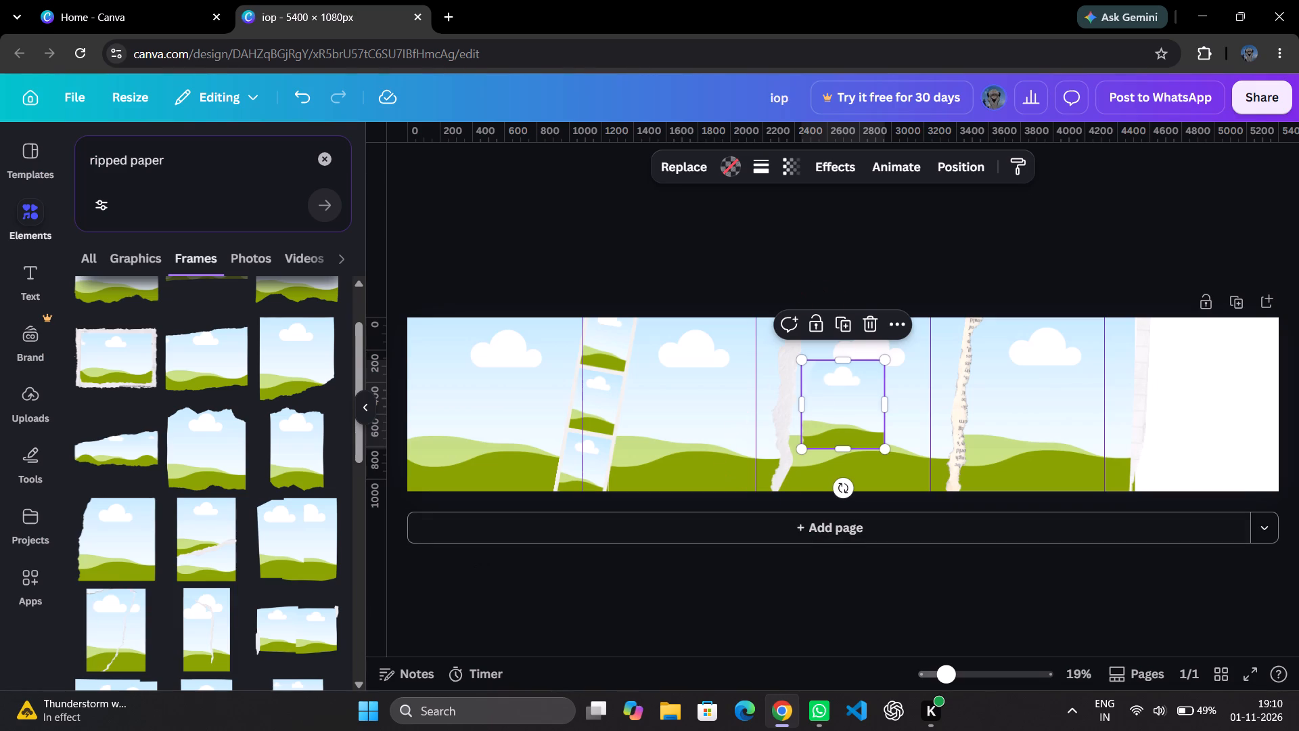
drag(857, 407, 1193, 377)
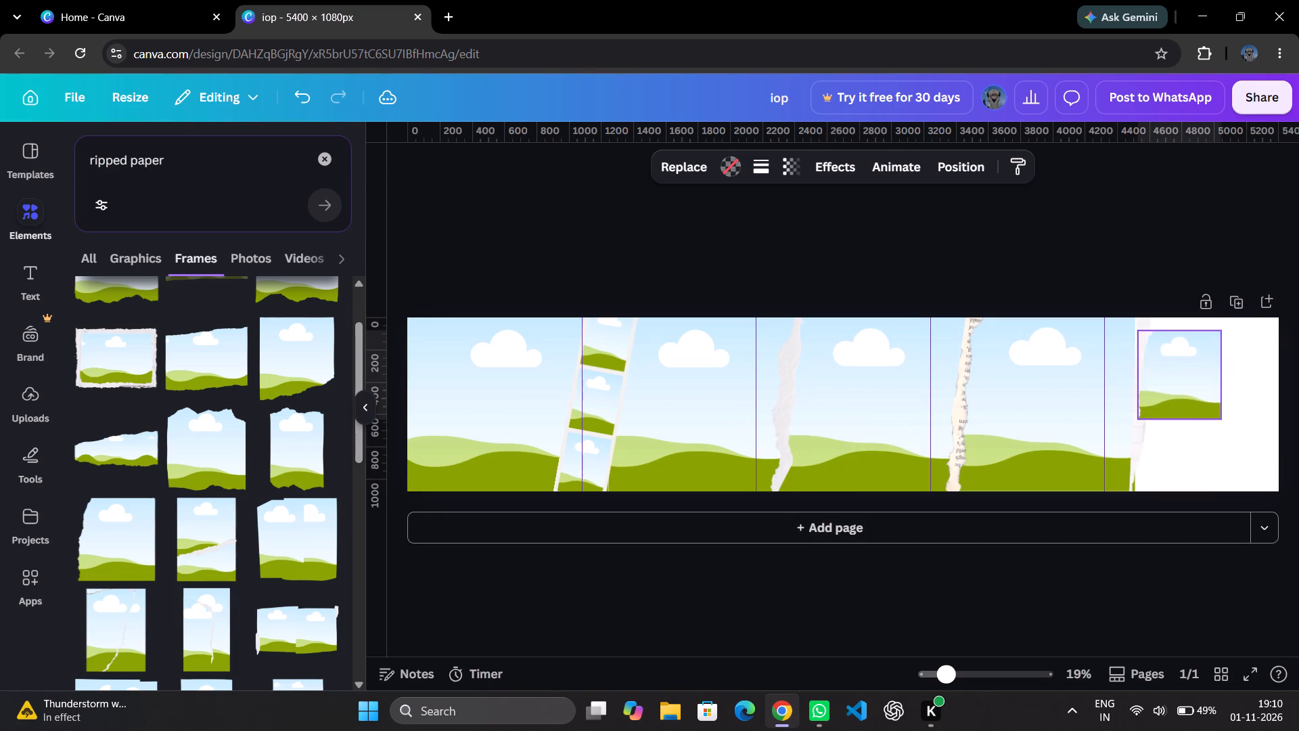
drag(1193, 377, 1229, 366)
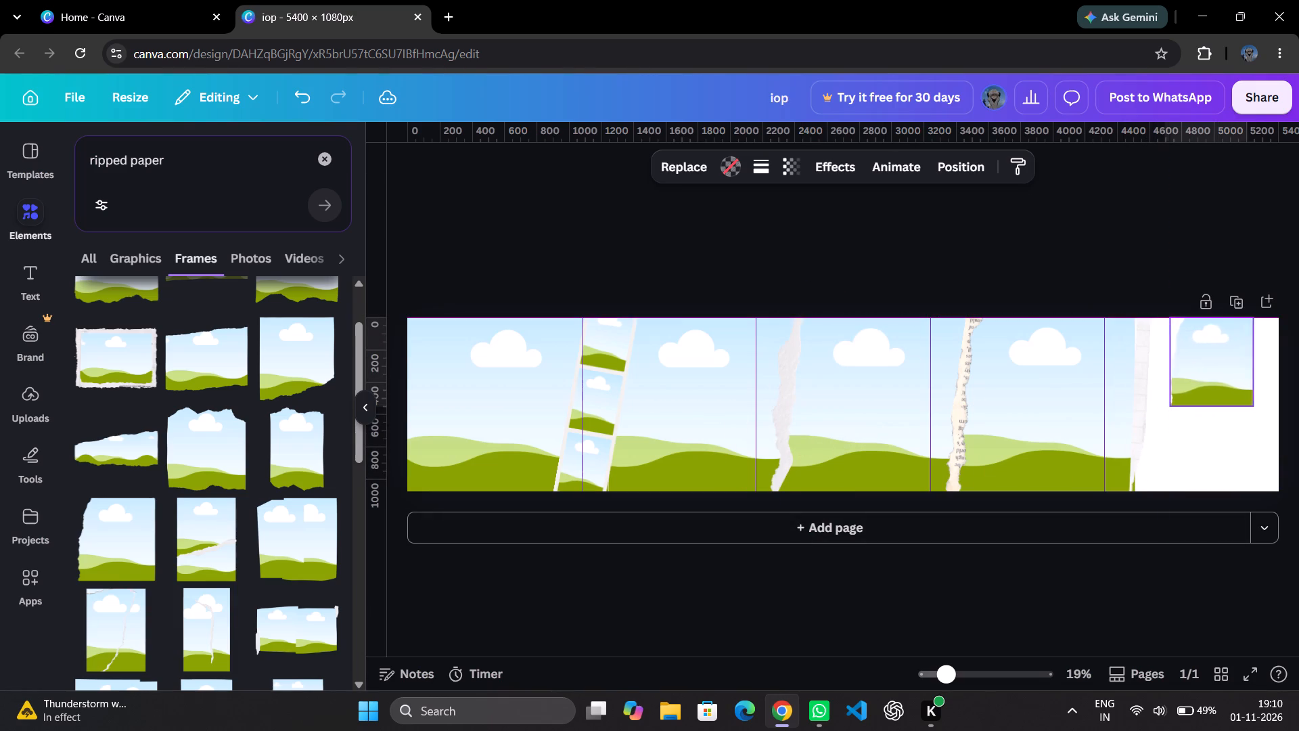
drag(1229, 366, 1248, 368)
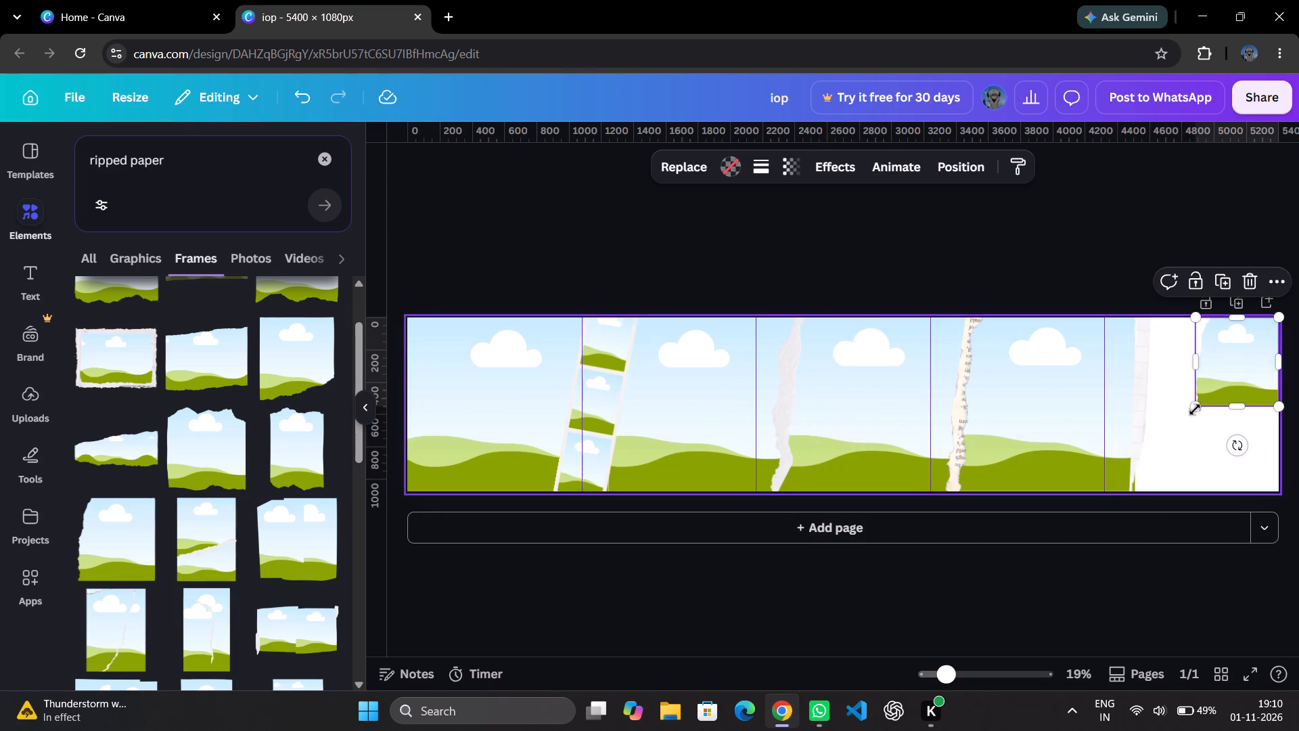
Enlarge the torn-edge frame to the full page height so it fills the empty fifth section, and deselect it.
drag(1202, 405, 1164, 472)
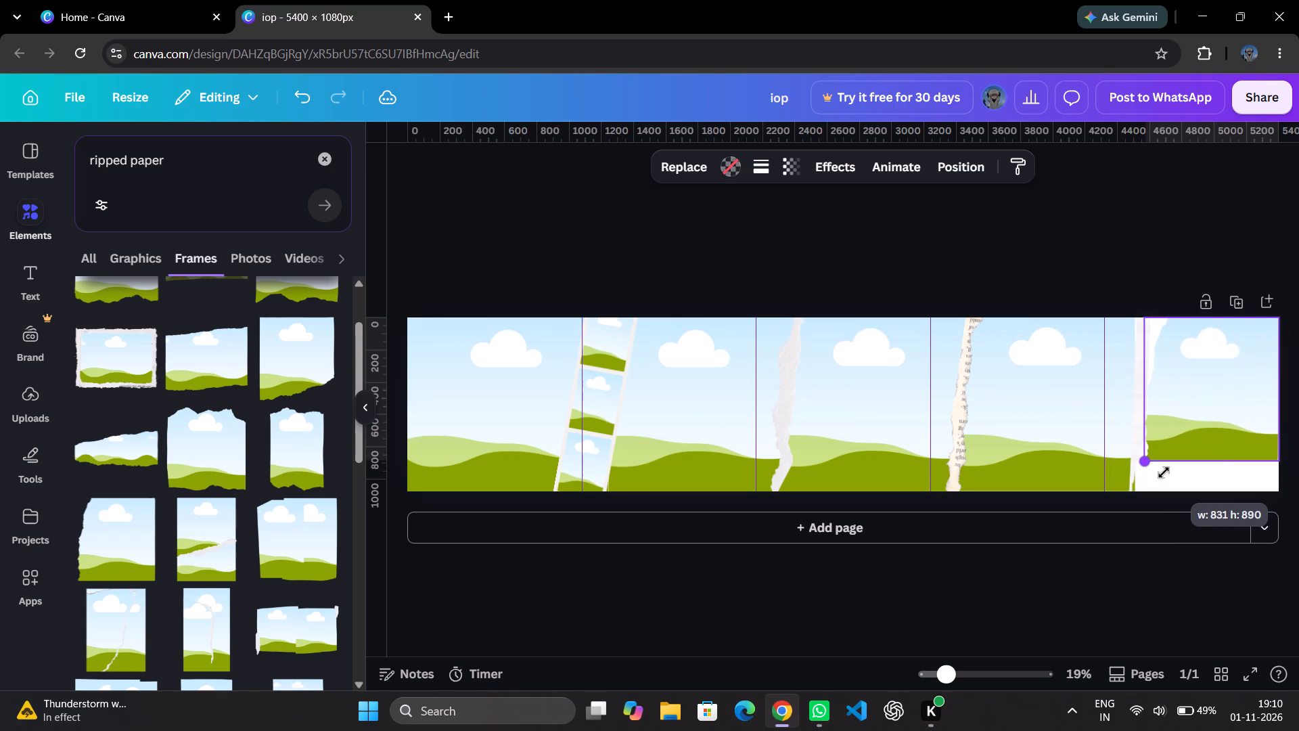
drag(1164, 472, 1152, 473)
click(1199, 425)
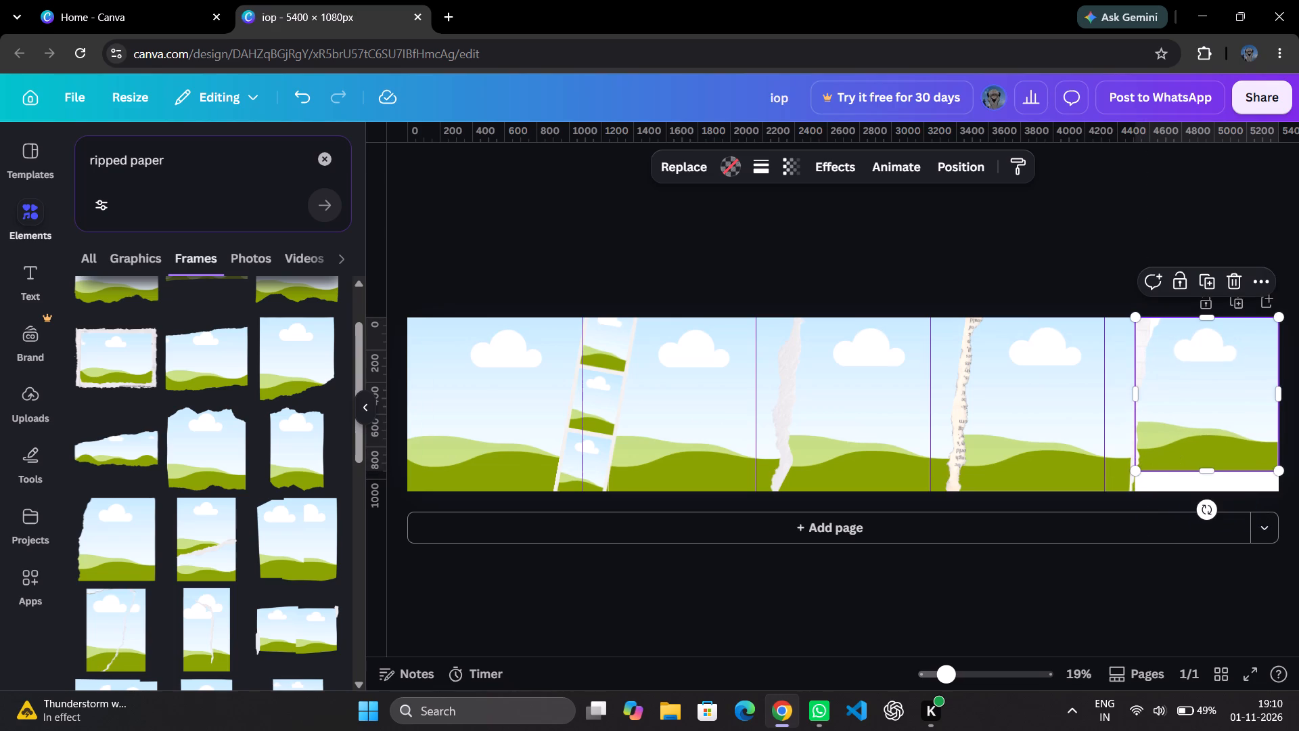
click(1207, 427)
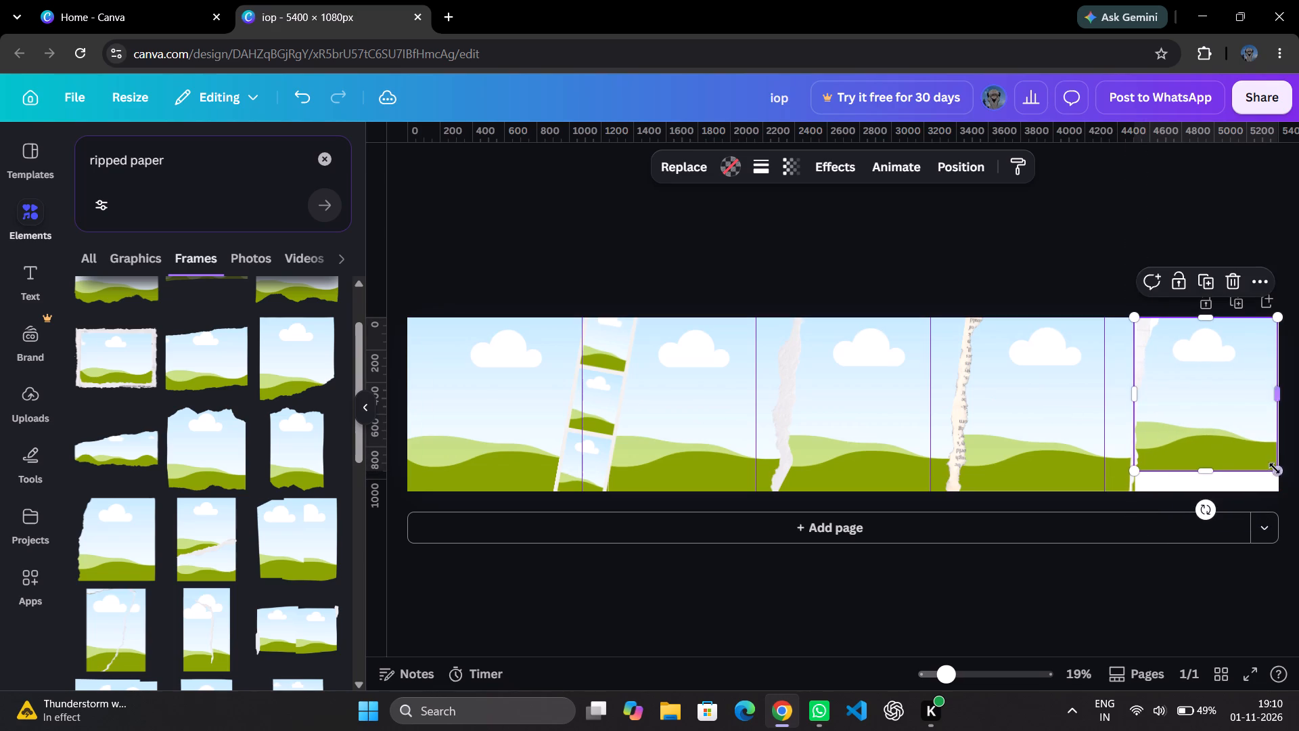
drag(1275, 470, 1286, 495)
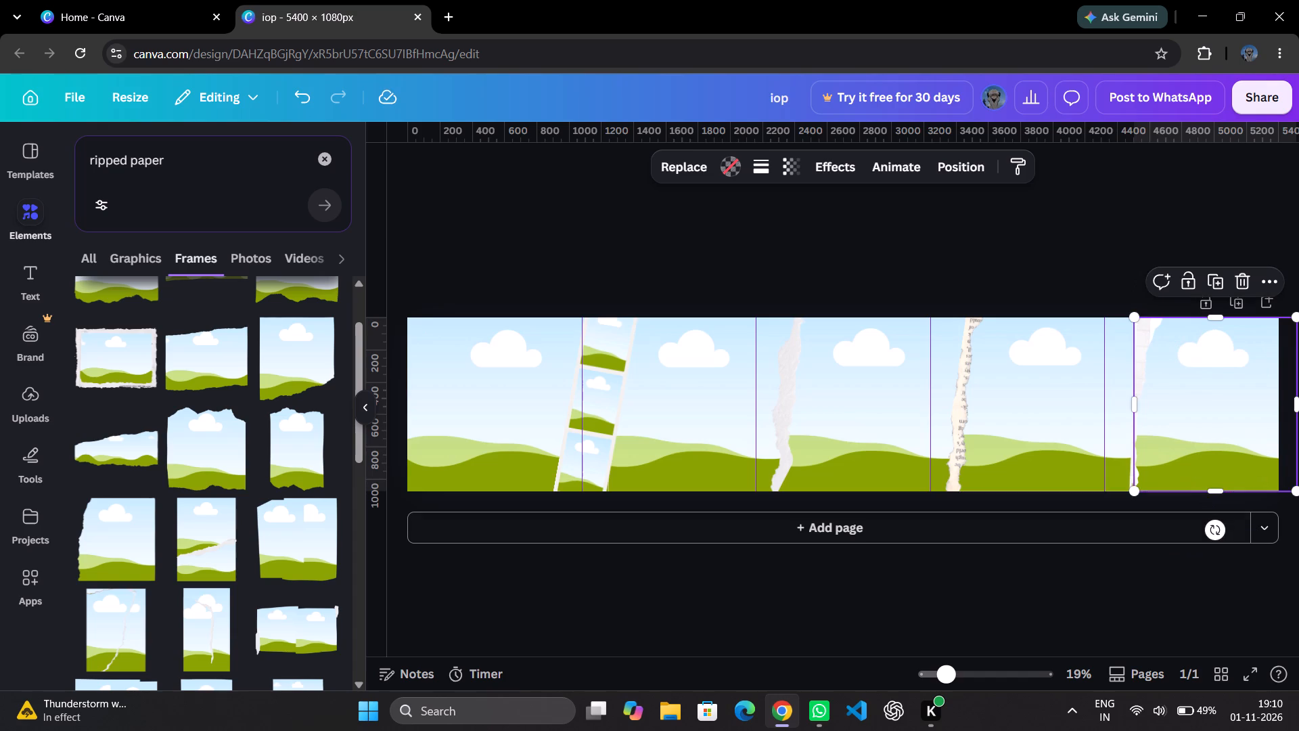
click(1107, 645)
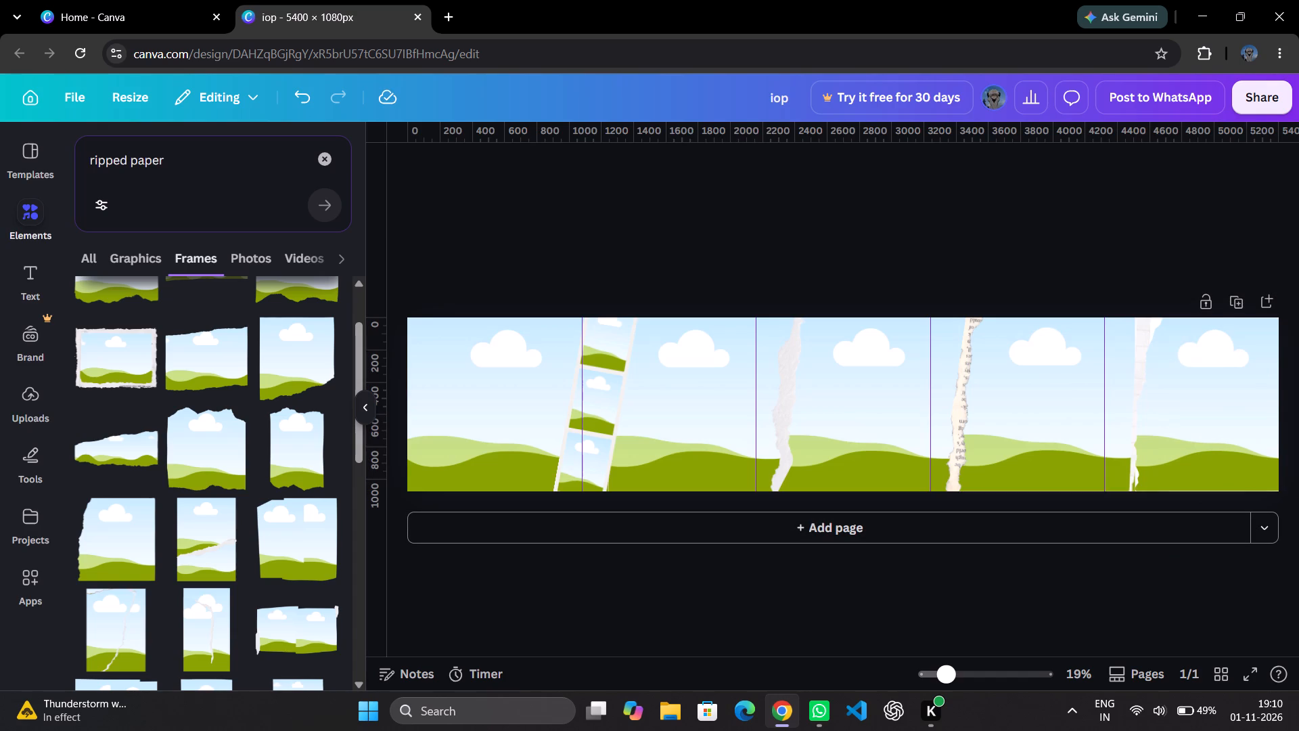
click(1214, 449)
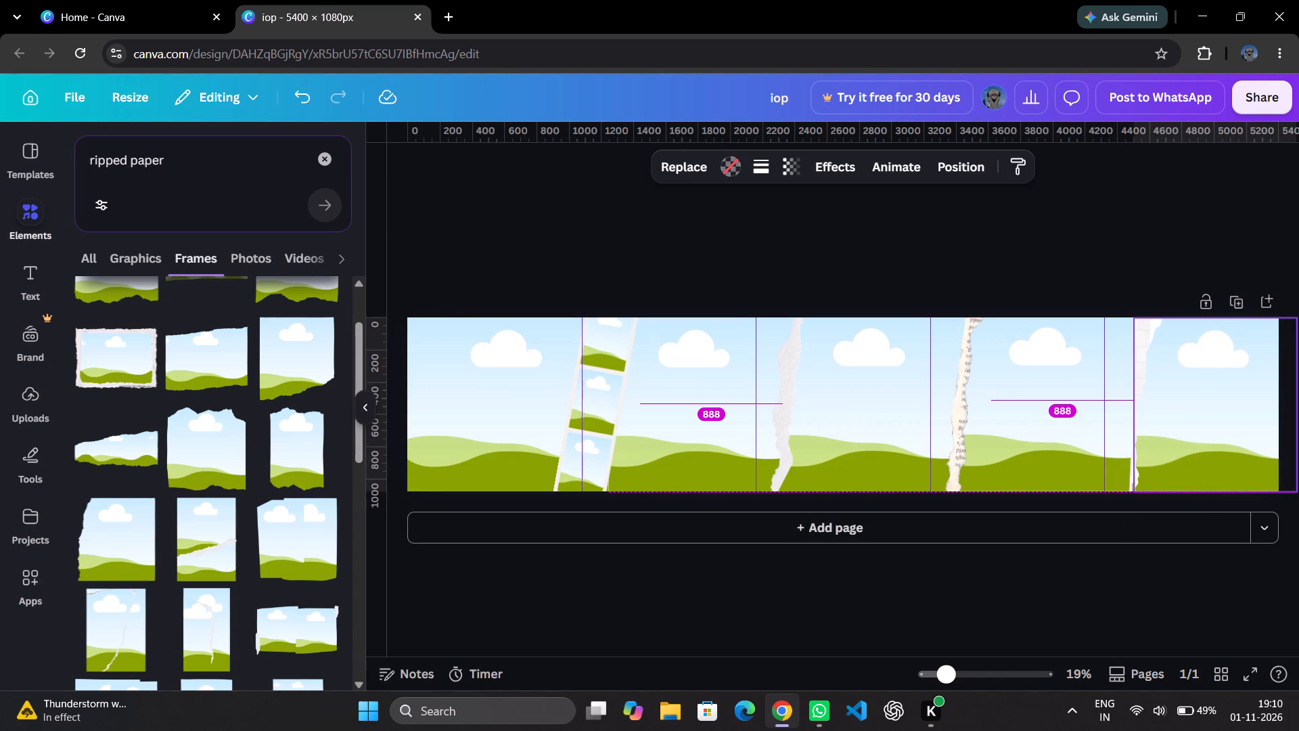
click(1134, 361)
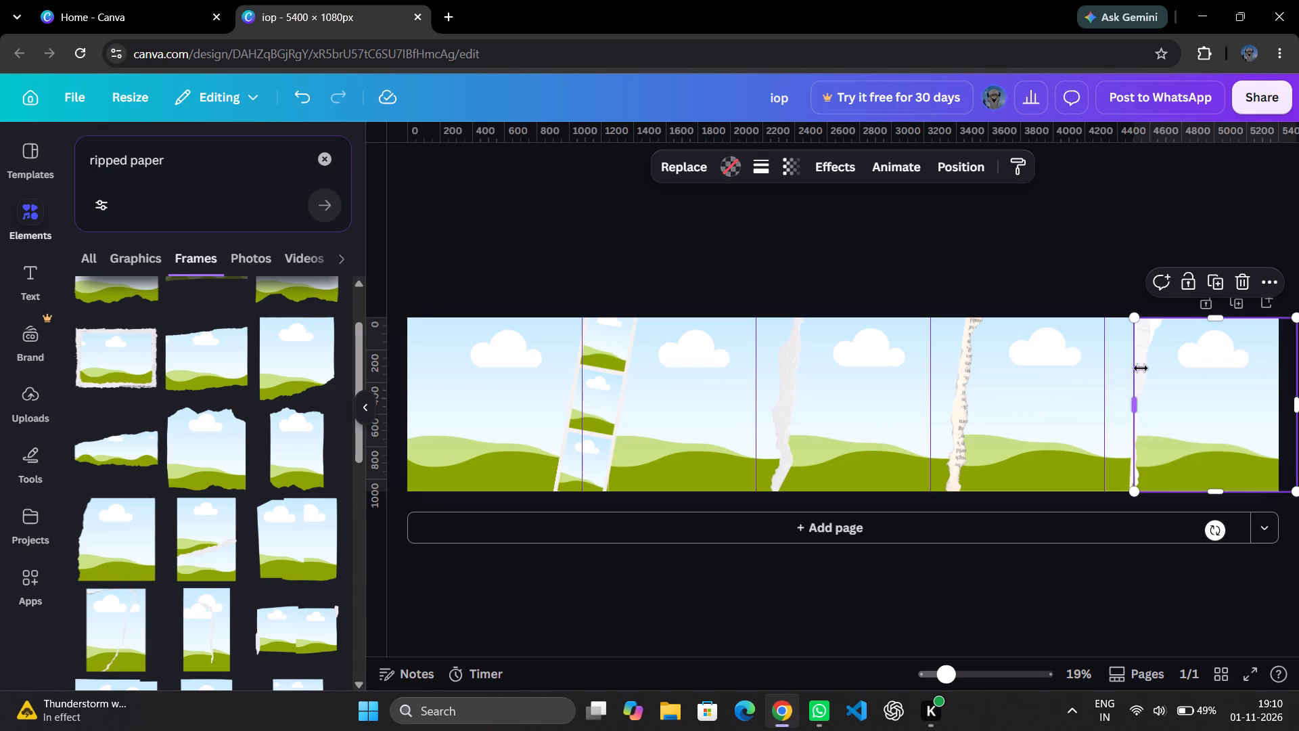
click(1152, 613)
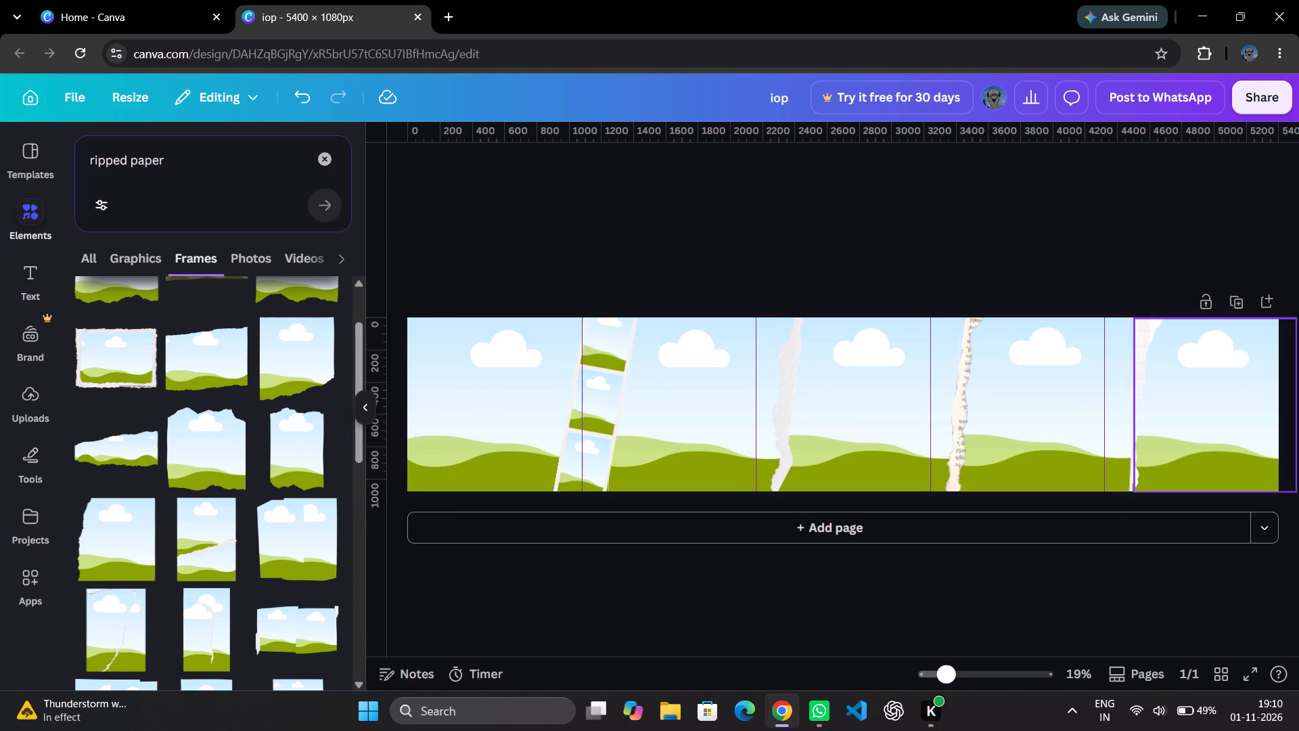
Shift the thin white strip slightly so it lines up with the fifth frame's torn left edge, and deselect it.
drag(949, 677, 968, 680)
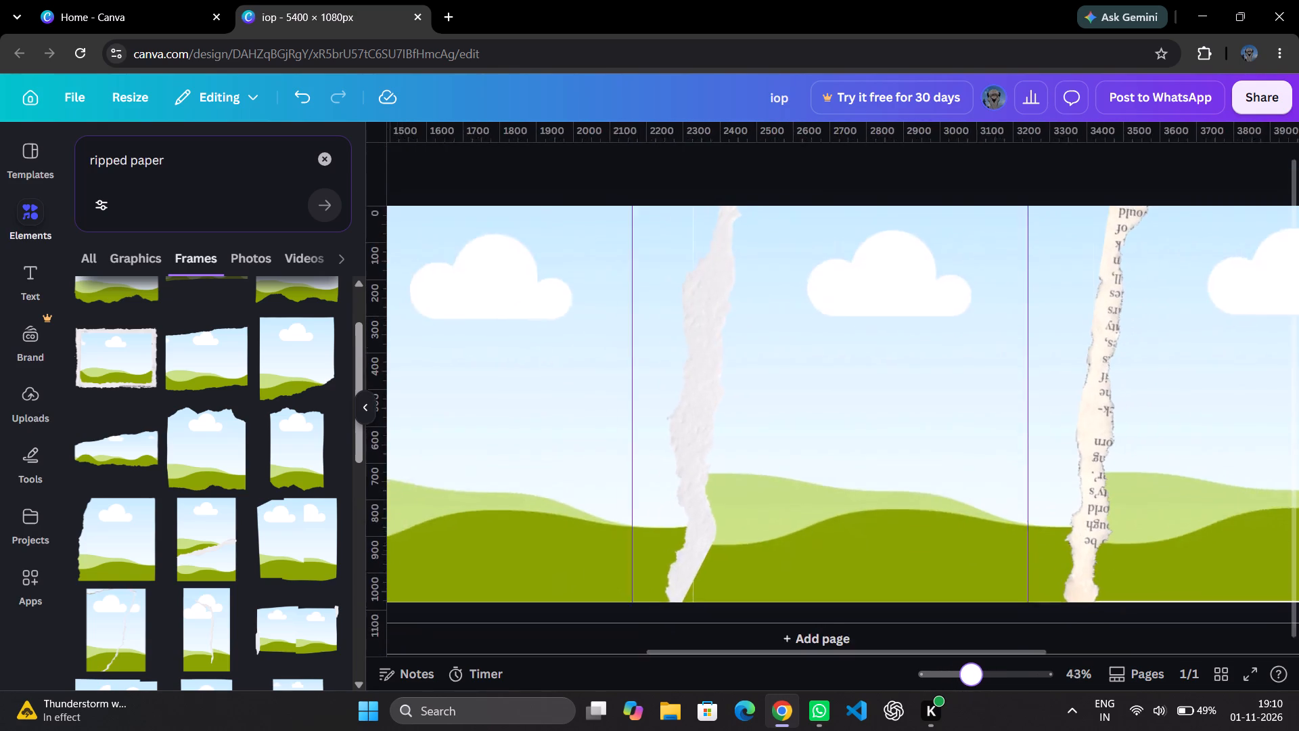
drag(968, 680, 964, 680)
drag(1047, 651, 1131, 652)
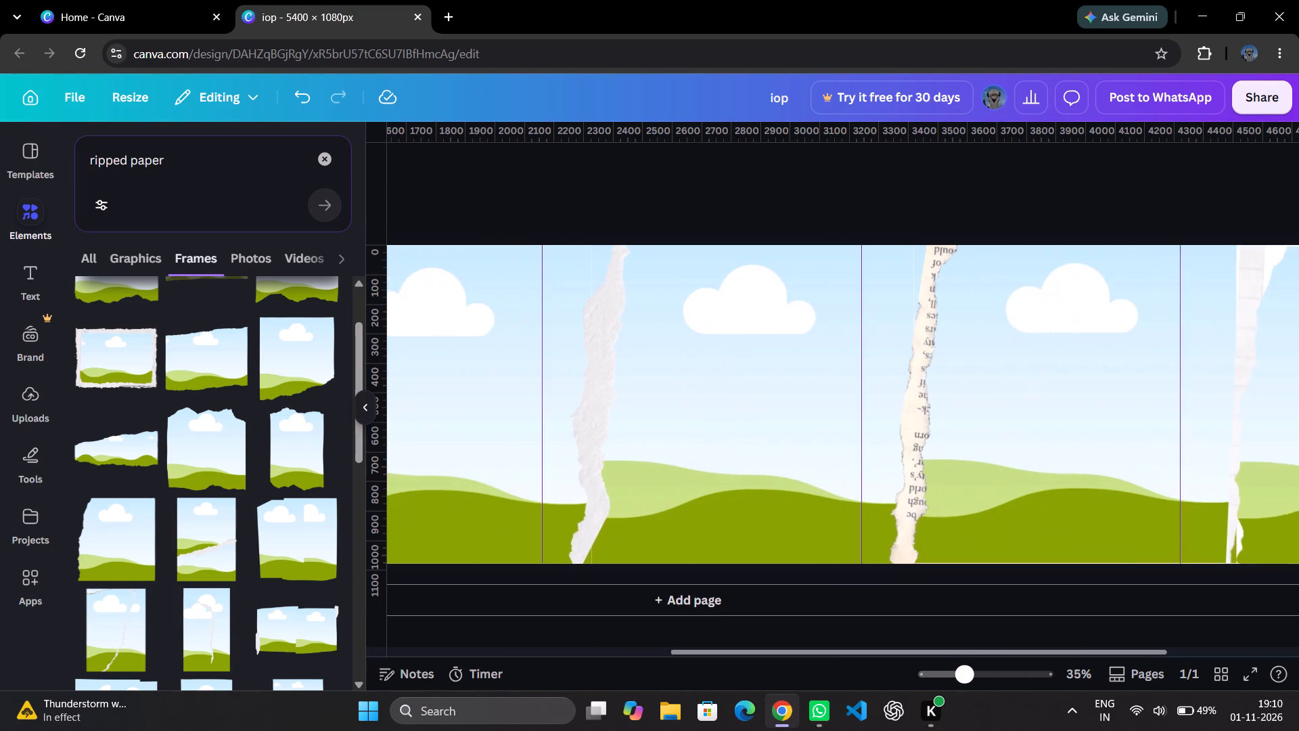
drag(1131, 652, 1227, 653)
click(1061, 234)
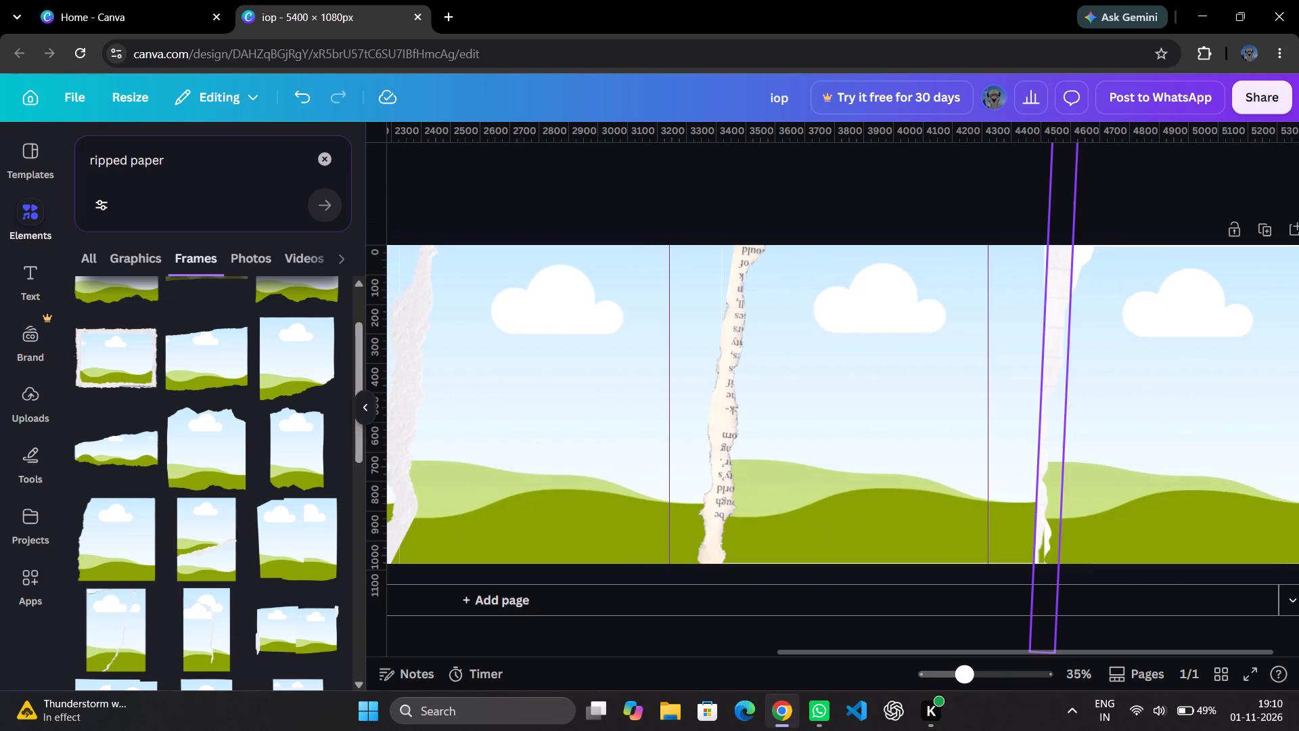
drag(1040, 513, 1047, 487)
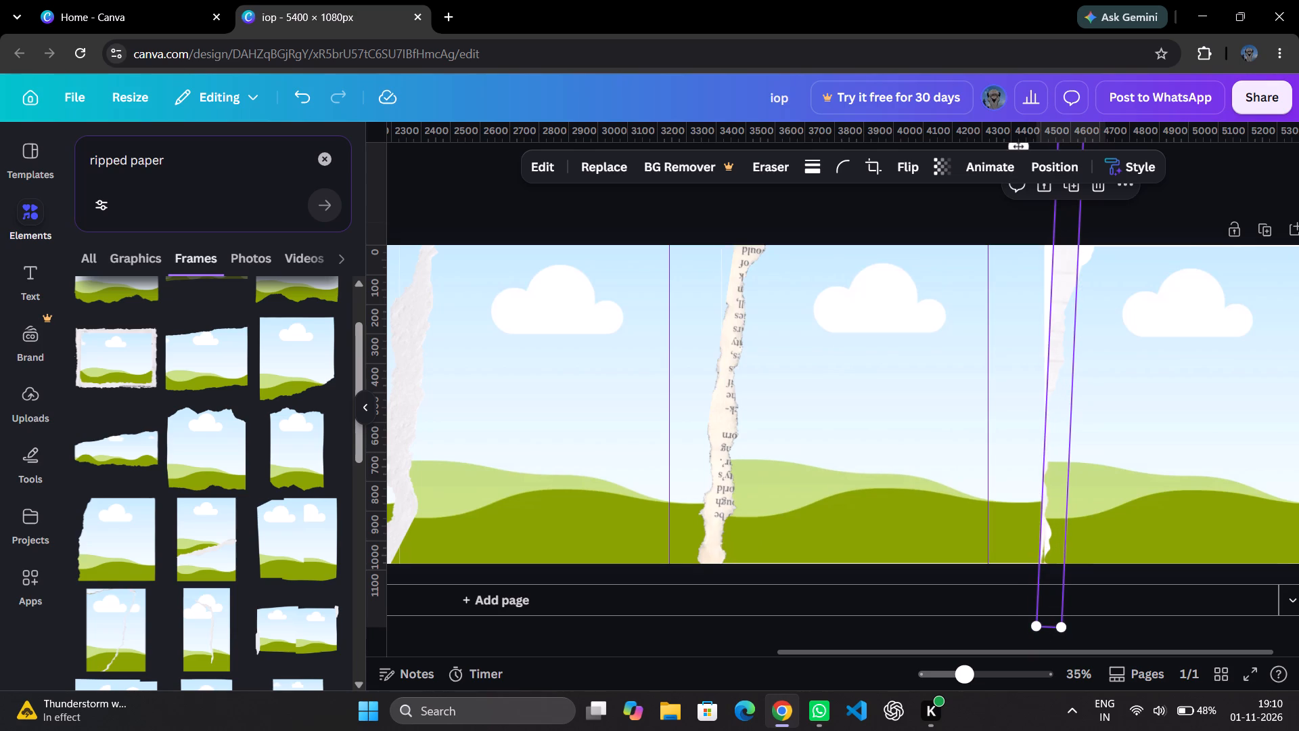
drag(965, 684, 939, 685)
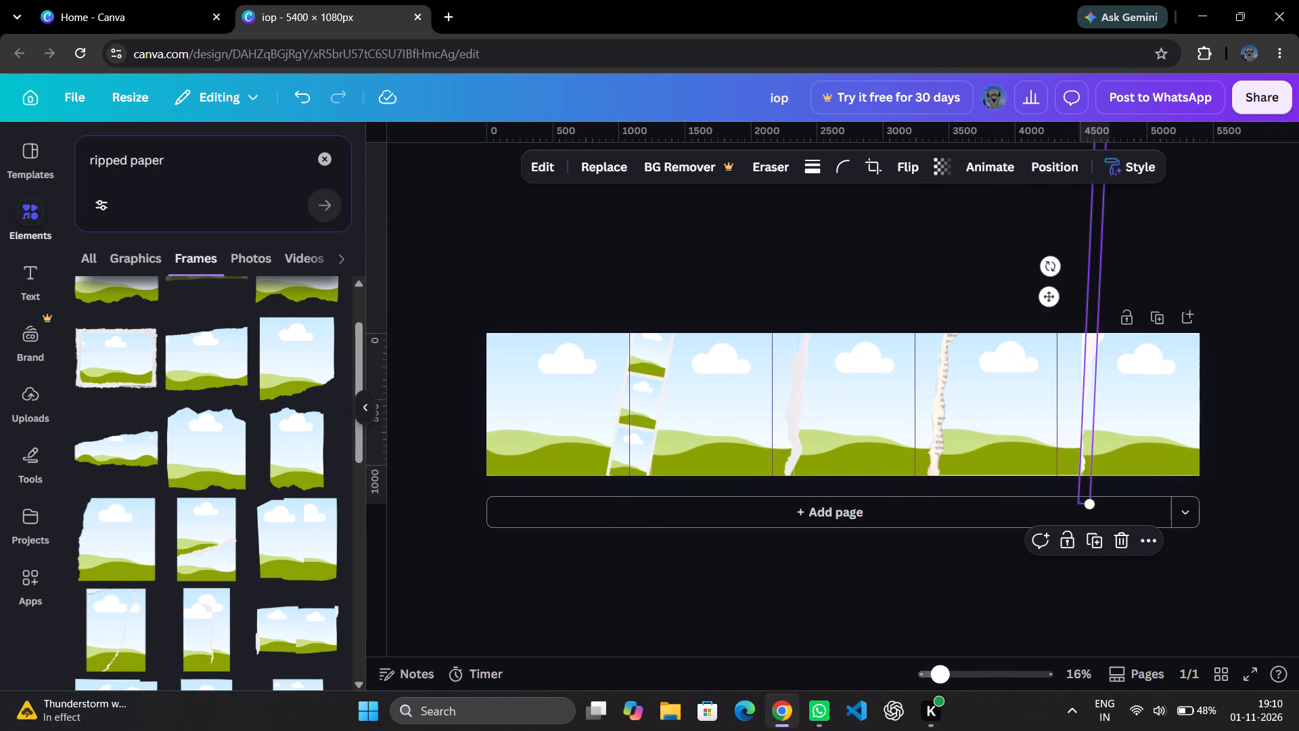
drag(1049, 298, 1032, 307)
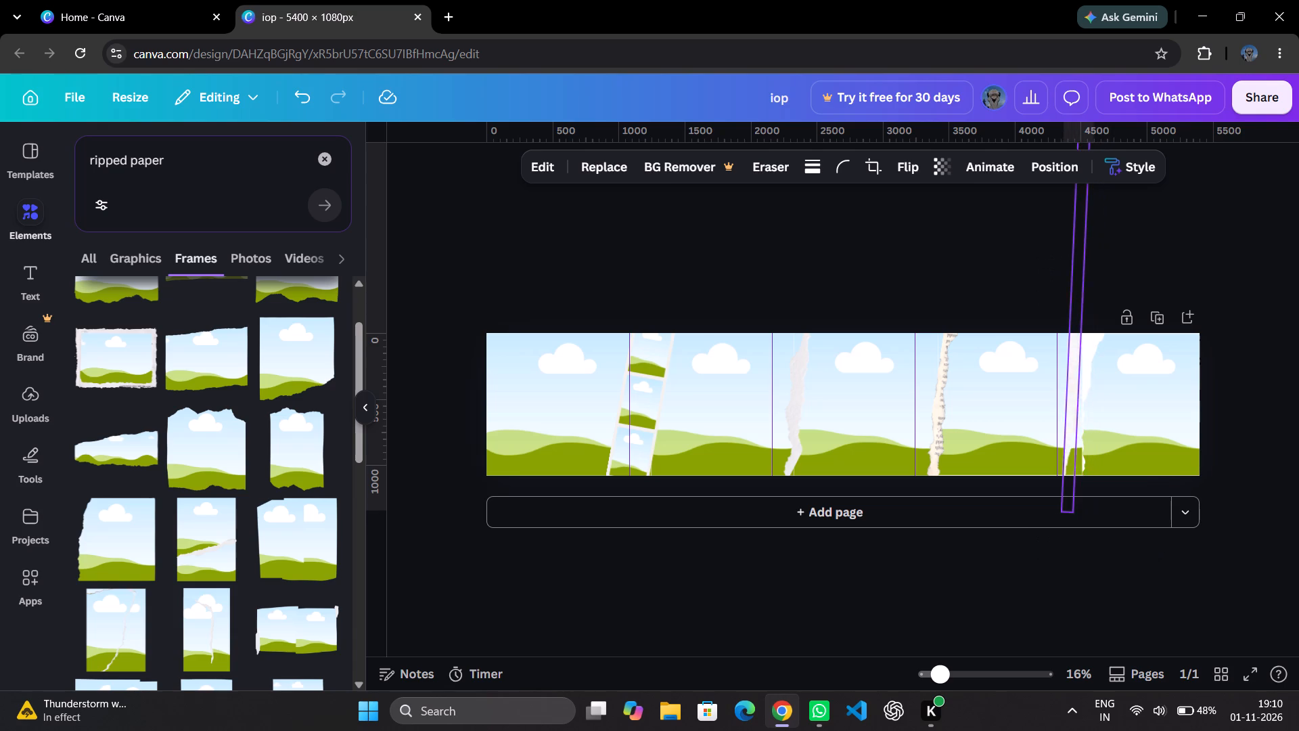
drag(1032, 307, 1047, 312)
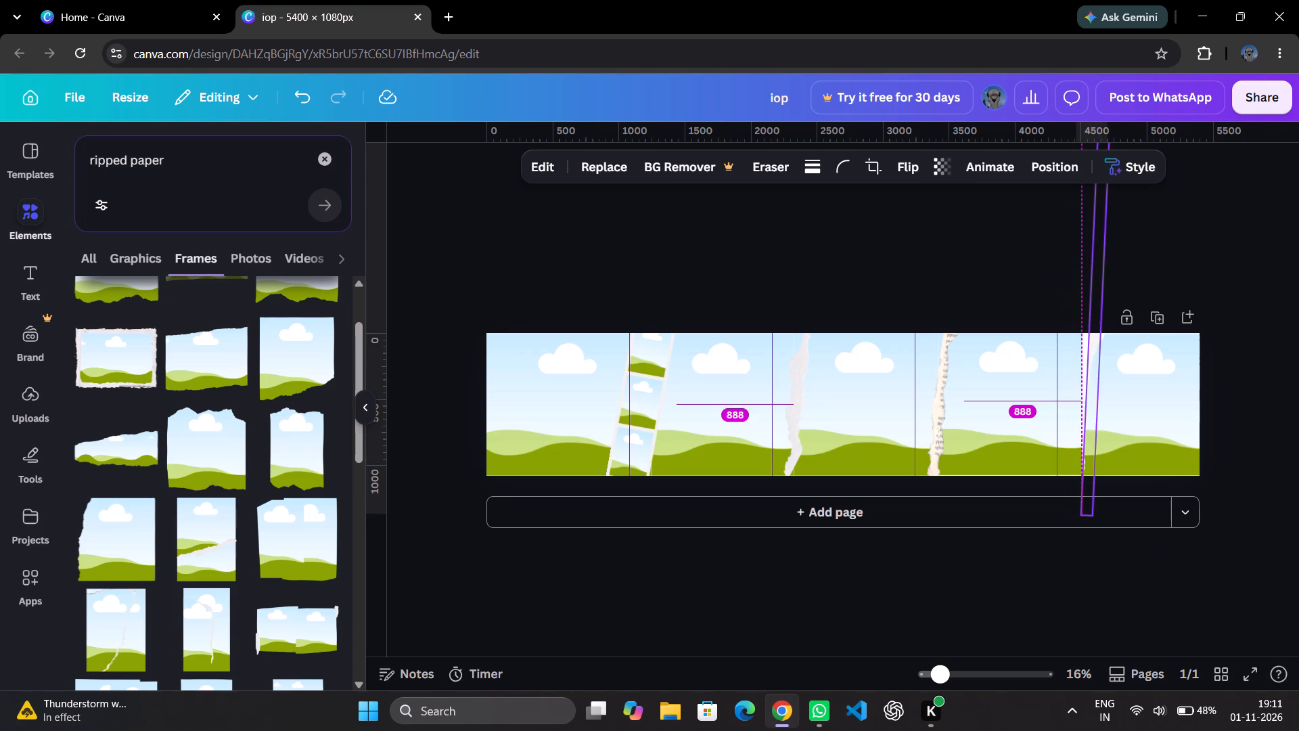
drag(1047, 312, 1051, 312)
drag(1051, 312, 1049, 312)
drag(1049, 312, 1052, 312)
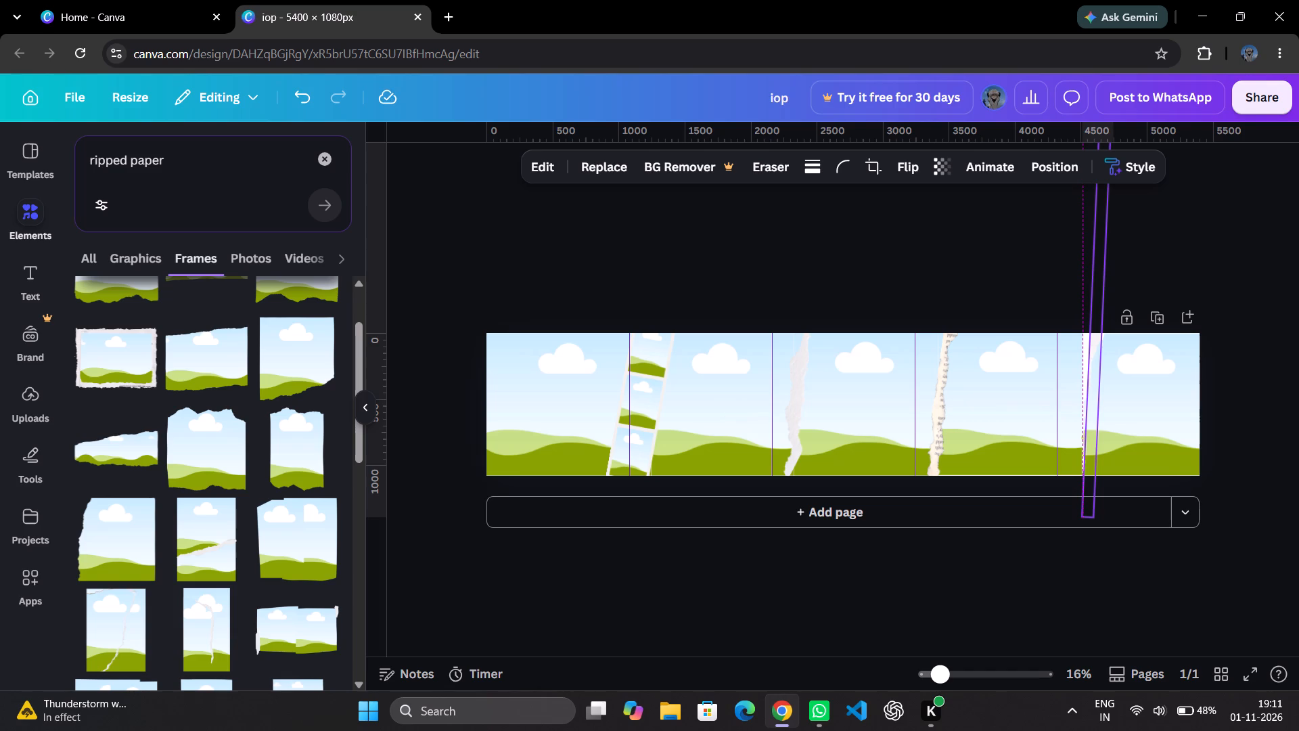
drag(1052, 312, 1049, 312)
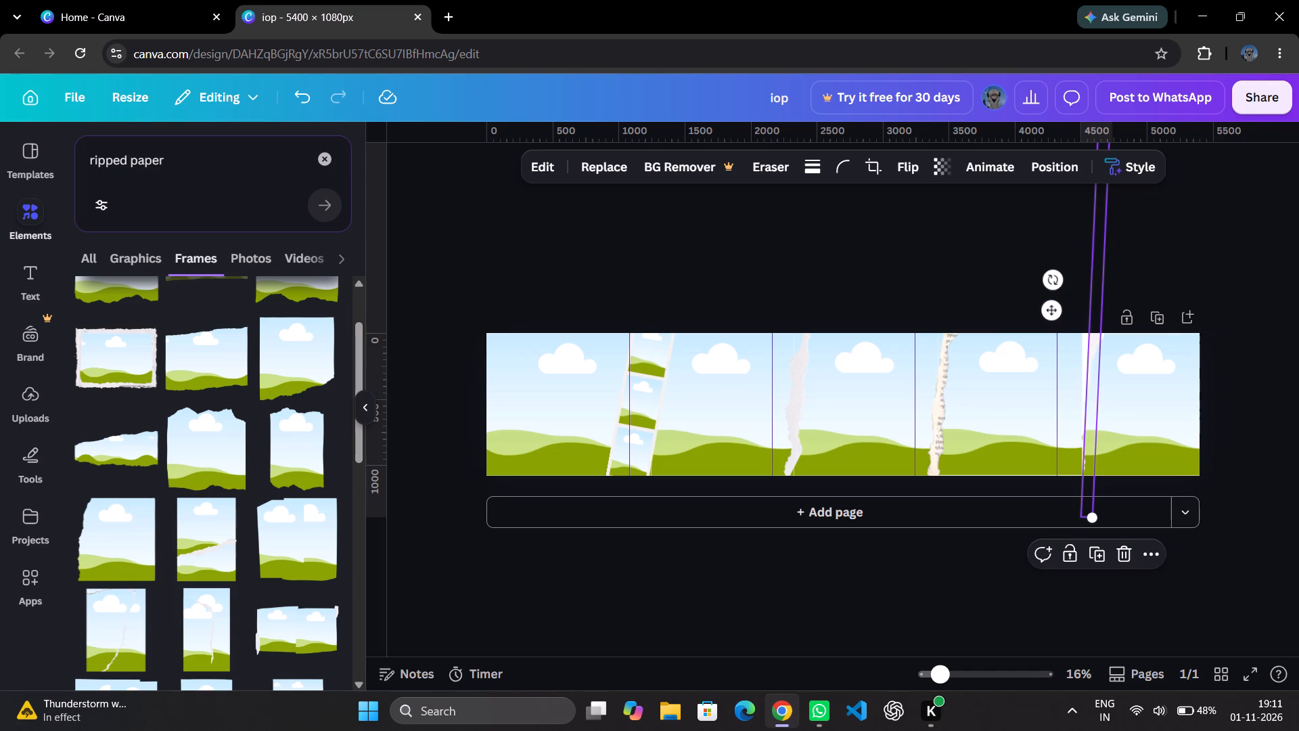
click(1238, 511)
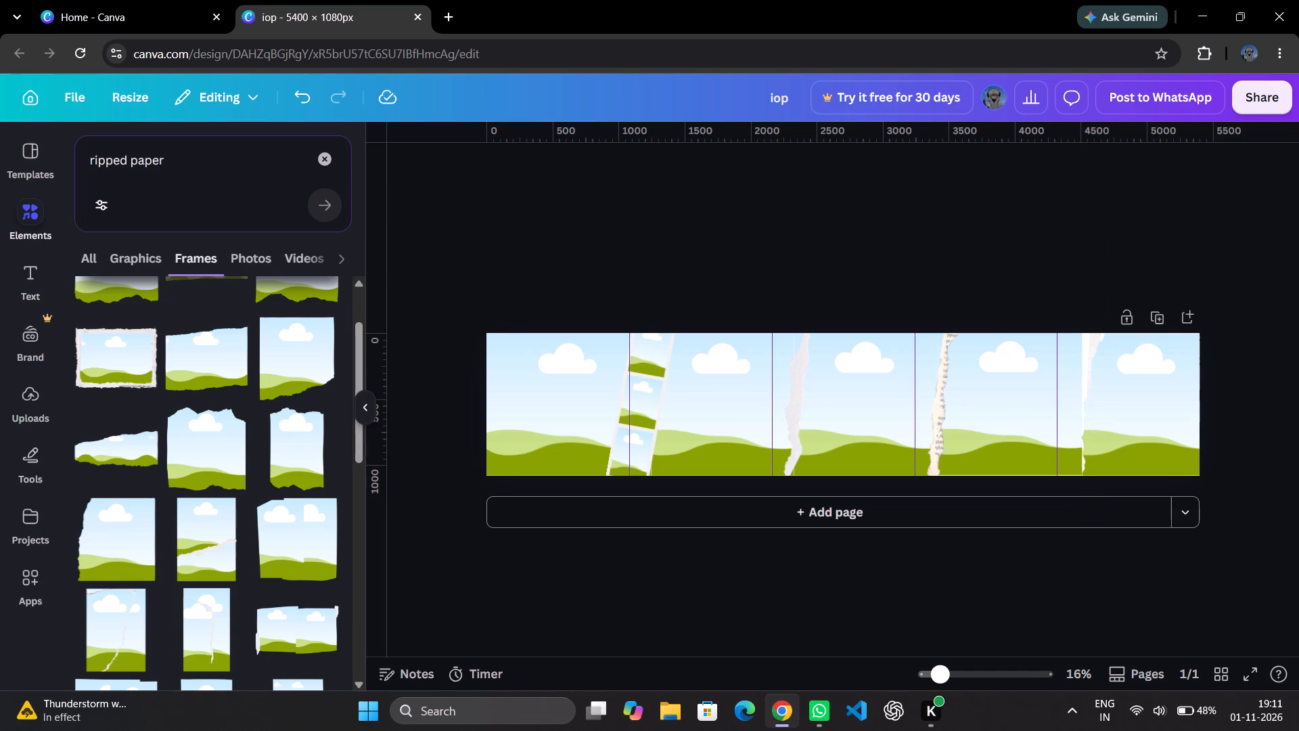
Widen the thin white ripped-paper strip's crop leftward so it covers the fifth frame's torn left edge, and deselect it.
scroll(1147, 485, up, 1)
drag(951, 675, 967, 674)
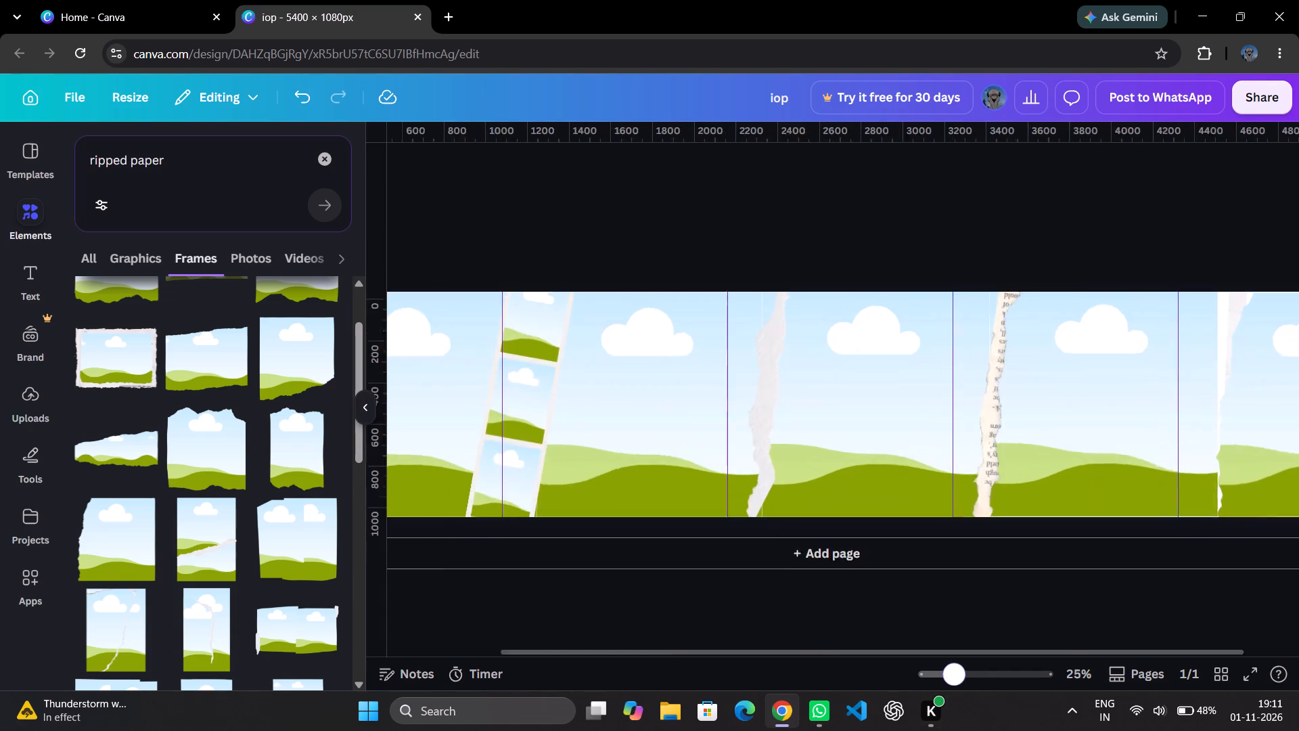
drag(967, 674, 972, 674)
drag(1010, 652, 1060, 651)
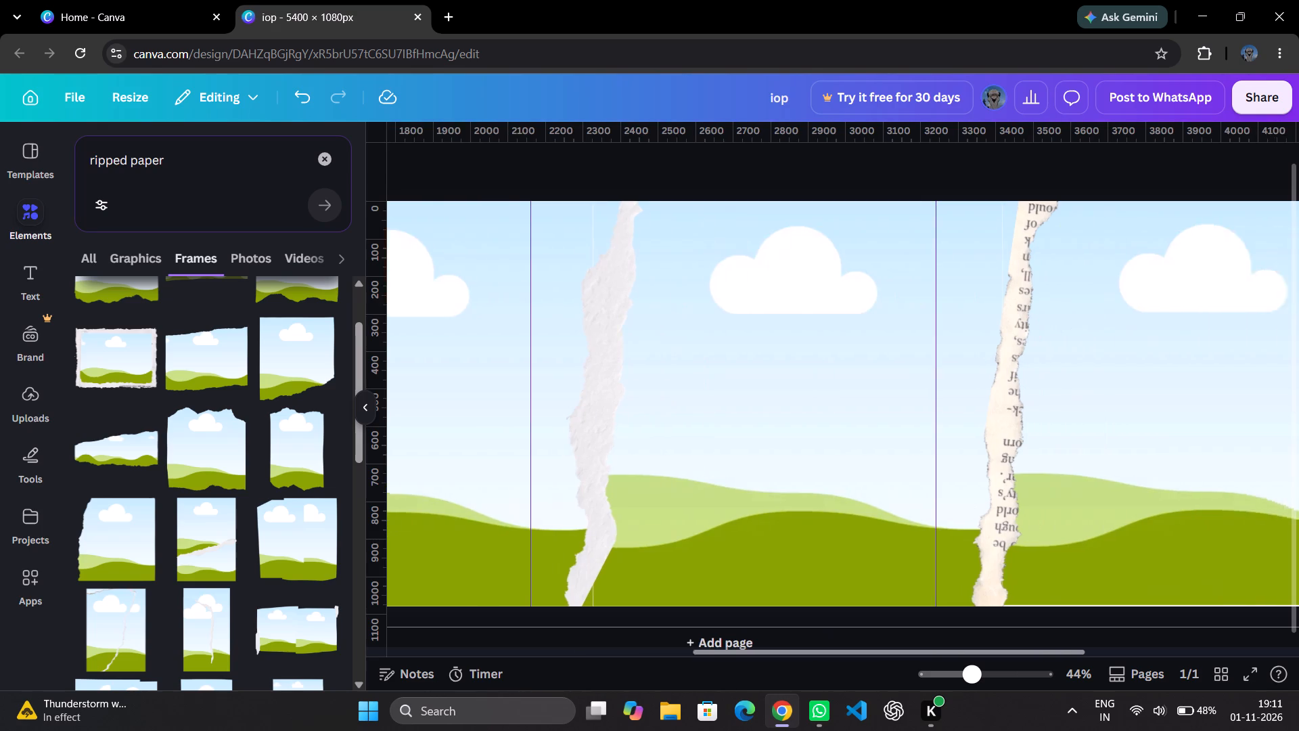
drag(1060, 651, 1214, 647)
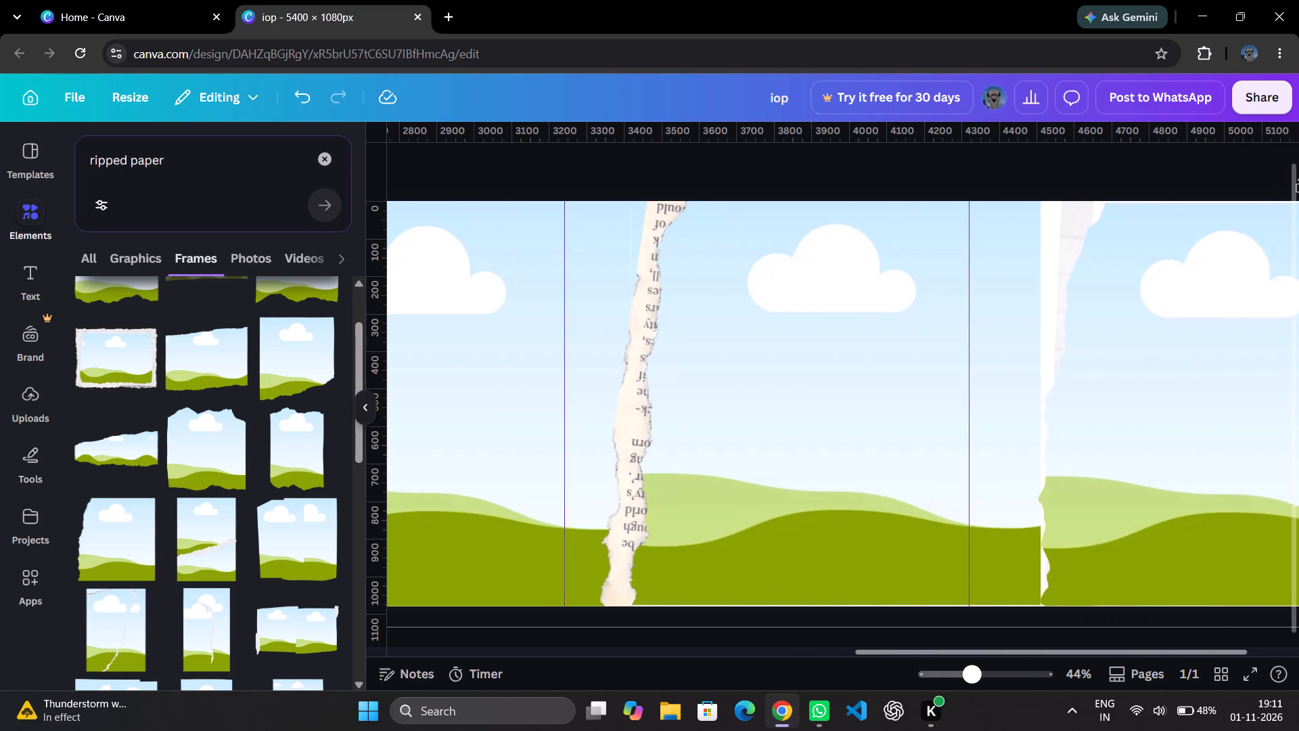
drag(1214, 647, 1188, 635)
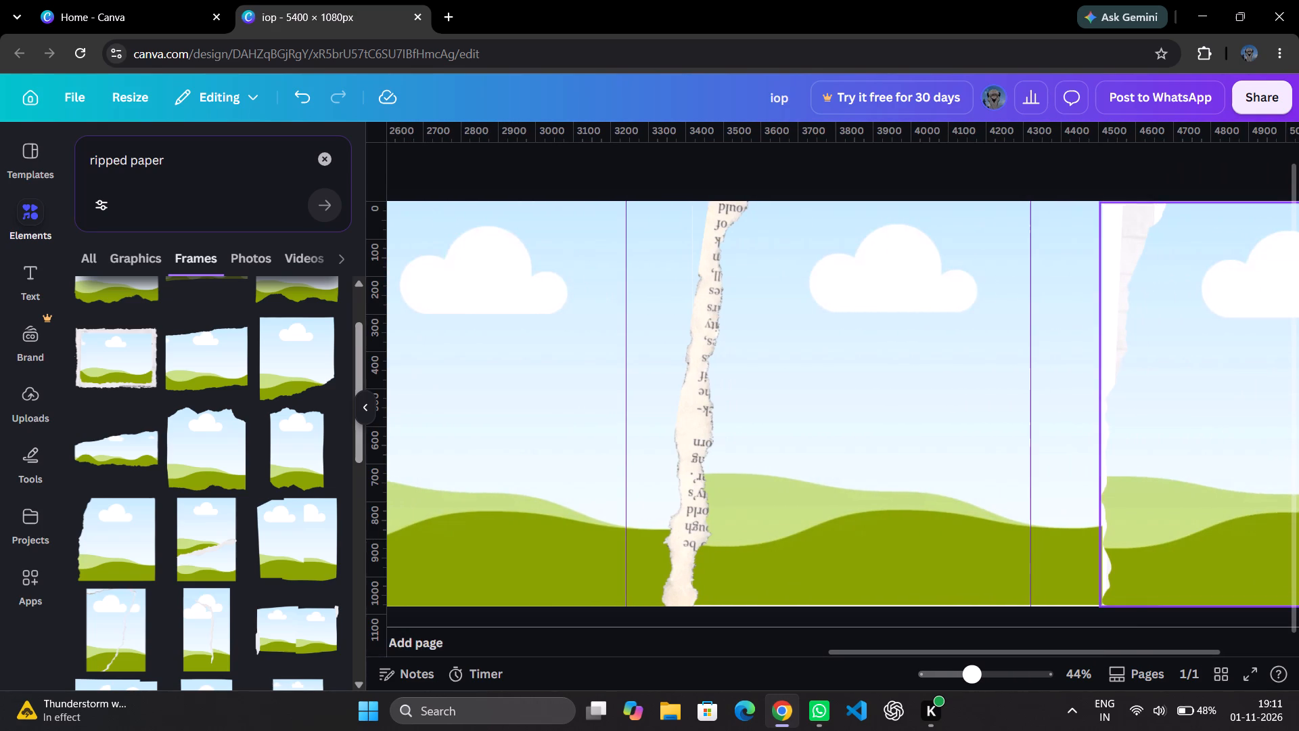
click(1137, 201)
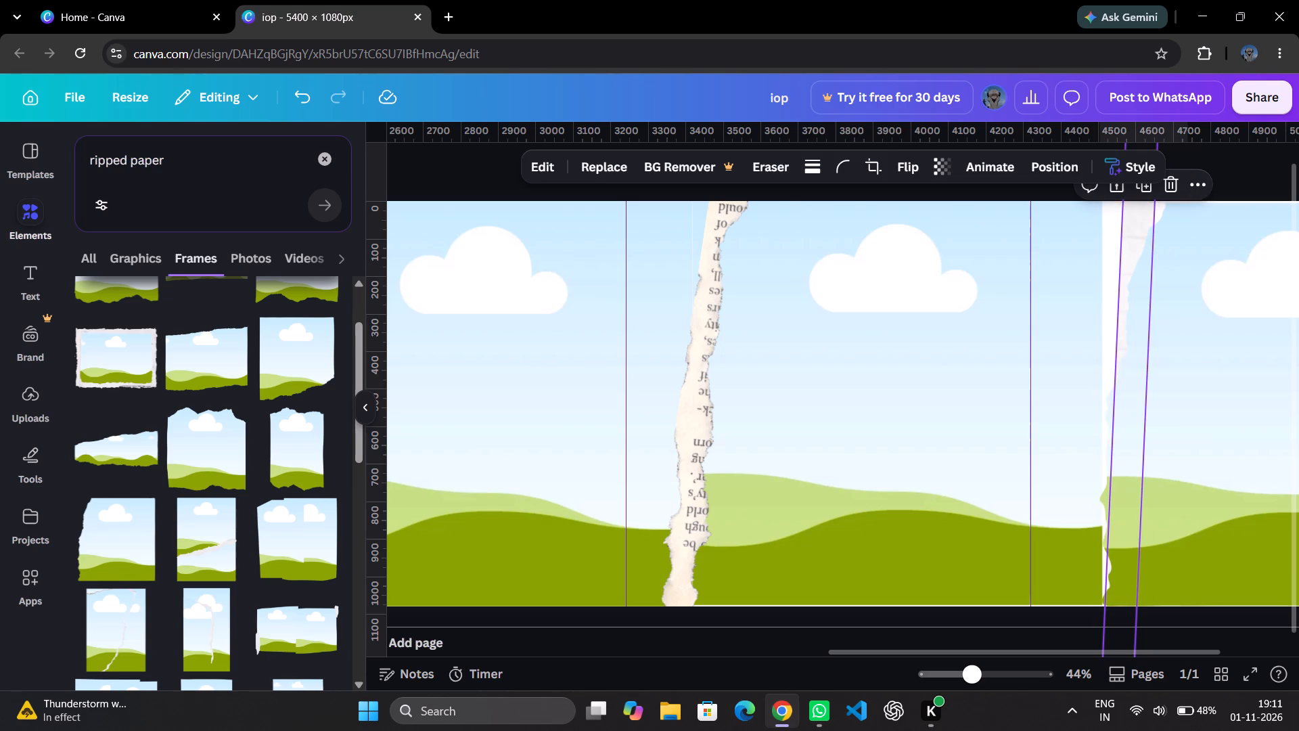
scroll(1209, 211, up, 1)
scroll(966, 686, down, 1)
drag(976, 678, 957, 678)
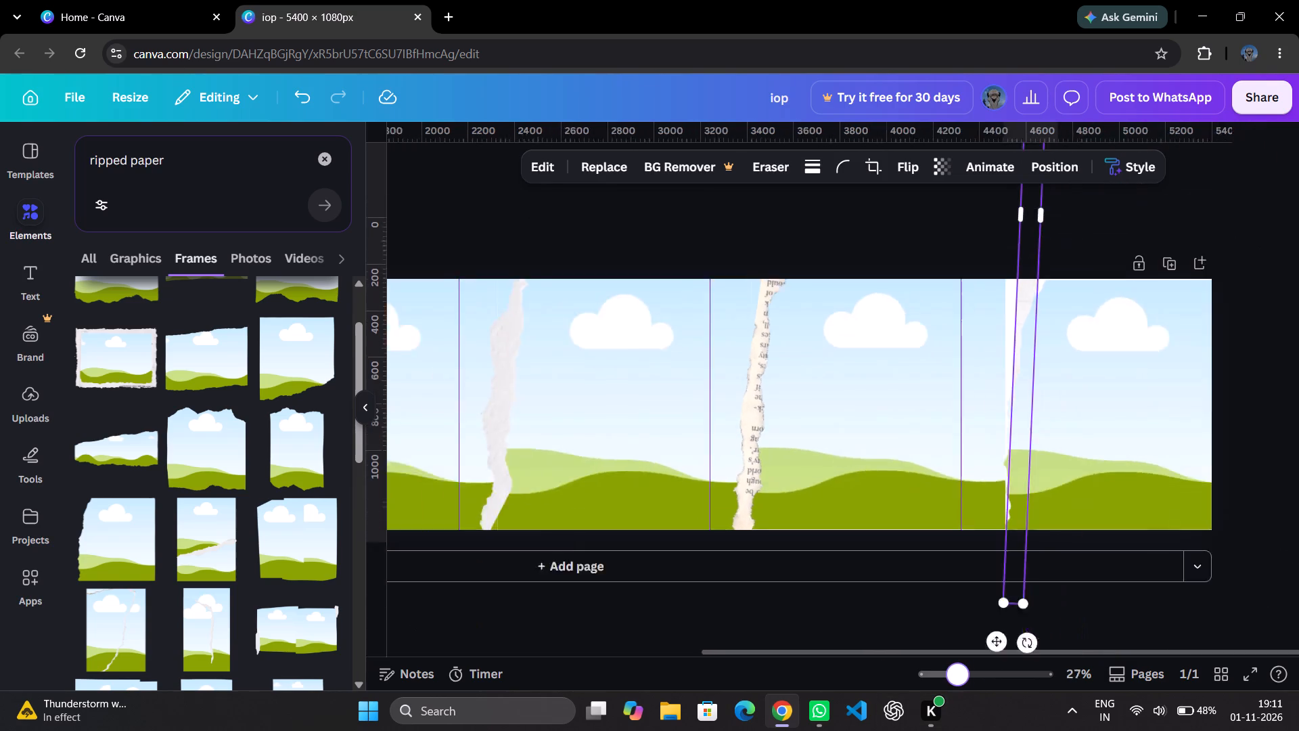
drag(957, 678, 949, 679)
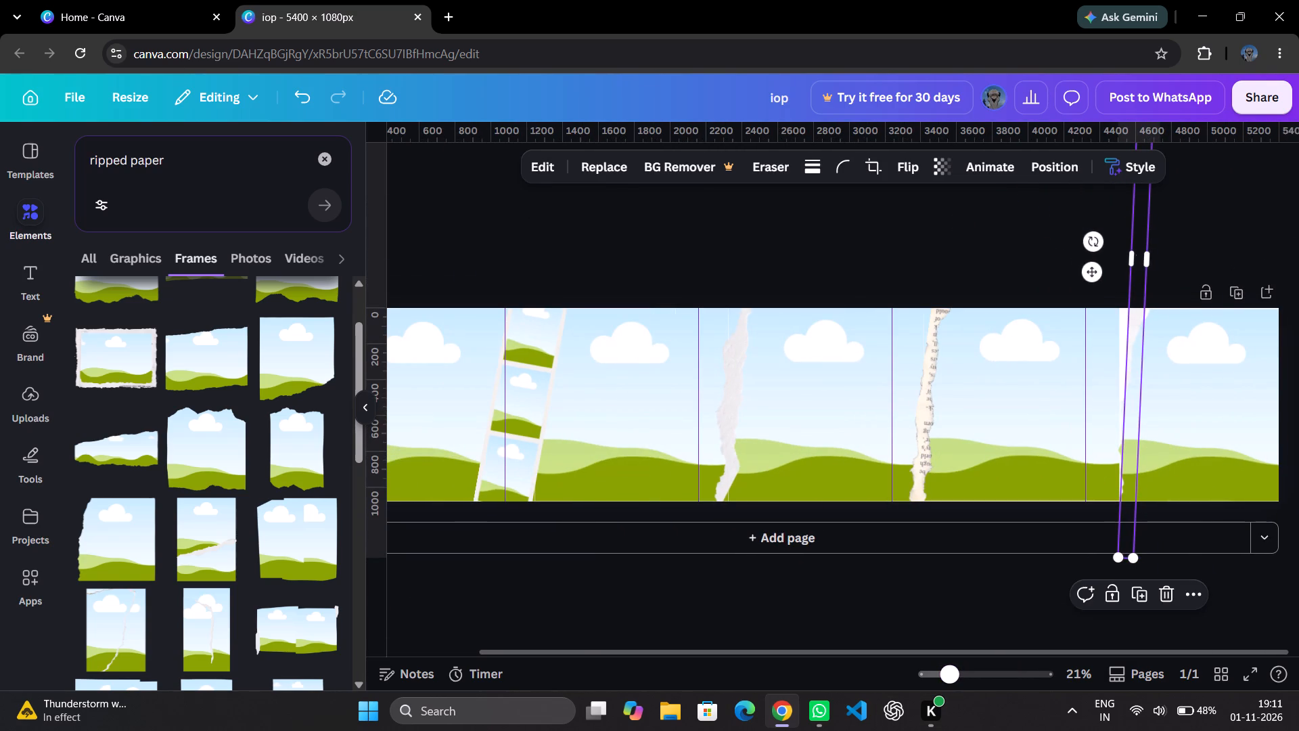
drag(1131, 259, 1120, 259)
click(1187, 252)
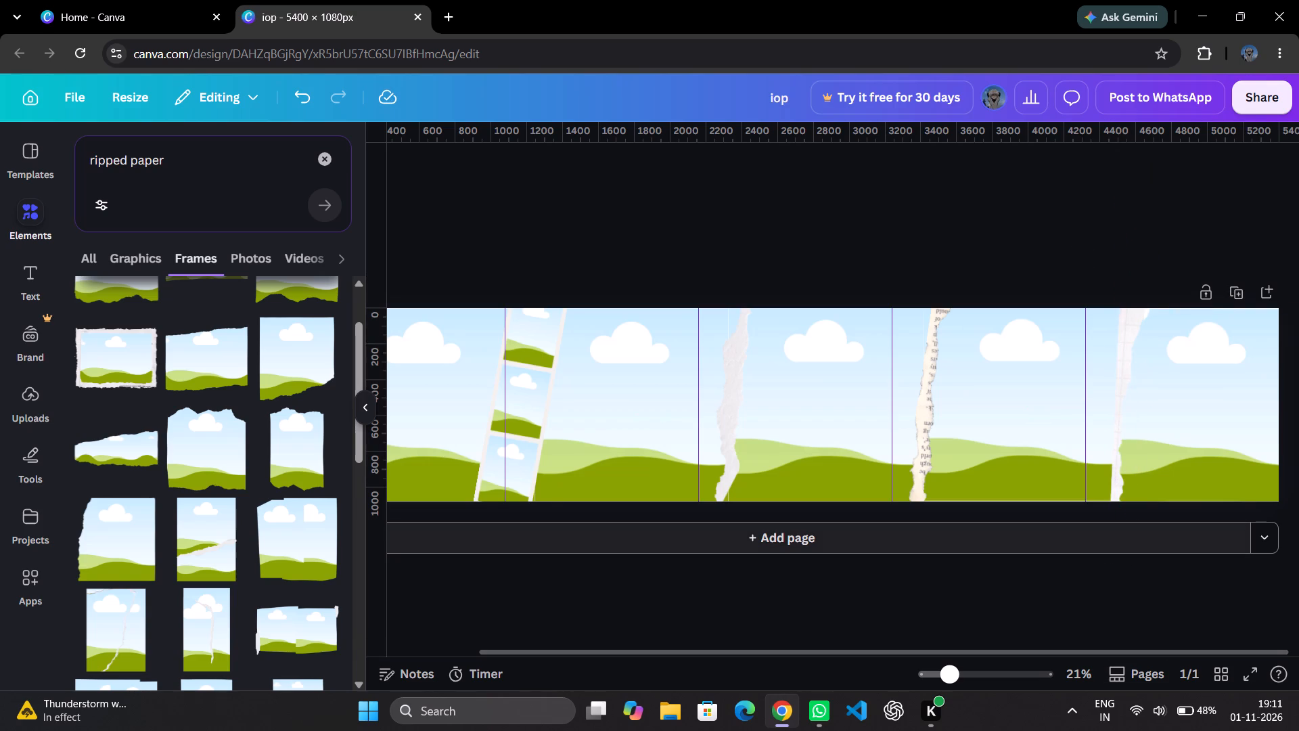
Browse the ripped paper frame results for another frame to add to the layout.
scroll(193, 467, down, 7)
scroll(193, 471, up, 2)
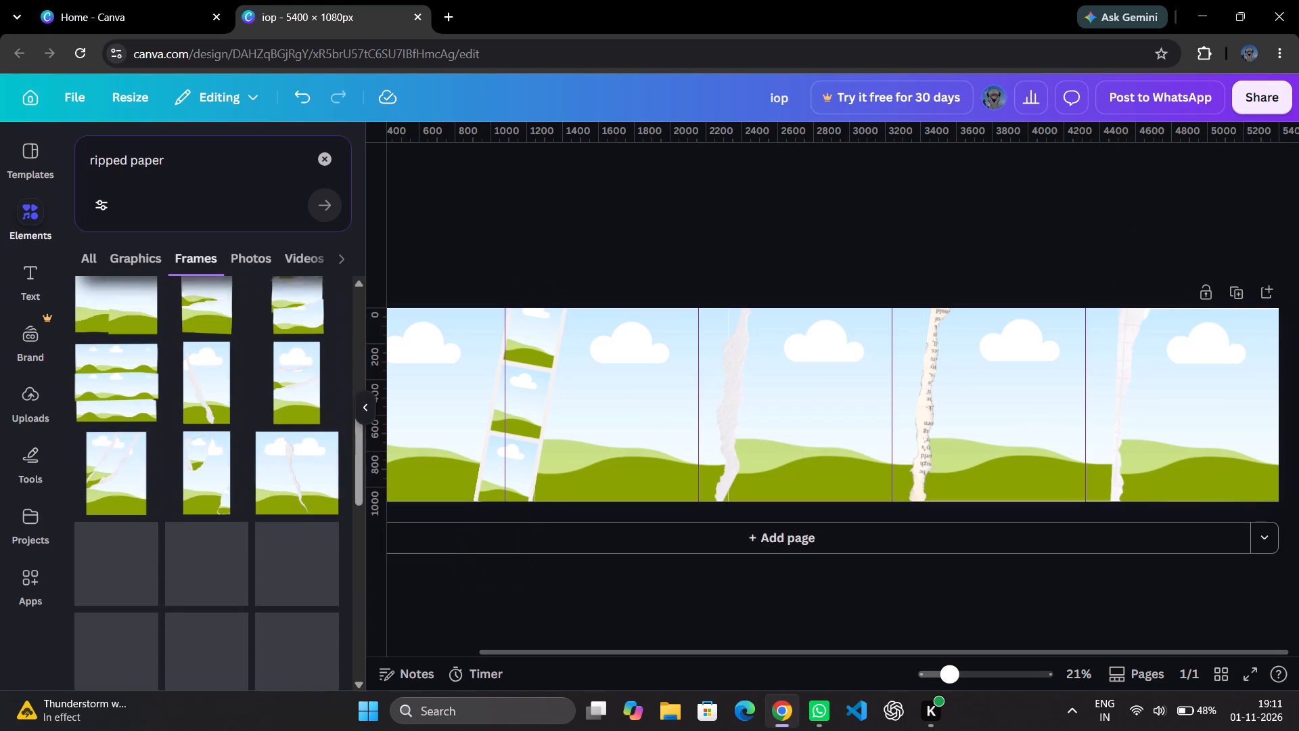
scroll(193, 474, down, 3)
scroll(208, 506, up, 1)
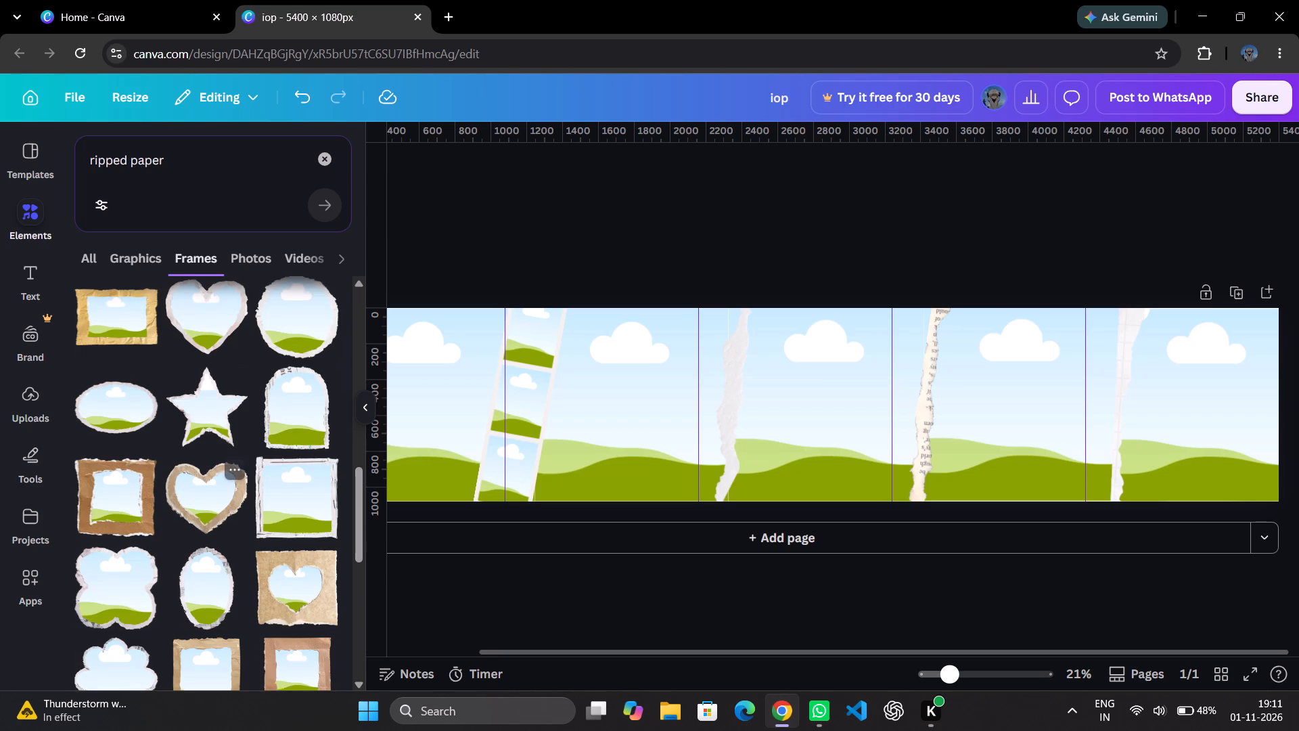
scroll(208, 506, down, 3)
scroll(208, 506, up, 5)
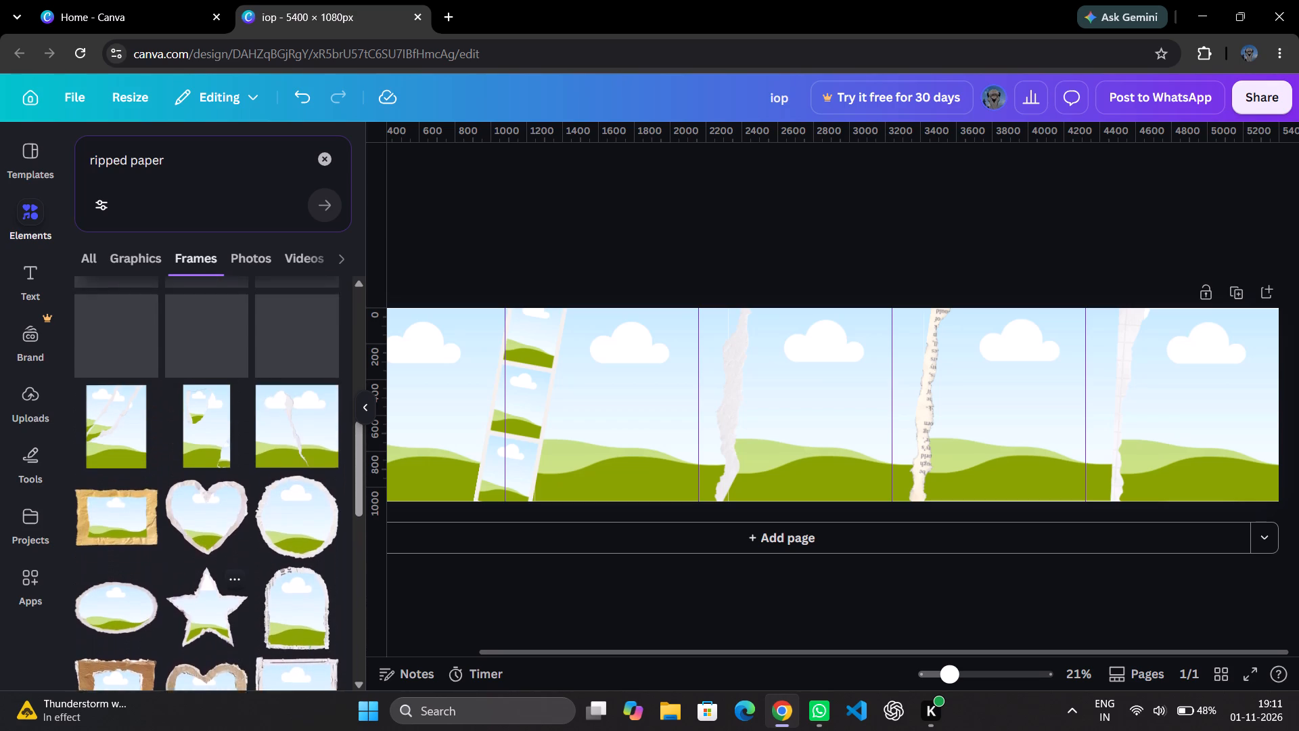
scroll(218, 515, up, 2)
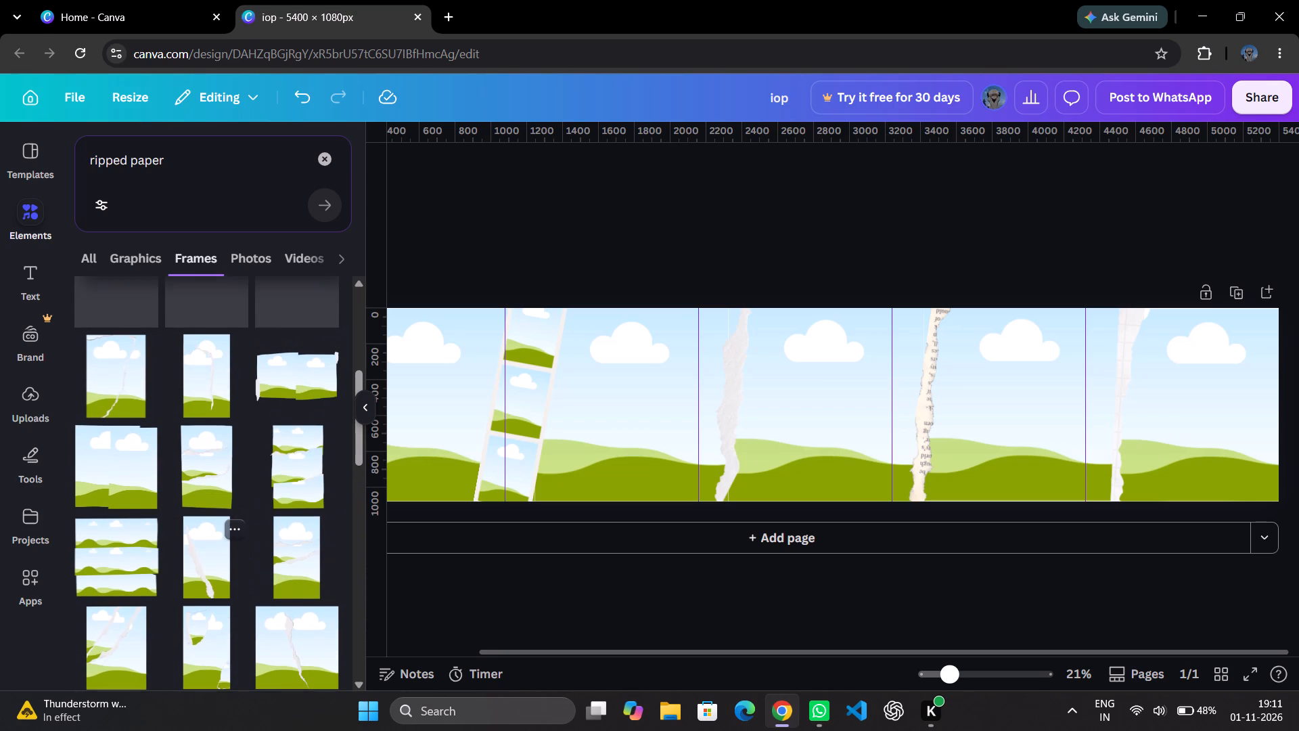
scroll(218, 515, up, 4)
scroll(216, 520, down, 1)
scroll(216, 520, up, 3)
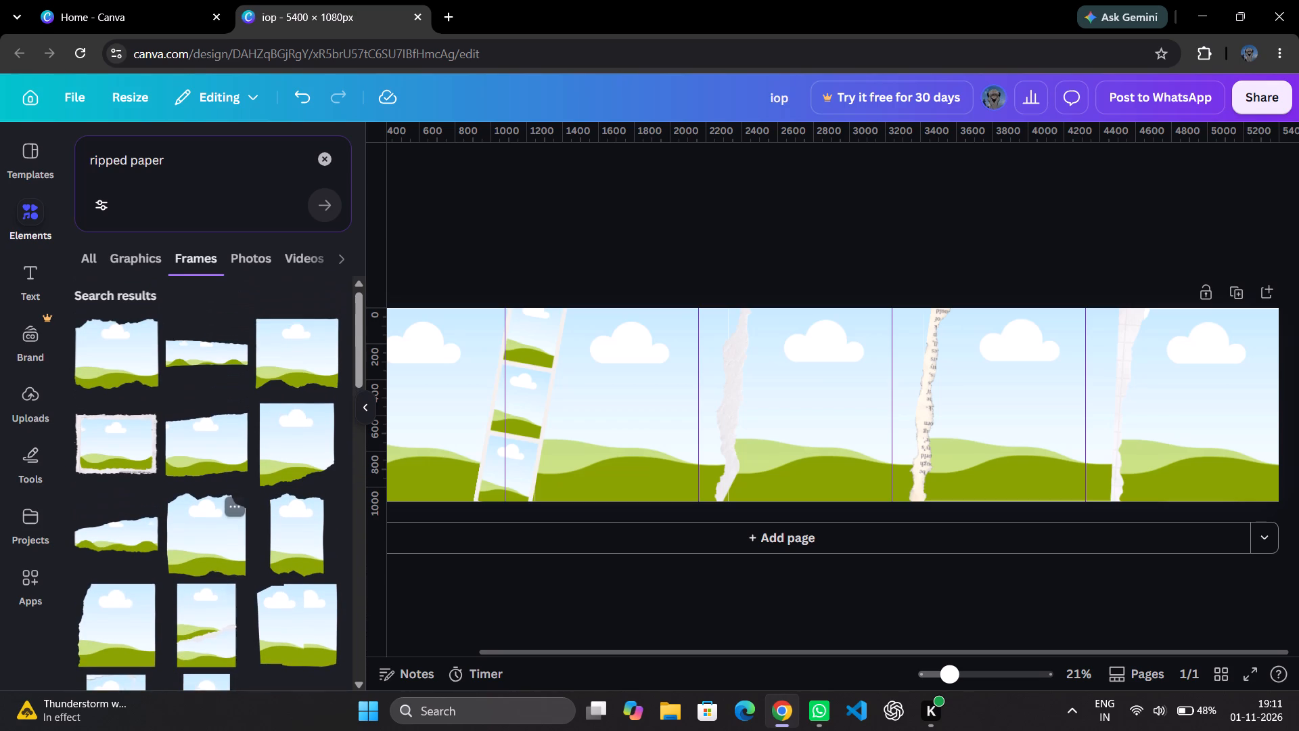
scroll(216, 520, up, 3)
scroll(216, 520, down, 9)
scroll(216, 520, up, 3)
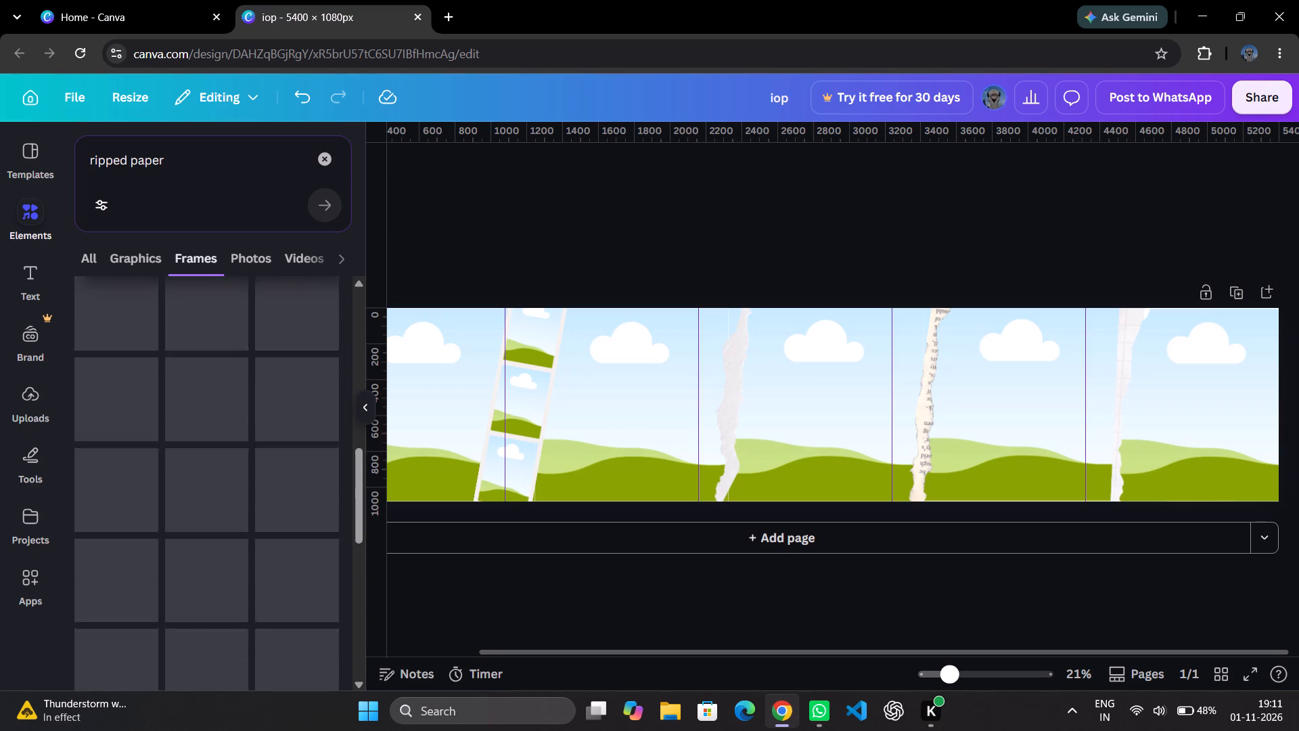
scroll(216, 520, up, 4)
scroll(220, 498, down, 8)
scroll(221, 516, up, 3)
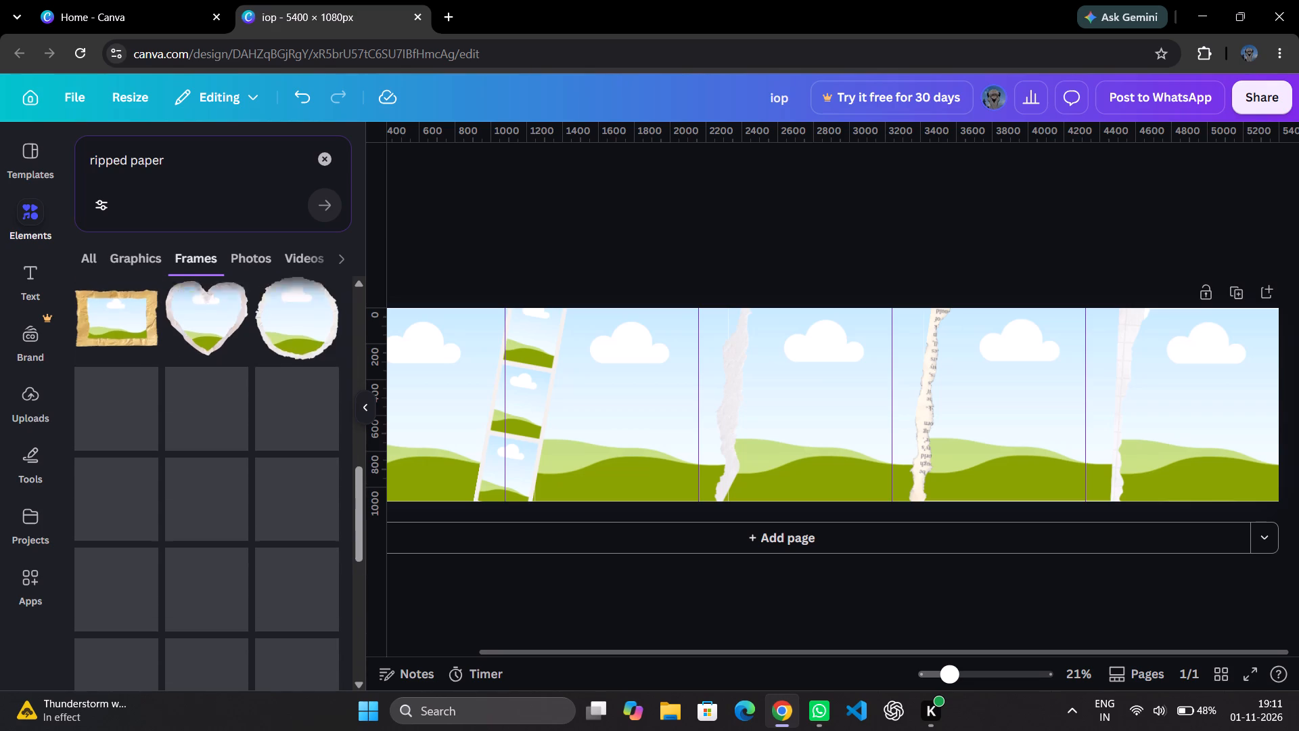
scroll(221, 516, down, 3)
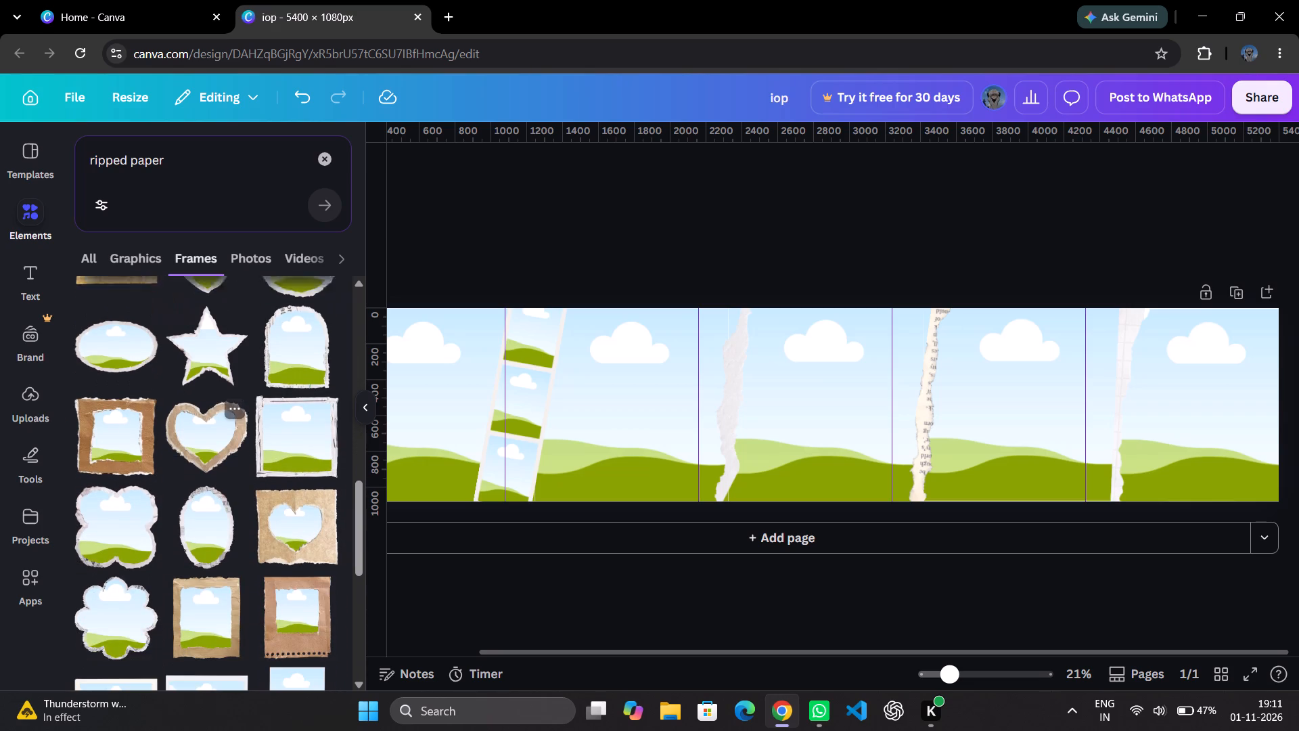
scroll(239, 502, down, 2)
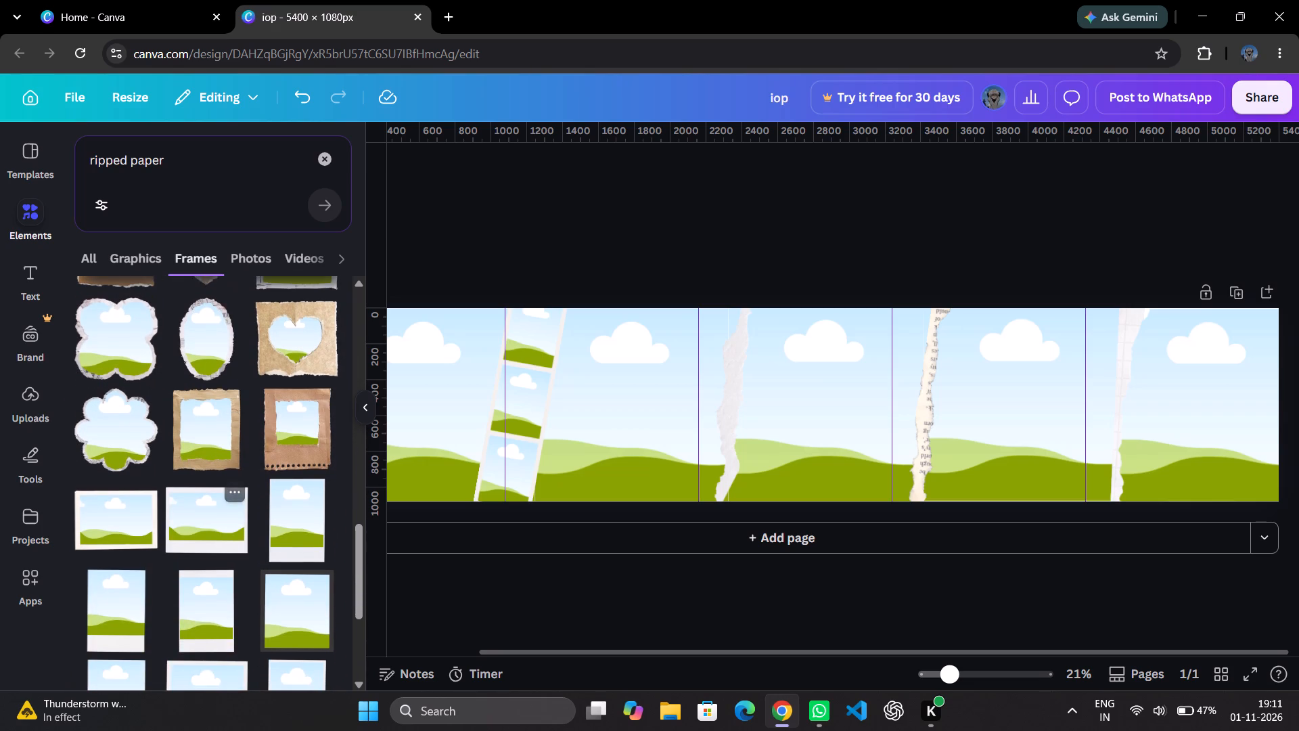
scroll(250, 483, down, 5)
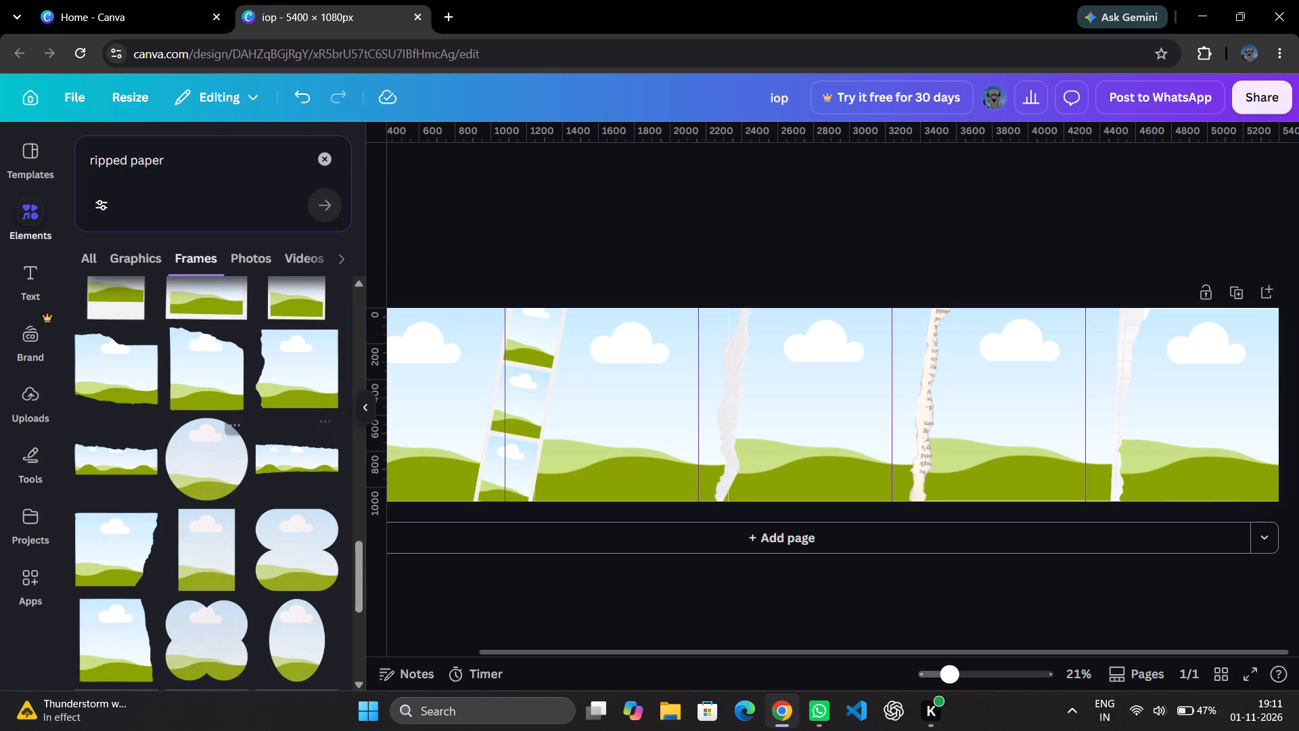
scroll(242, 463, down, 1)
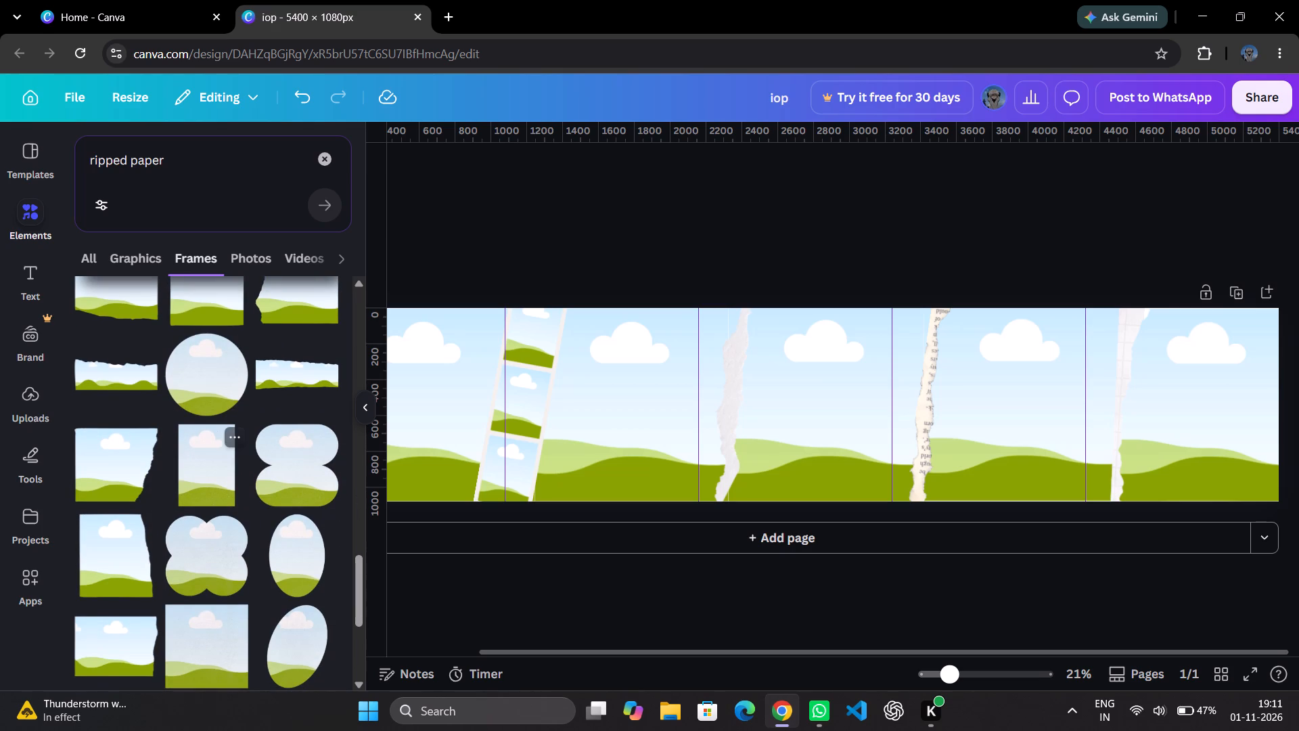
scroll(236, 481, up, 6)
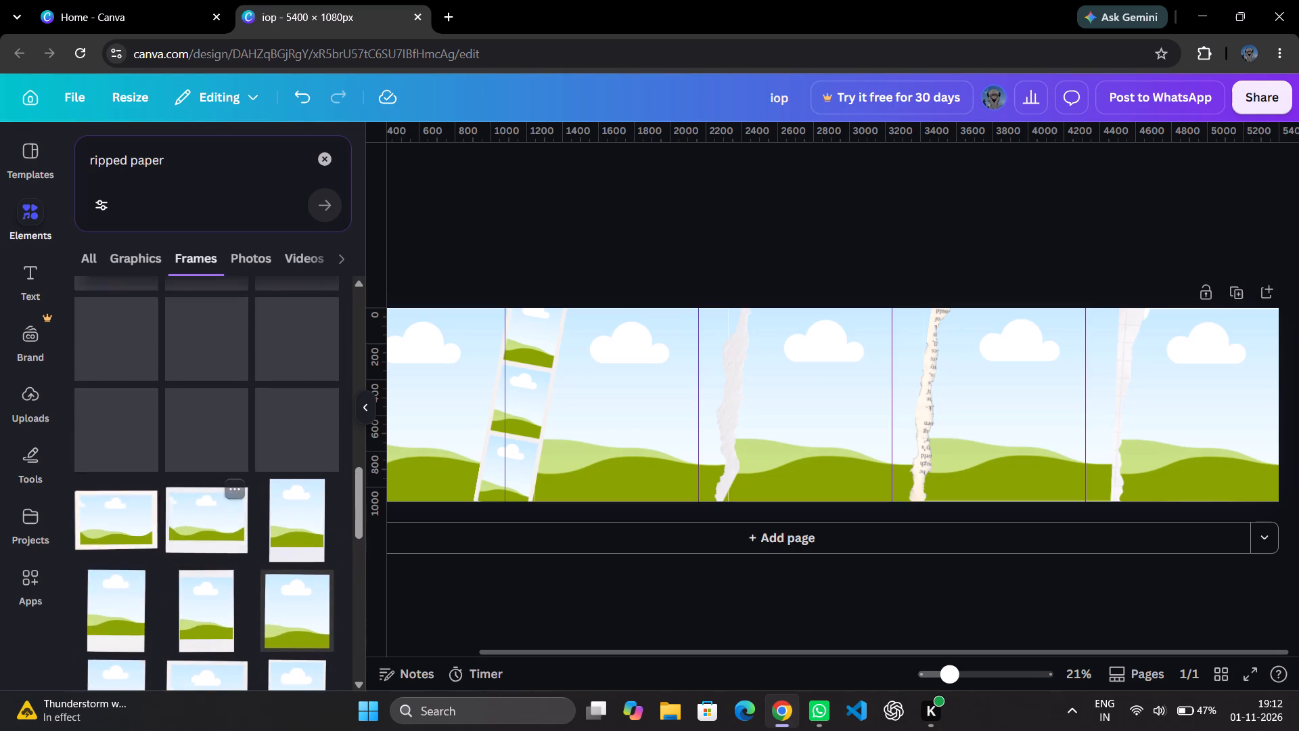
scroll(237, 495, up, 4)
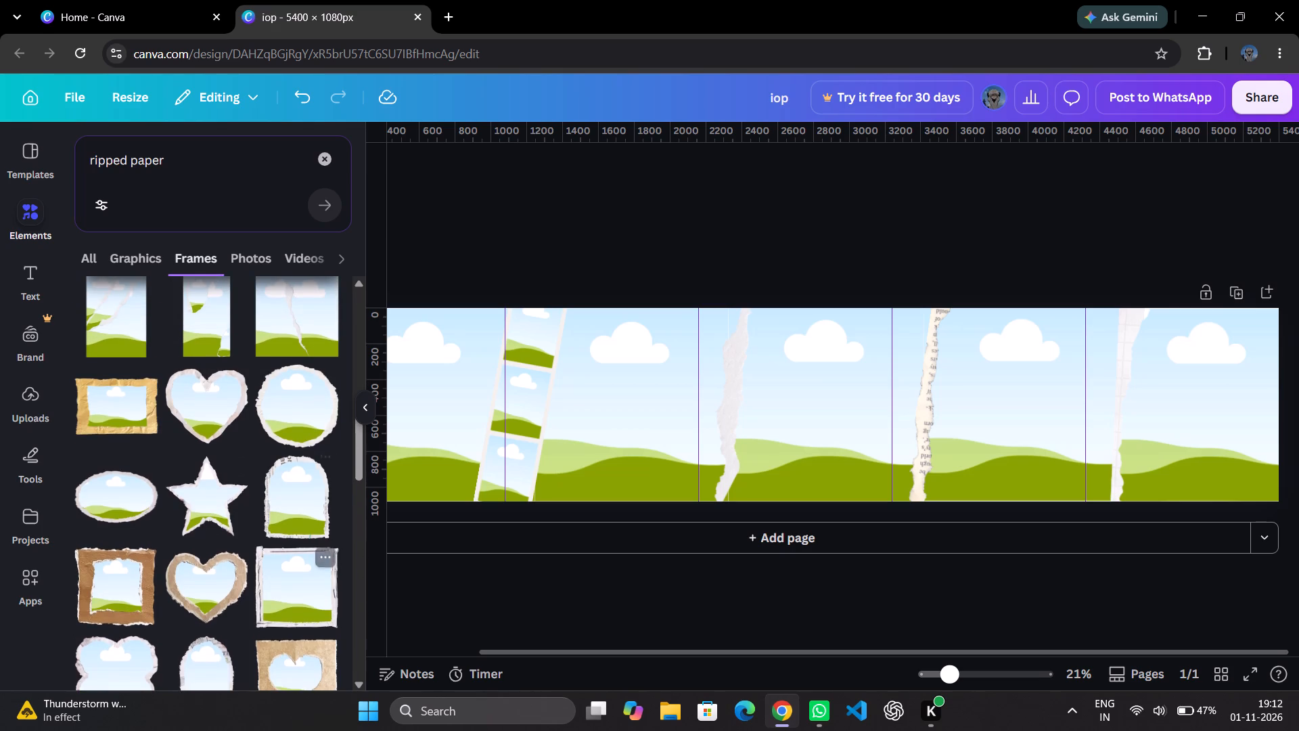
scroll(275, 518, down, 6)
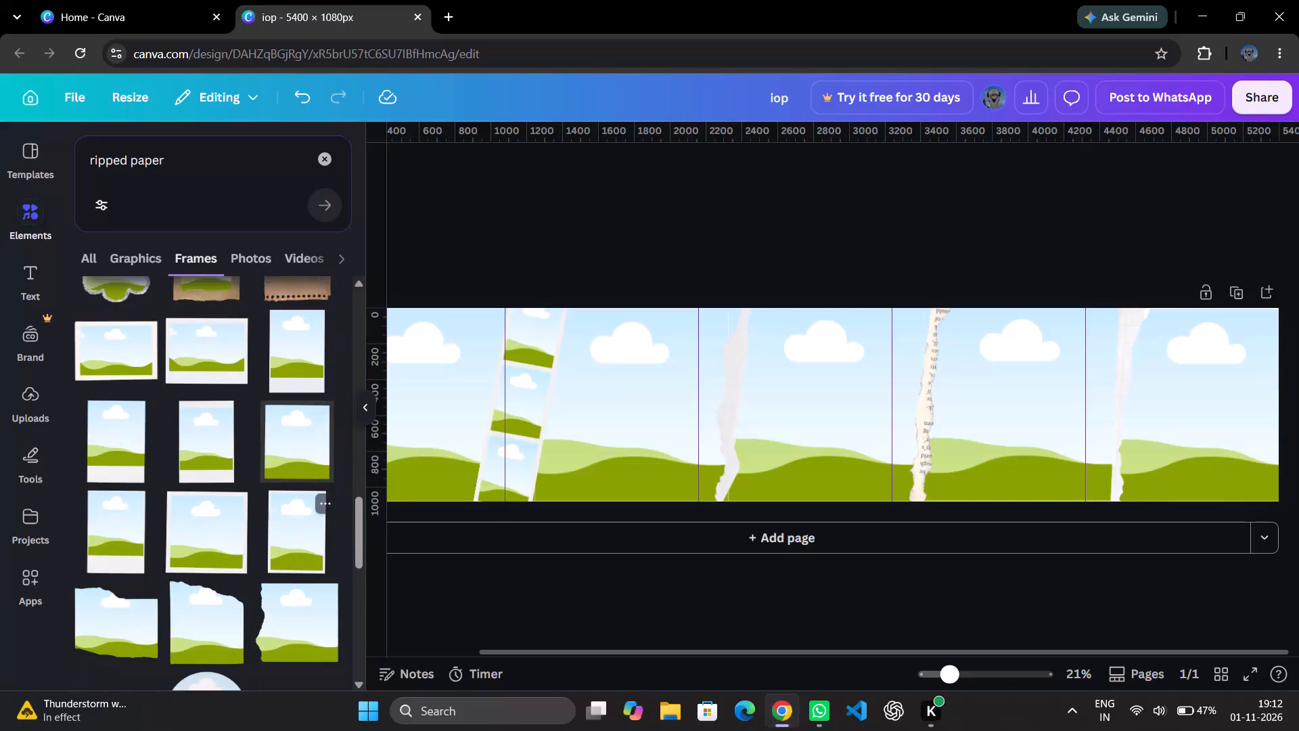
scroll(275, 523, down, 5)
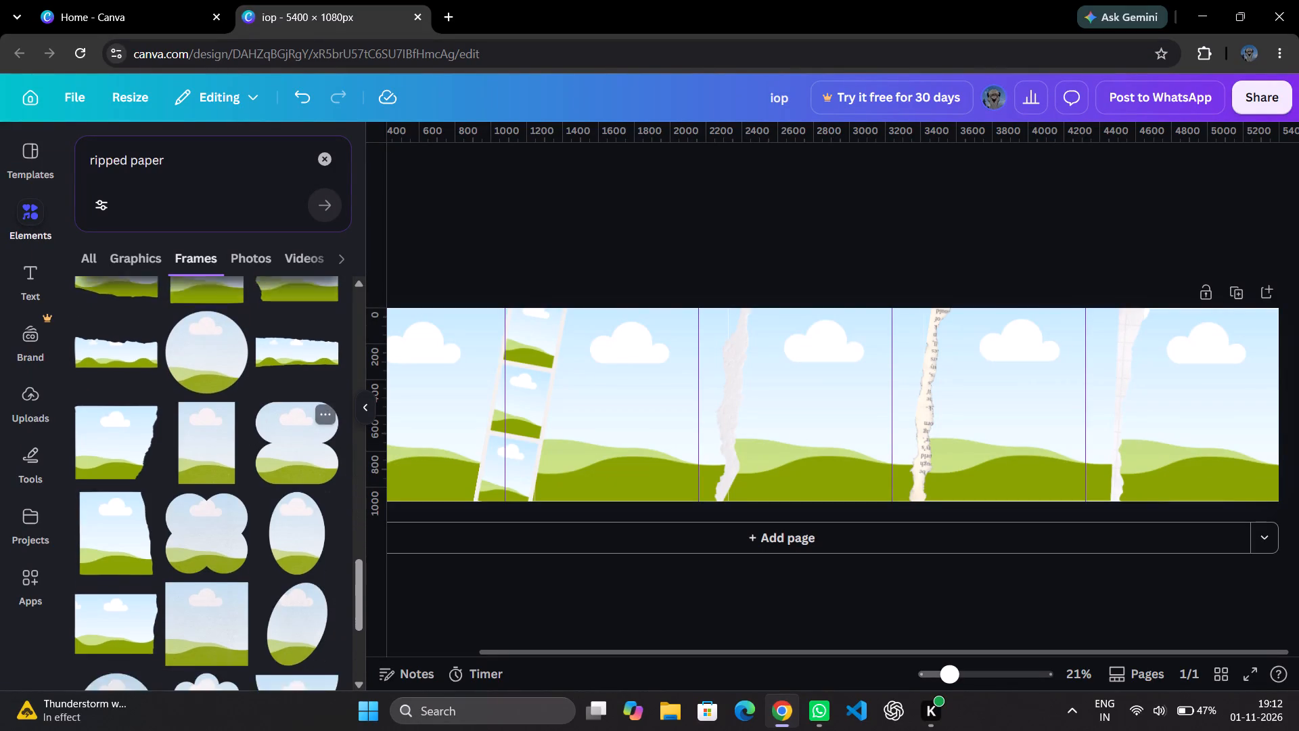
scroll(263, 548, down, 6)
scroll(263, 548, up, 3)
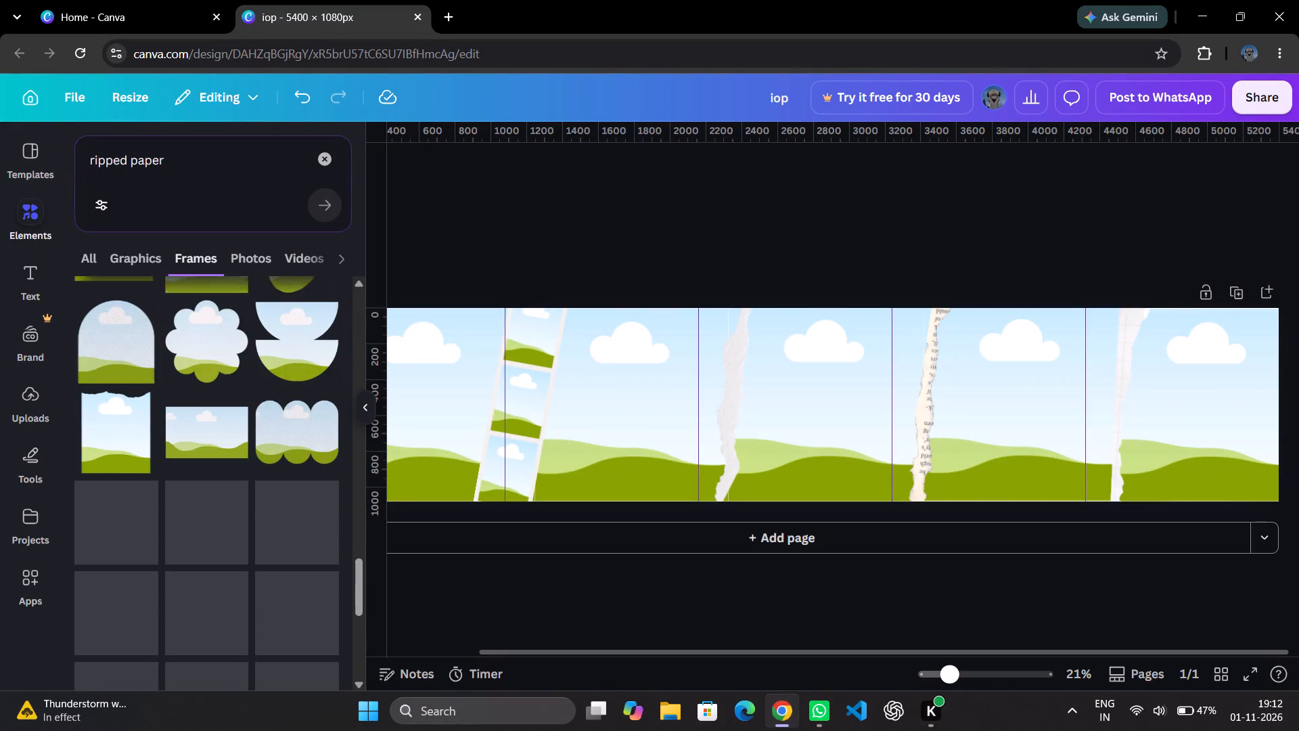
scroll(263, 548, down, 4)
scroll(263, 548, up, 4)
scroll(263, 548, down, 5)
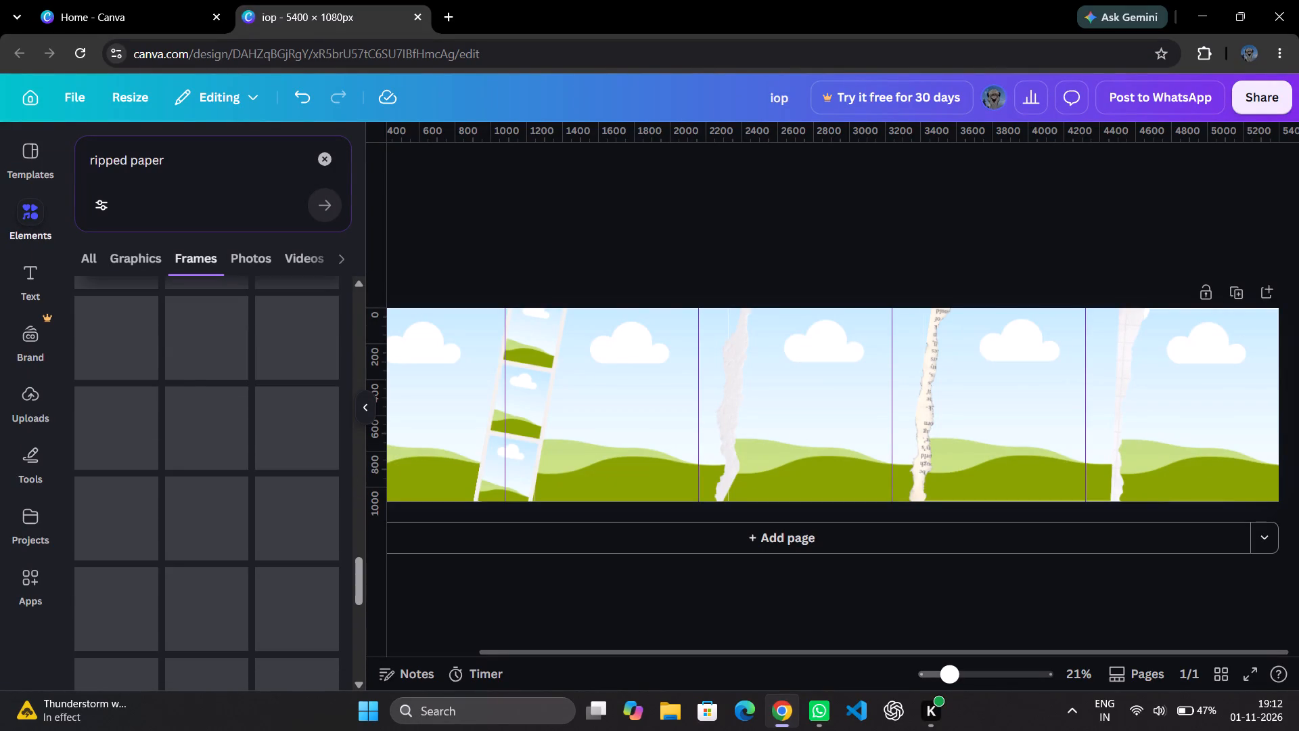
scroll(221, 516, up, 4)
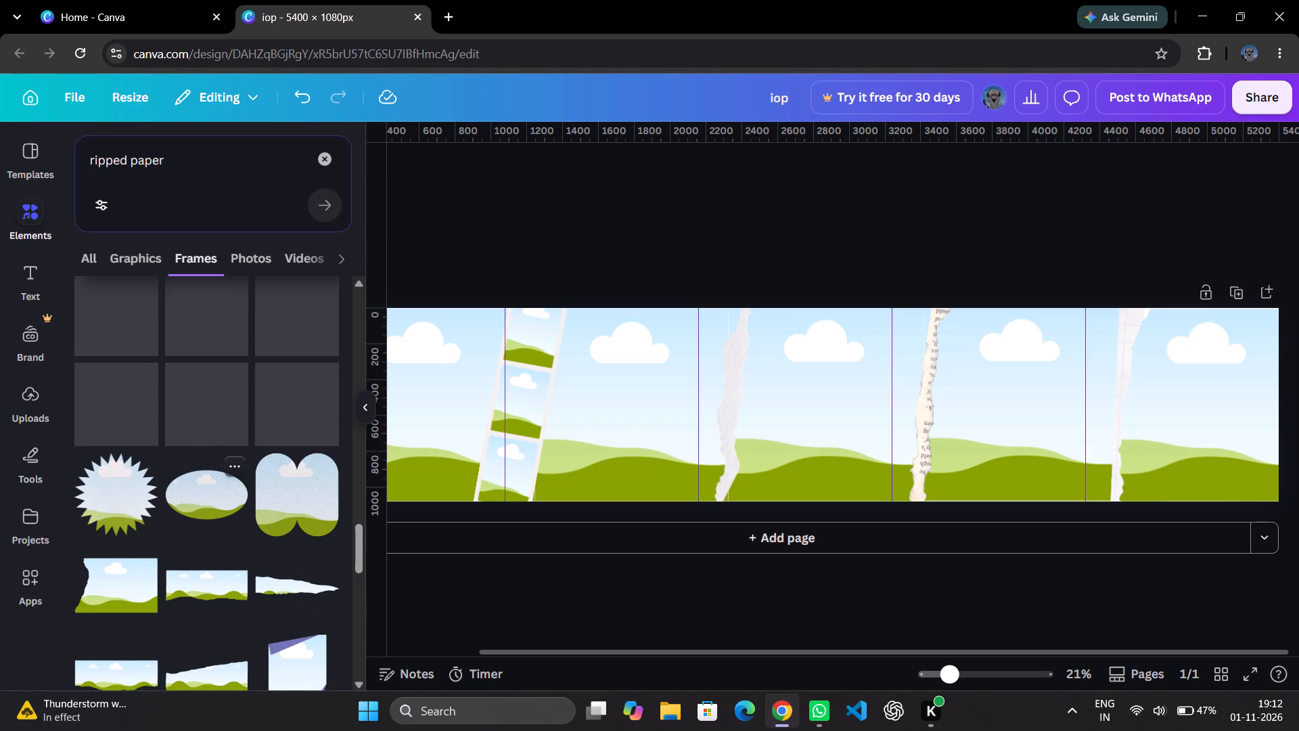
scroll(210, 518, up, 1)
scroll(251, 570, up, 7)
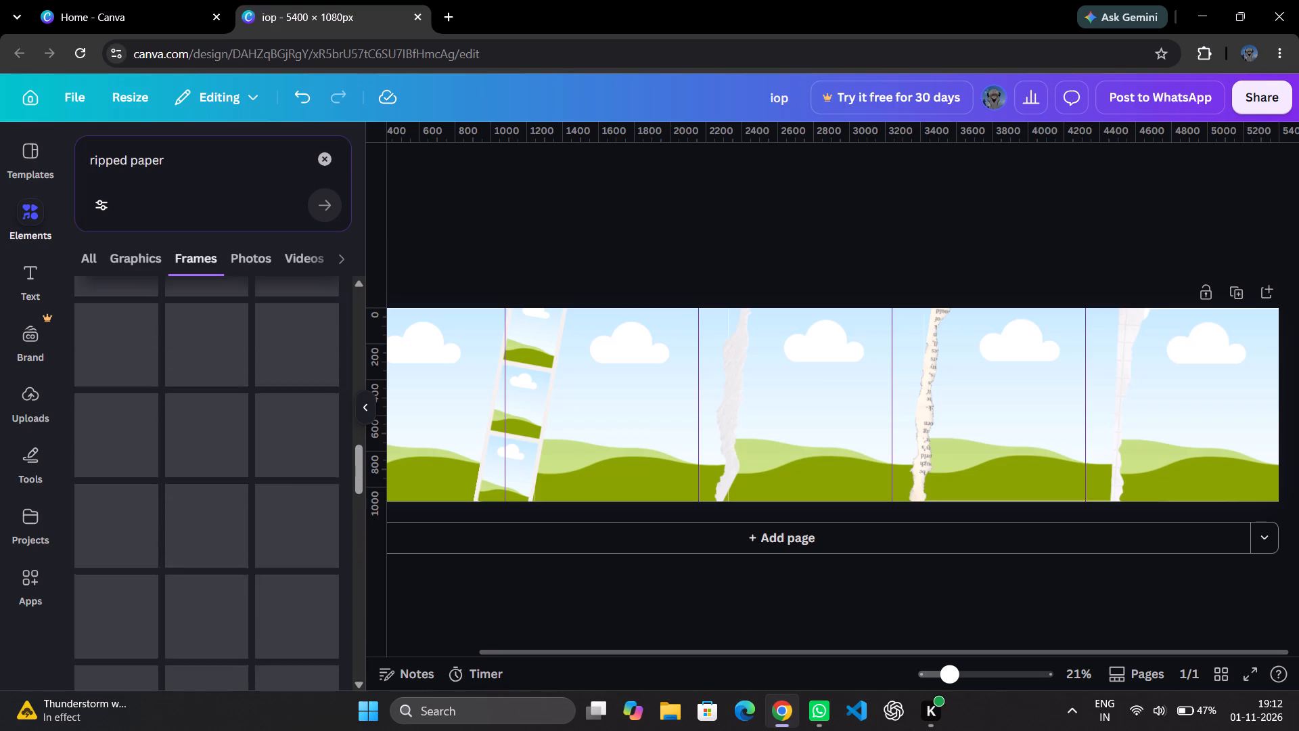
scroll(254, 570, up, 2)
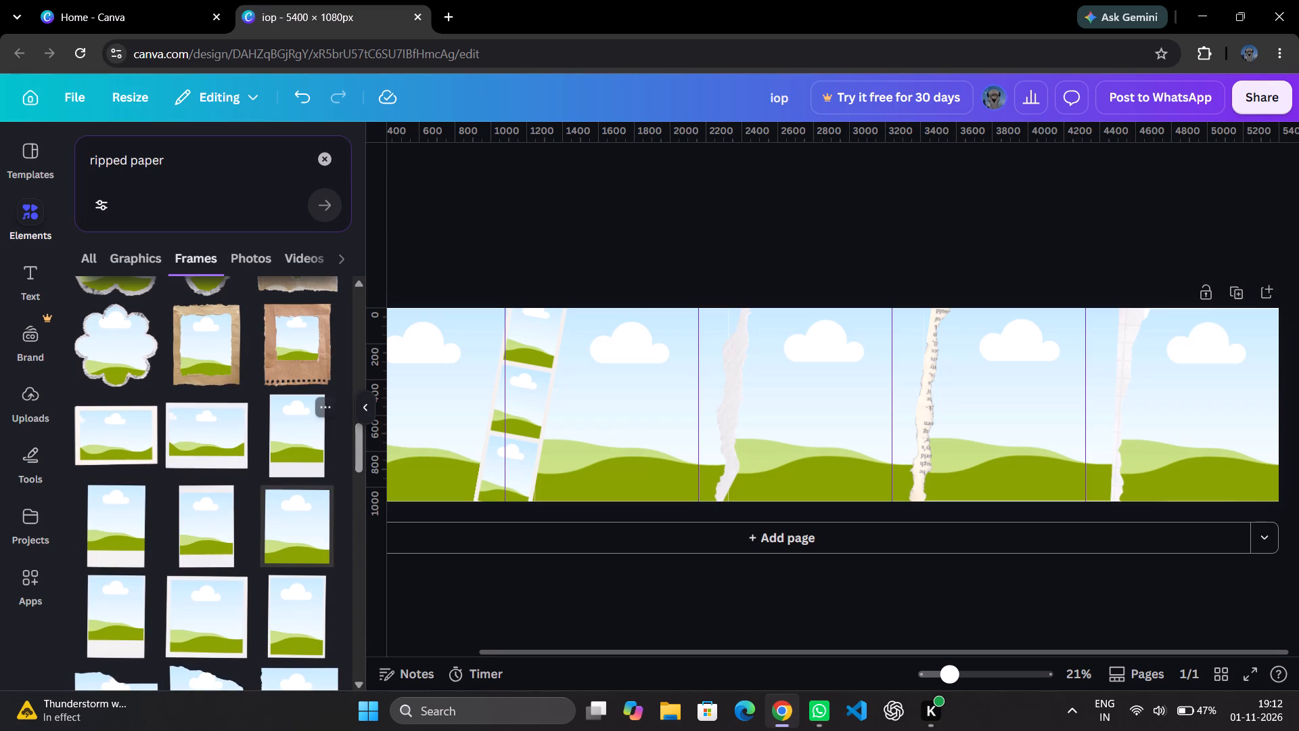
scroll(275, 460, up, 2)
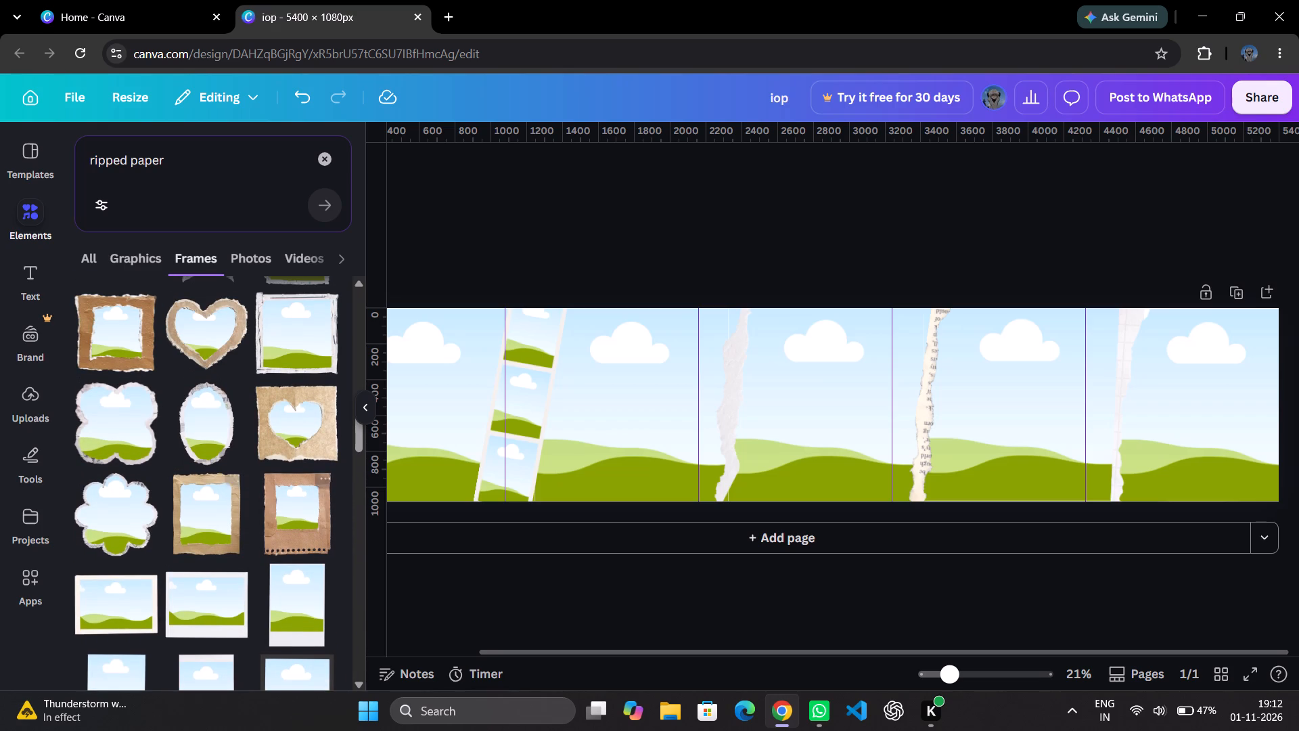
Add the tall polaroid-style frame, place it against the page's top edge centred on the third and fourth sections' dividing line, and enlarge it slightly.
click(295, 610)
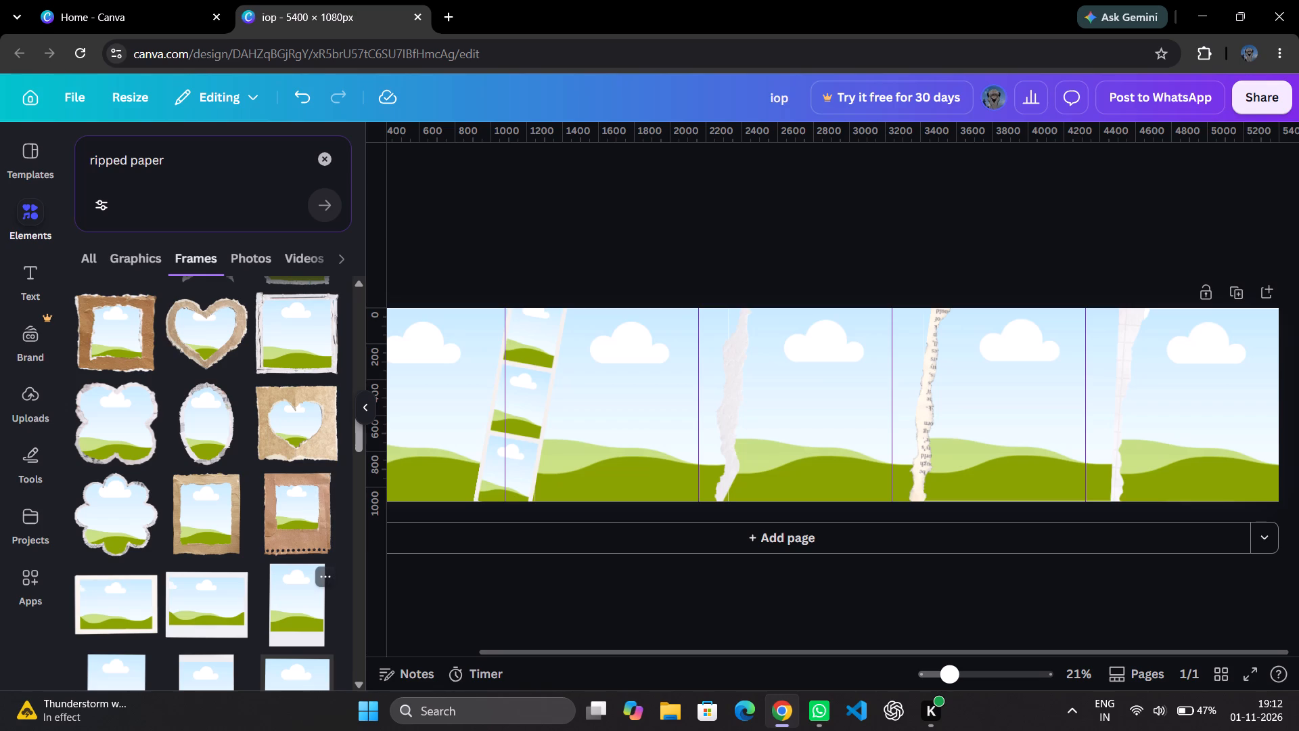
click(306, 613)
drag(796, 412, 792, 413)
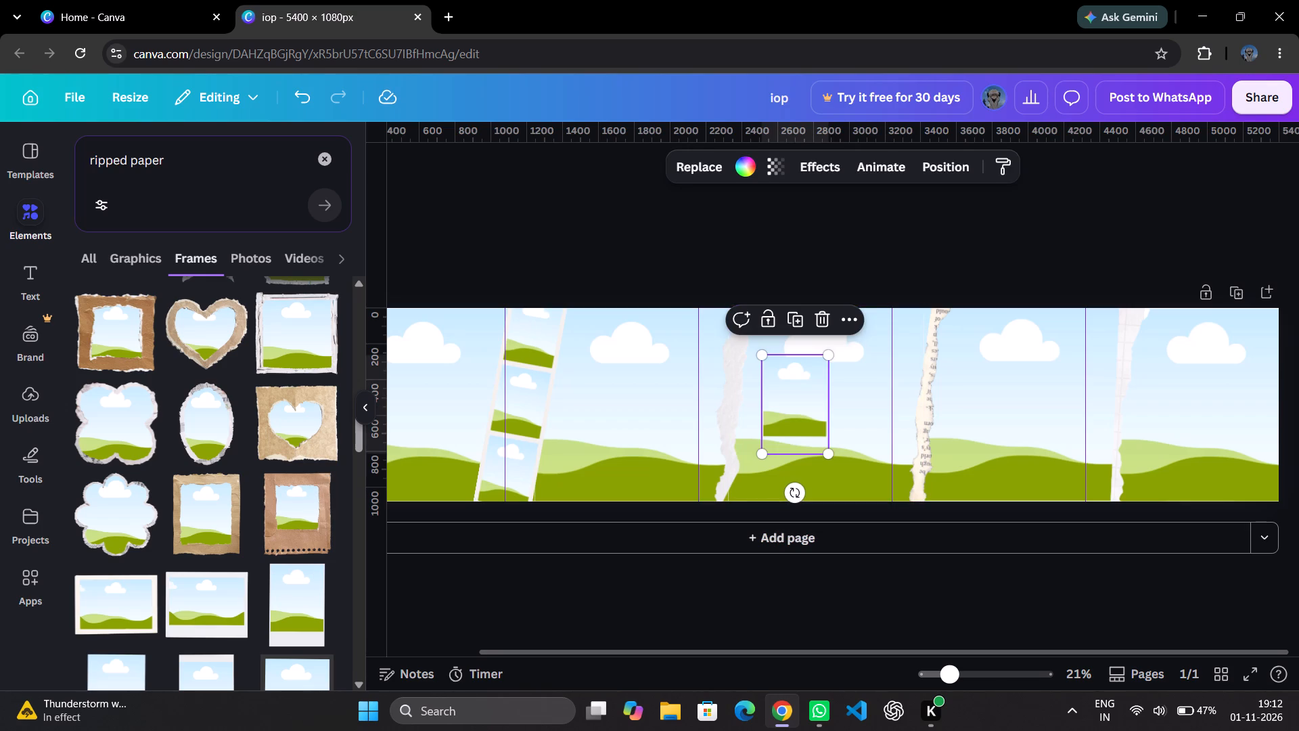
drag(792, 413, 911, 387)
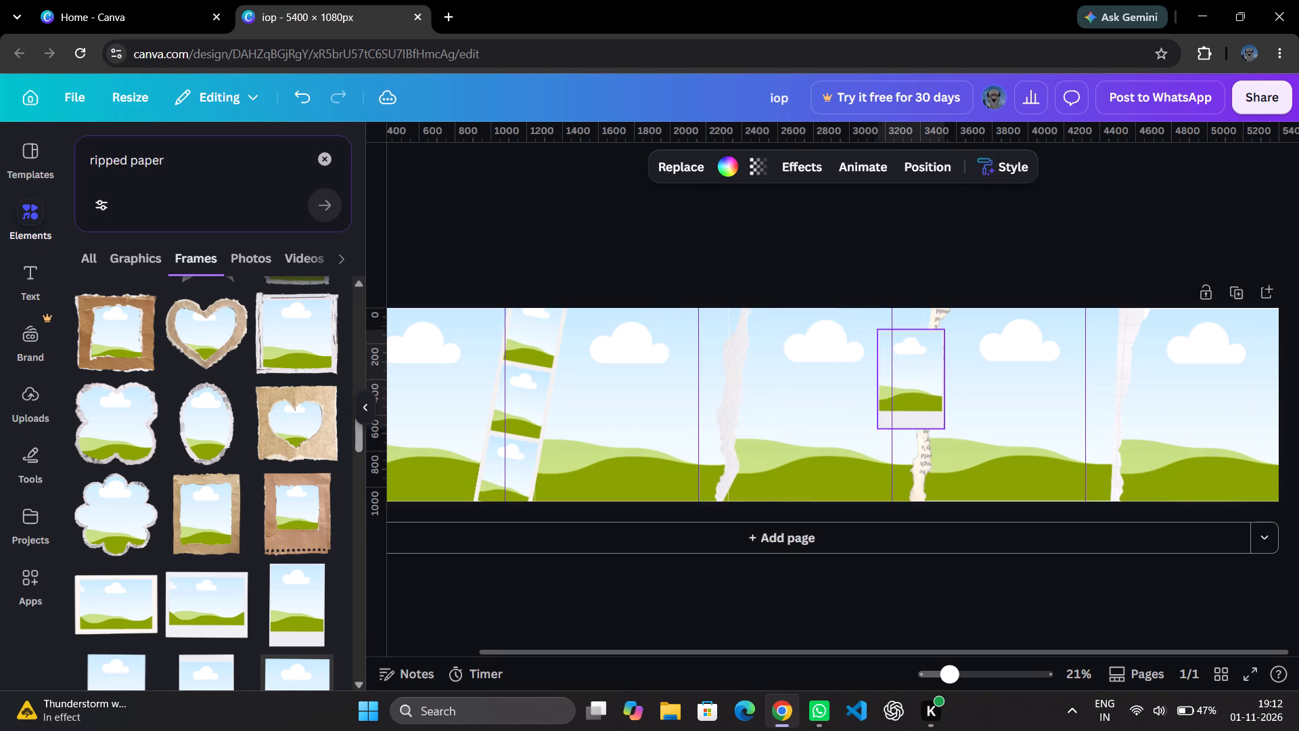
drag(911, 387, 893, 369)
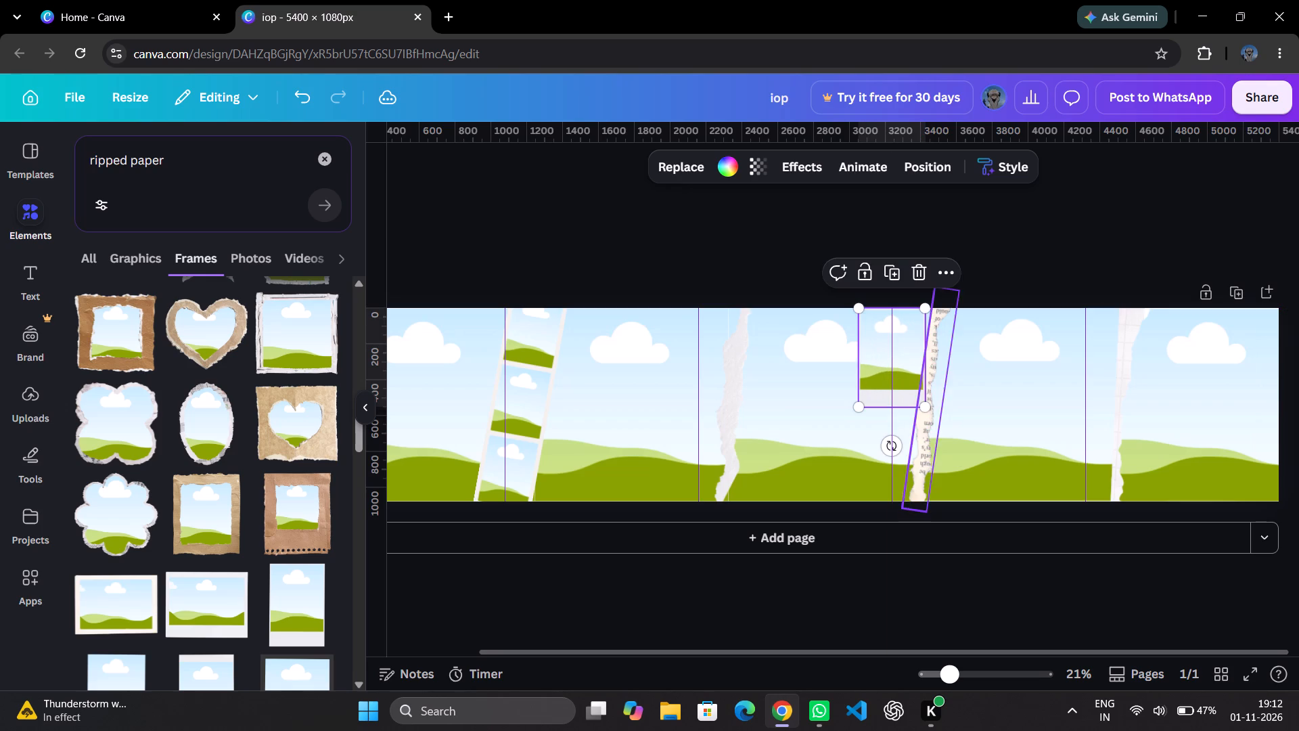
click(927, 406)
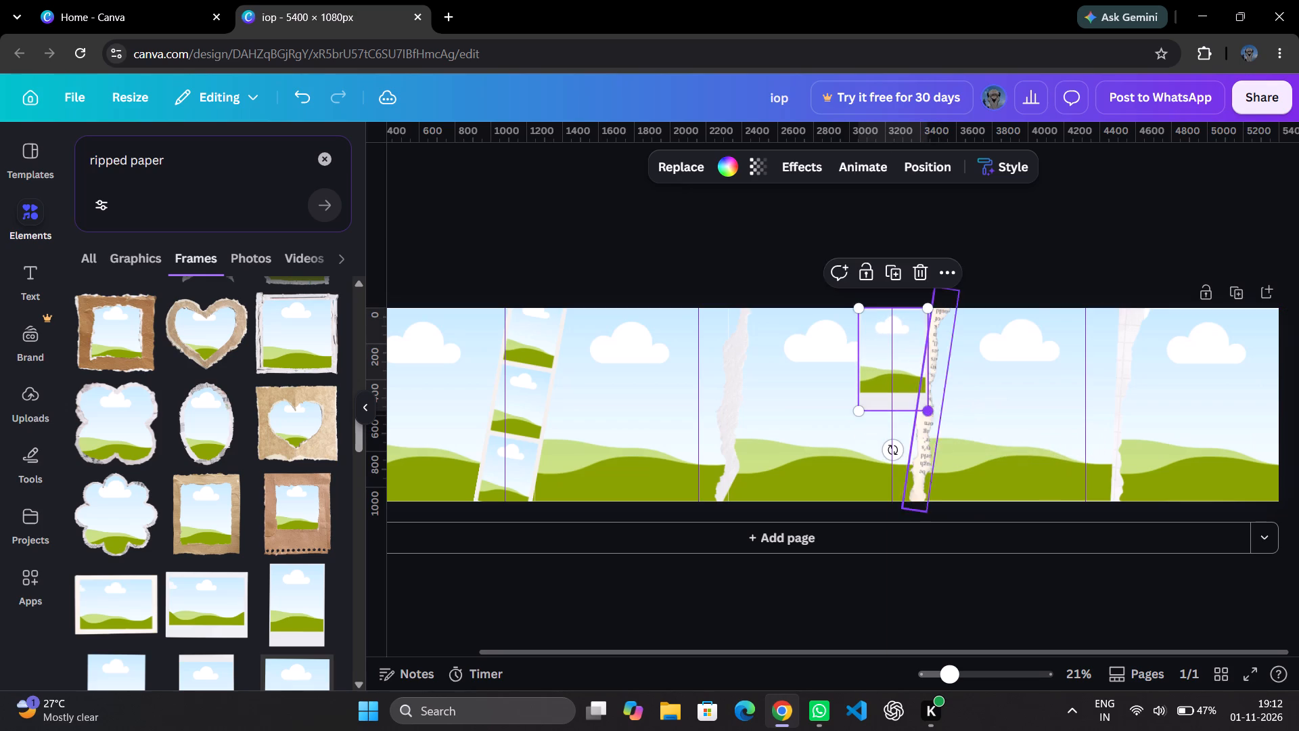
Tilt the polaroid-style frame counterclockwise and move it over the upper part of the ripped strip between the second and third sections.
drag(890, 454, 905, 476)
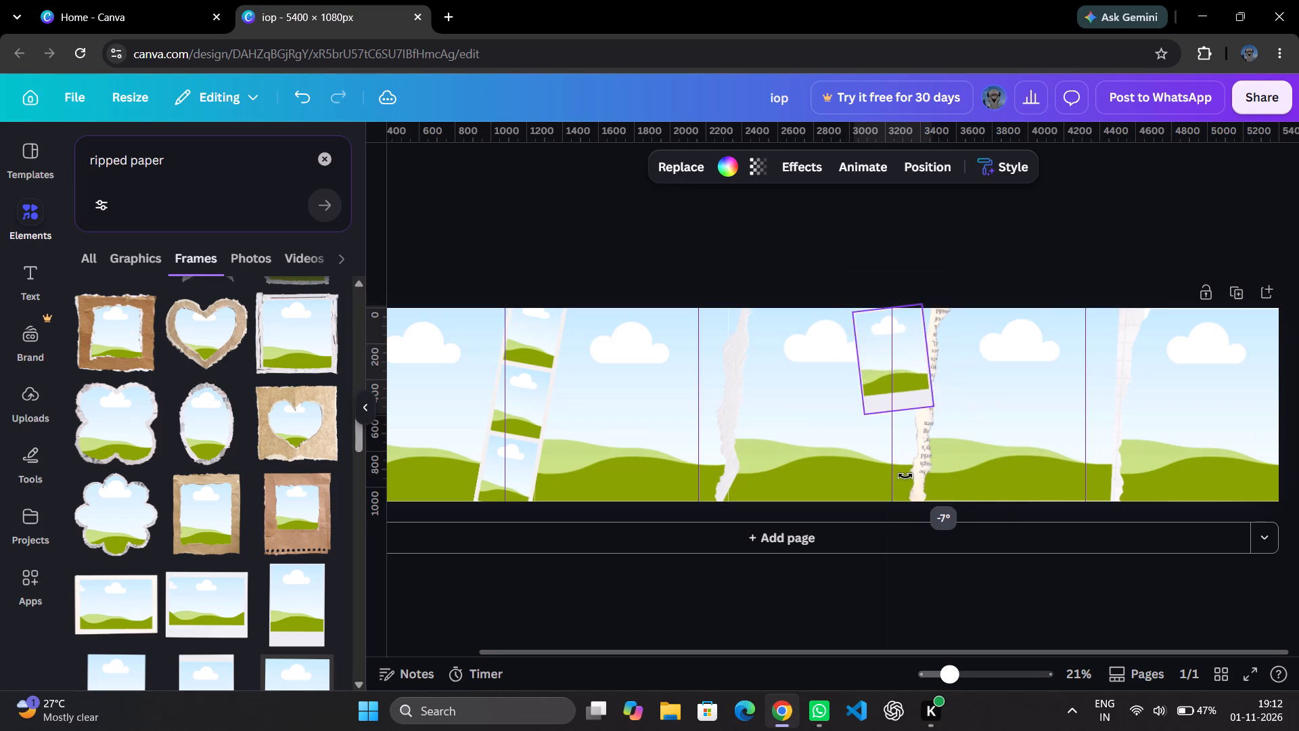
drag(905, 476, 929, 476)
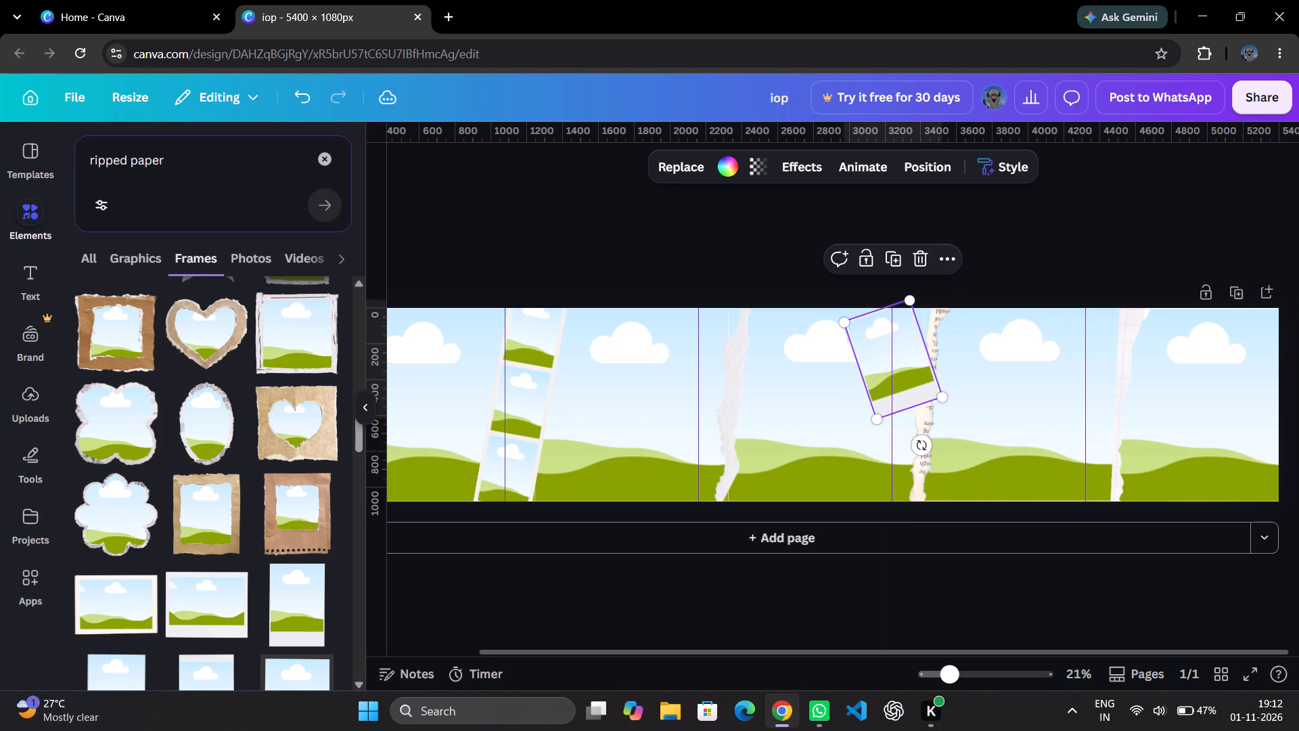
drag(883, 363, 912, 372)
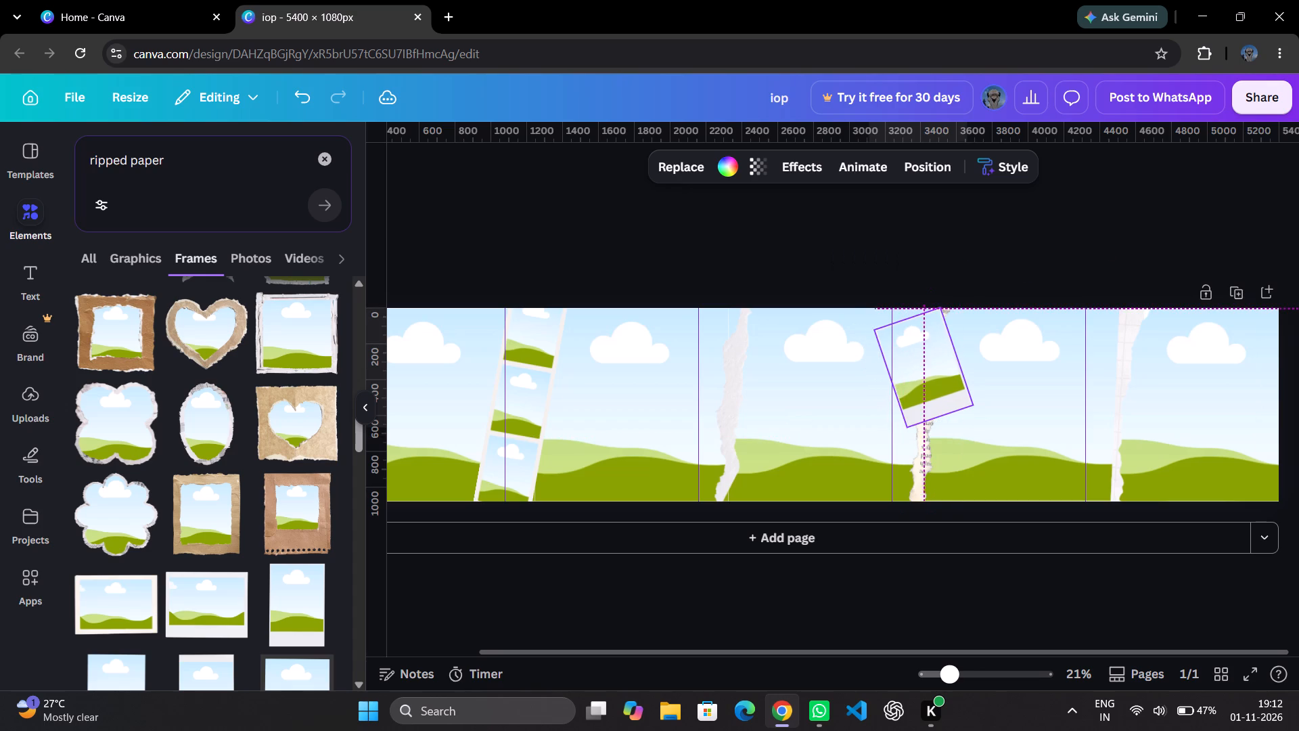
drag(912, 372, 928, 372)
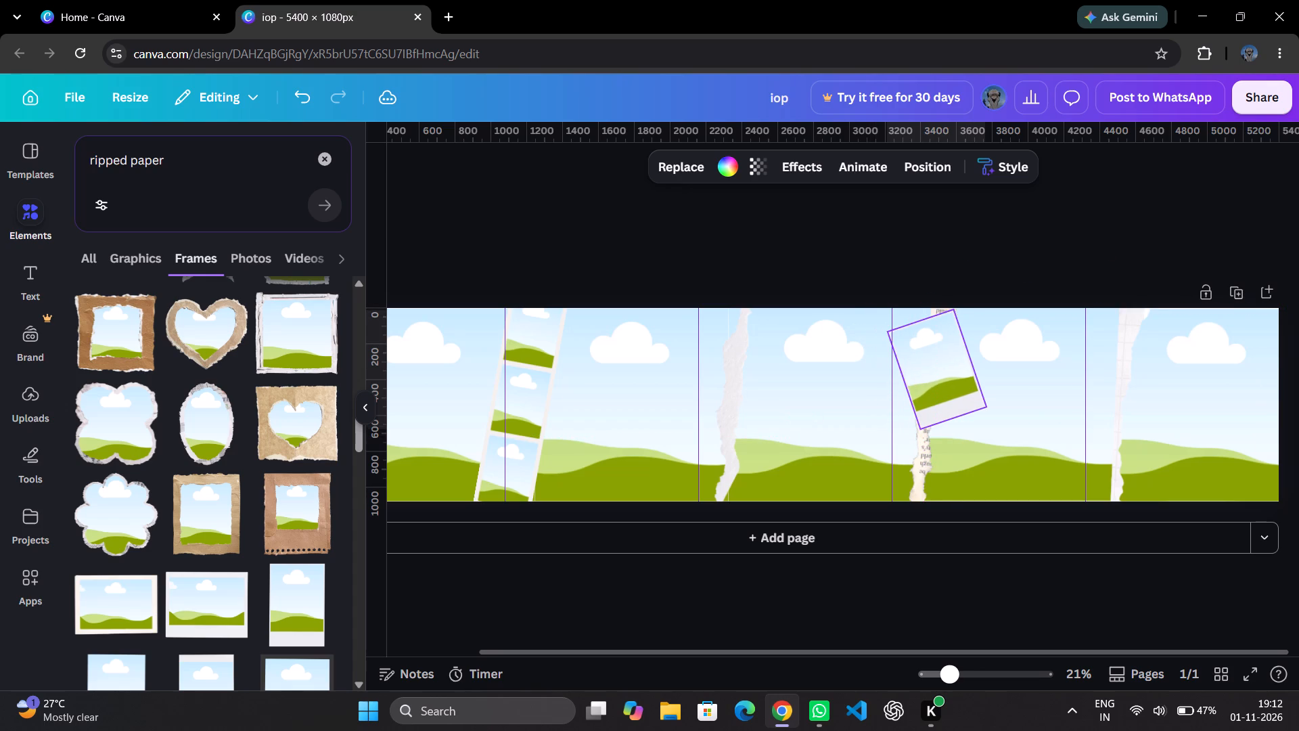
drag(928, 372, 903, 370)
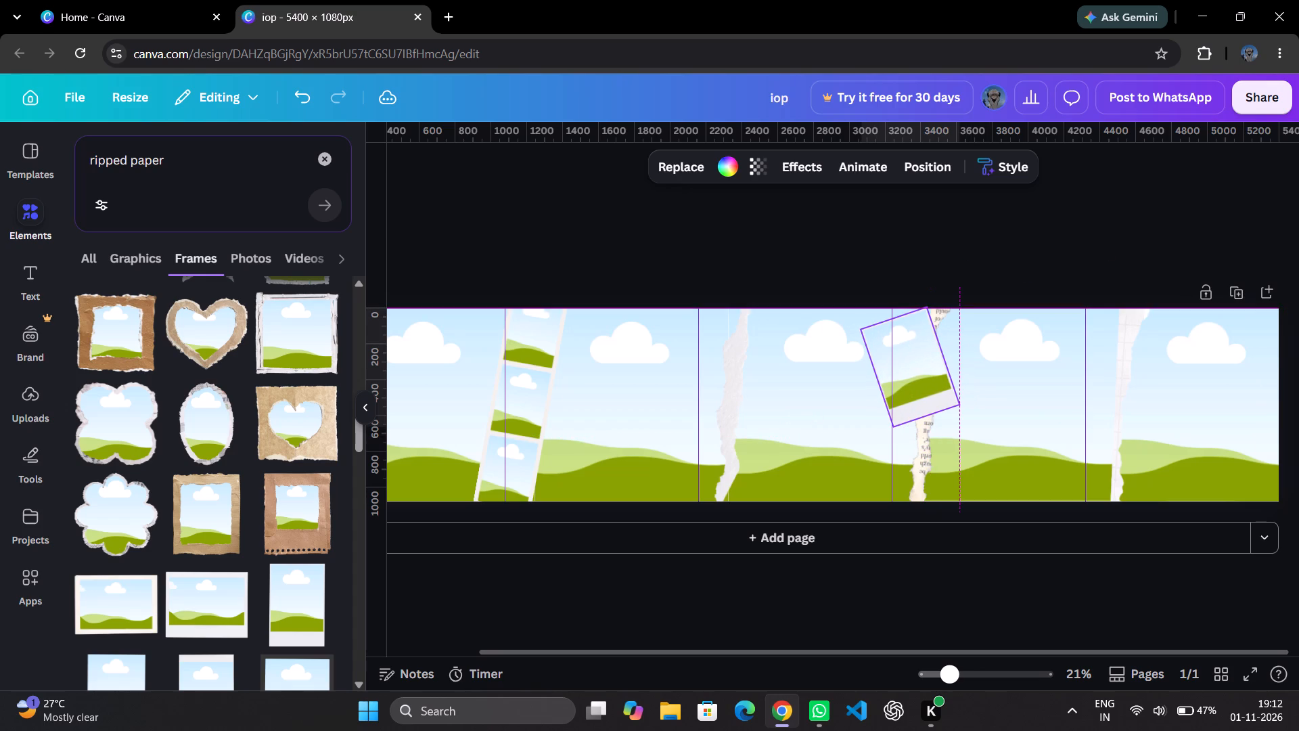
drag(903, 370, 727, 357)
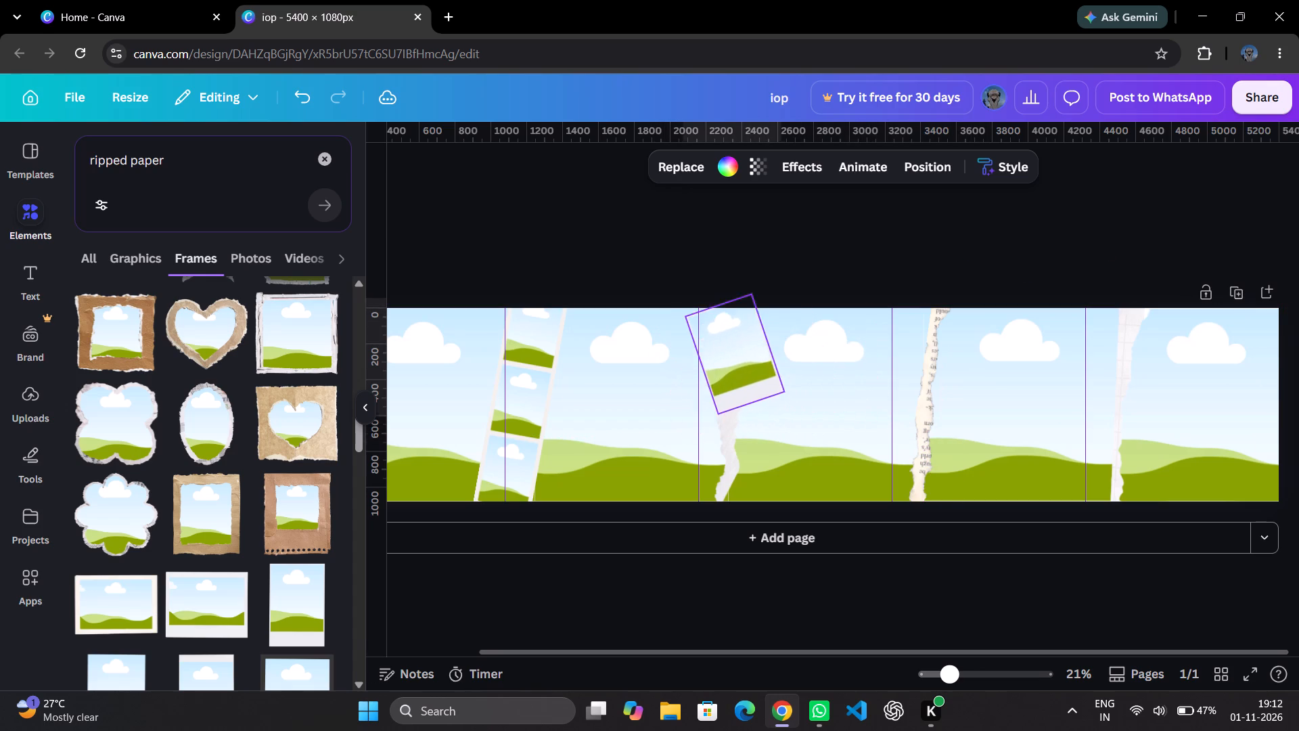
drag(727, 357, 712, 374)
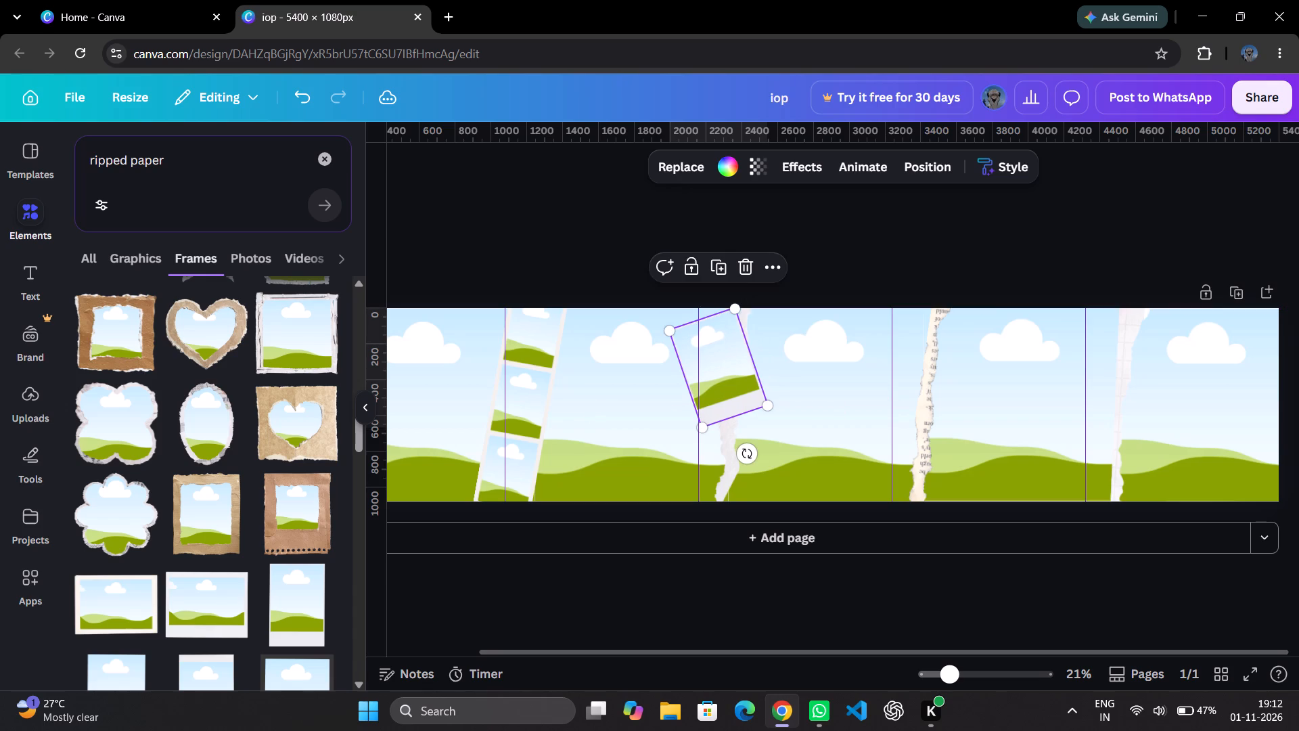
Add a second tall polaroid-style frame over the newsprint strip between the third and fourth sections and tilt it counterclockwise.
scroll(231, 561, down, 2)
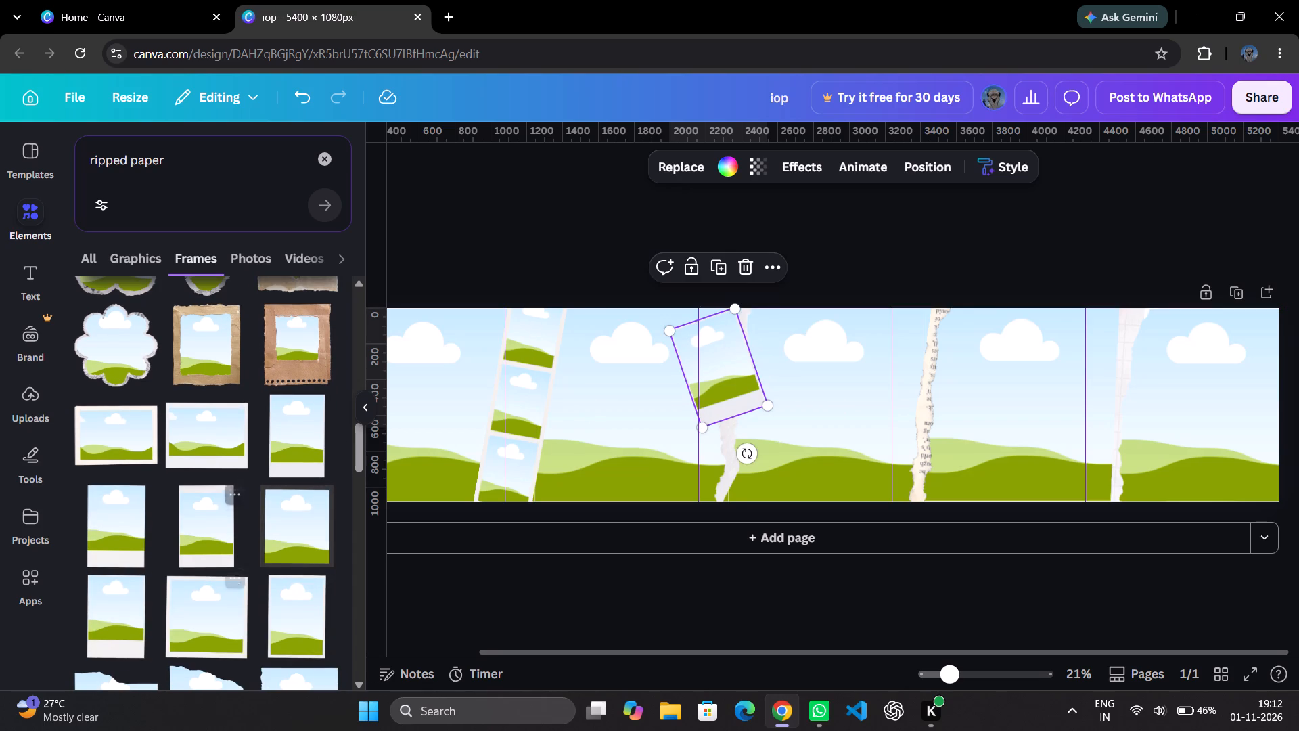
click(290, 448)
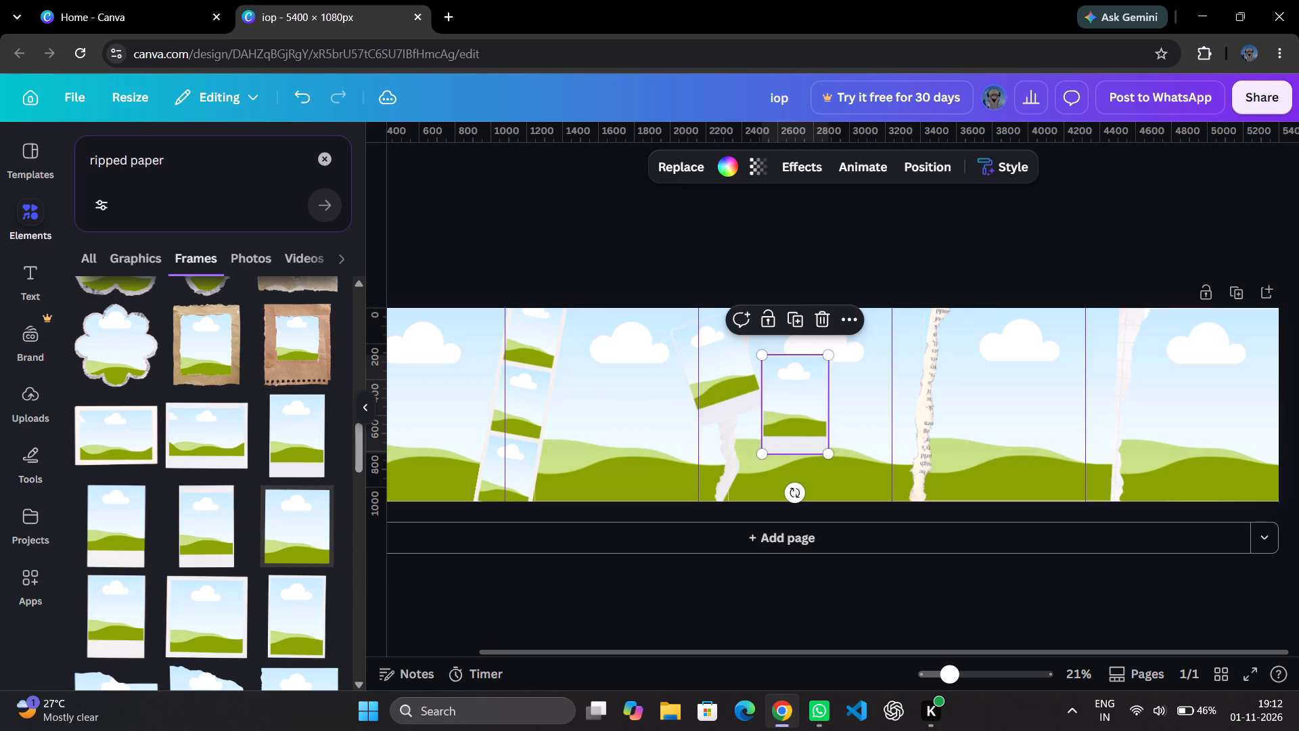
drag(800, 424, 937, 388)
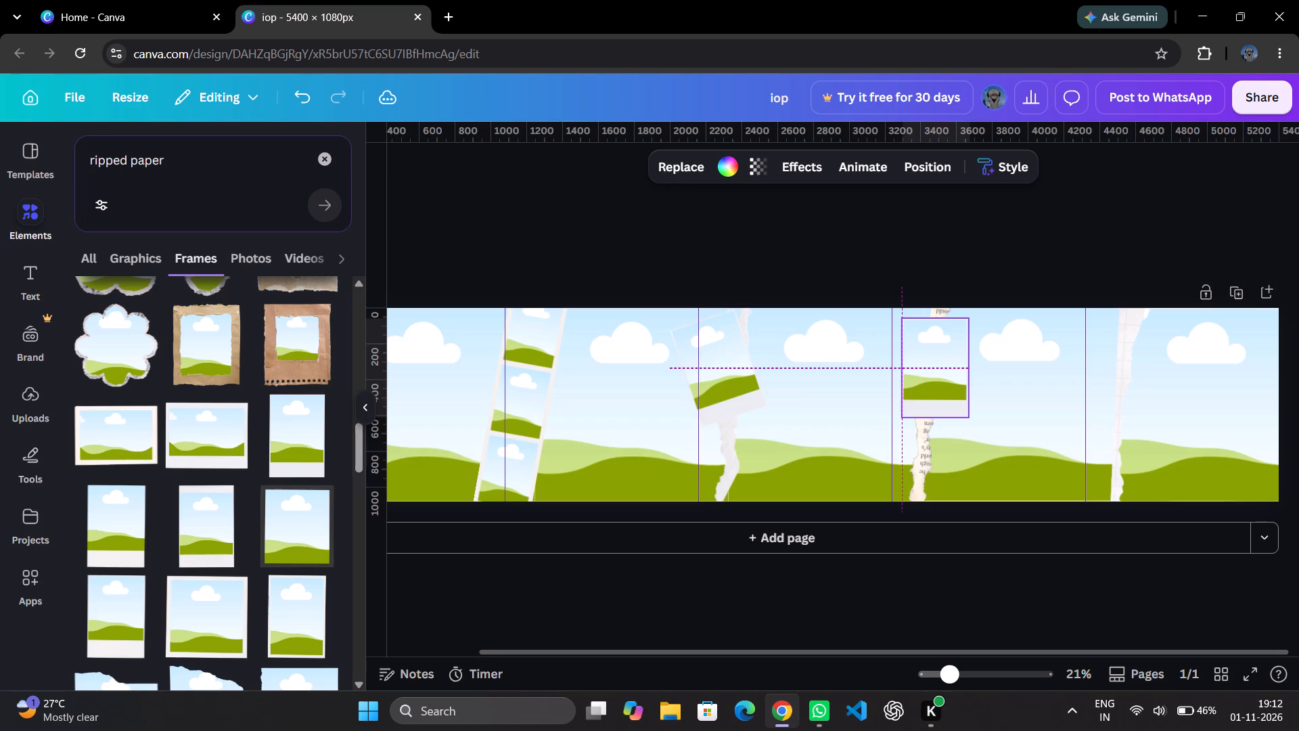
drag(937, 388, 937, 385)
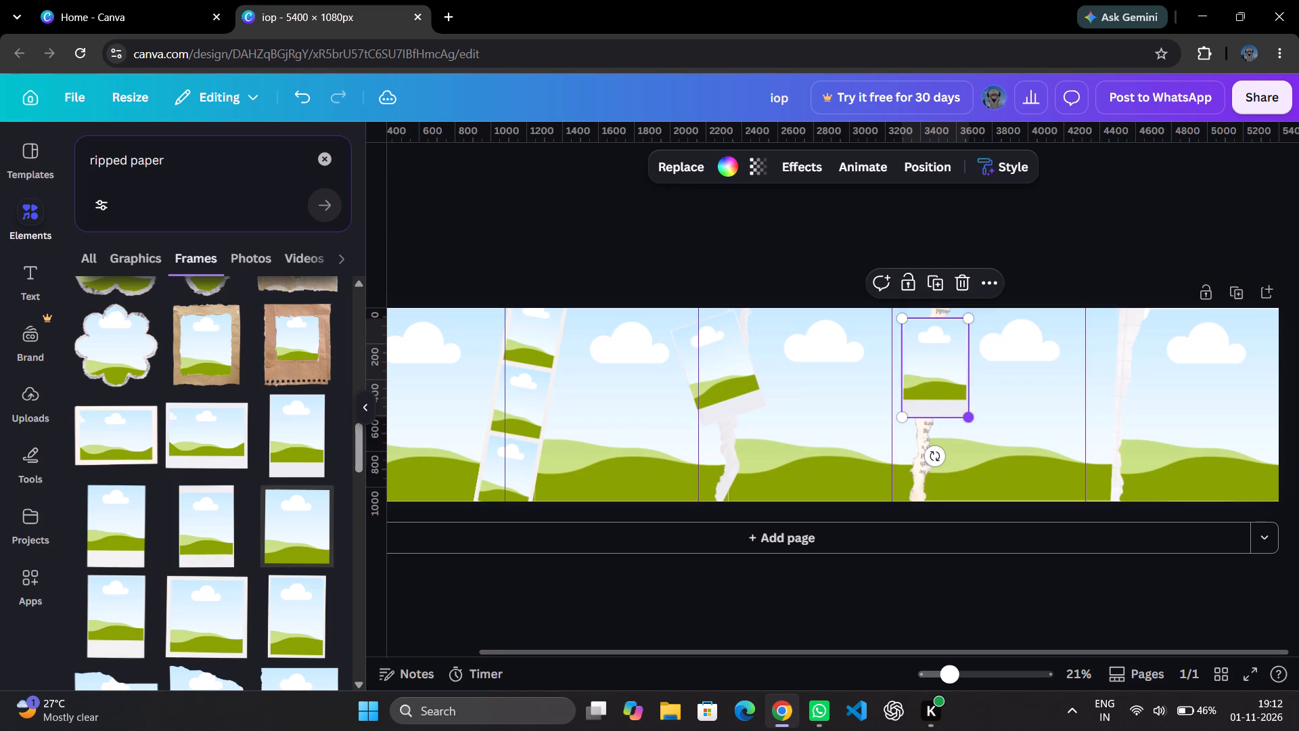
drag(932, 463, 976, 458)
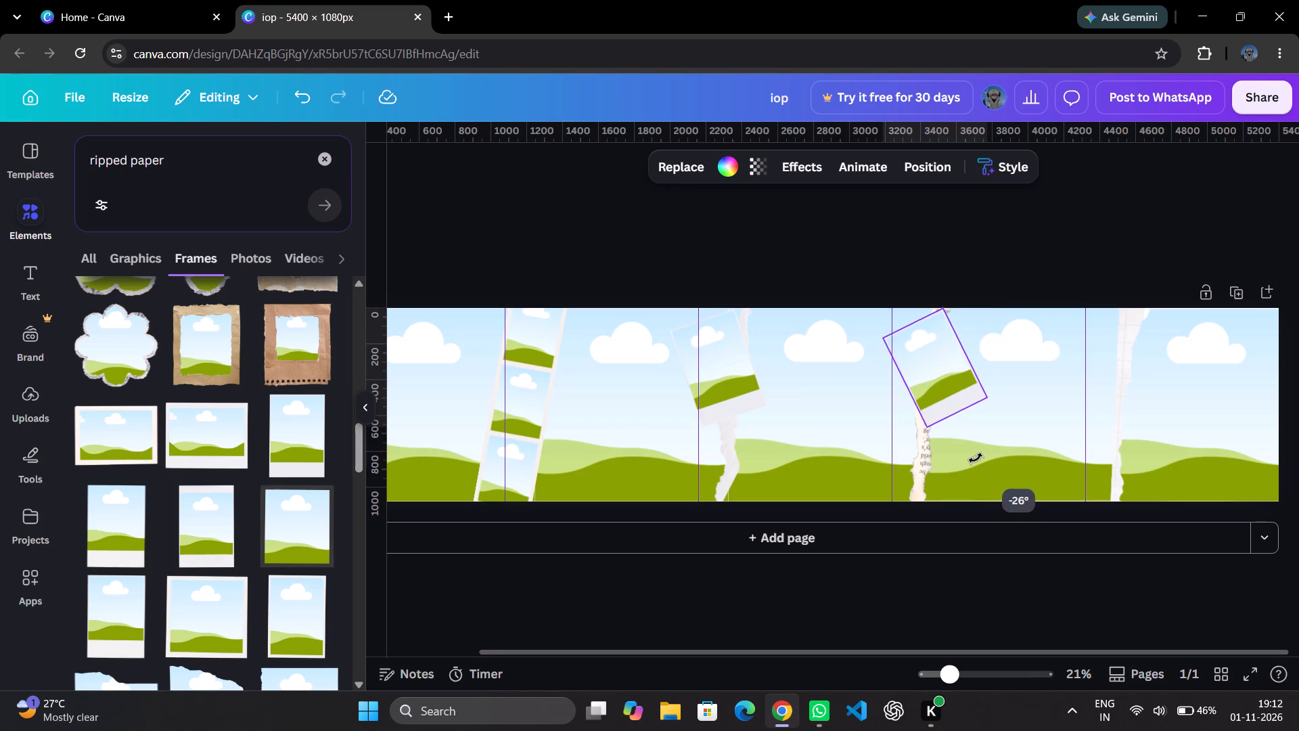
drag(976, 458, 965, 468)
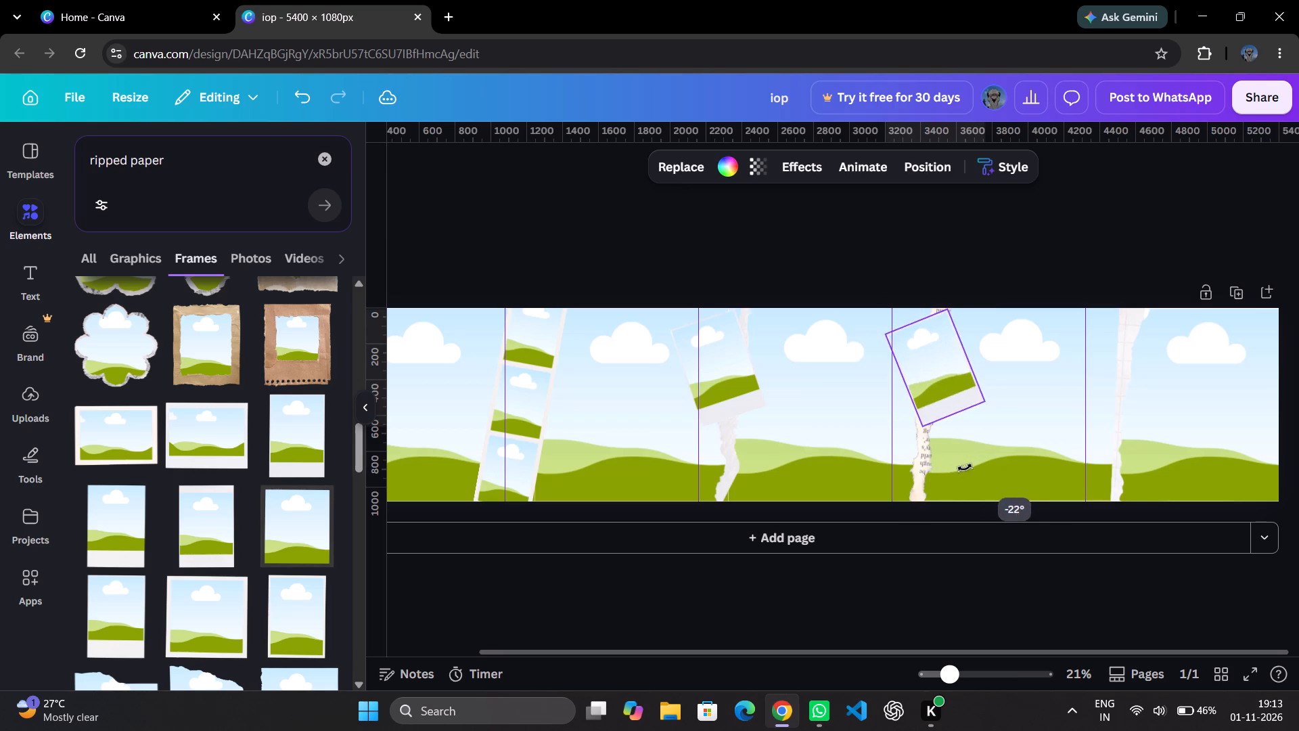
drag(965, 468, 958, 470)
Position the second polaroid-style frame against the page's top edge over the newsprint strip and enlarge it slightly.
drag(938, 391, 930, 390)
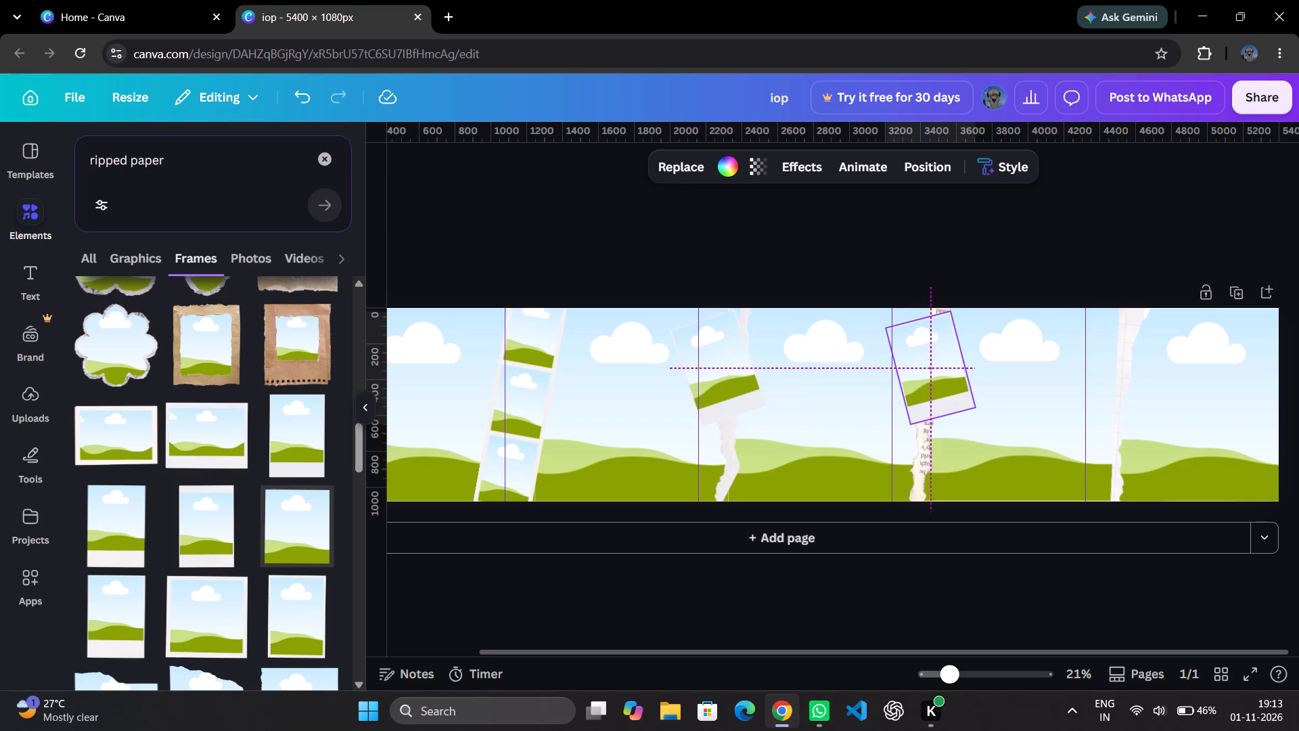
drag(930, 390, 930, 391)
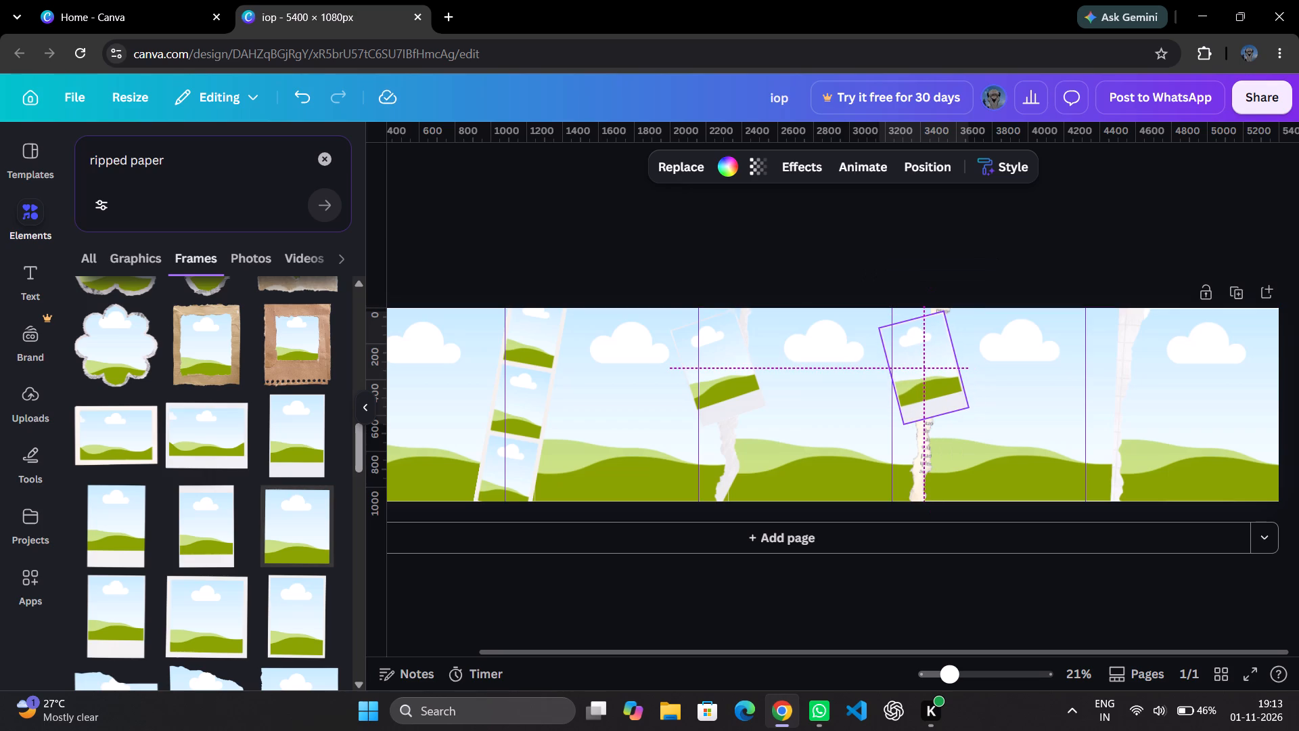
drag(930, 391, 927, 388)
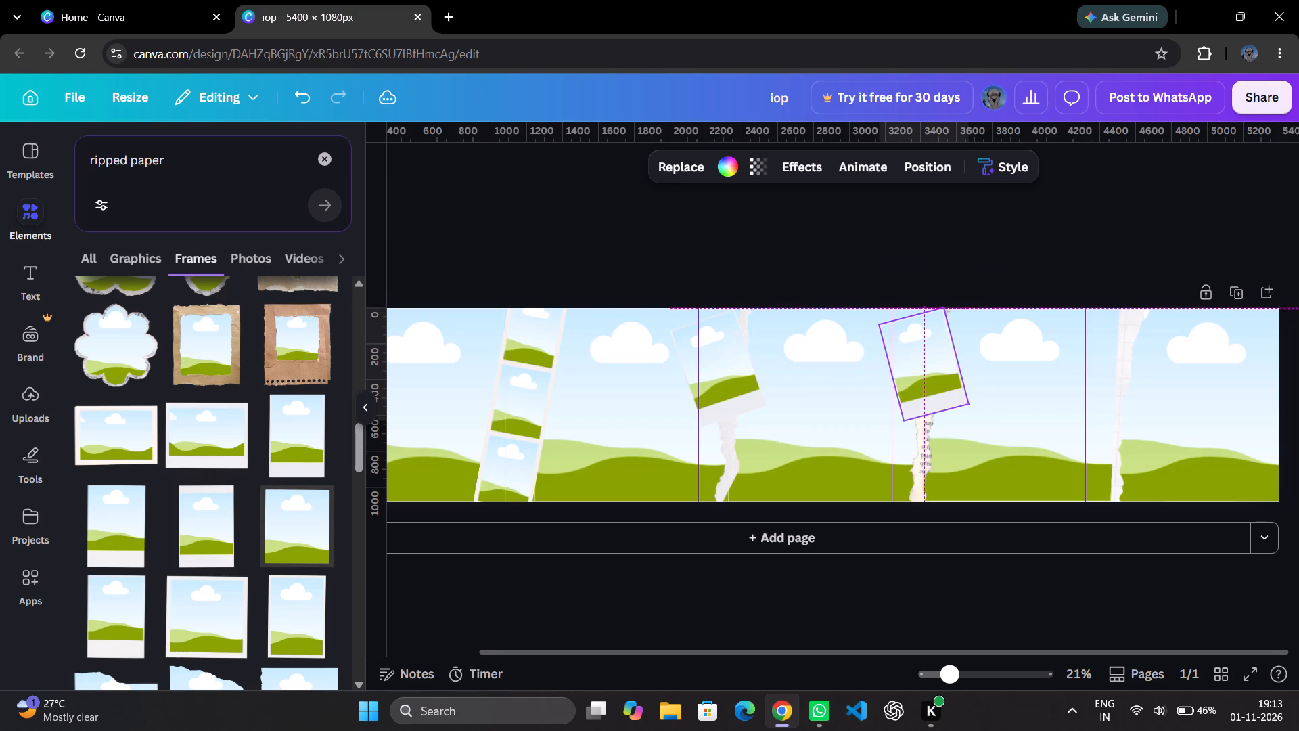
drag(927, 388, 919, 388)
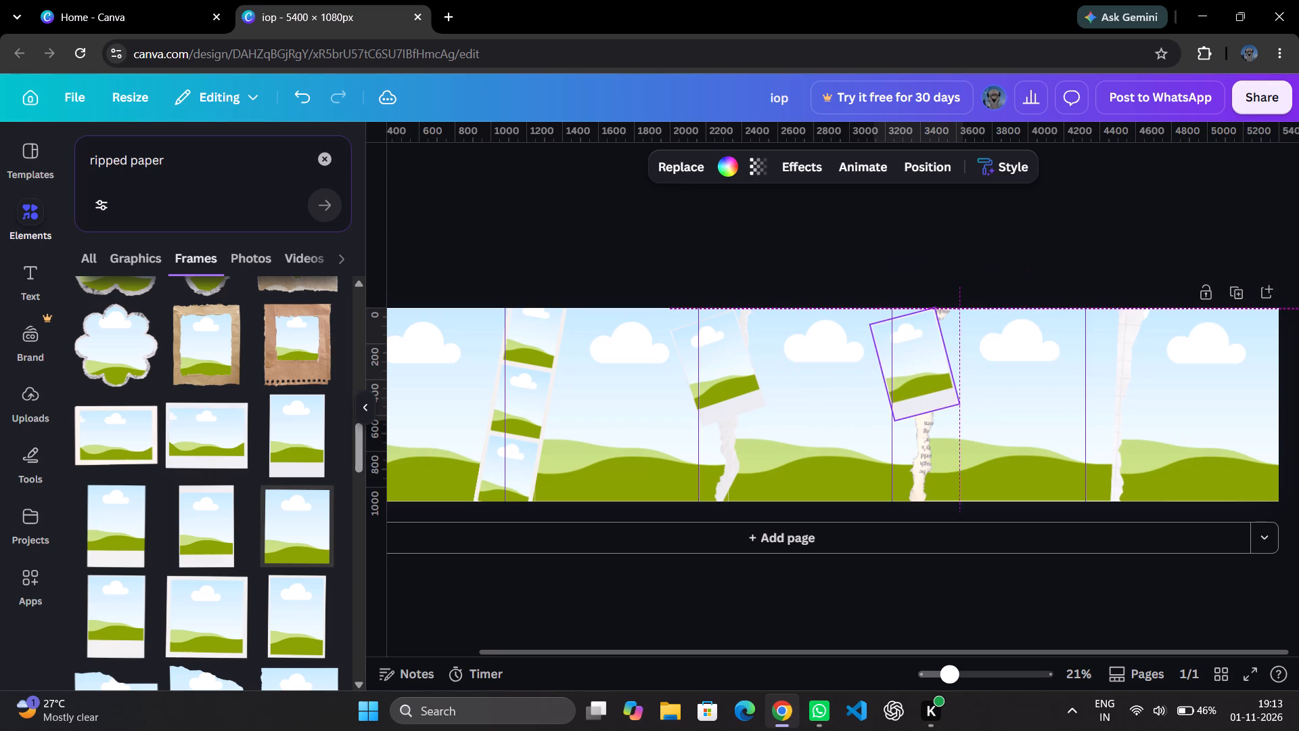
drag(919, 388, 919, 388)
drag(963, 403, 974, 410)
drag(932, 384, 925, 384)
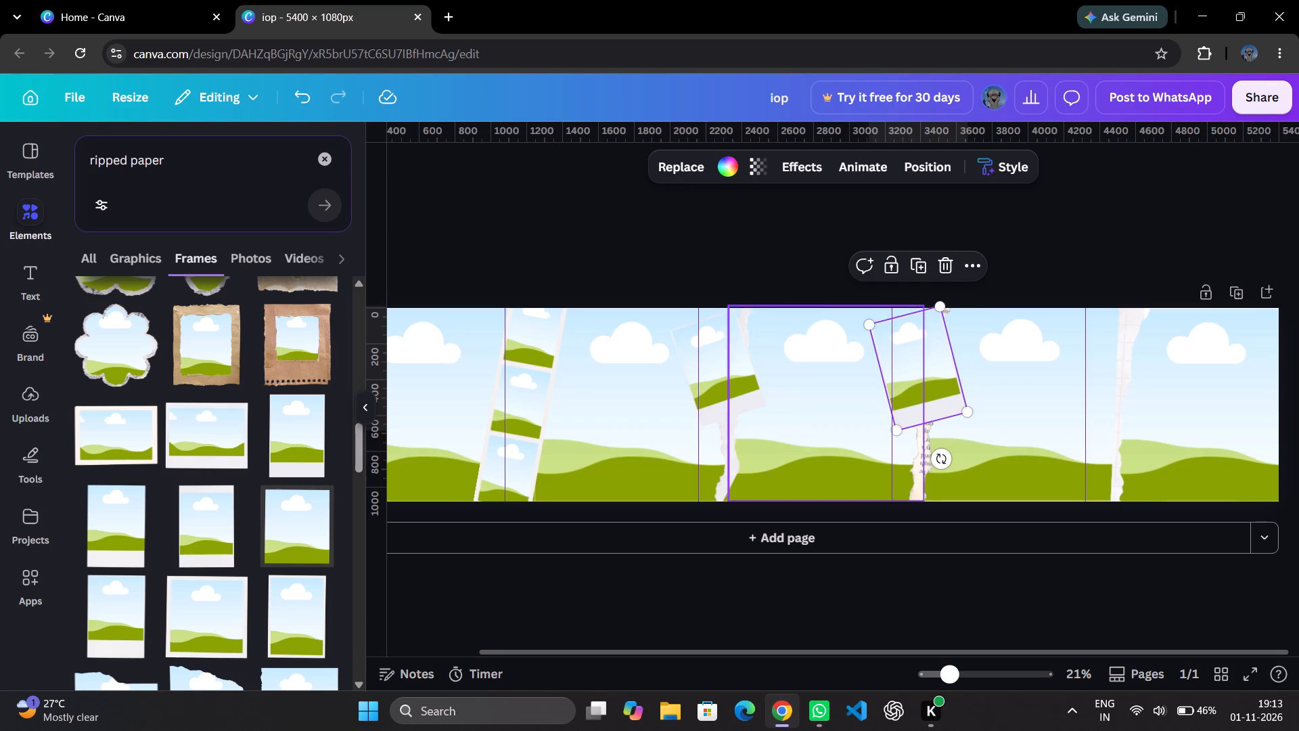
Nudge the first polaroid-style frame up to the page's top edge over the second and third sections' seam and enlarge it slightly.
click(738, 386)
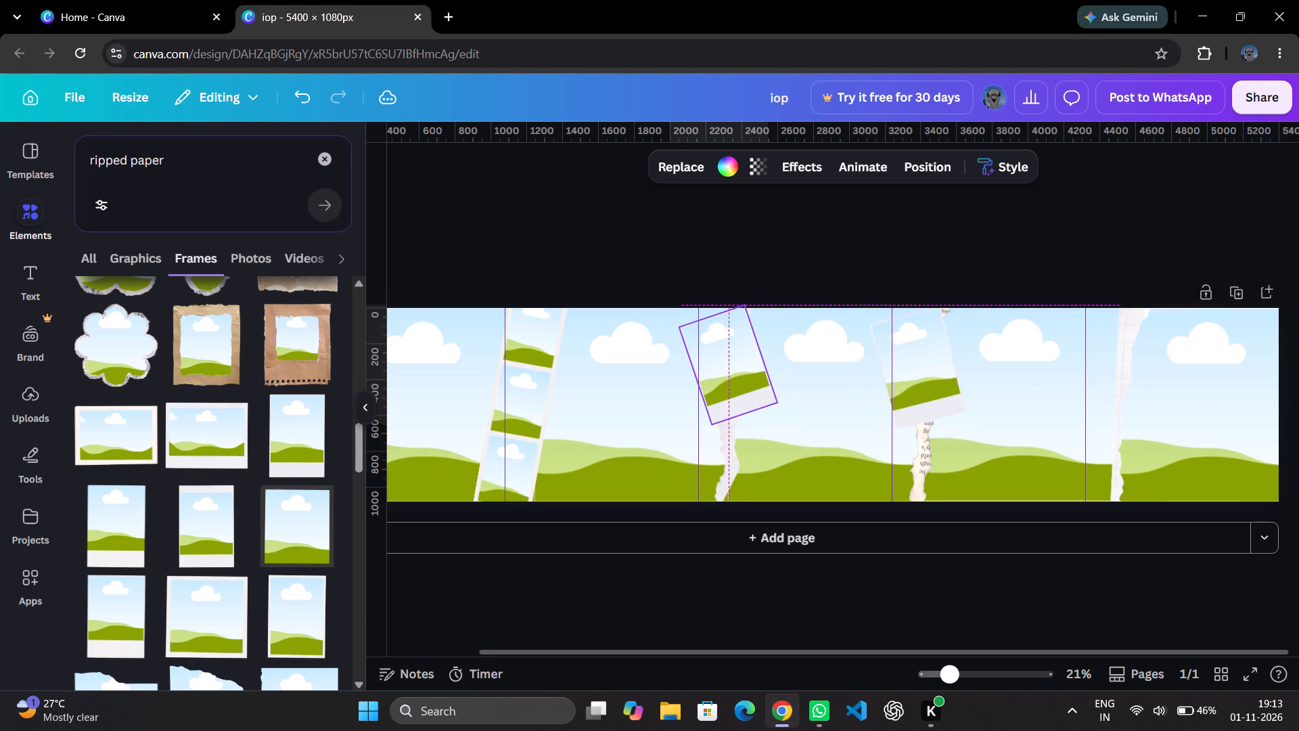
click(764, 395)
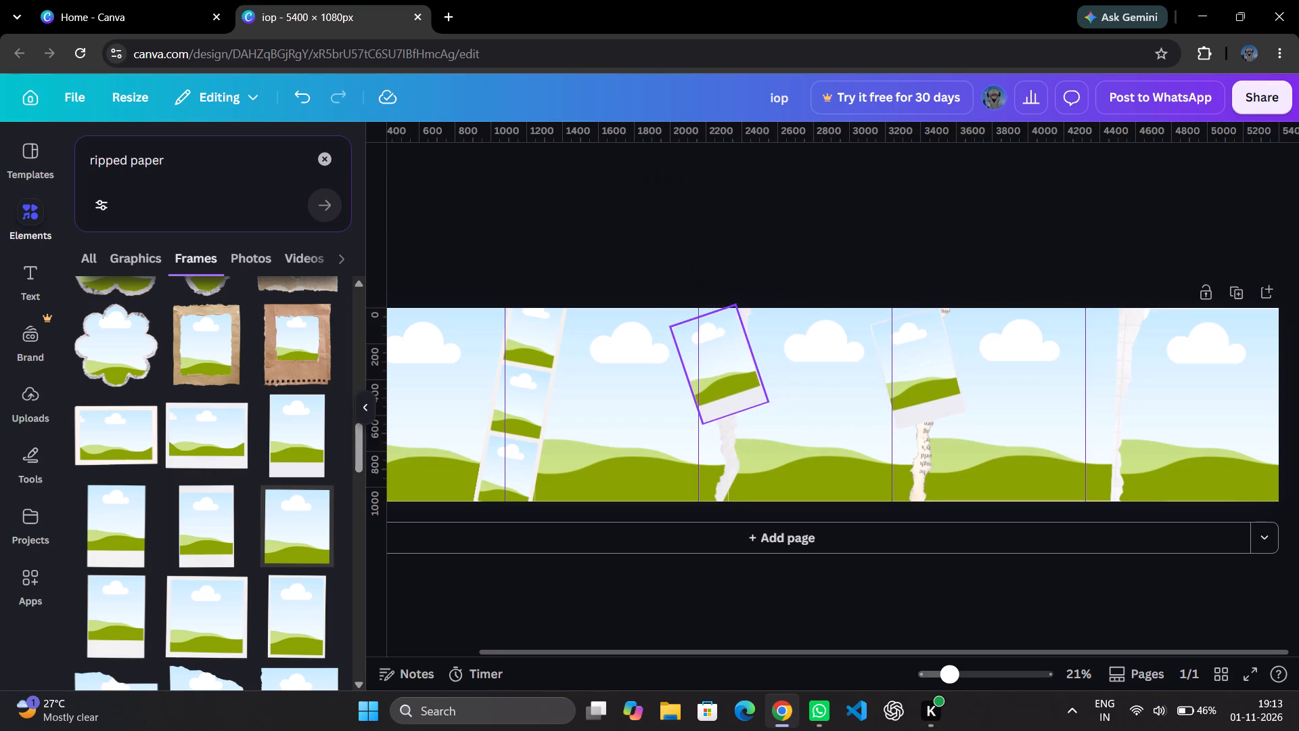
click(716, 394)
click(706, 428)
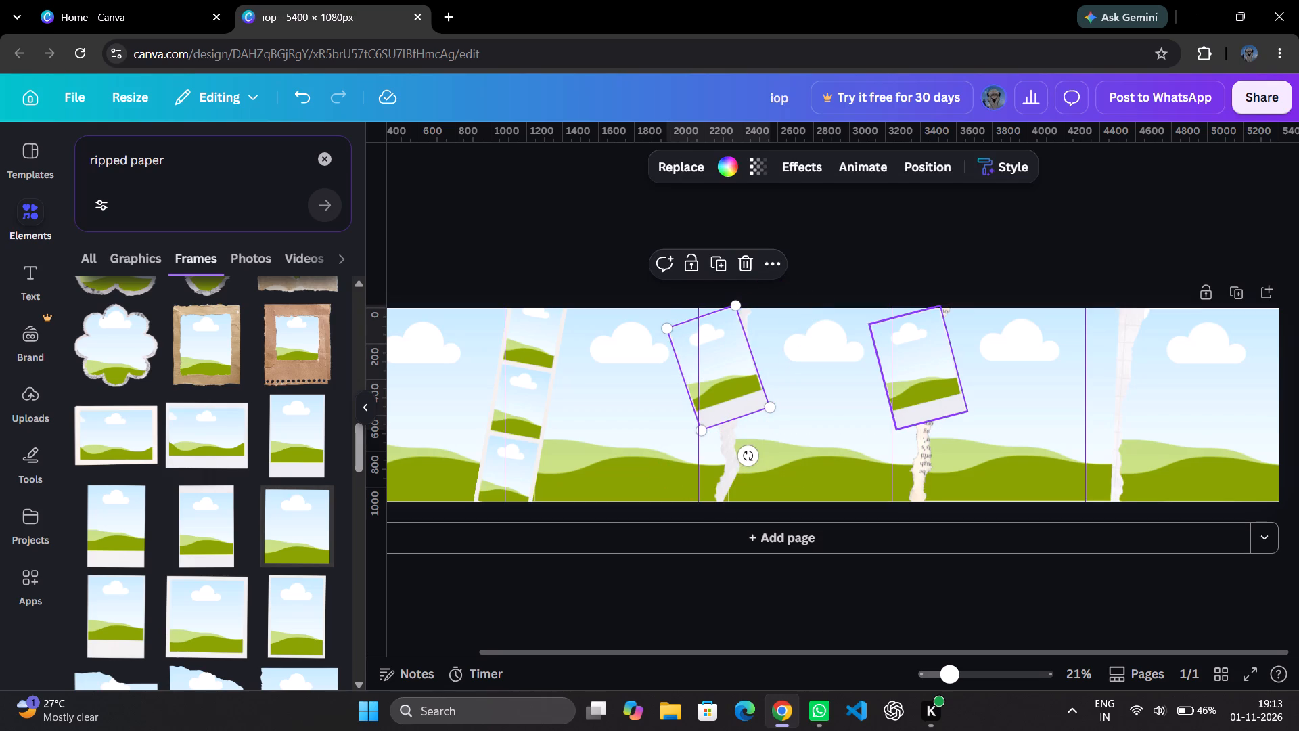
Shrink the second polaroid-style frame slightly and move it over the upper part of the ripped strip between the fourth and fifth sections.
click(918, 382)
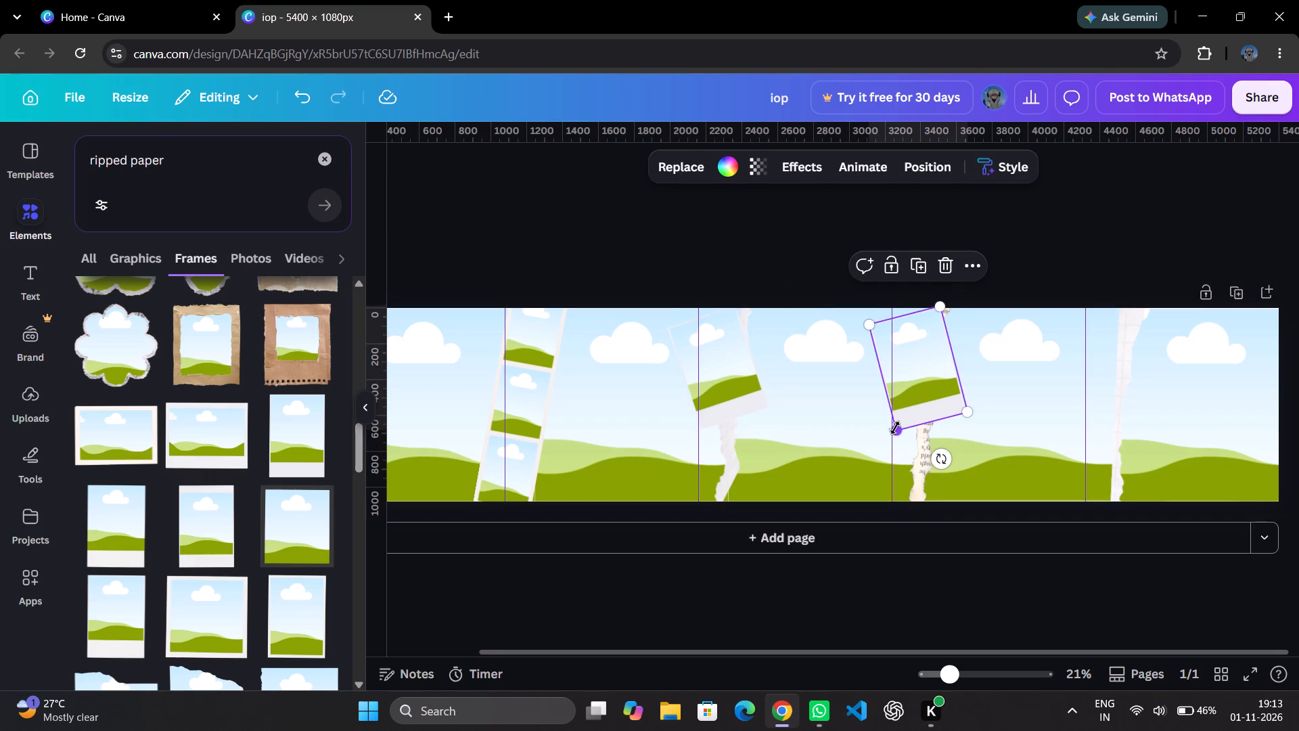
drag(895, 428, 894, 414)
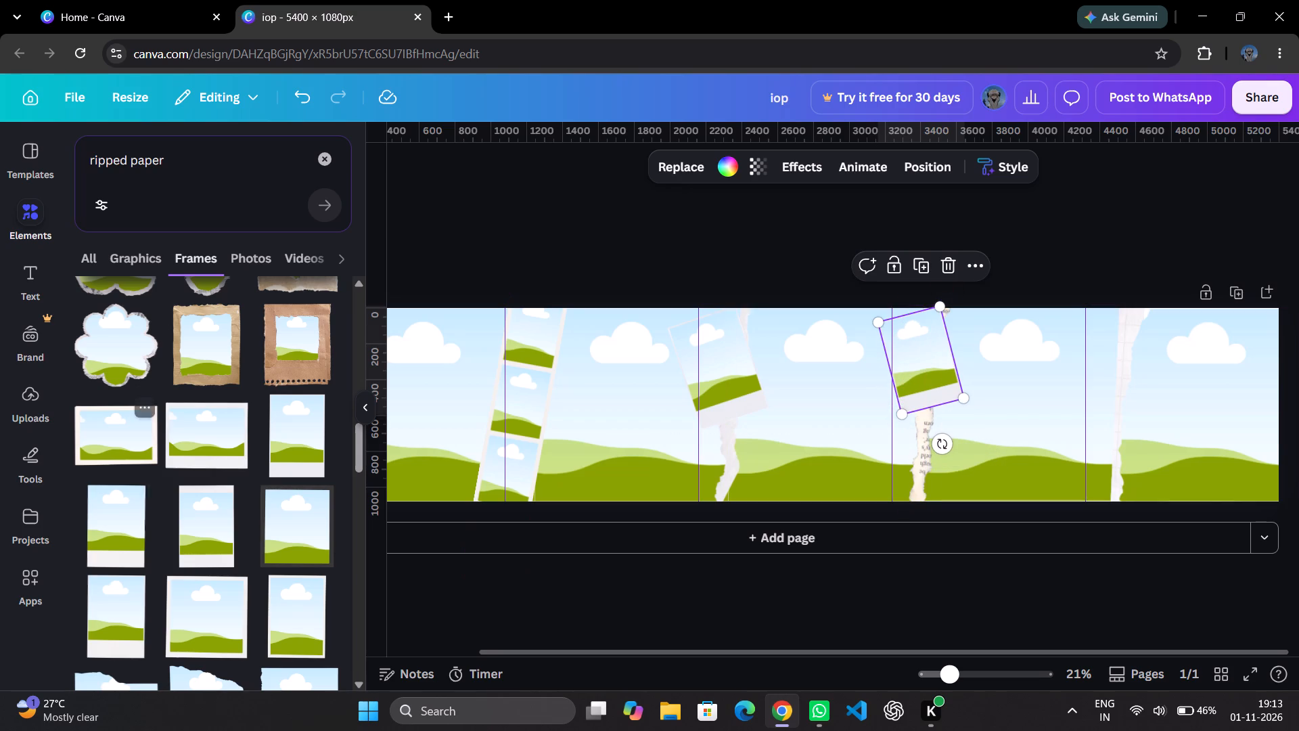
scroll(240, 605, down, 1)
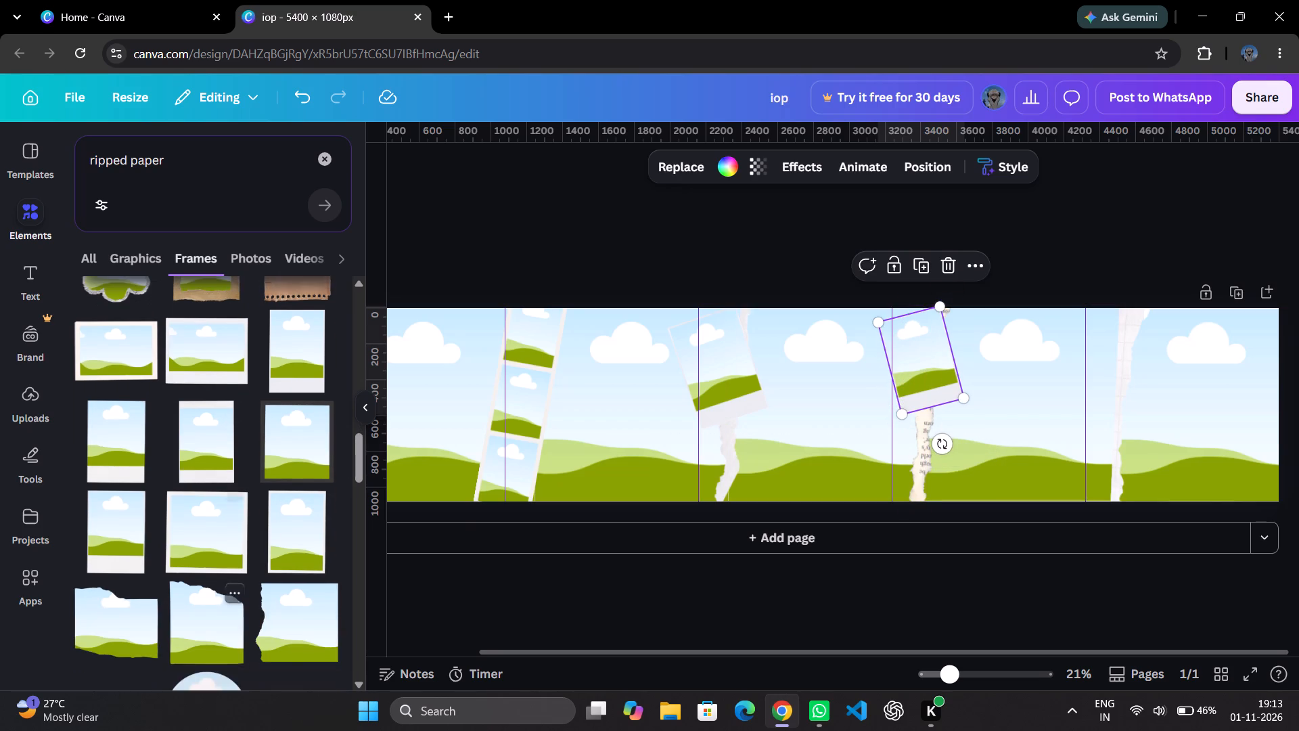
scroll(237, 608, down, 3)
scroll(208, 489, down, 1)
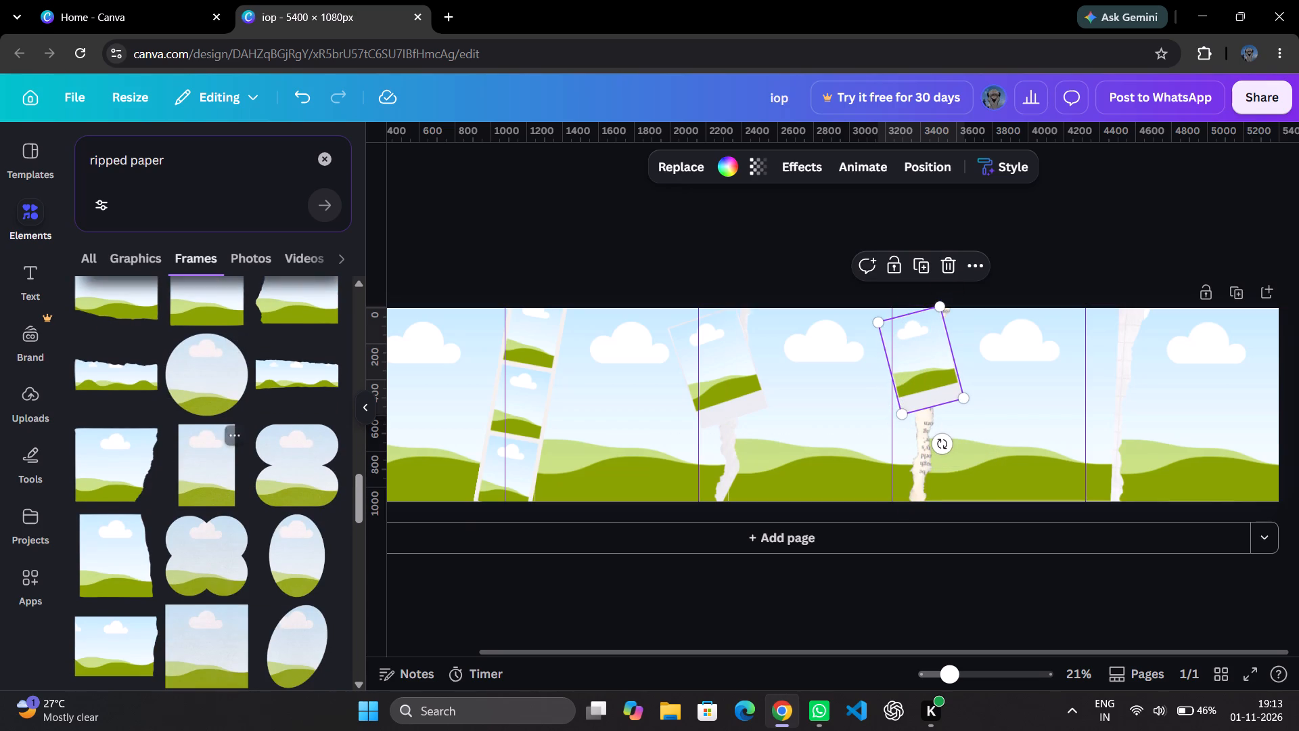
drag(917, 339, 1091, 345)
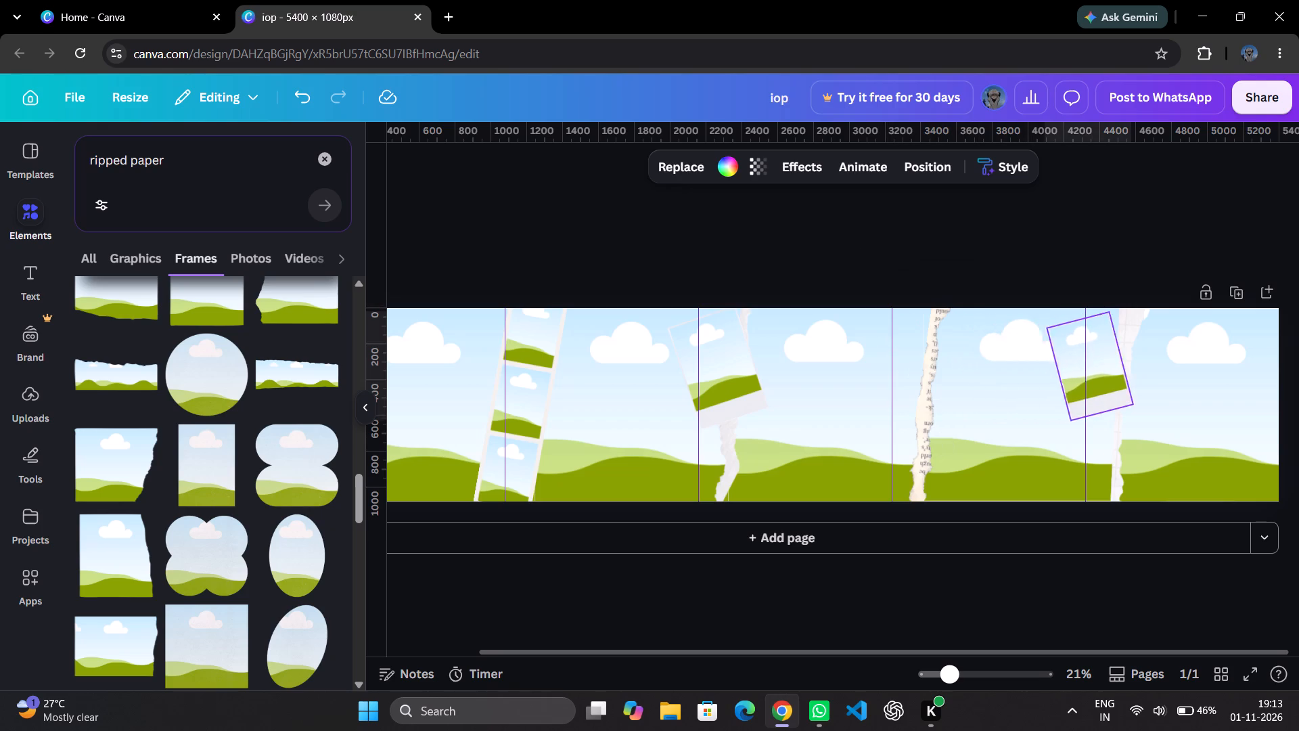
drag(1091, 345, 1114, 342)
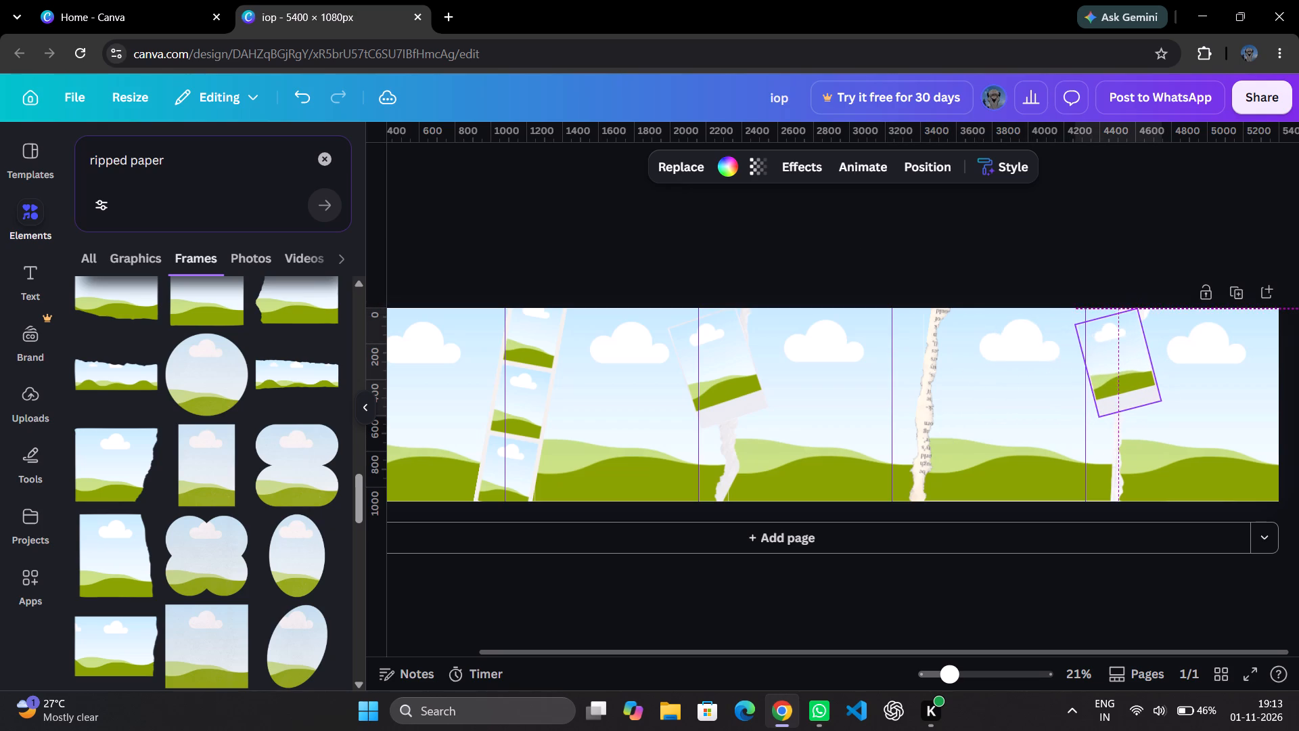
drag(1114, 342, 1102, 342)
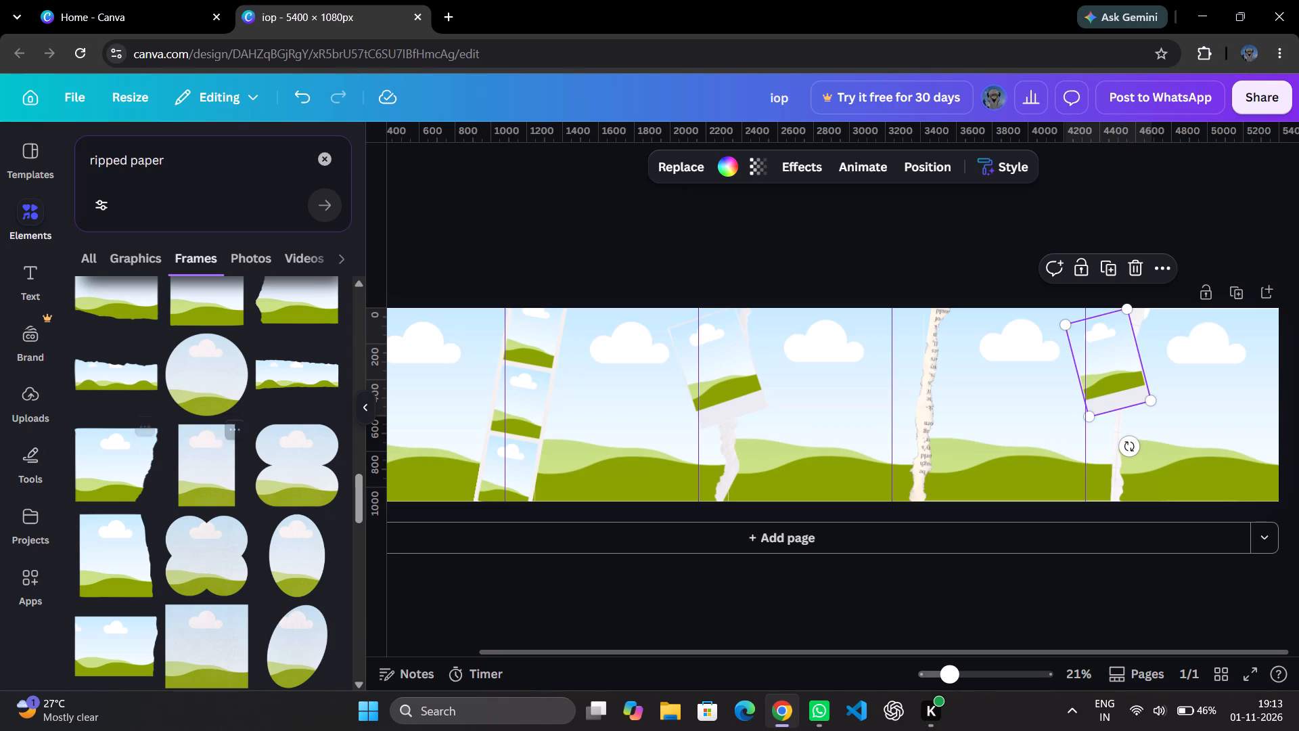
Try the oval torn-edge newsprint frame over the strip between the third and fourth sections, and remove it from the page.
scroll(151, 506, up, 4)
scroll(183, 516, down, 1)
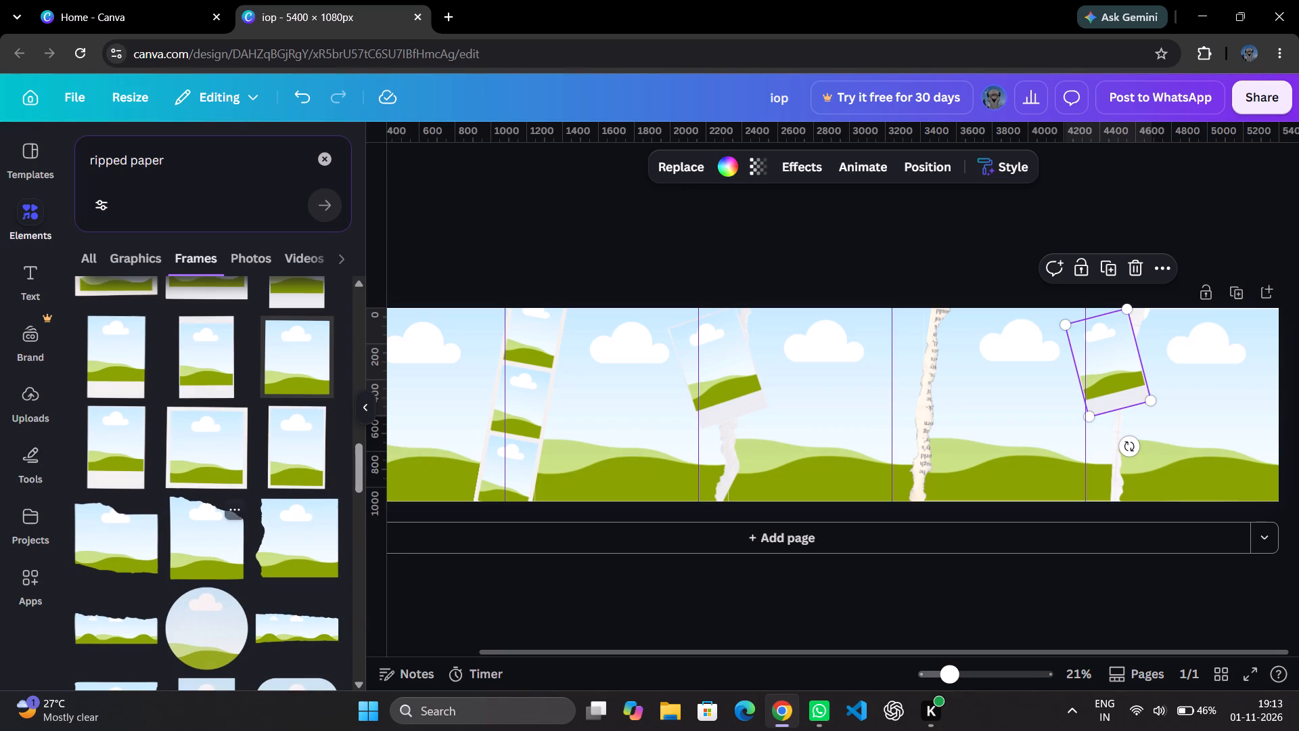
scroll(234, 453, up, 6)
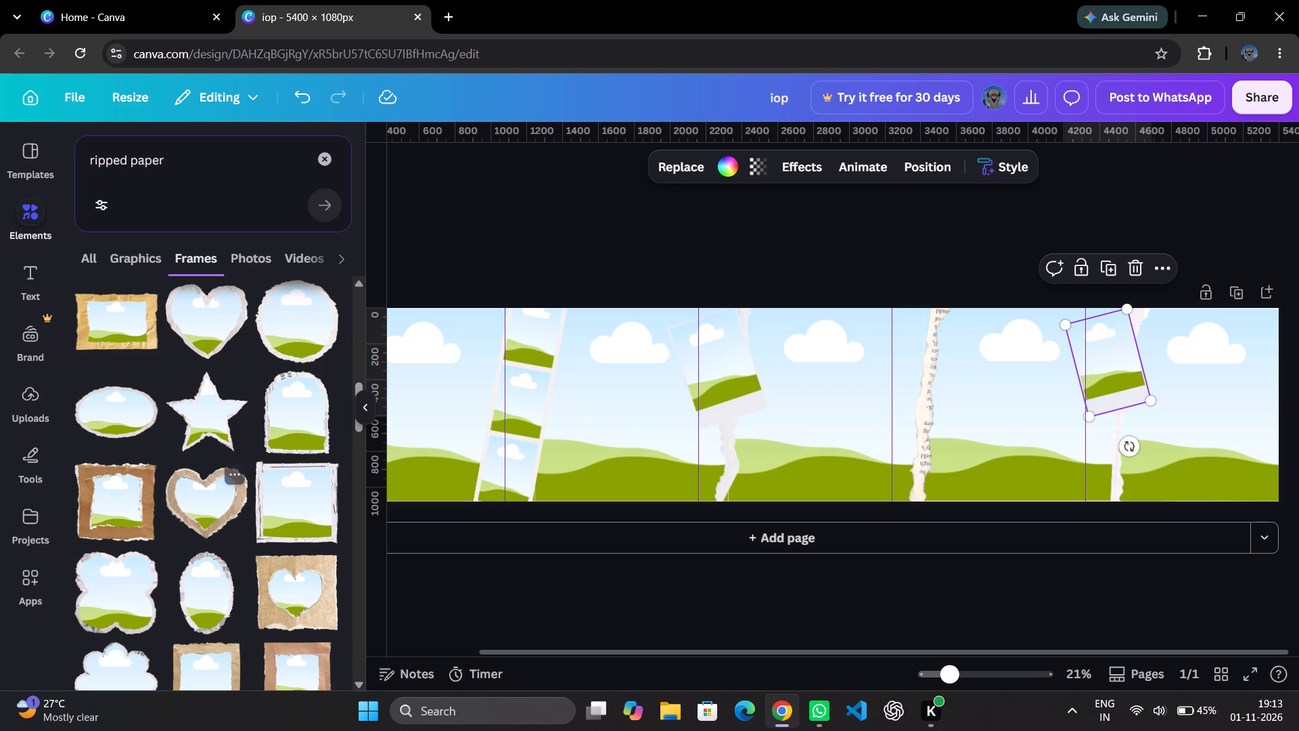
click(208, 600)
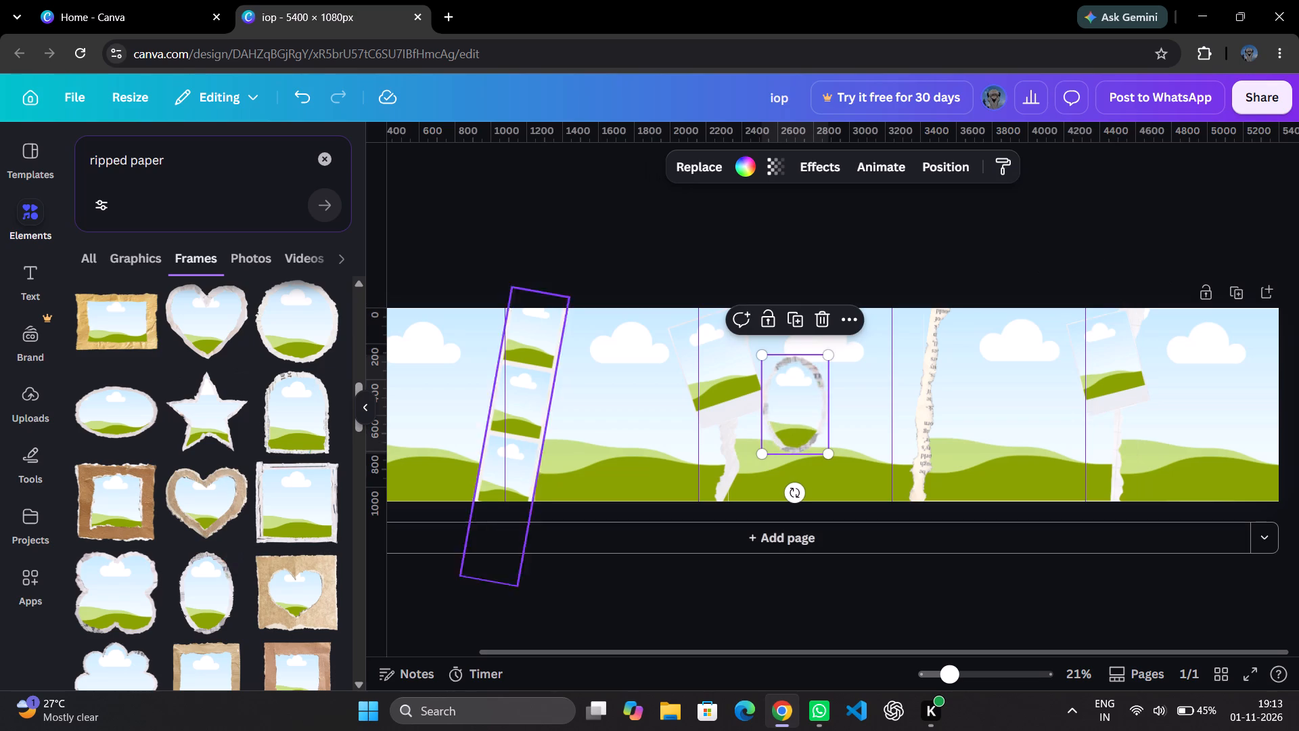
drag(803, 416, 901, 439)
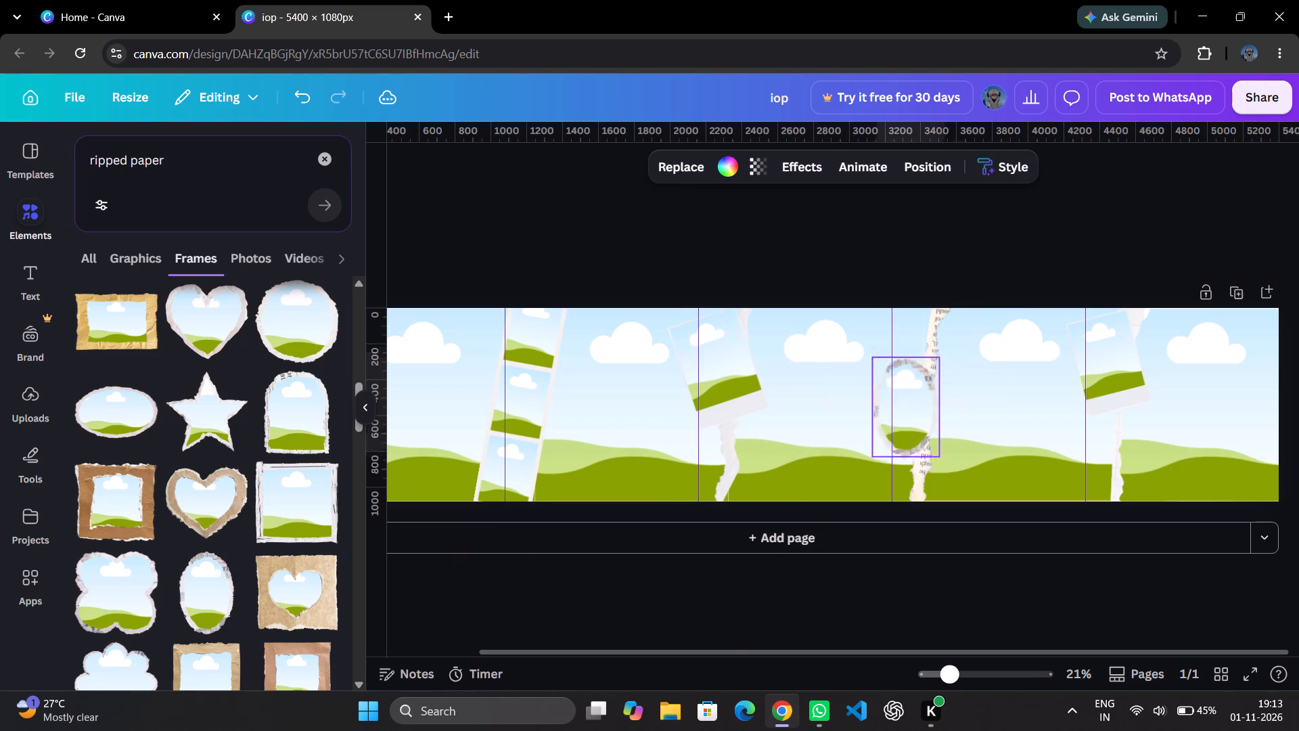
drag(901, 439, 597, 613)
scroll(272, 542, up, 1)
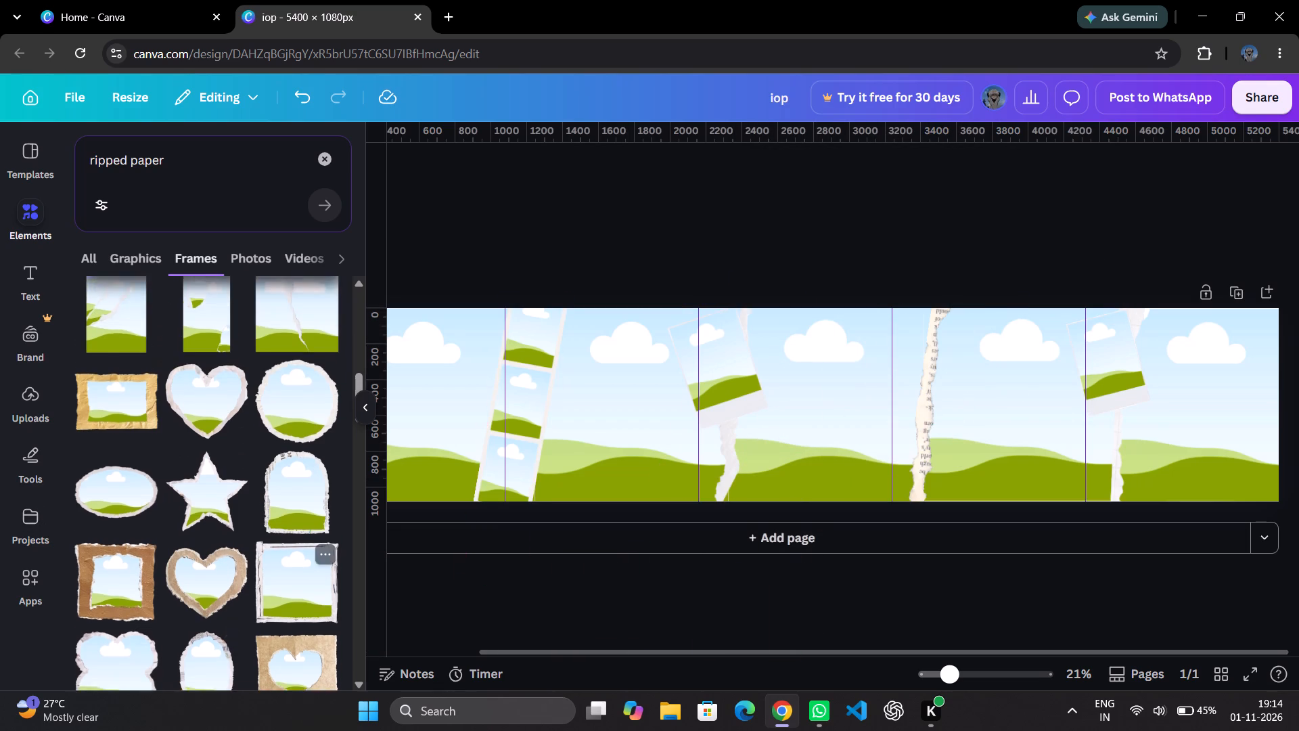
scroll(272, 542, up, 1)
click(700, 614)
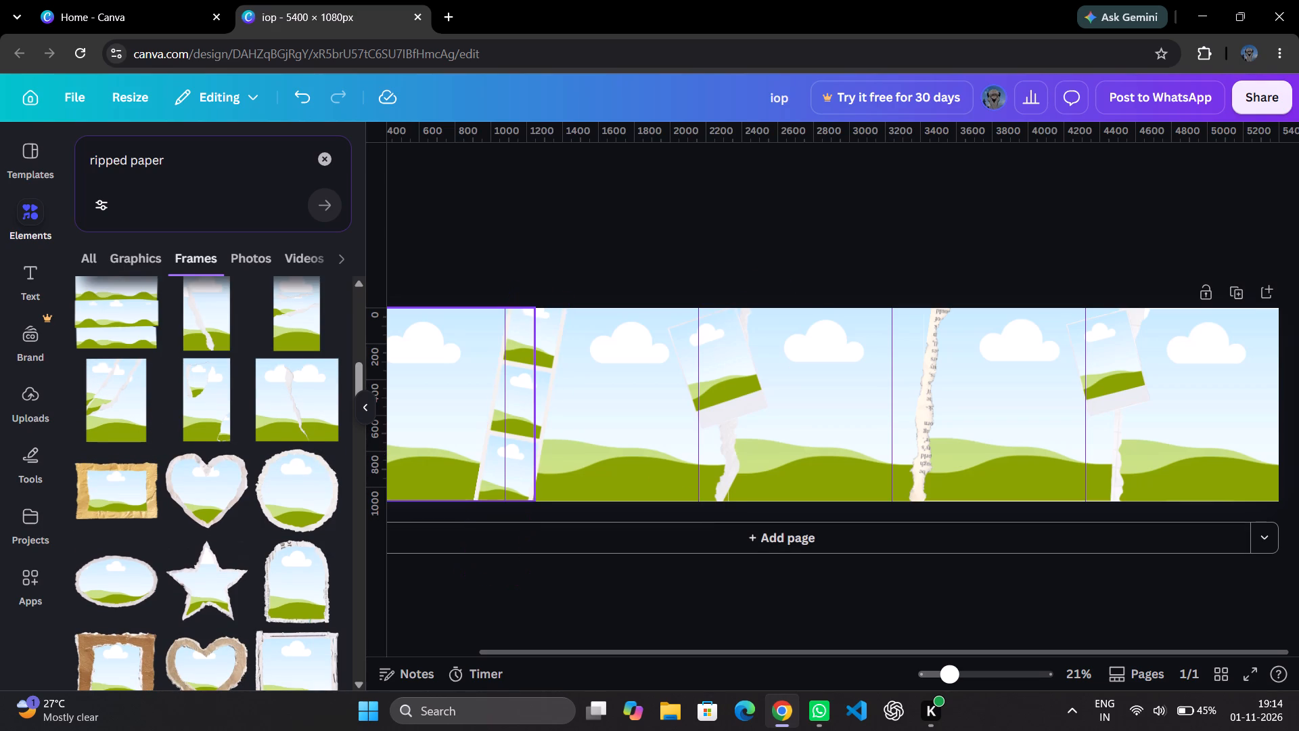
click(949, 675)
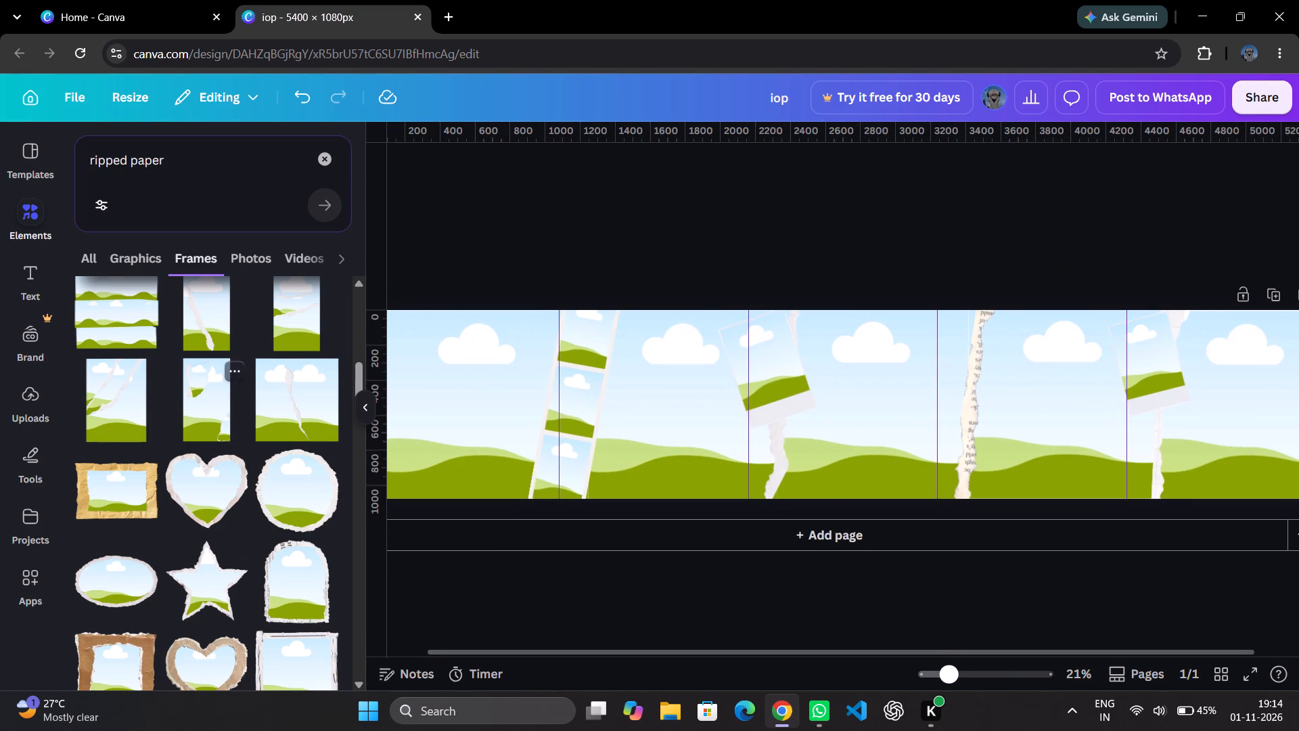
Add a plain portrait polaroid-style frame from the ripped paper frames and place it over the newsprint strip between the third and fourth sections.
scroll(201, 432, down, 3)
scroll(191, 569, down, 3)
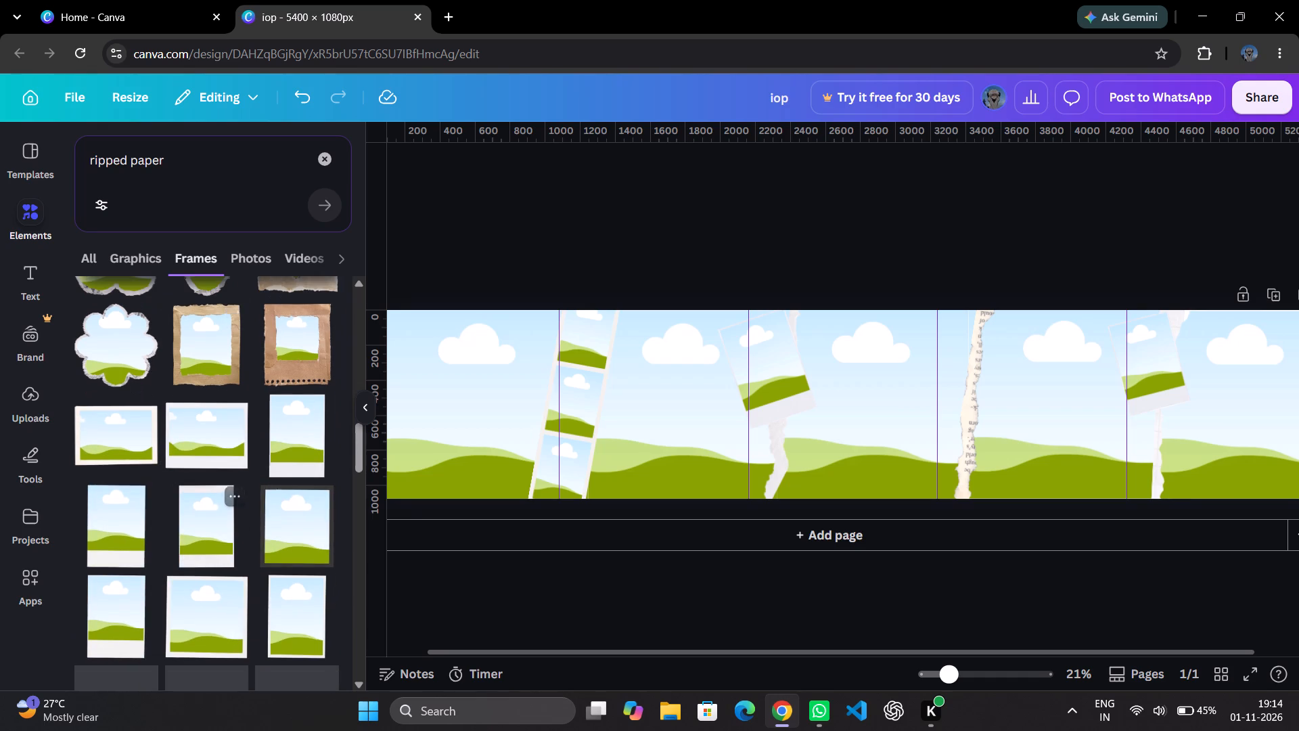
scroll(212, 533, down, 3)
scroll(257, 486, down, 2)
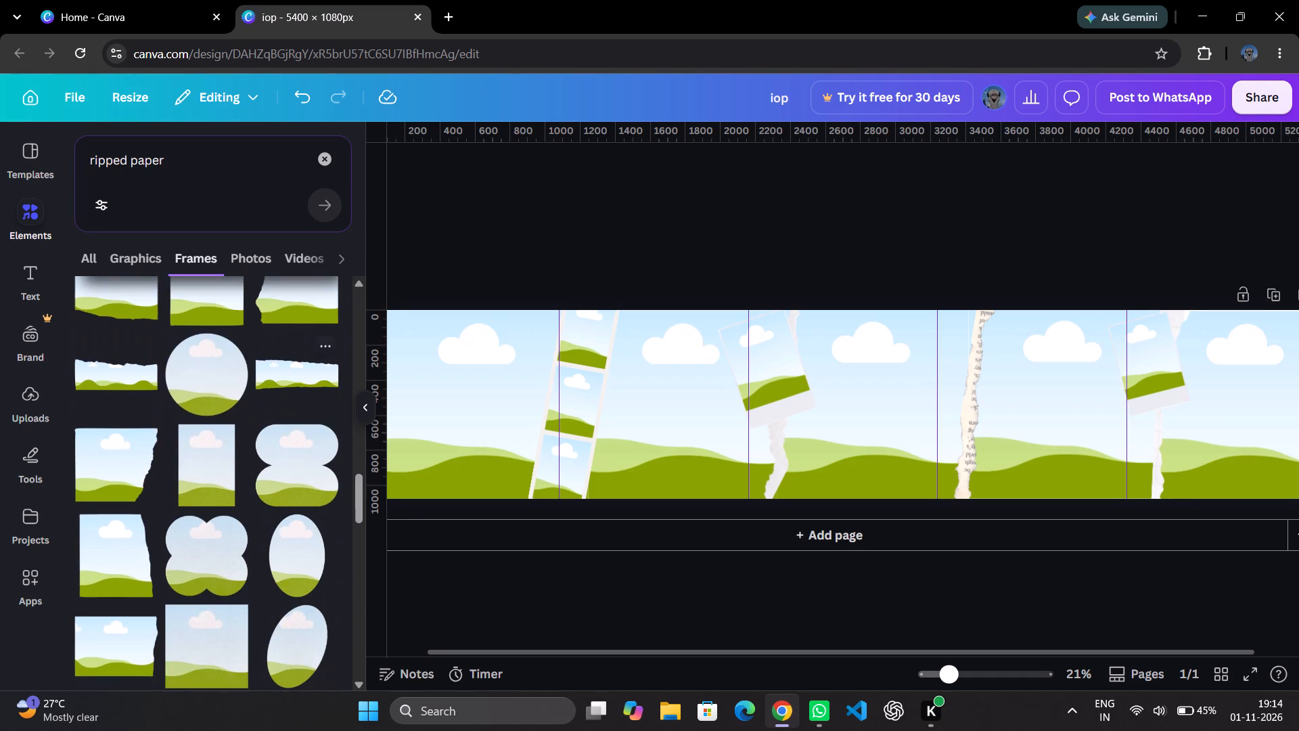
scroll(244, 502, down, 2)
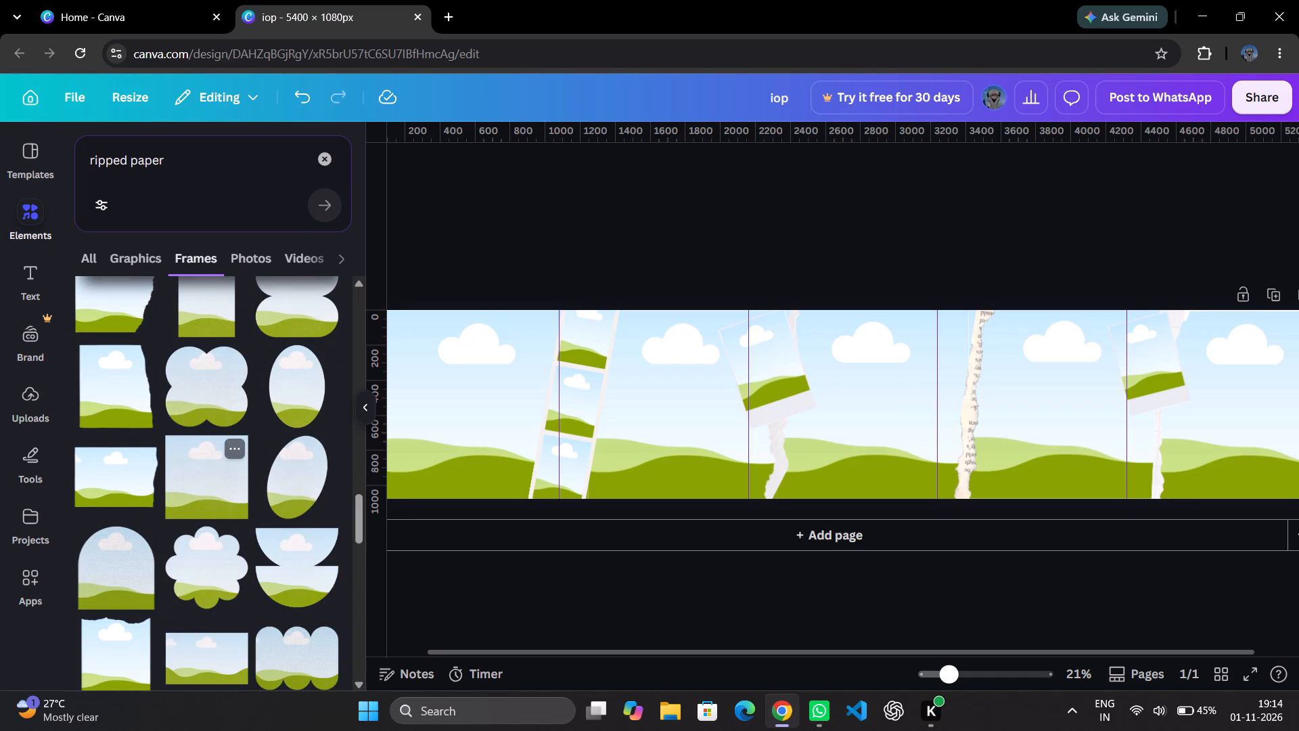
scroll(217, 510, up, 6)
scroll(274, 491, up, 3)
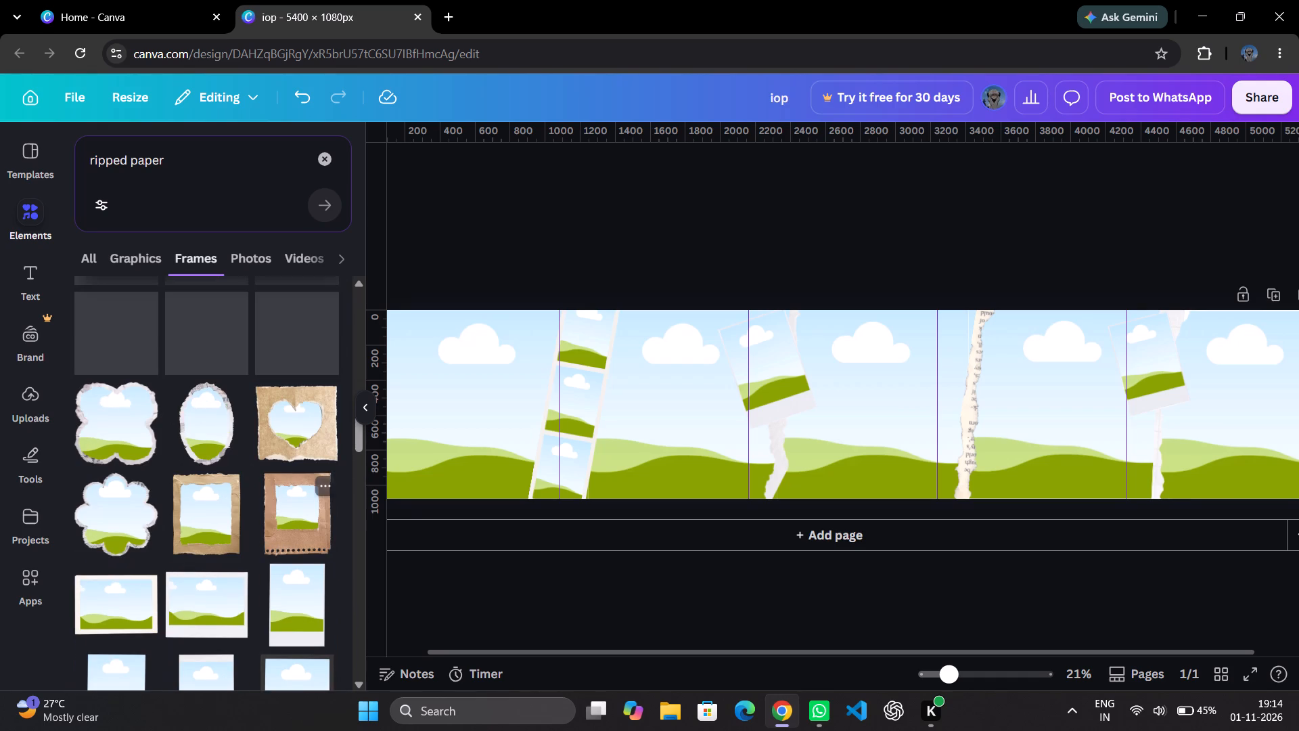
scroll(284, 545, down, 1)
click(298, 530)
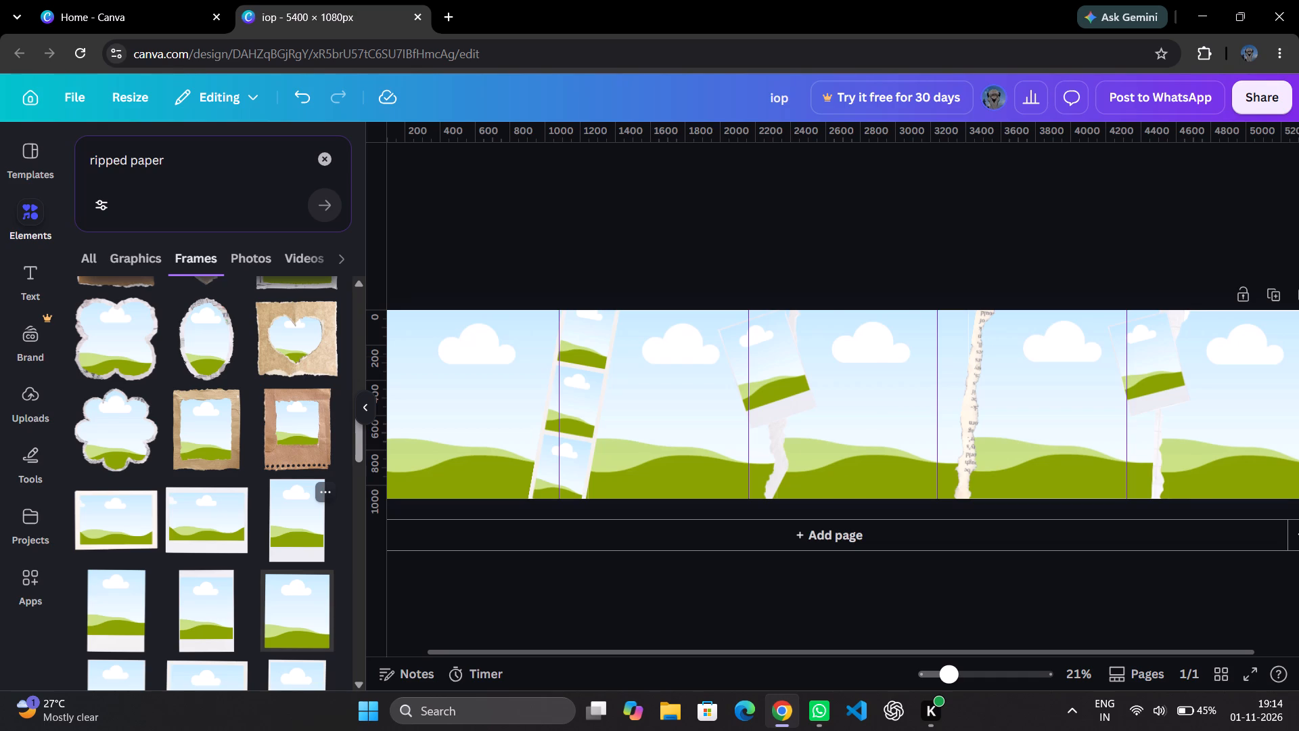
drag(844, 407, 909, 420)
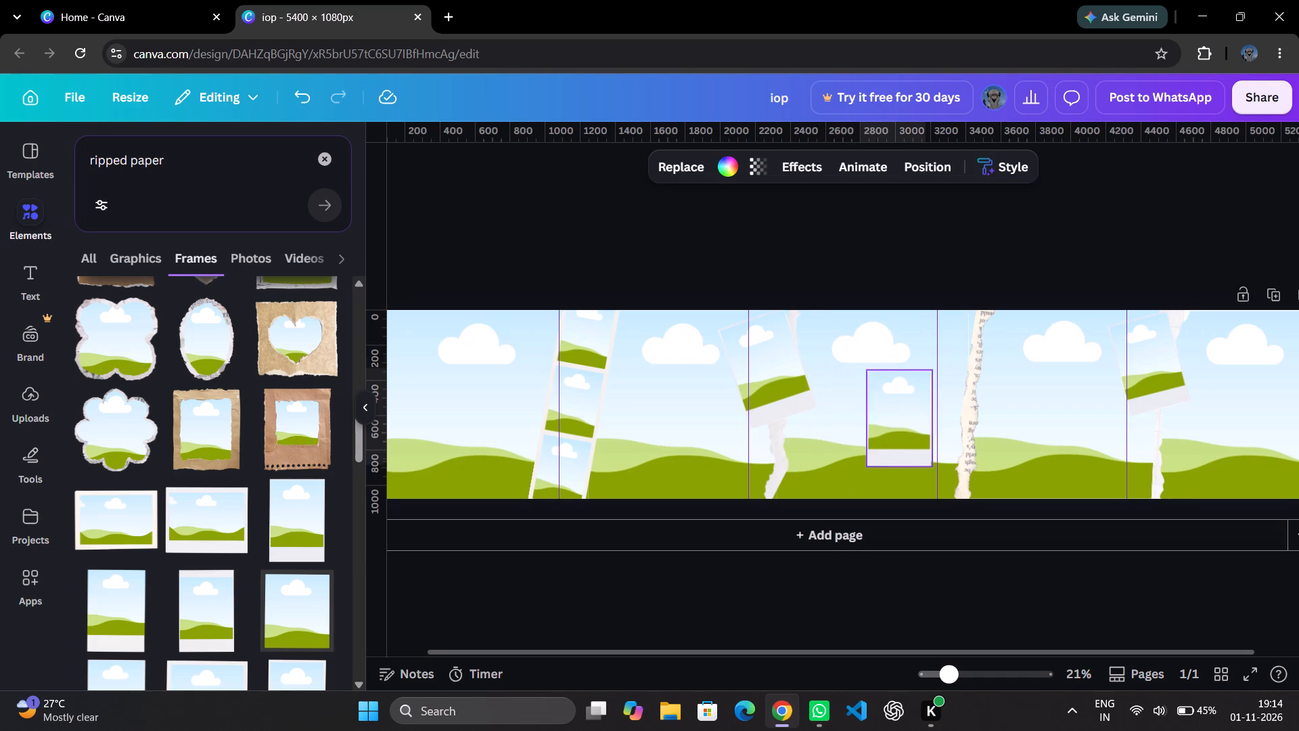
drag(909, 420, 949, 380)
scroll(951, 380, down, 1)
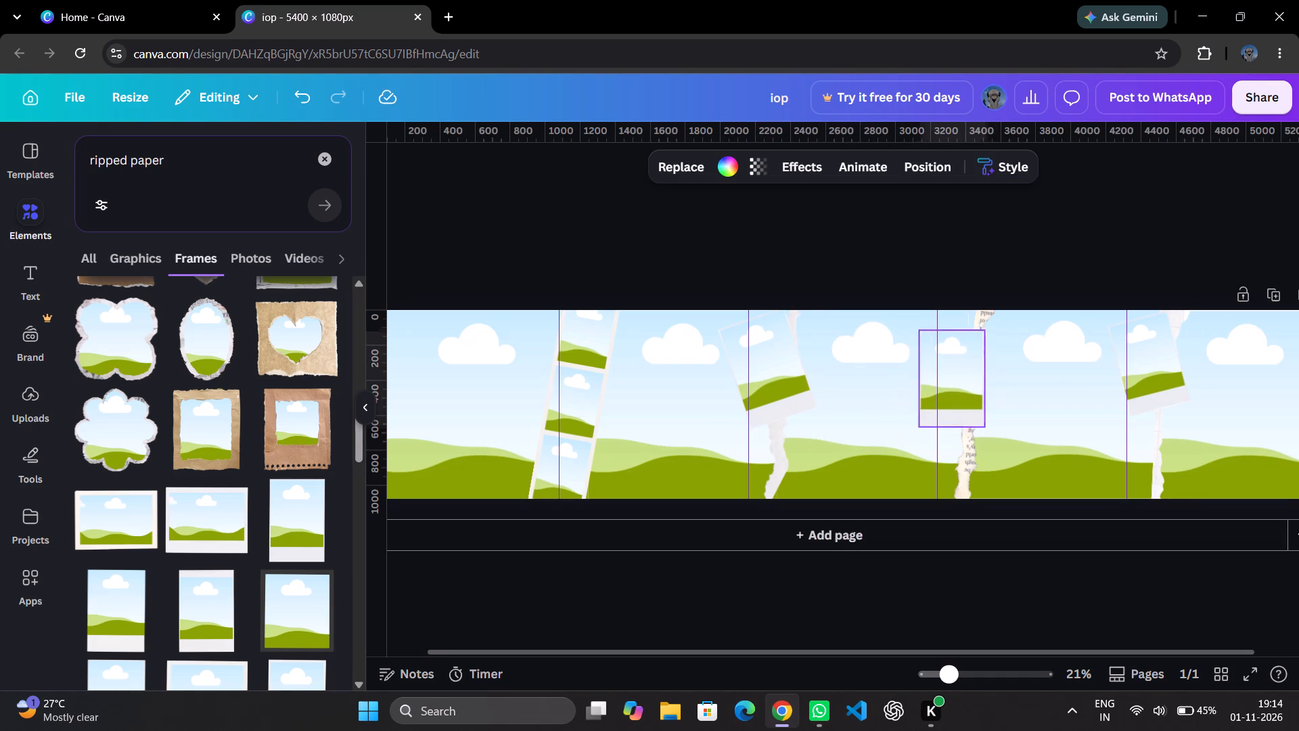
drag(949, 380, 947, 380)
Shrink the new polaroid-style frame to about 358 x 532 px and reposition it over the upper part of the newsprint strip.
click(983, 429)
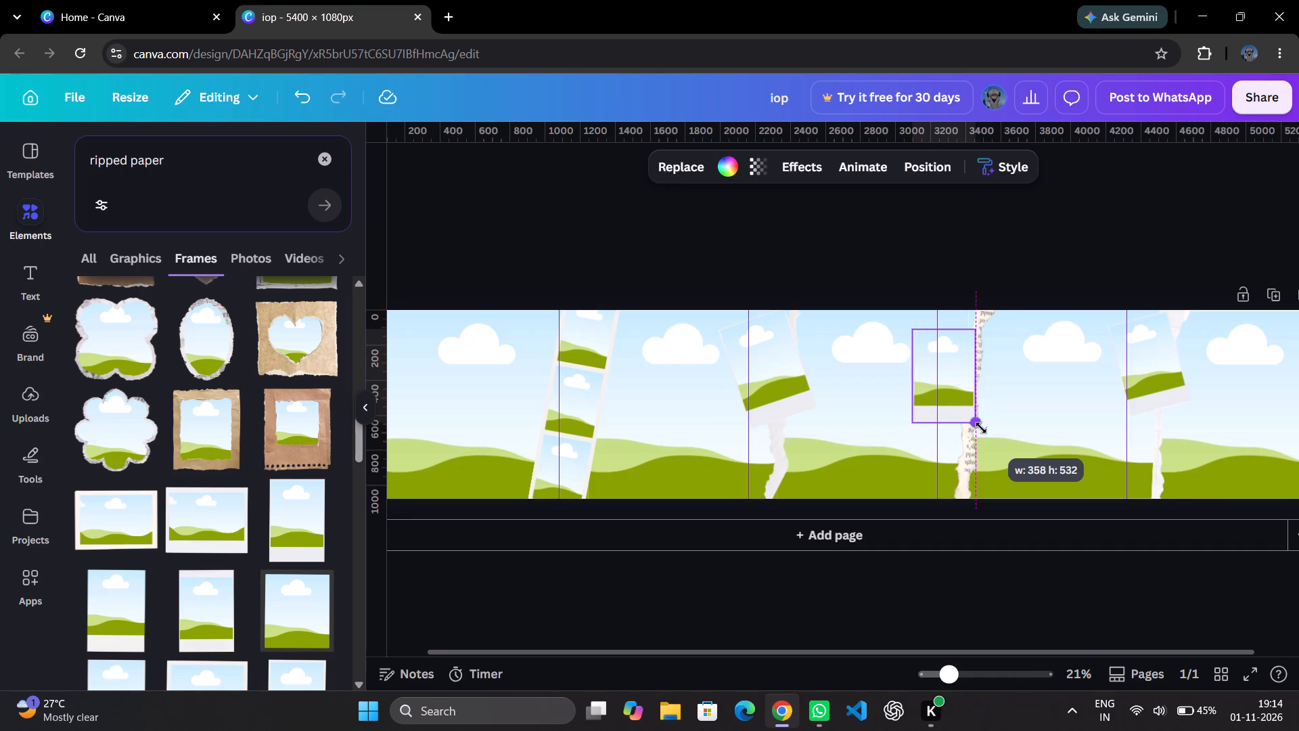
drag(953, 400, 968, 401)
drag(968, 393, 964, 389)
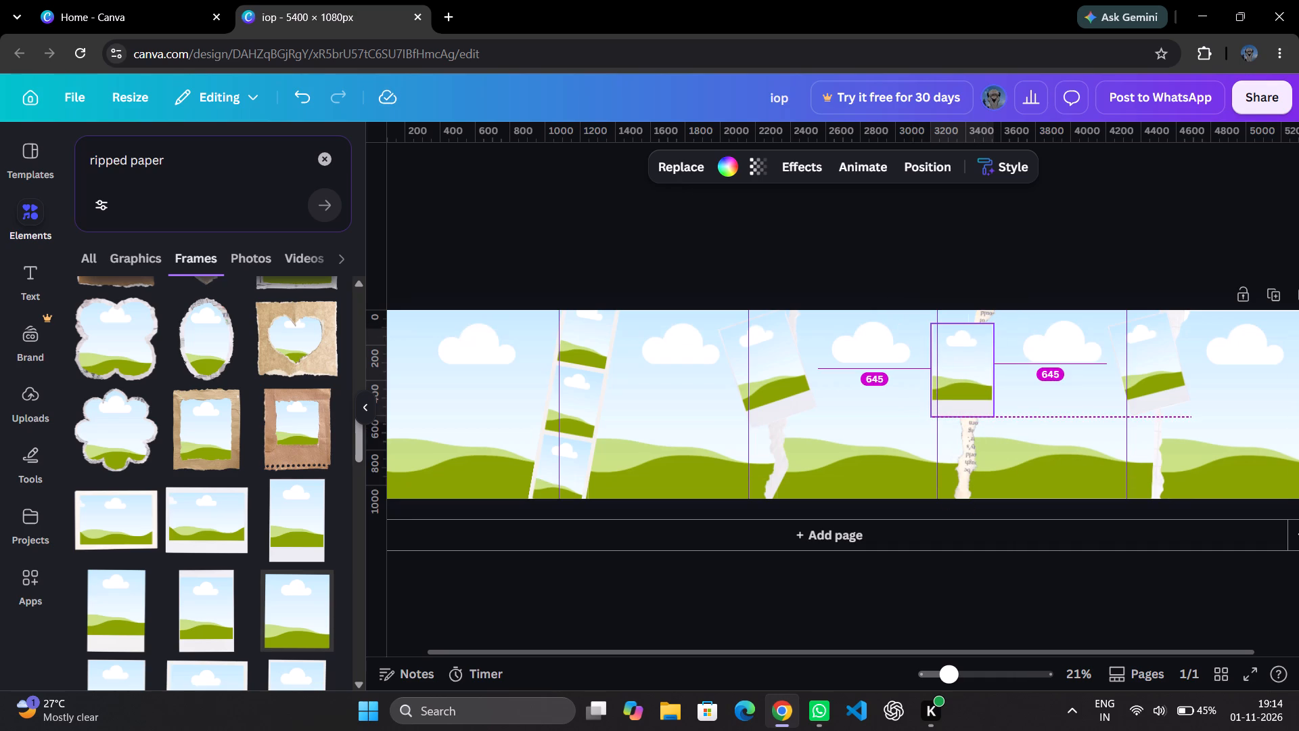
drag(964, 389, 962, 378)
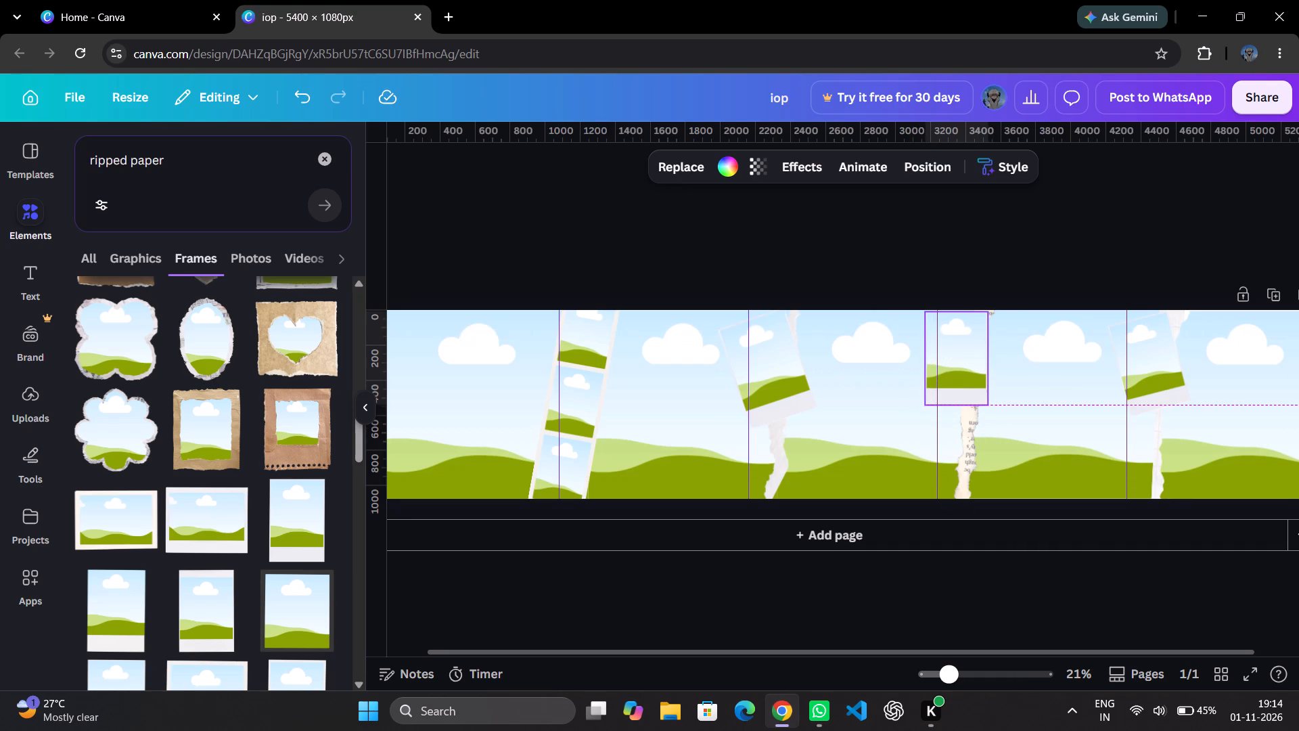
drag(962, 378, 969, 403)
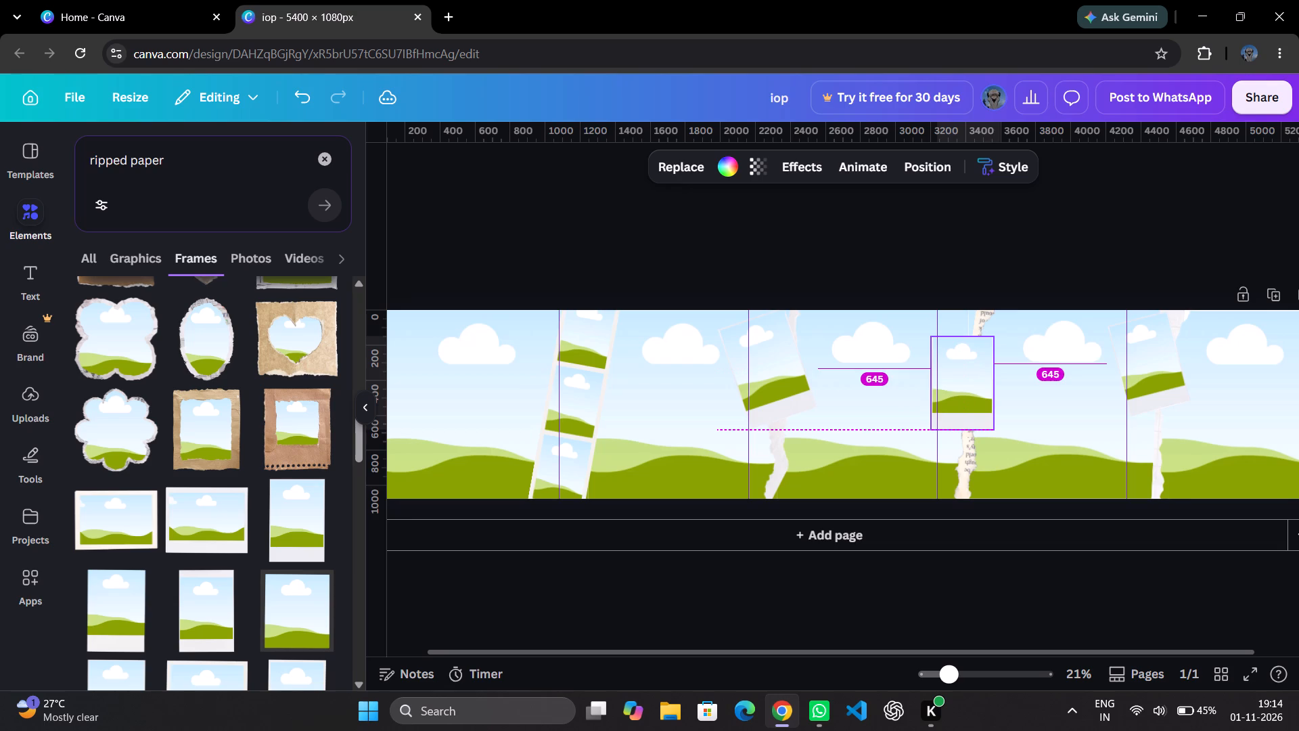
drag(969, 403, 957, 405)
drag(978, 429, 982, 429)
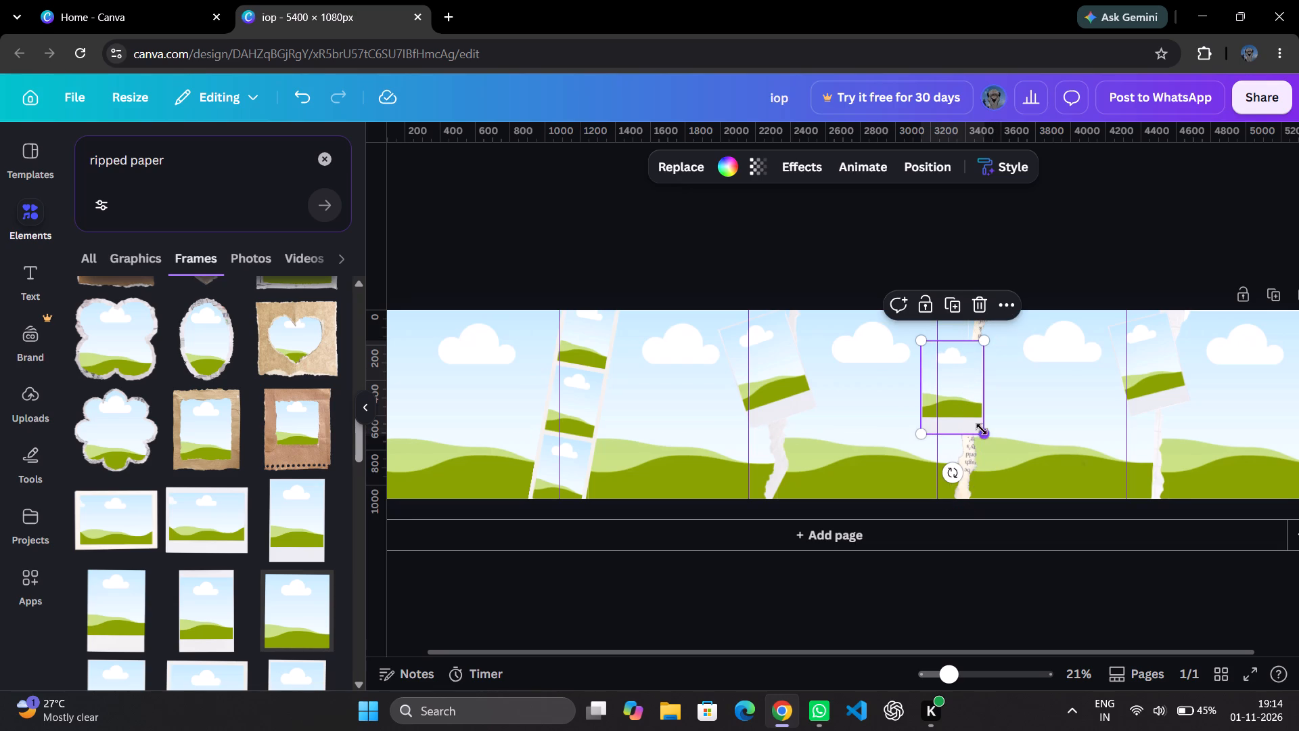
drag(982, 429, 986, 431)
Tilt the new polaroid-style frame about 22° counterclockwise and move it up to the page's top edge.
drag(959, 472, 993, 472)
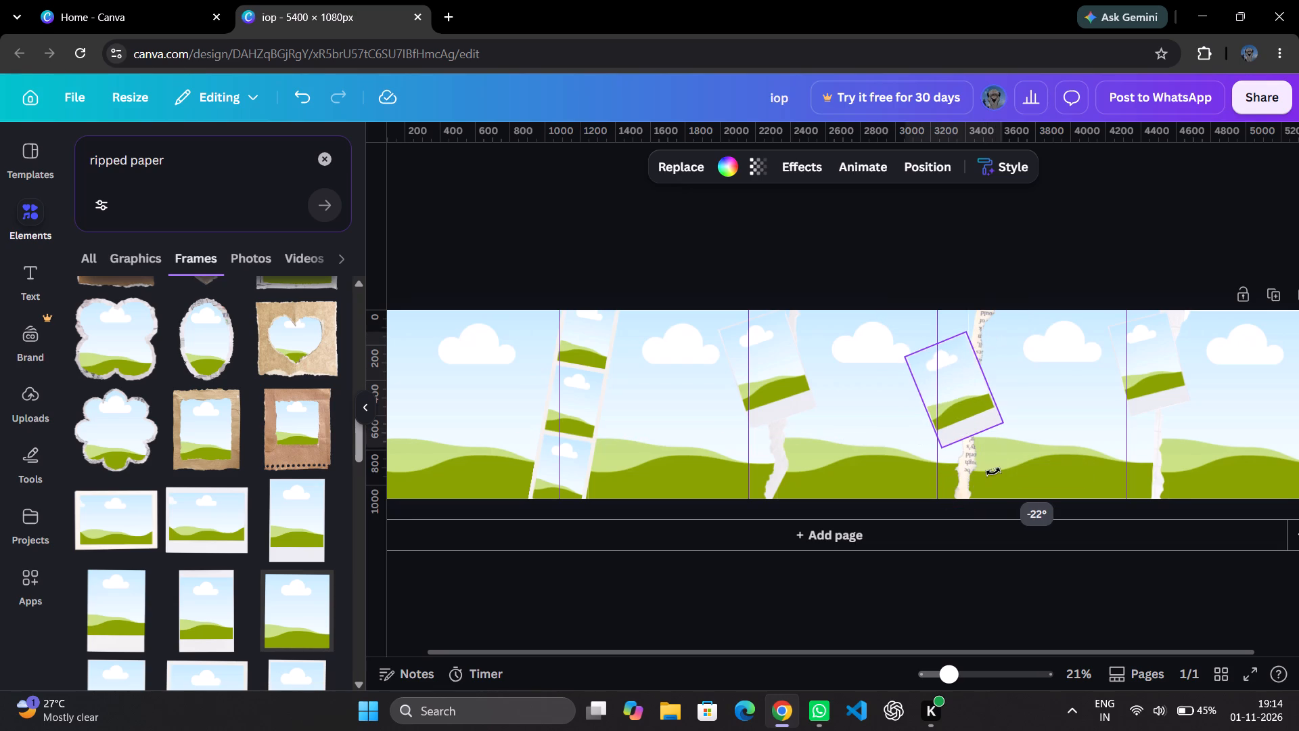
drag(993, 472, 997, 472)
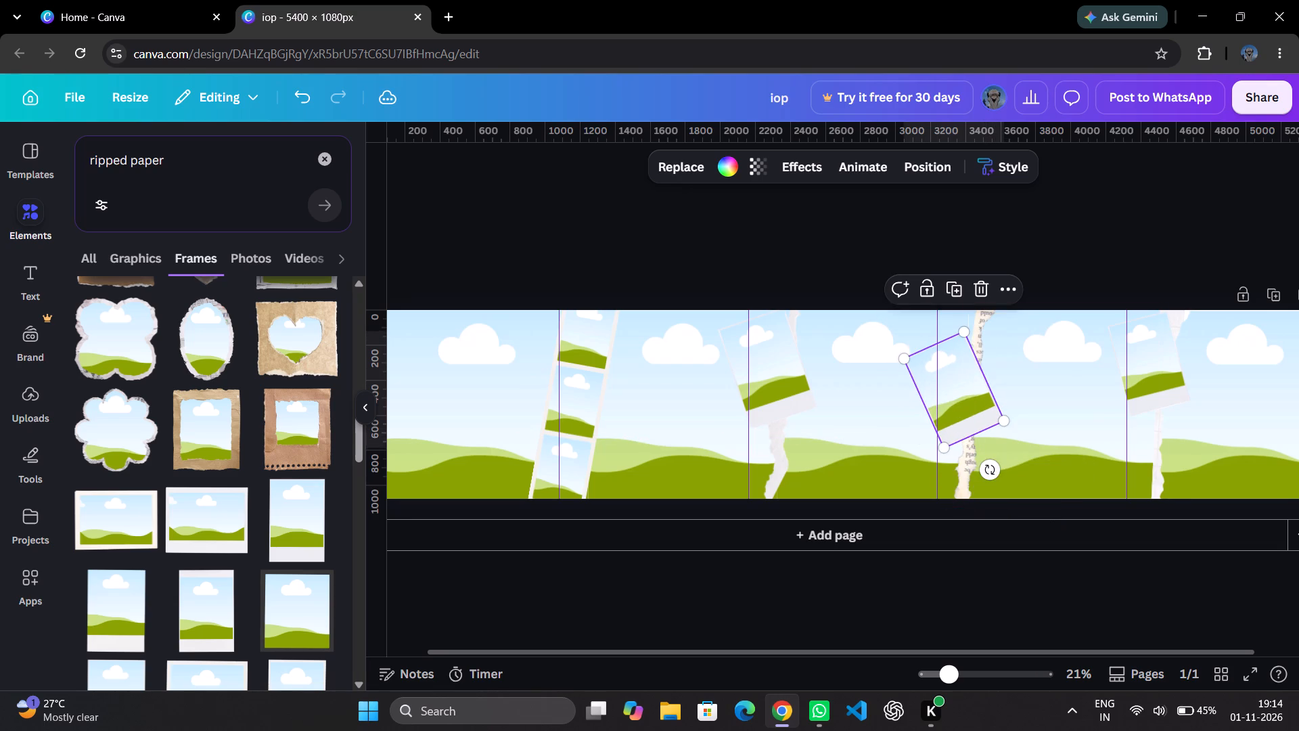
drag(965, 416, 964, 397)
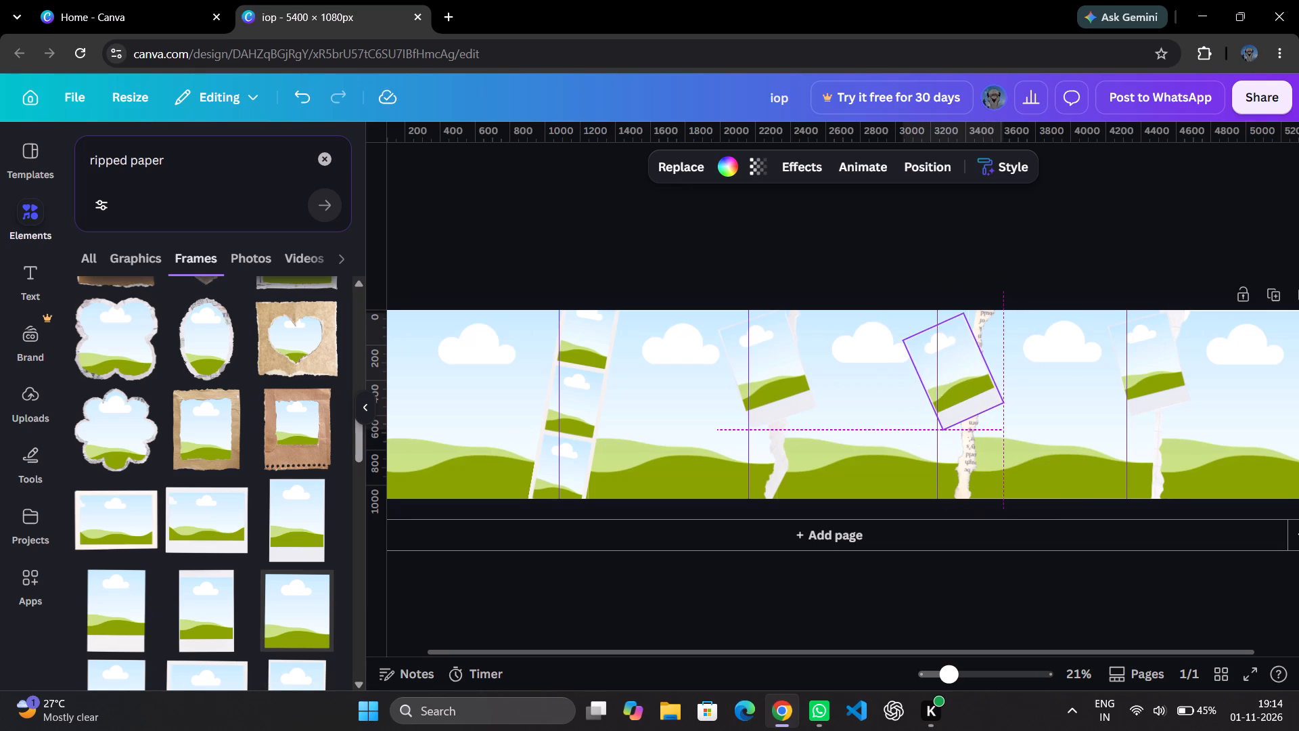
drag(964, 397, 964, 396)
click(963, 396)
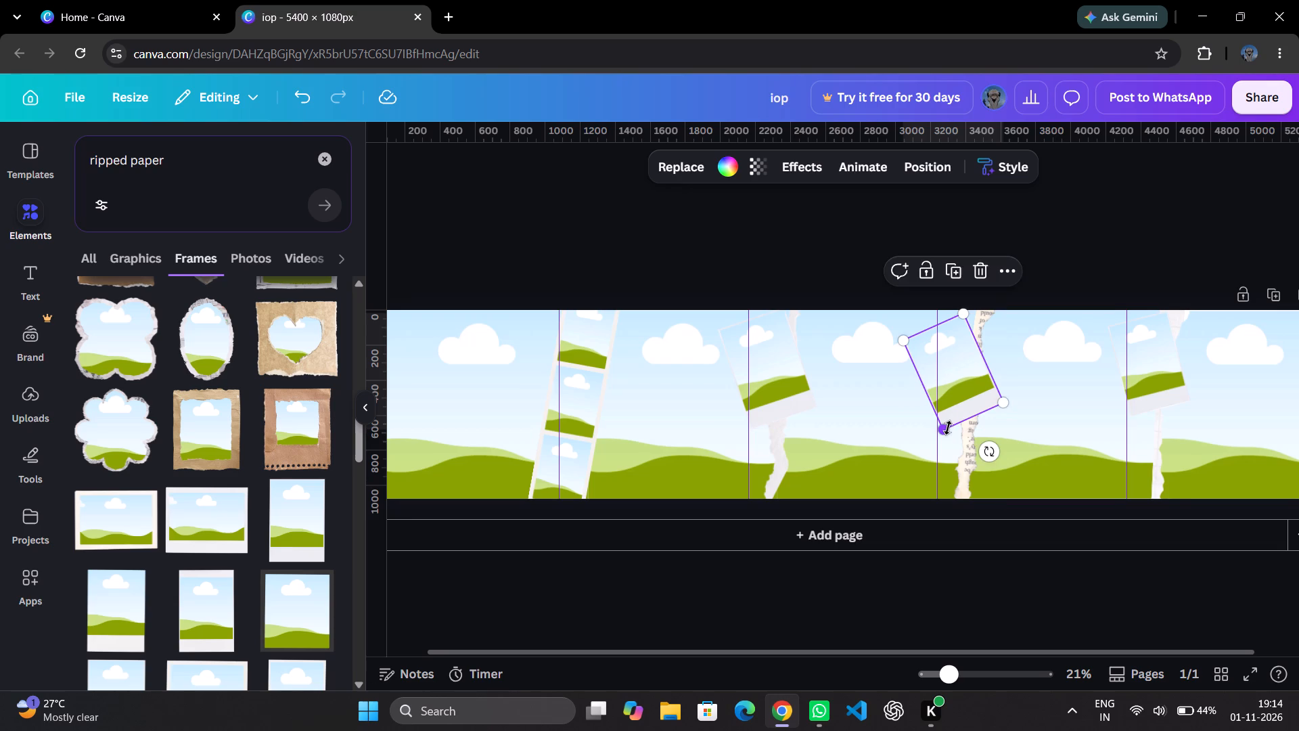
click(948, 428)
click(957, 387)
click(988, 455)
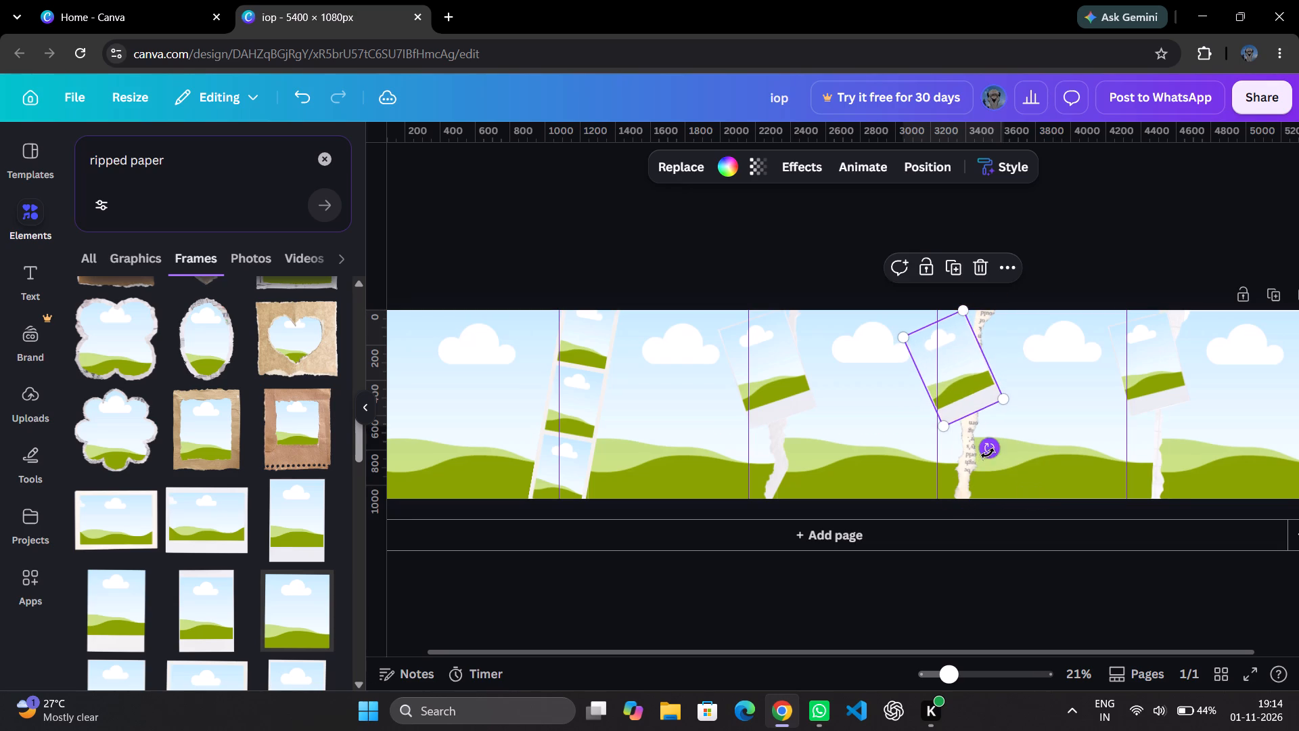
drag(955, 385, 955, 384)
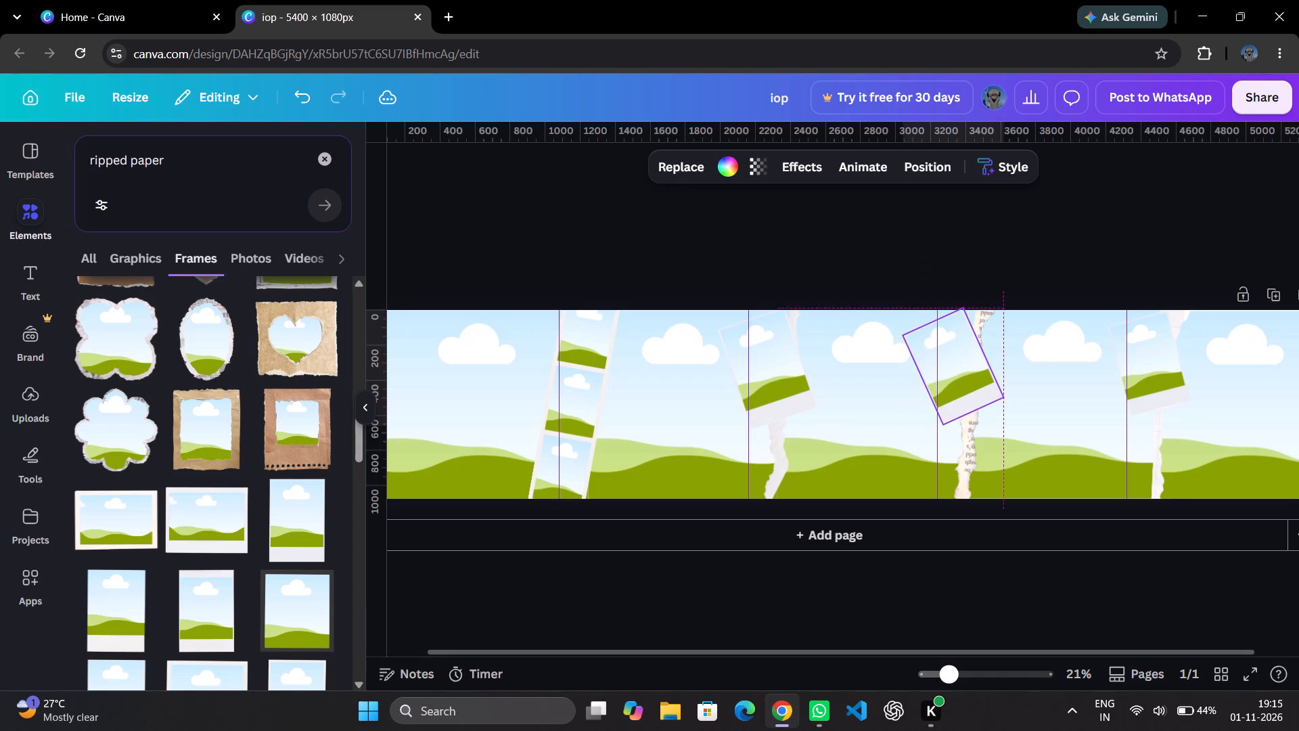
Centre the tilted polaroid-style frame over the newsprint strip, reduce its tilt slightly and align its upper corner with the page's top edge.
drag(955, 384, 965, 387)
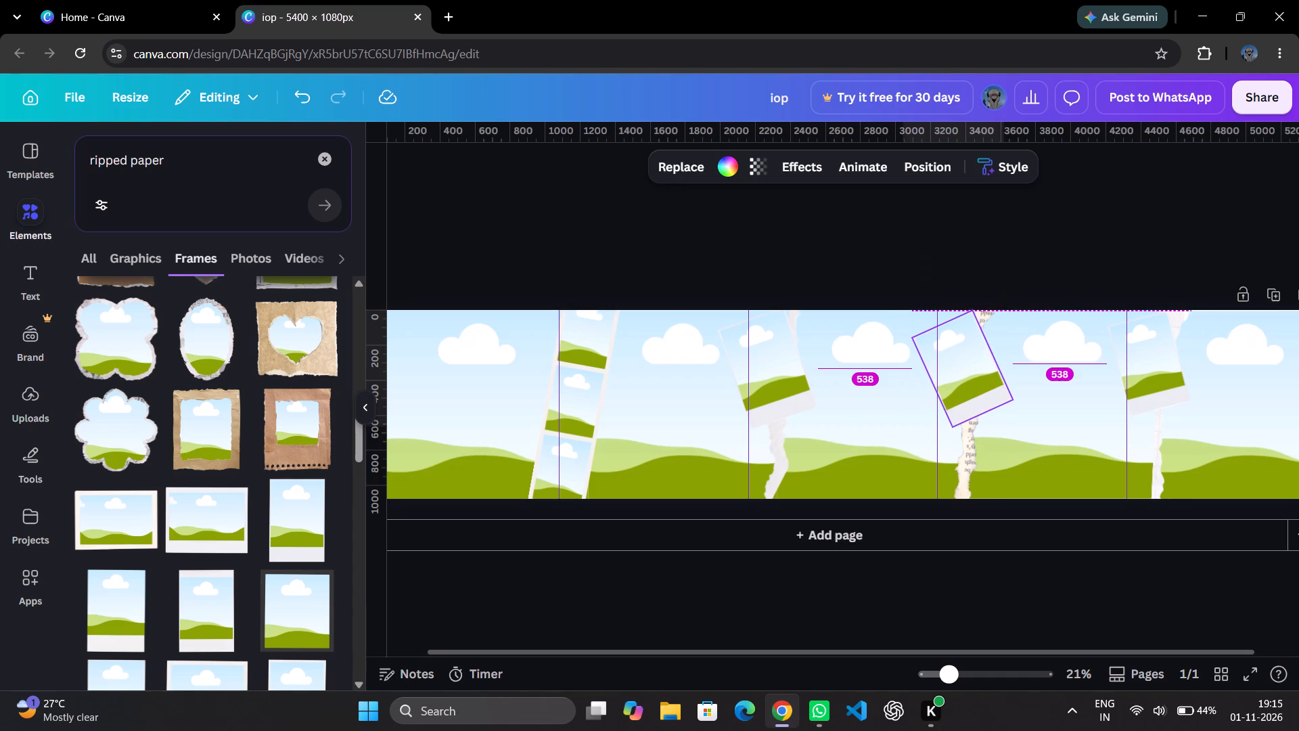
drag(965, 387, 968, 384)
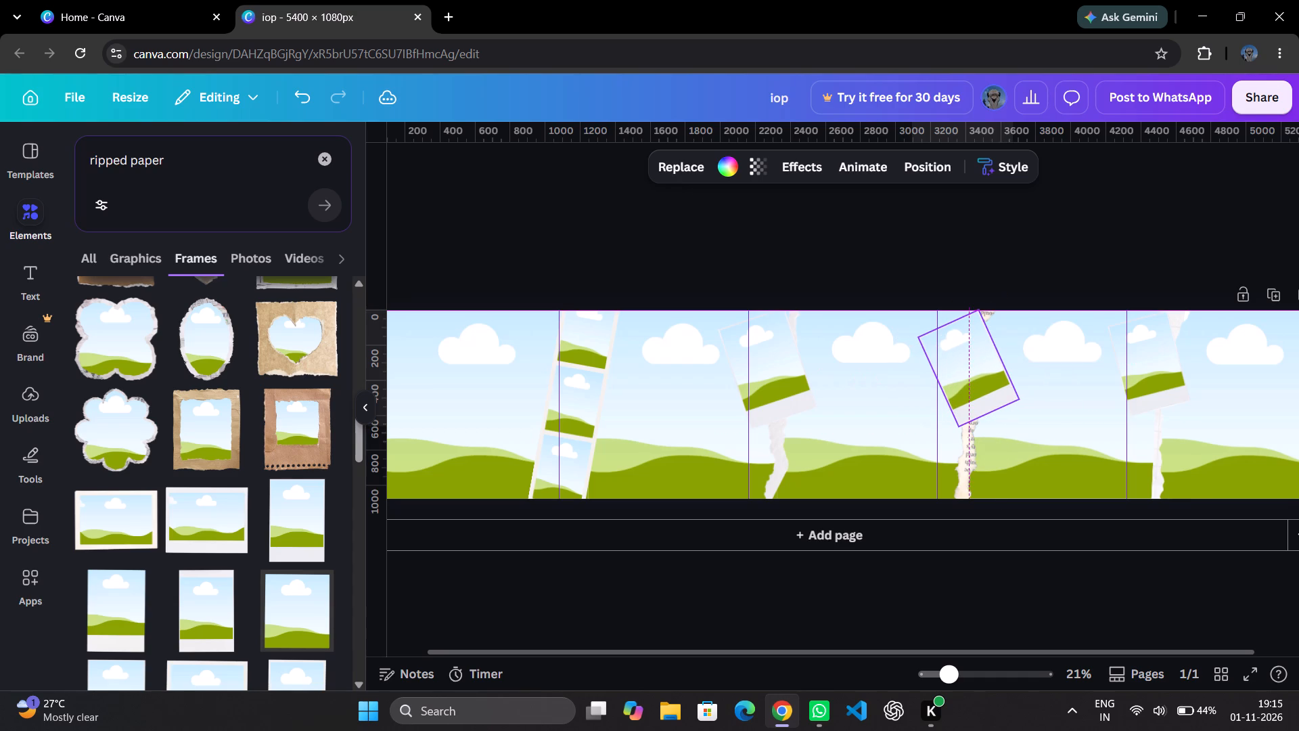
drag(968, 384, 961, 384)
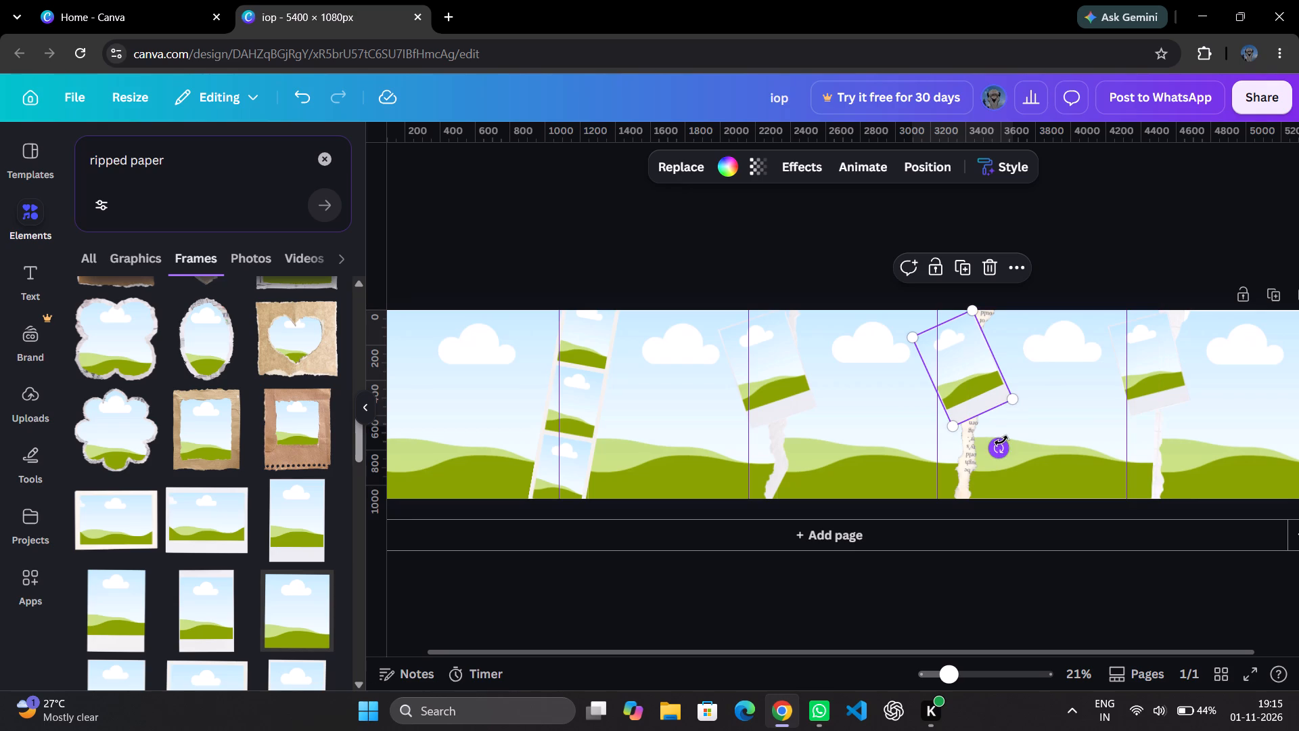
drag(1001, 441, 995, 441)
click(970, 388)
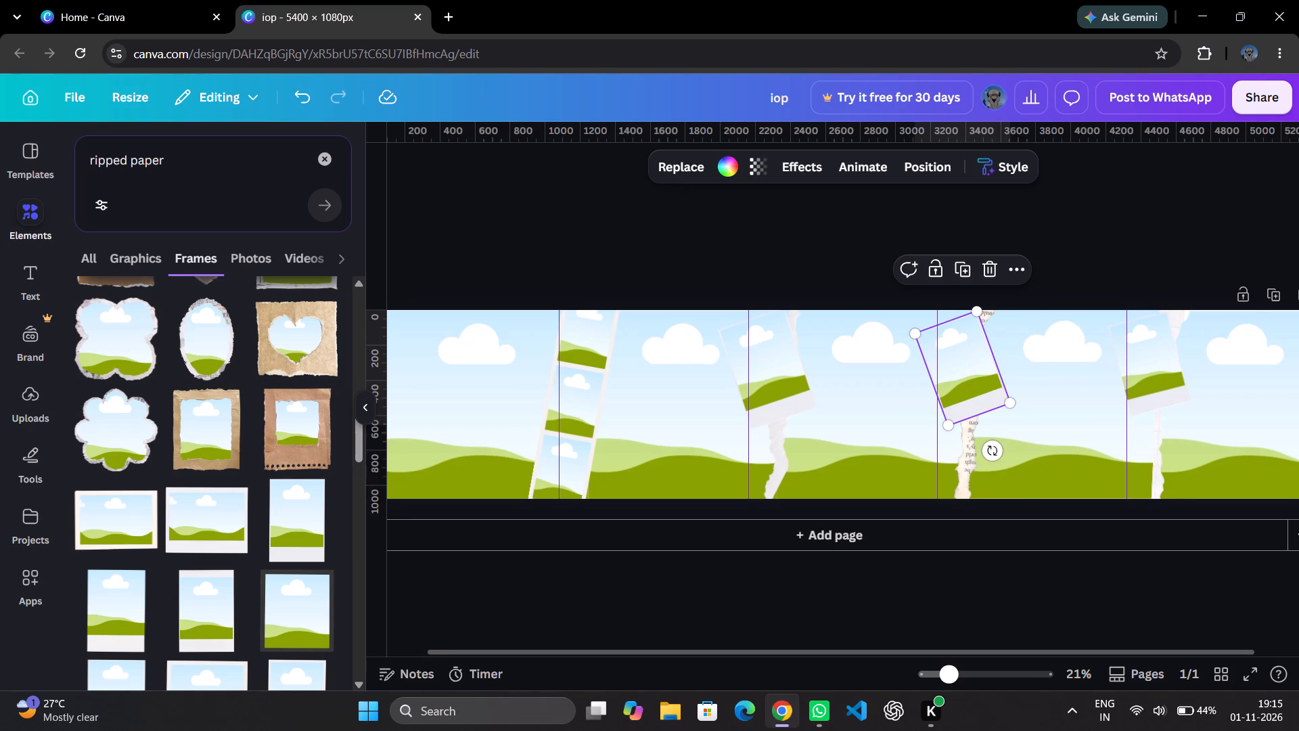
click(951, 384)
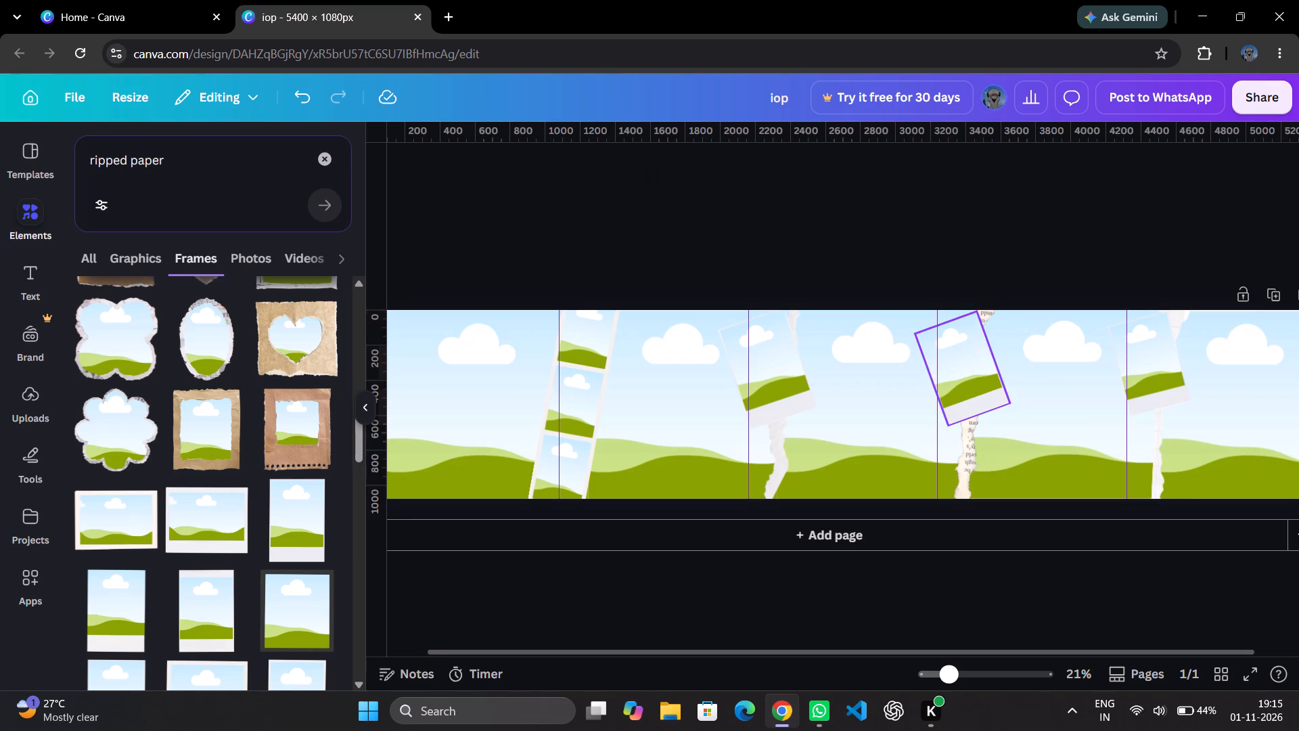
click(953, 356)
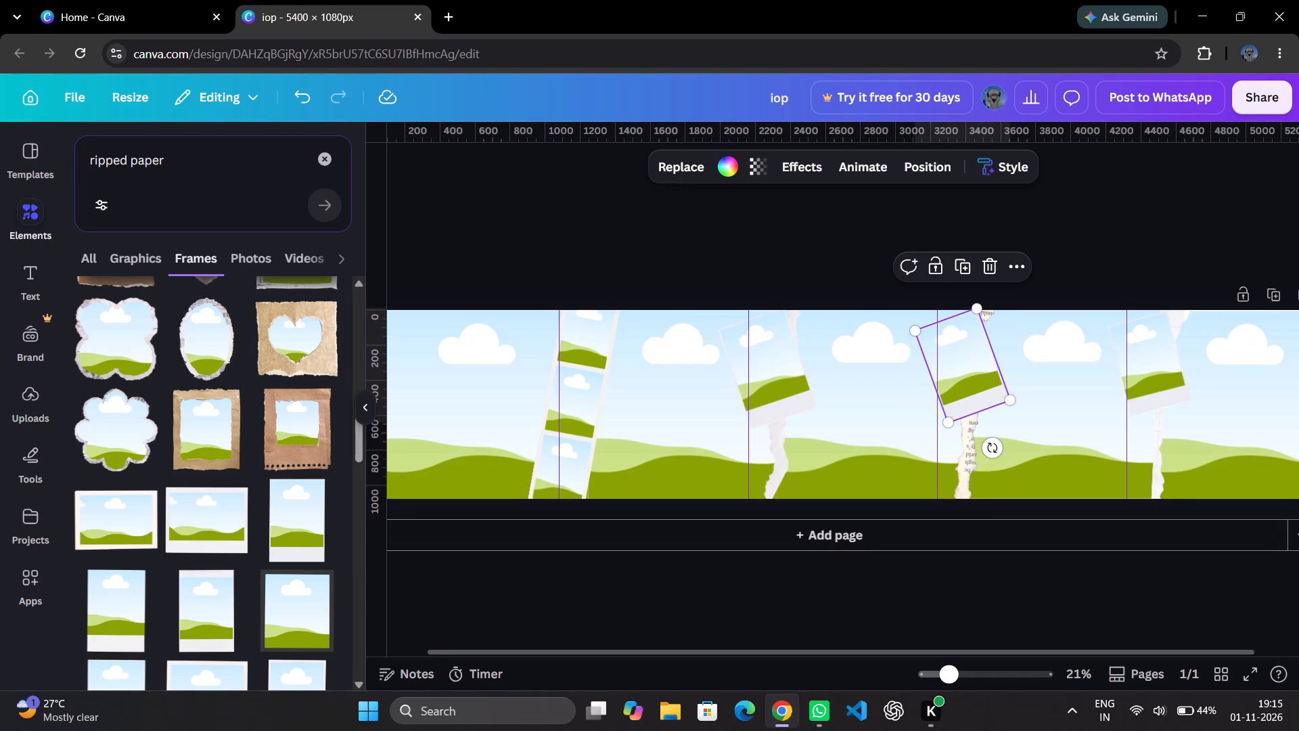
Enlarge the polaroid-style frame between the fourth and fifth sections to about 378 x 561 px.
click(1161, 385)
drag(1195, 400, 1203, 403)
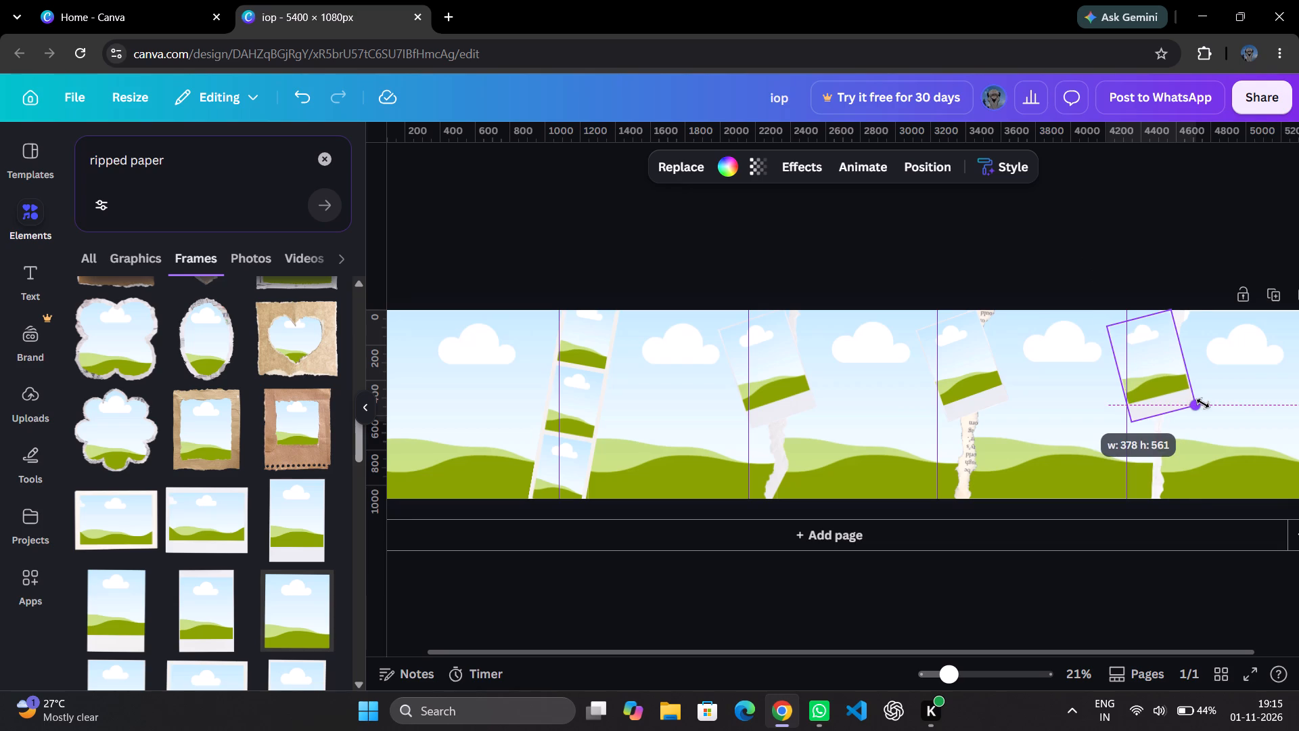
drag(1203, 403, 1204, 403)
drag(1202, 408, 1193, 409)
click(725, 609)
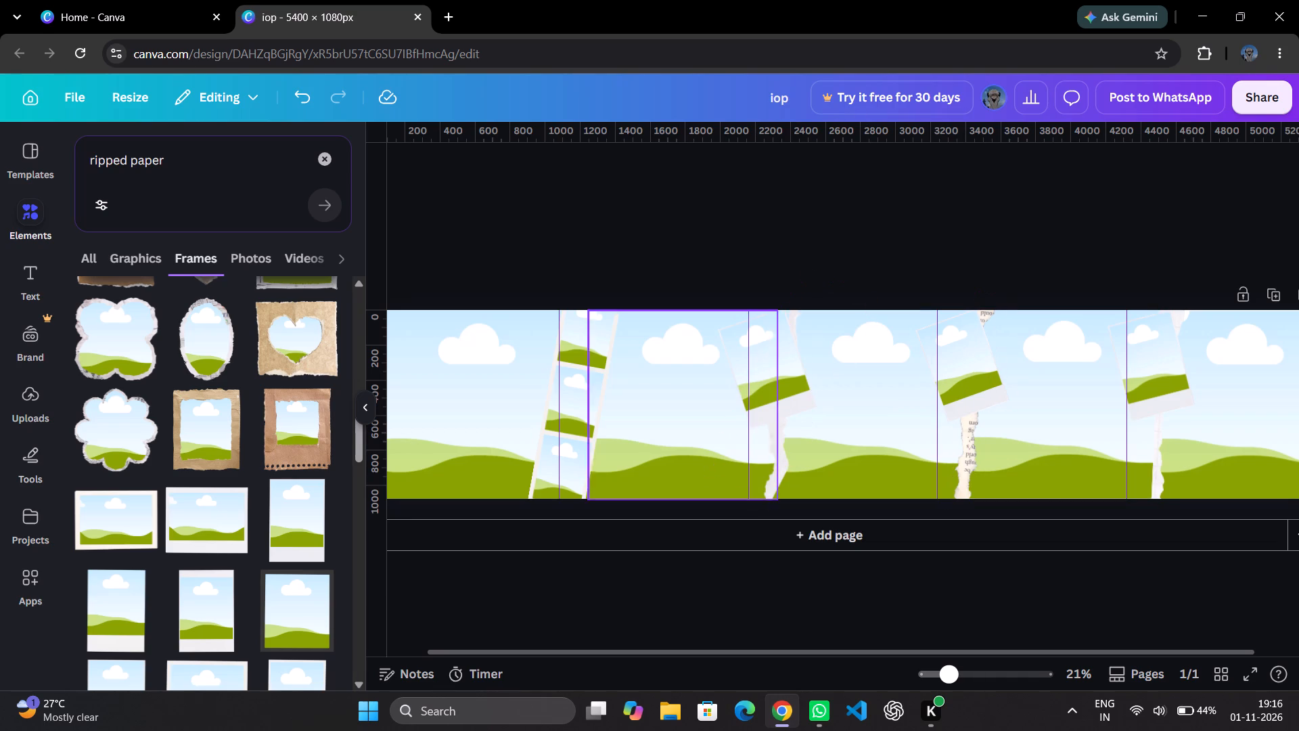
Look through more ripped paper frames and photos for further elements, and clear the element search.
scroll(212, 497, down, 7)
scroll(223, 508, up, 5)
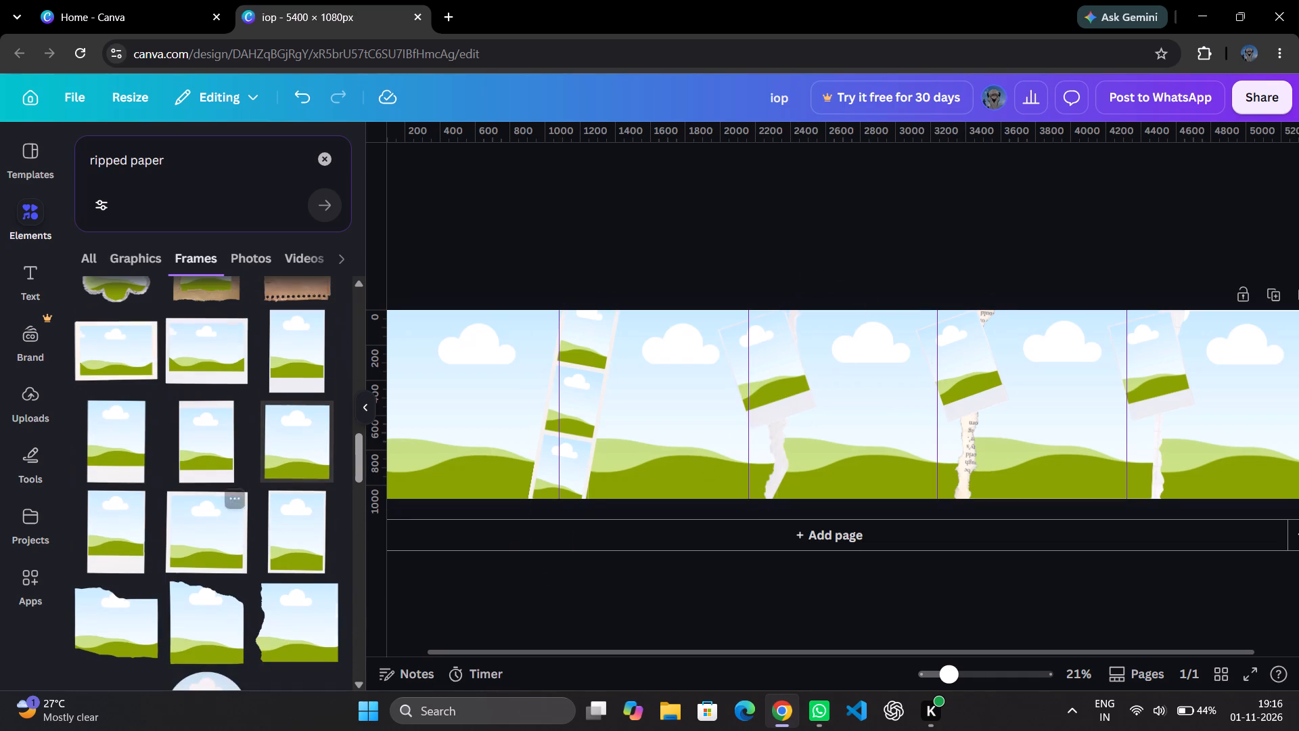
click(253, 251)
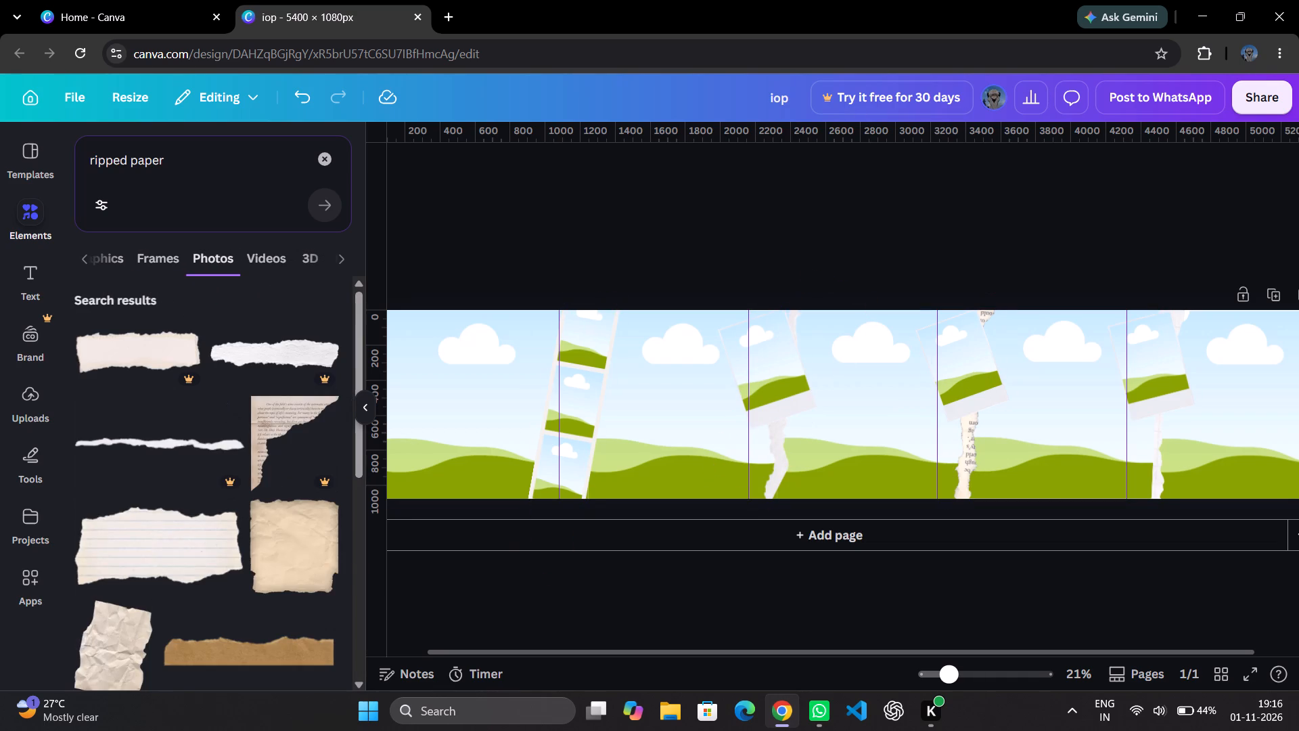
click(160, 261)
click(85, 267)
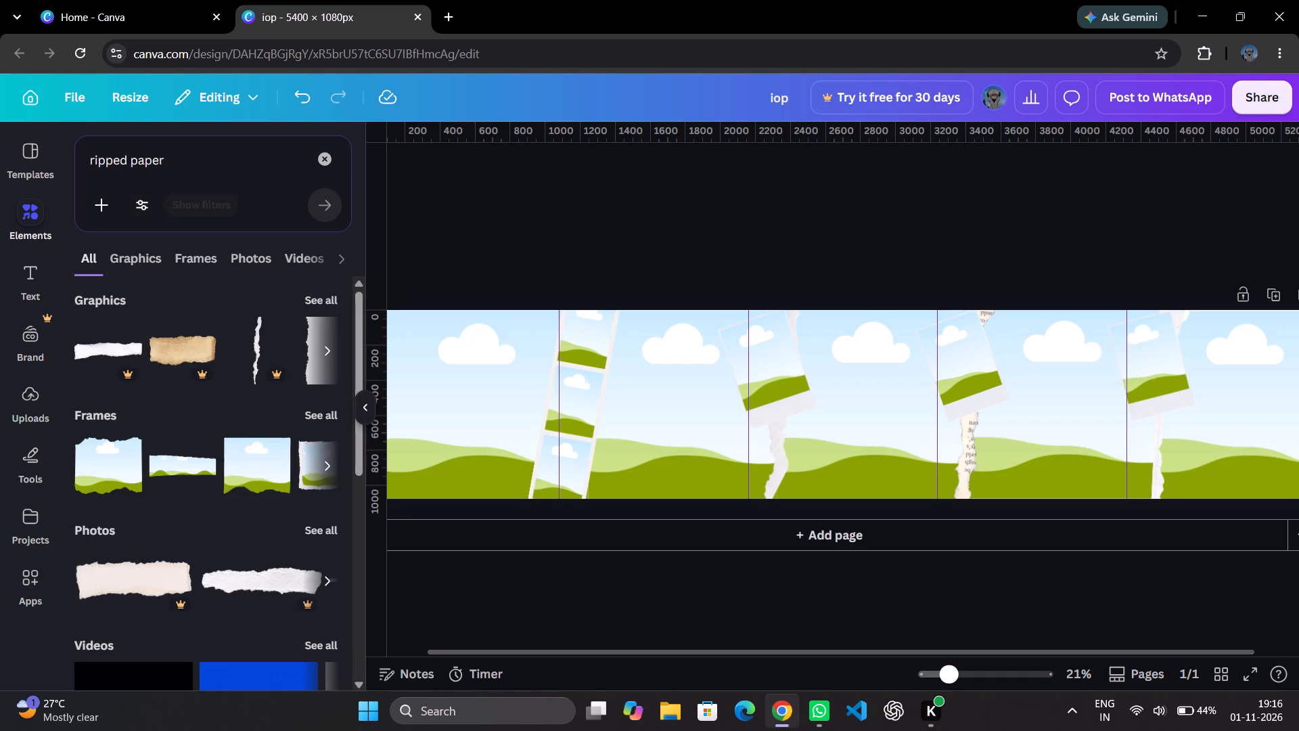
click(329, 161)
click(528, 220)
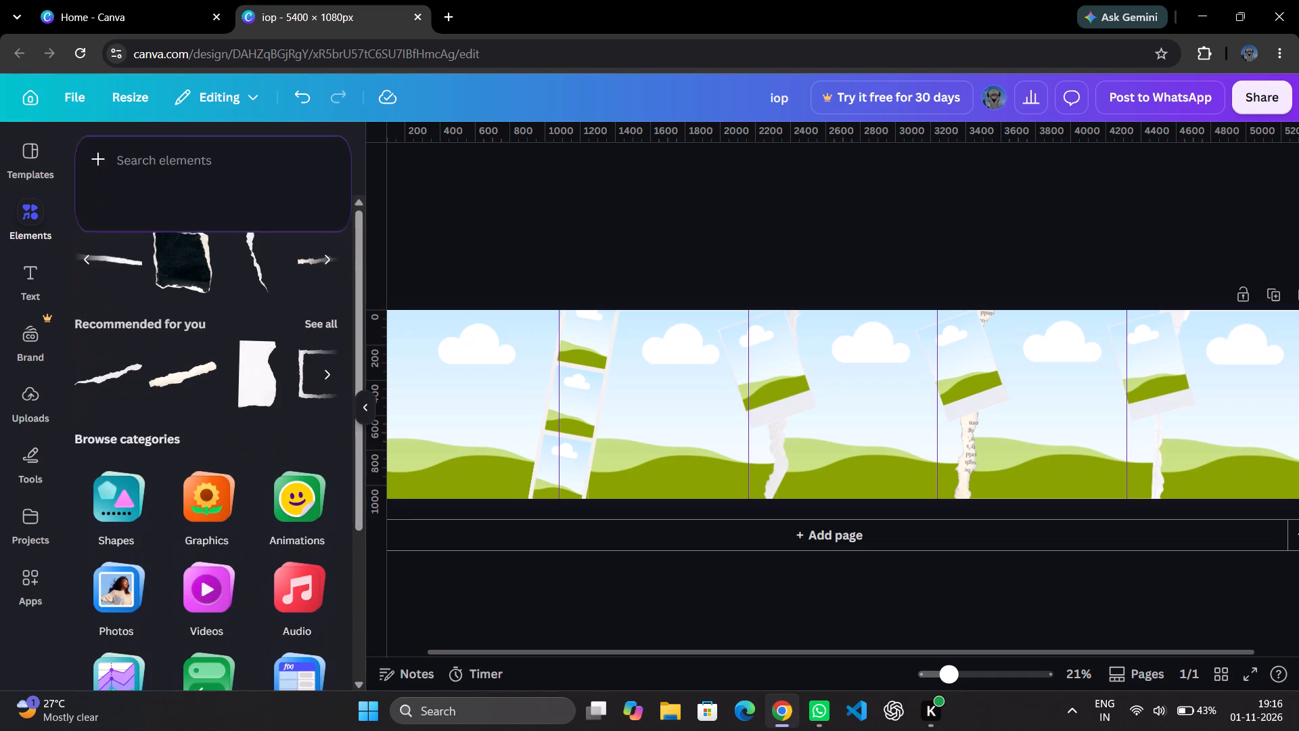
Browse the Graphics category and its collections for decorative elements suited to the layout.
click(227, 508)
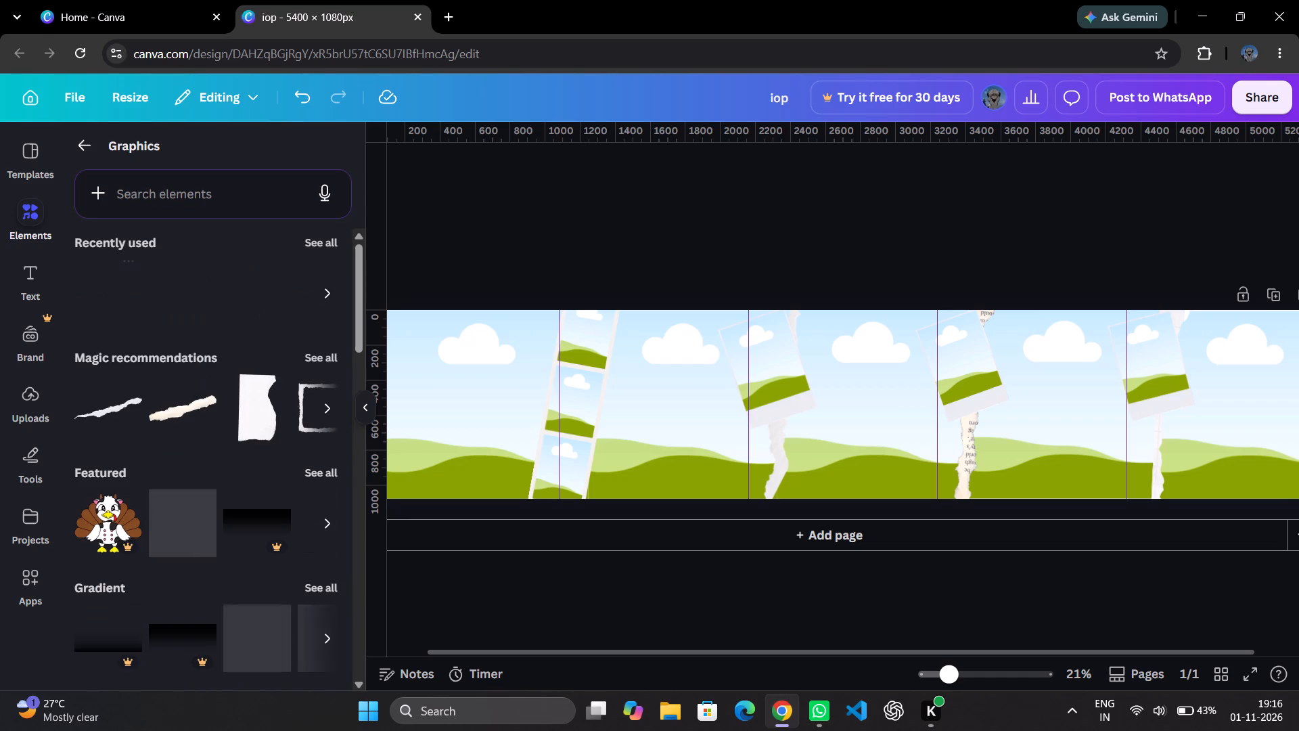
scroll(200, 379, down, 6)
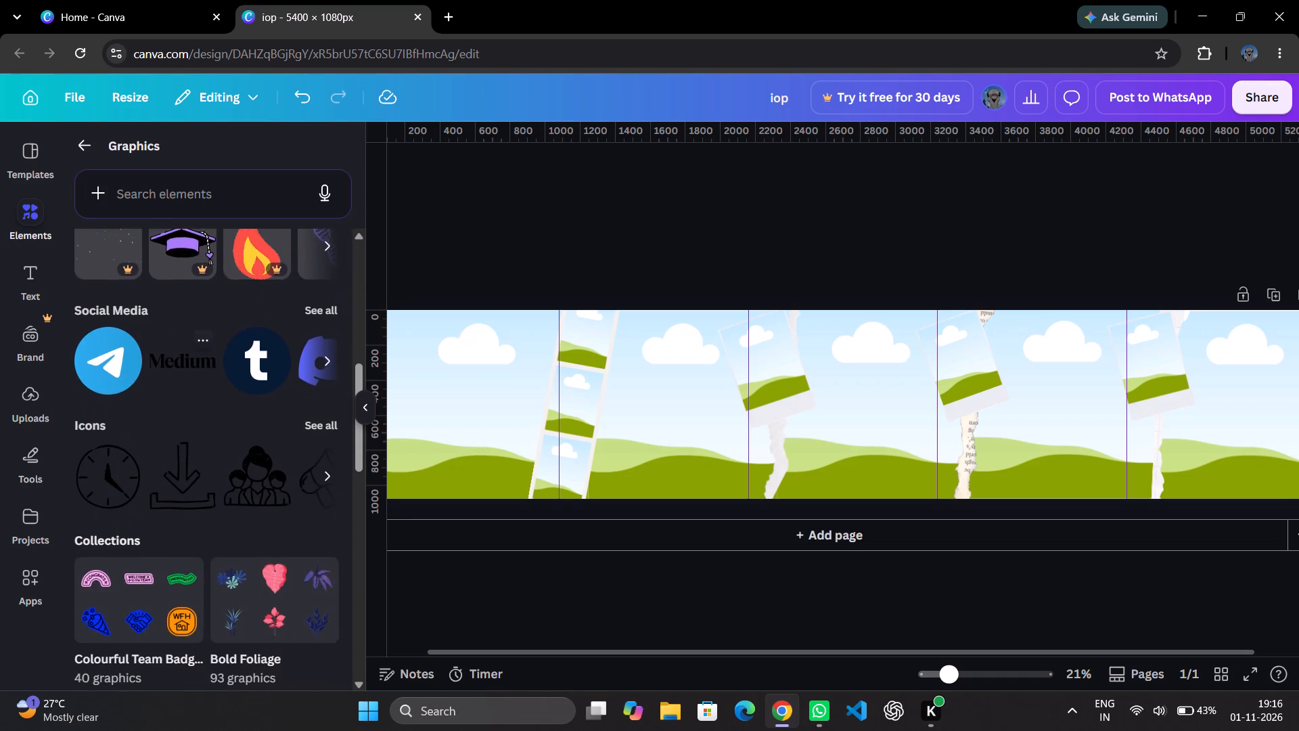
scroll(186, 386, down, 6)
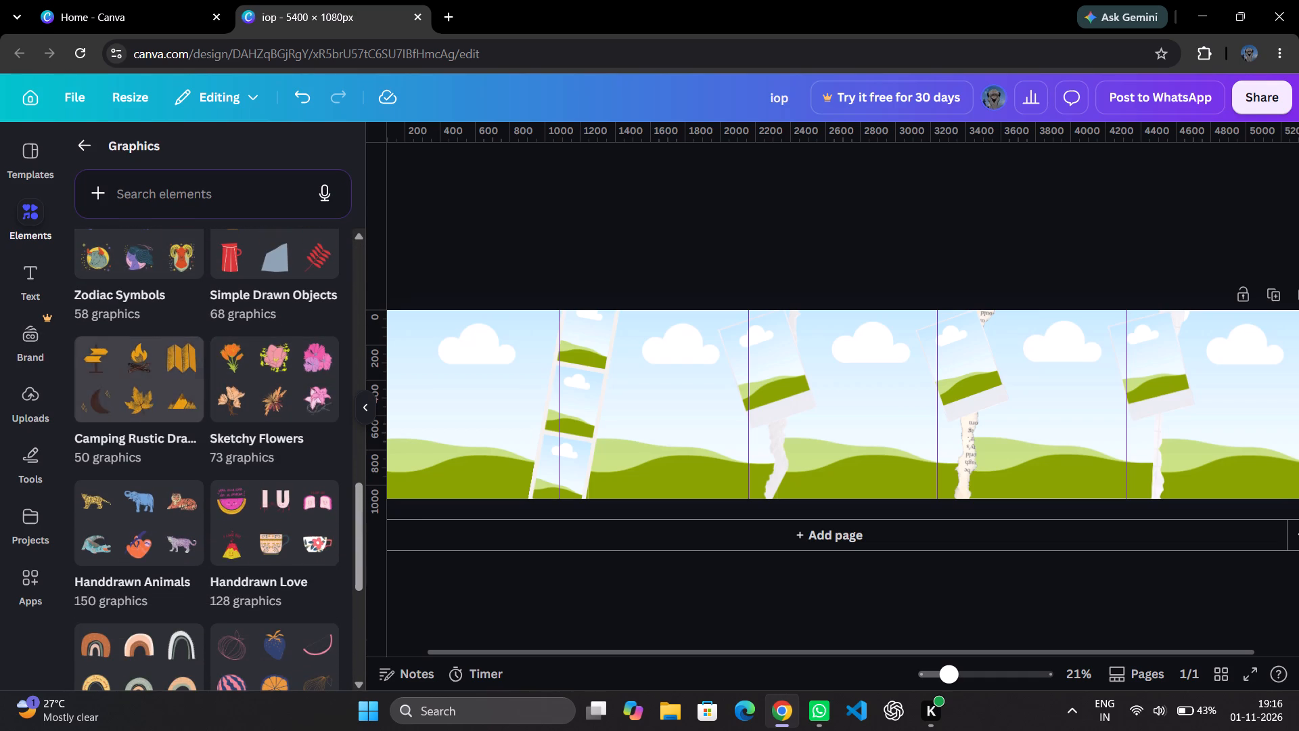
scroll(270, 307, down, 2)
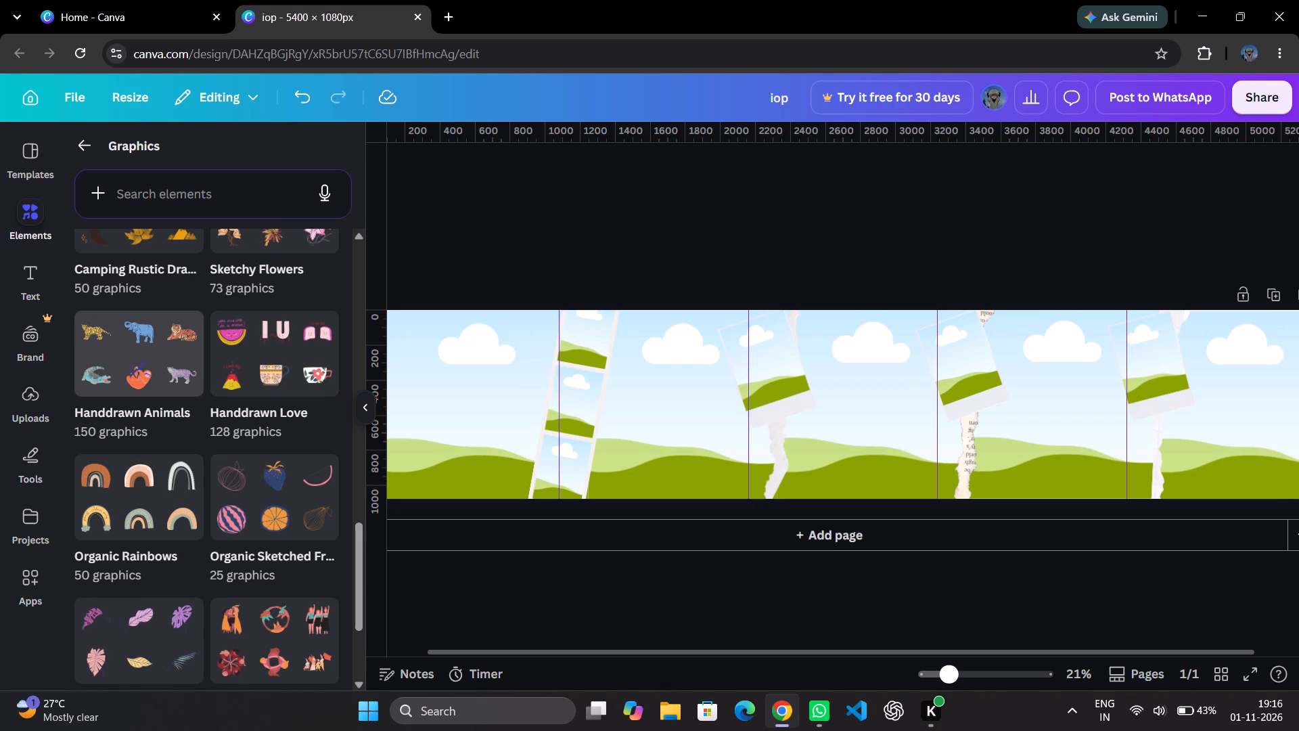
scroll(155, 351, down, 2)
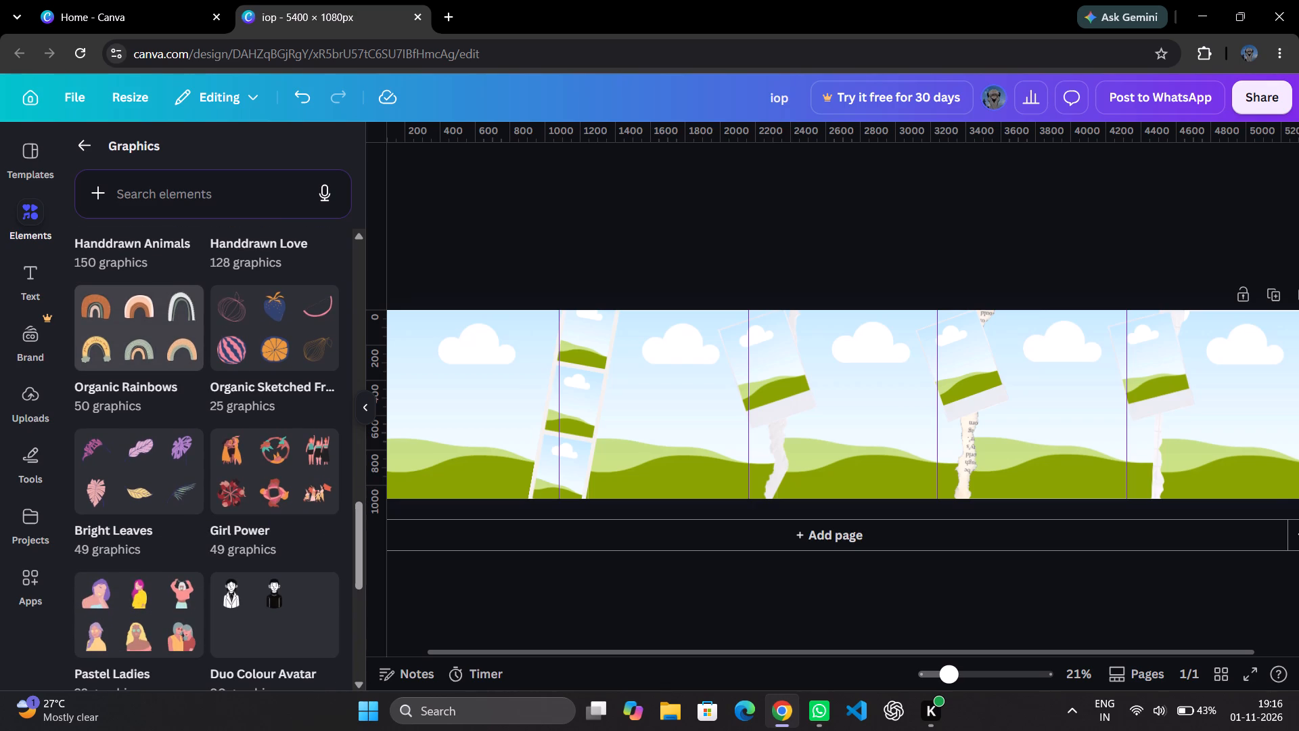
scroll(150, 327, up, 4)
scroll(220, 397, up, 2)
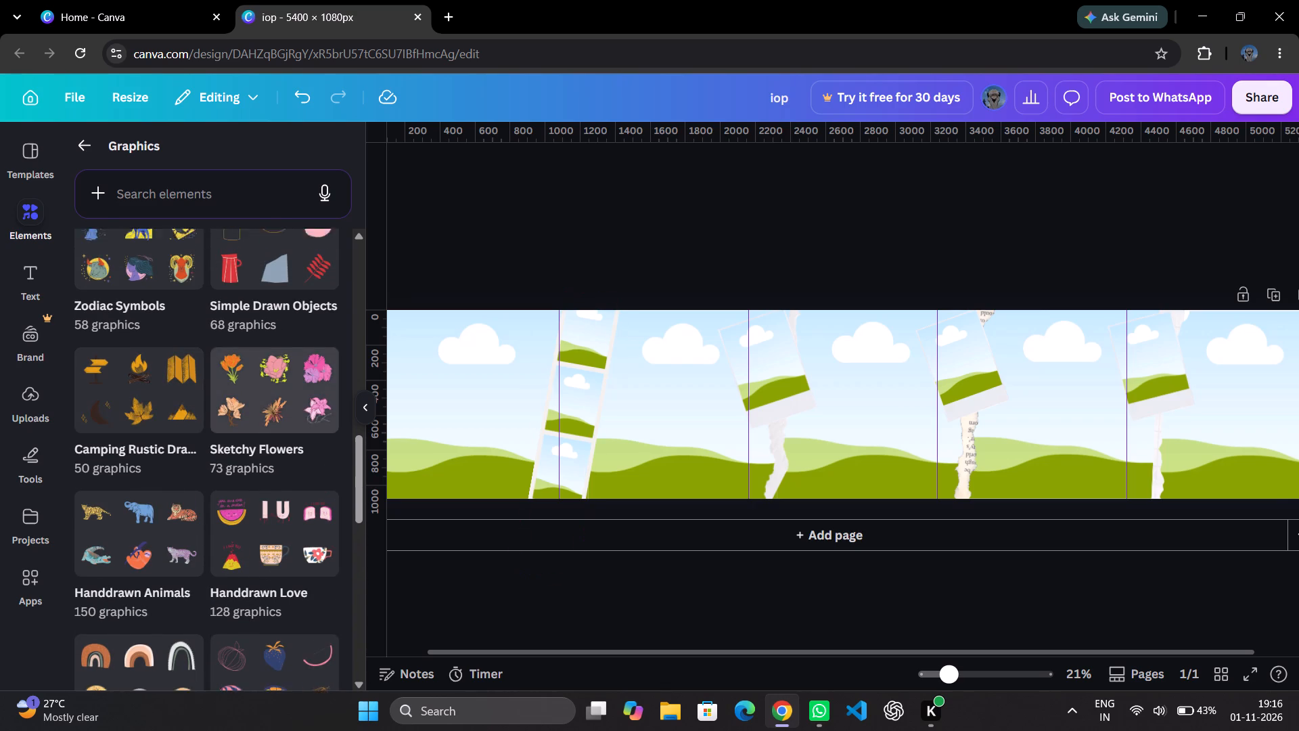
scroll(220, 397, up, 10)
scroll(286, 324, up, 5)
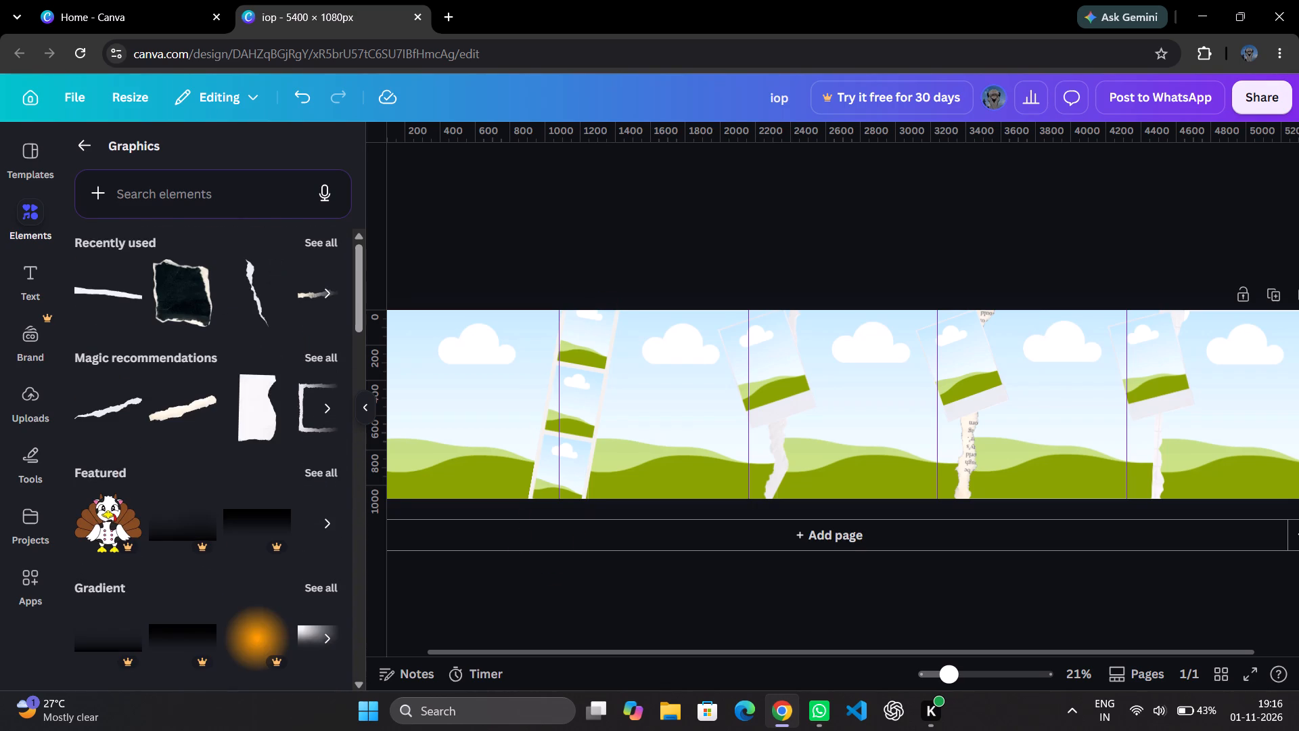
click(624, 201)
Close the iop design and return to the Canva home page.
click(423, 12)
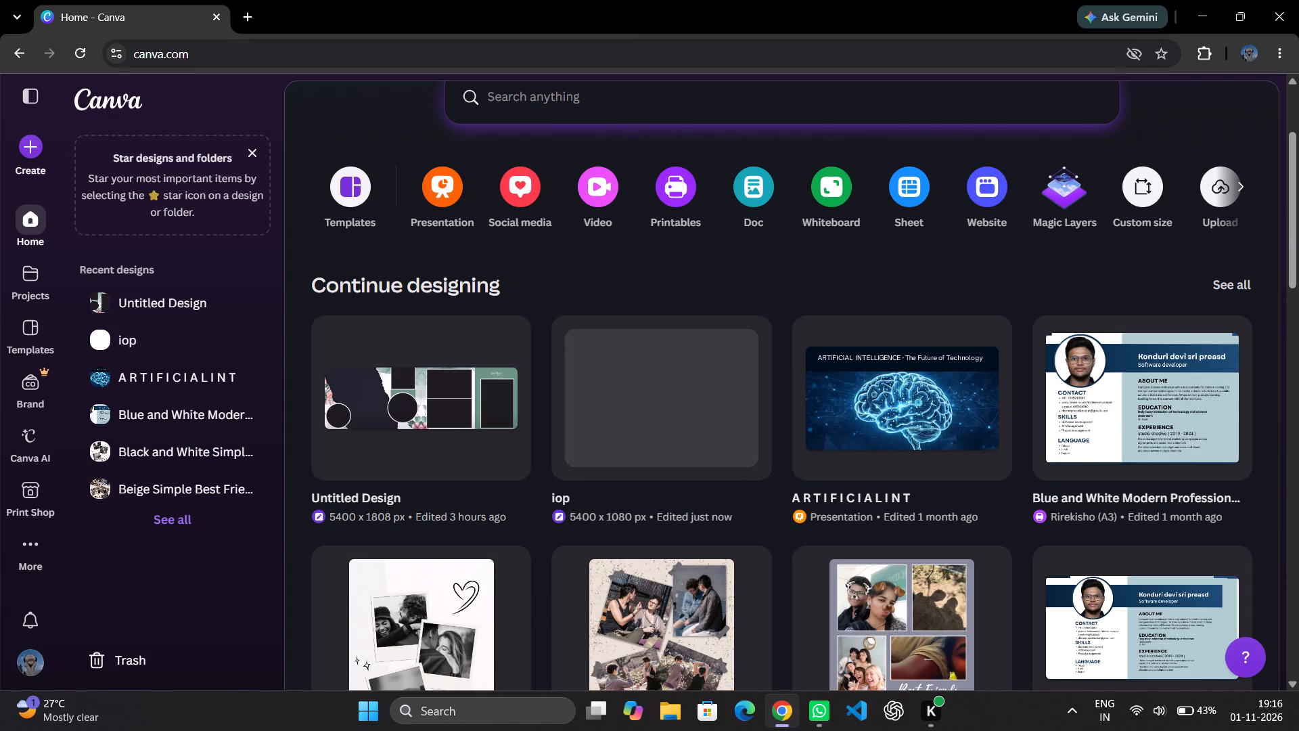
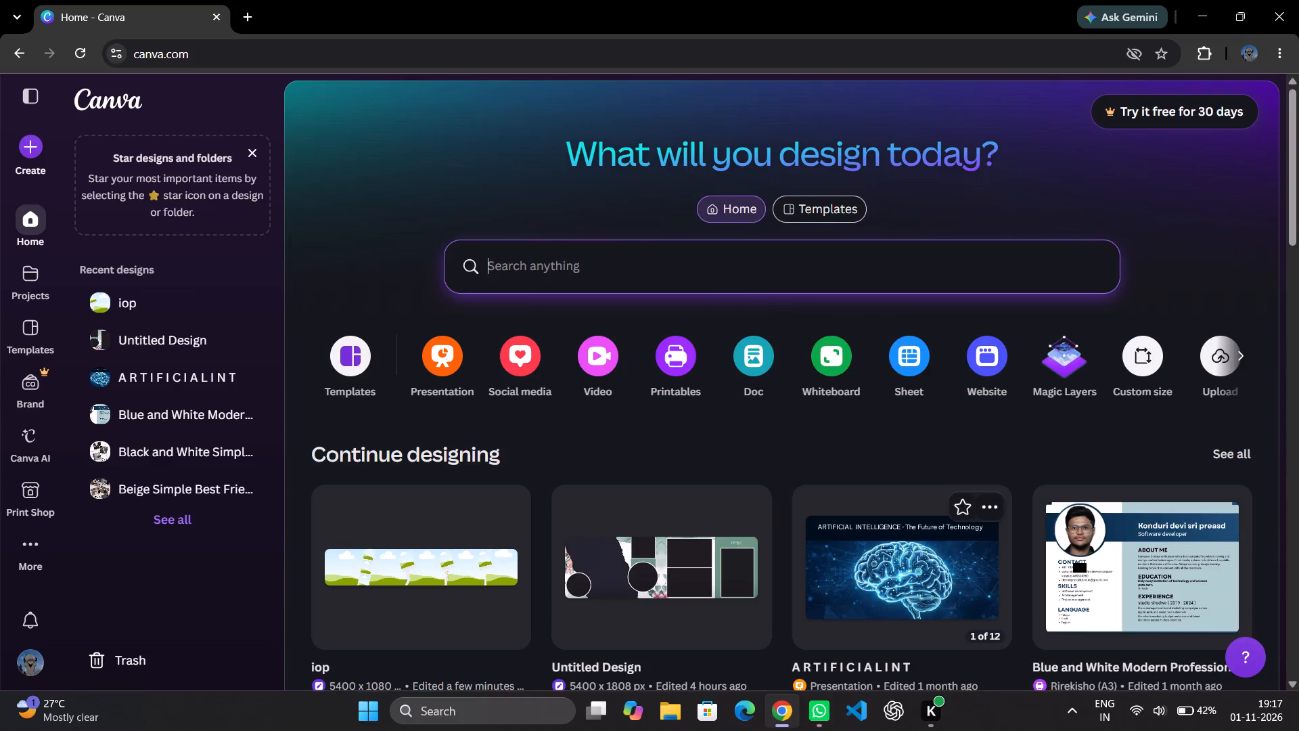
click(688, 603)
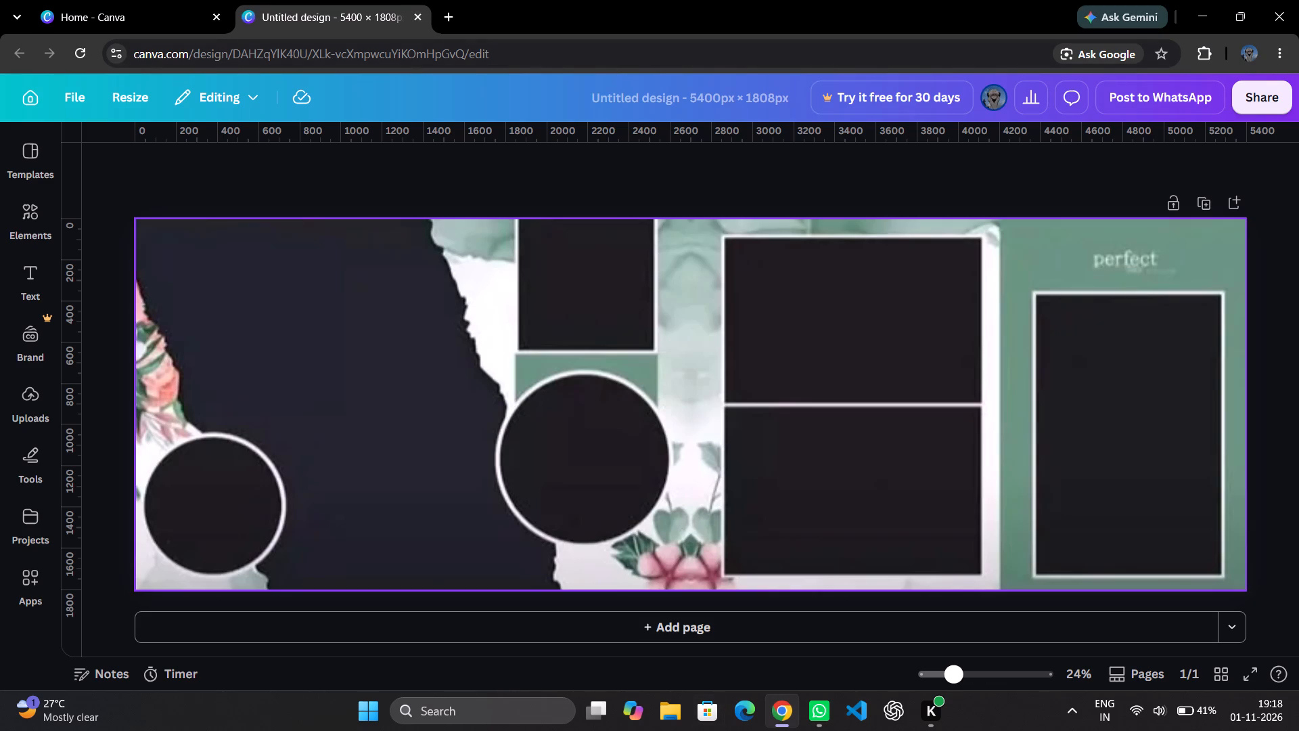
Delete the full-page floral collage image from the page.
click(1122, 276)
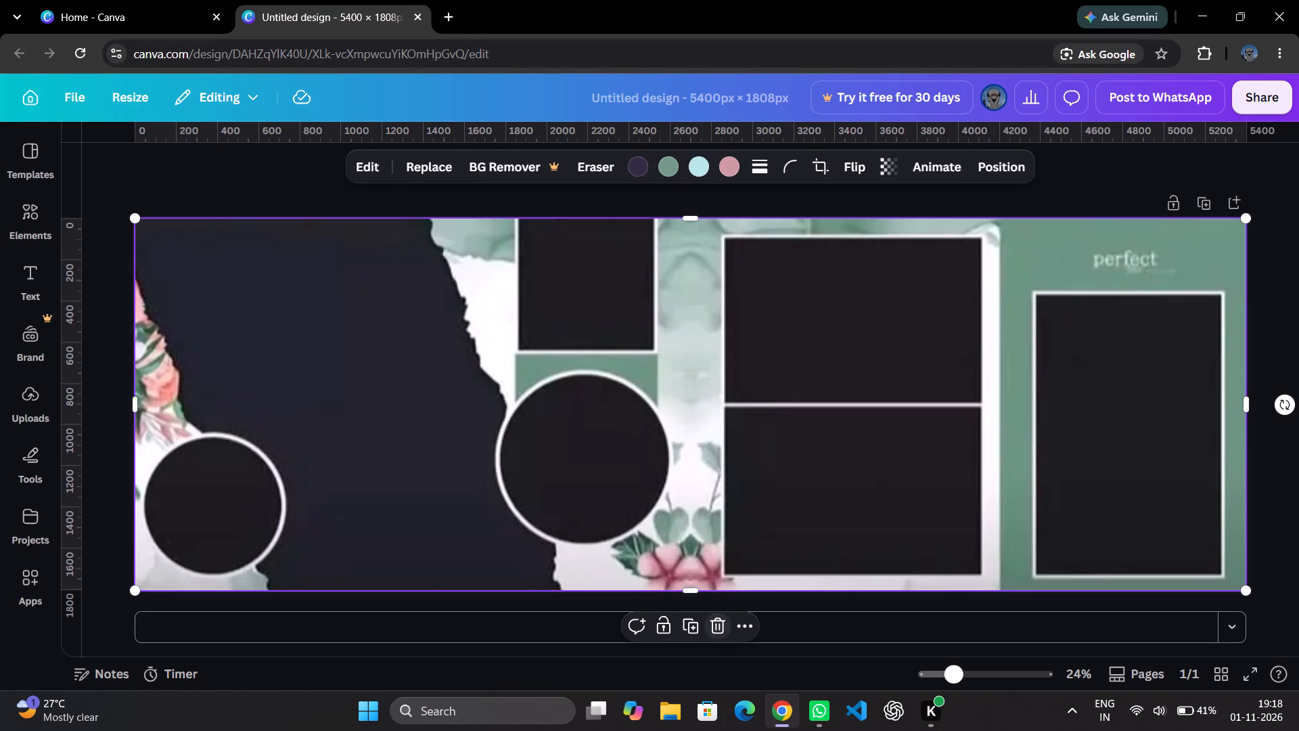
click(720, 635)
click(308, 434)
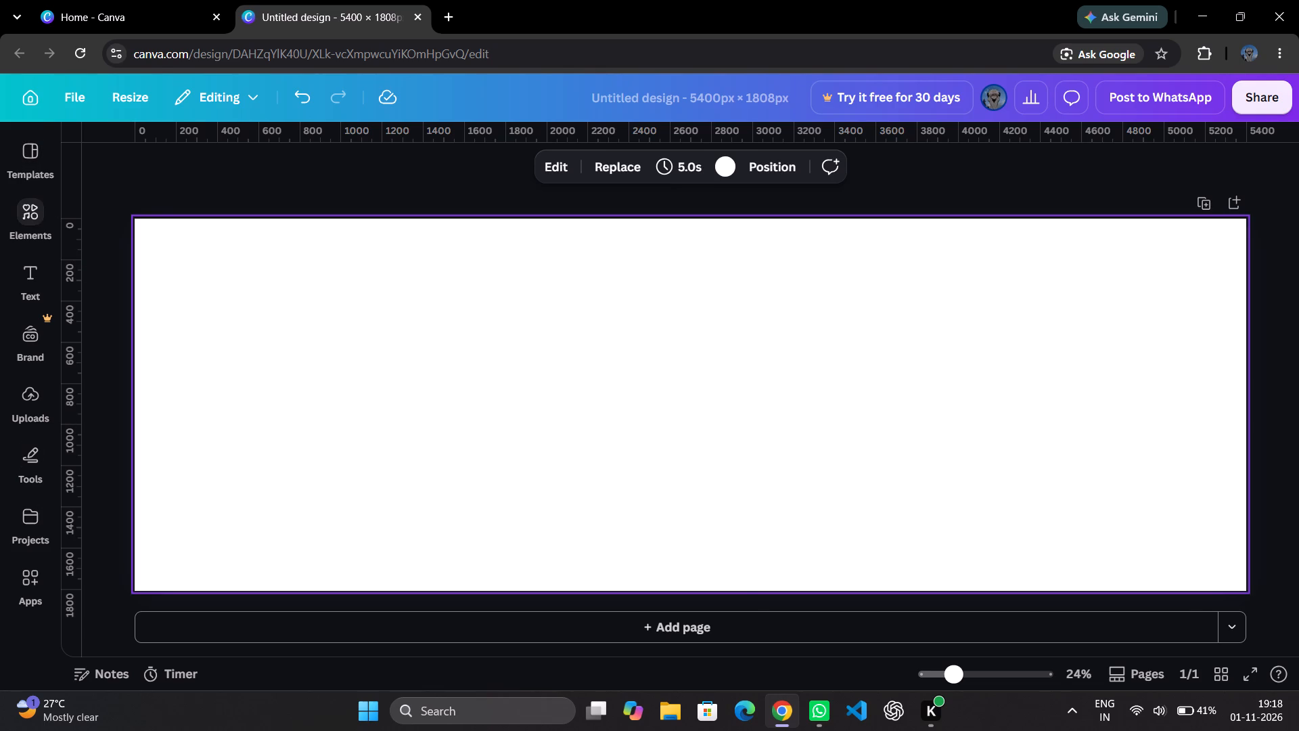
Upload the wide "Download 25 New Floral PSD Designs" image from the Downloads folder to the Canva uploads.
click(30, 162)
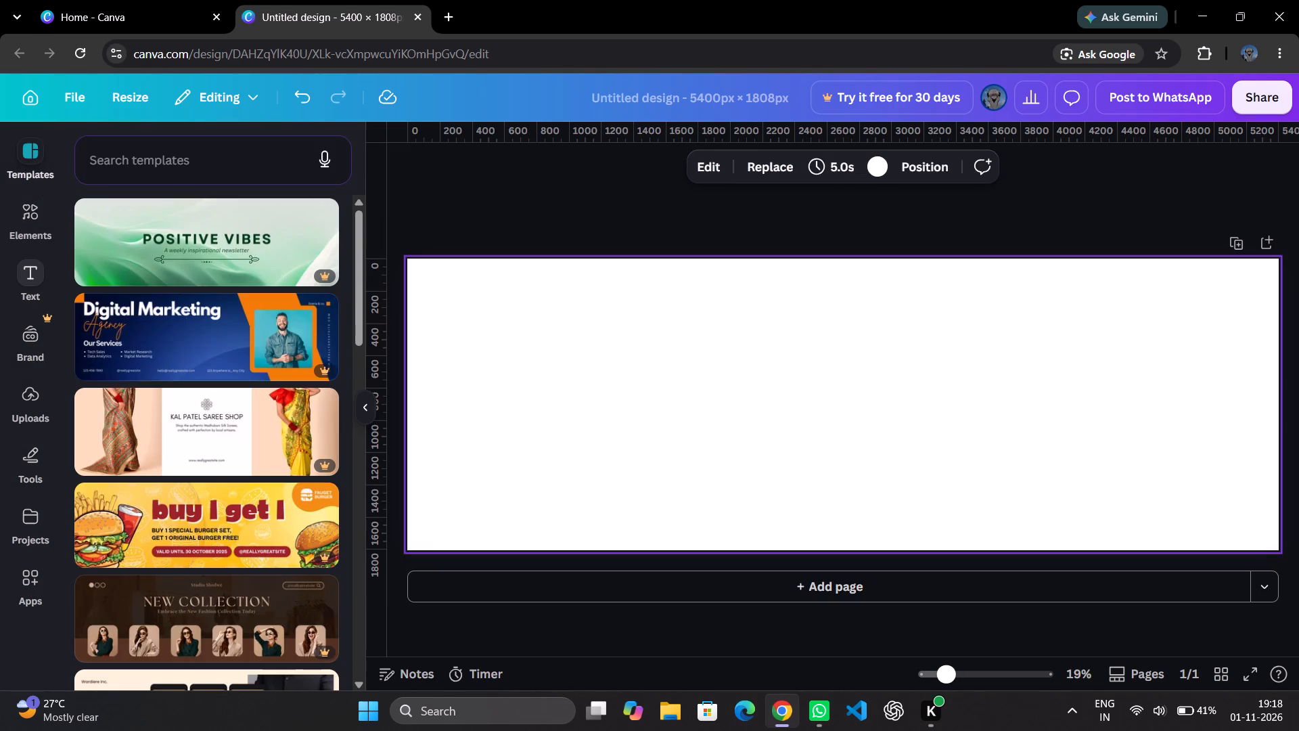
click(20, 409)
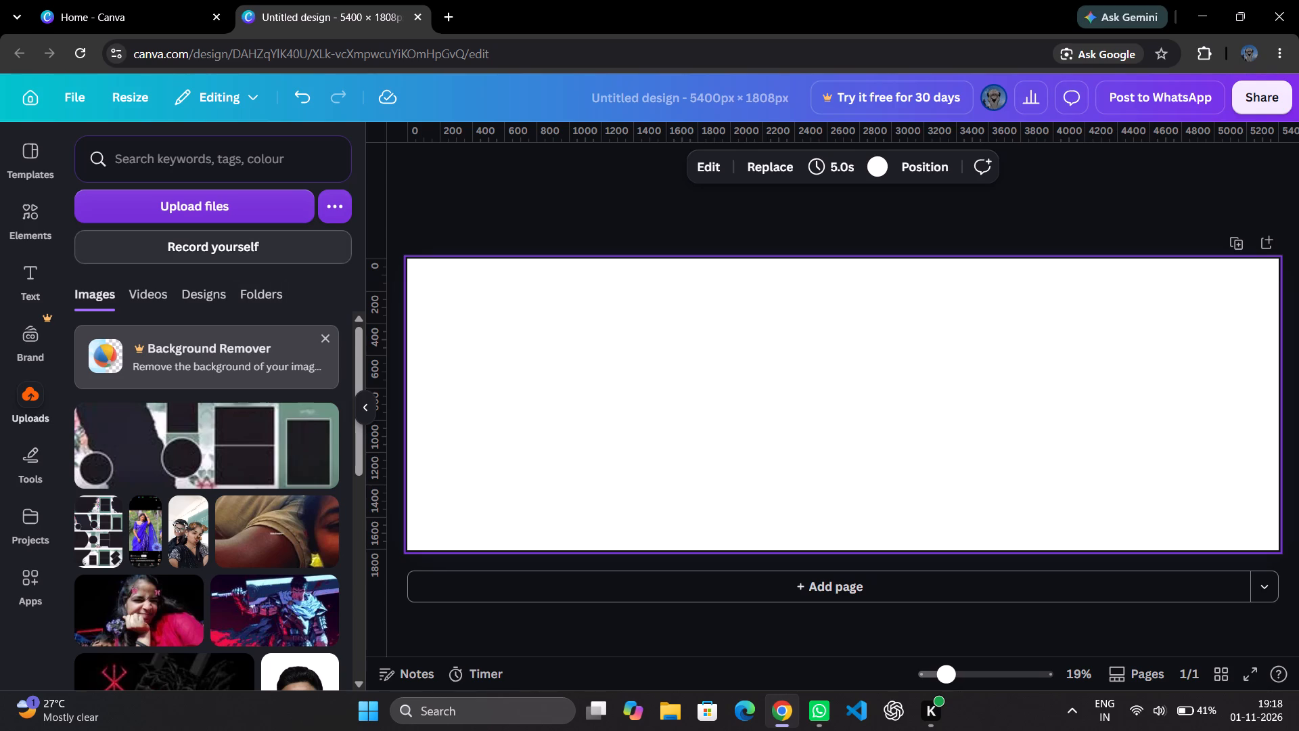
click(248, 213)
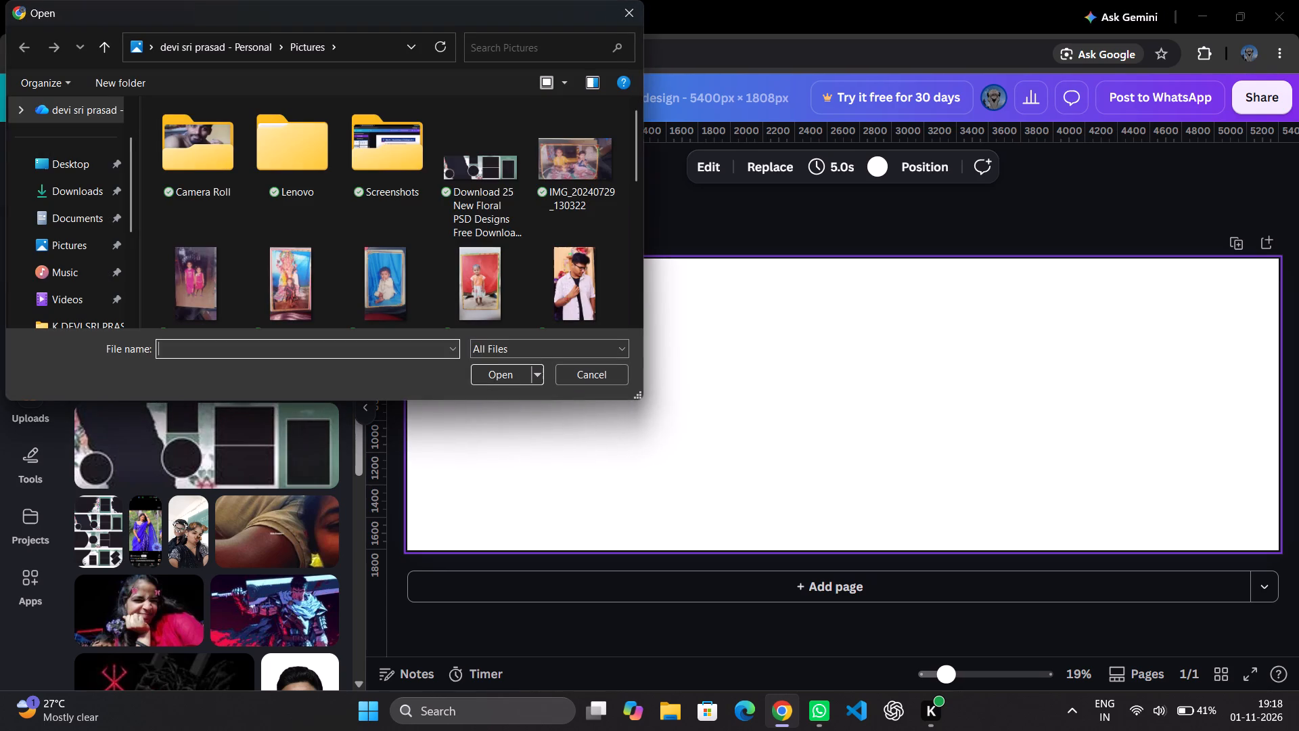
scroll(465, 198, down, 5)
scroll(461, 199, up, 2)
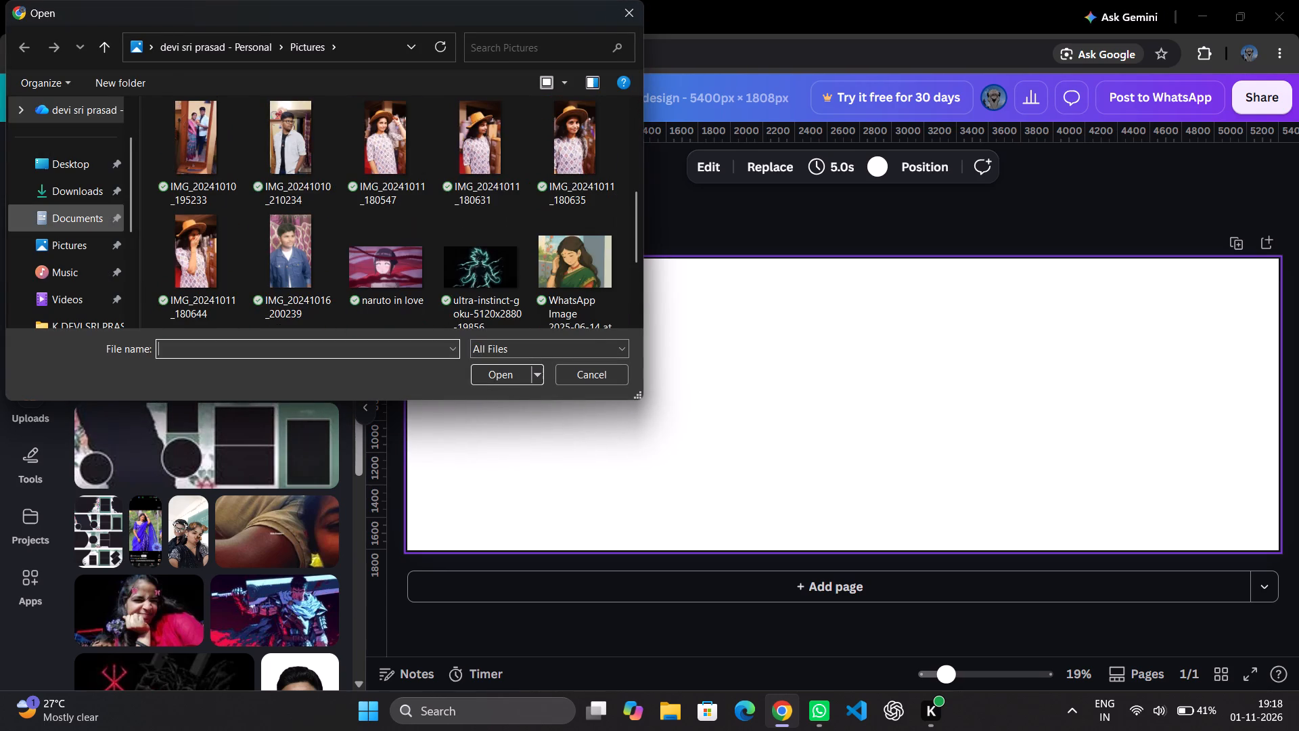
click(81, 202)
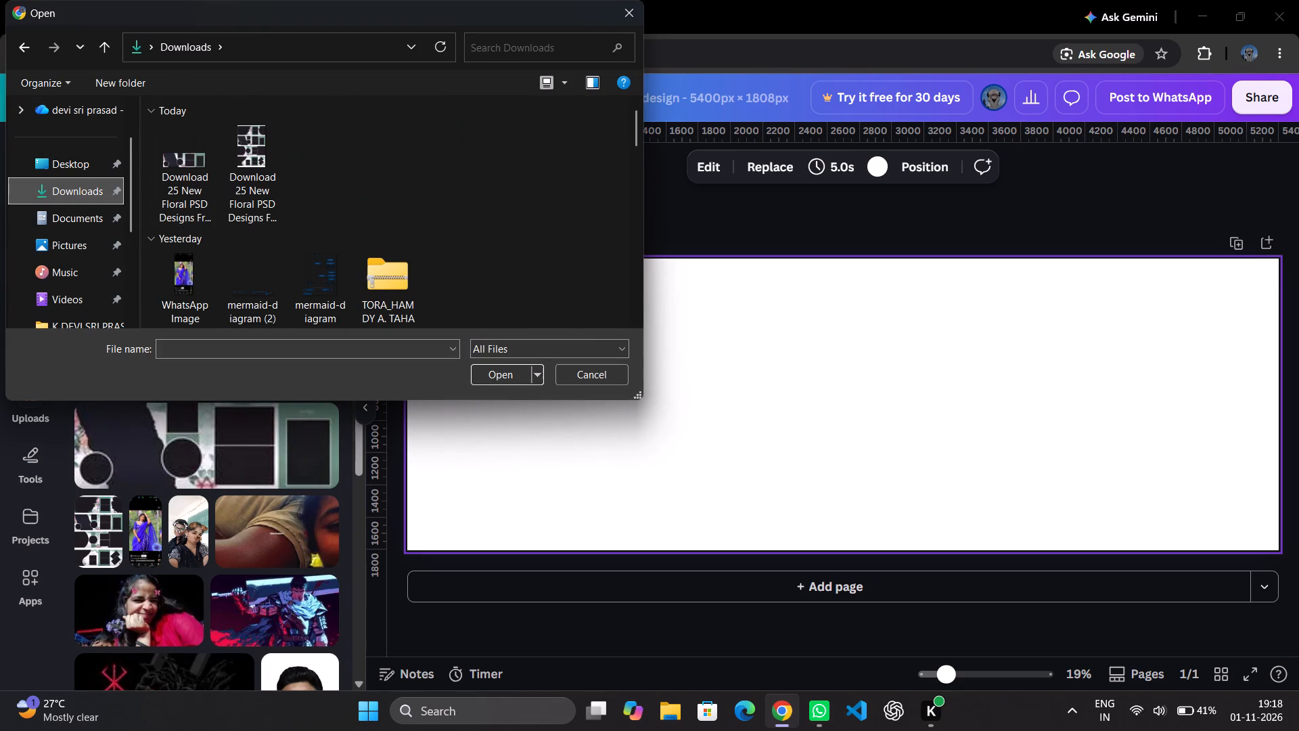
scroll(370, 241, down, 2)
scroll(368, 210, up, 4)
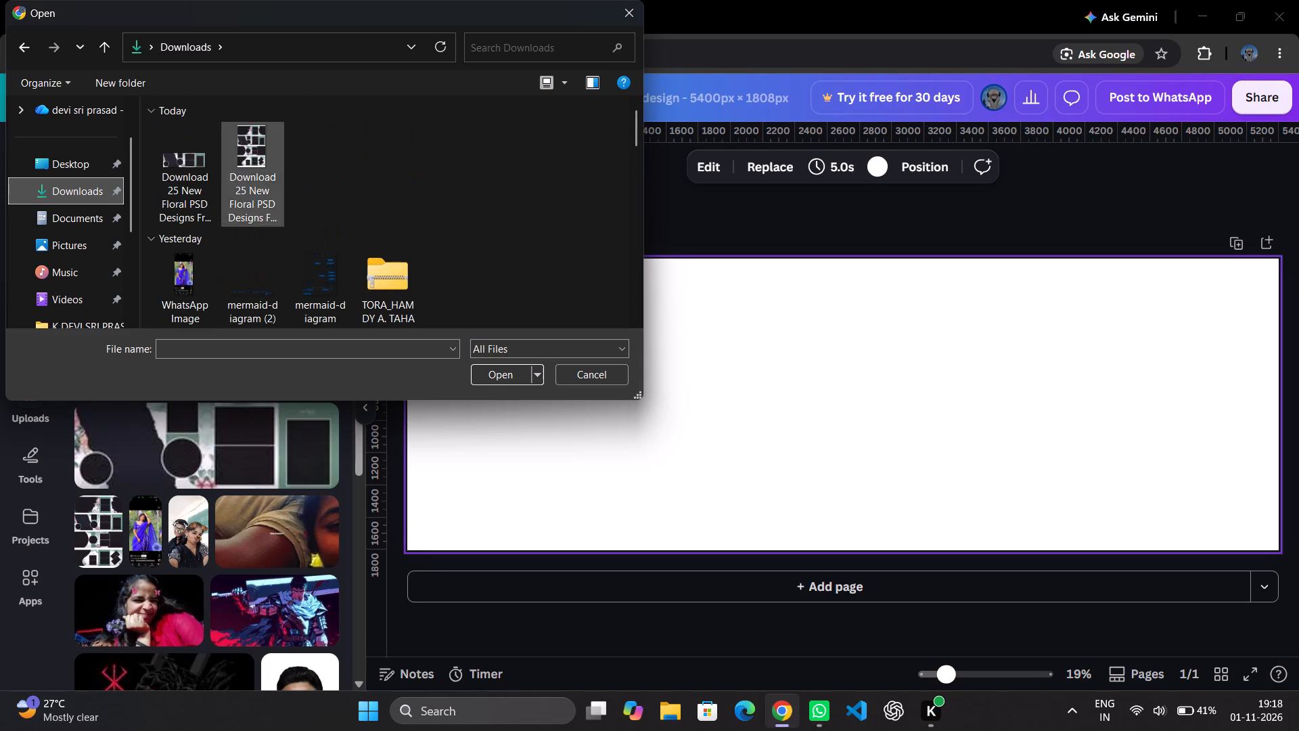
double_click(162, 209)
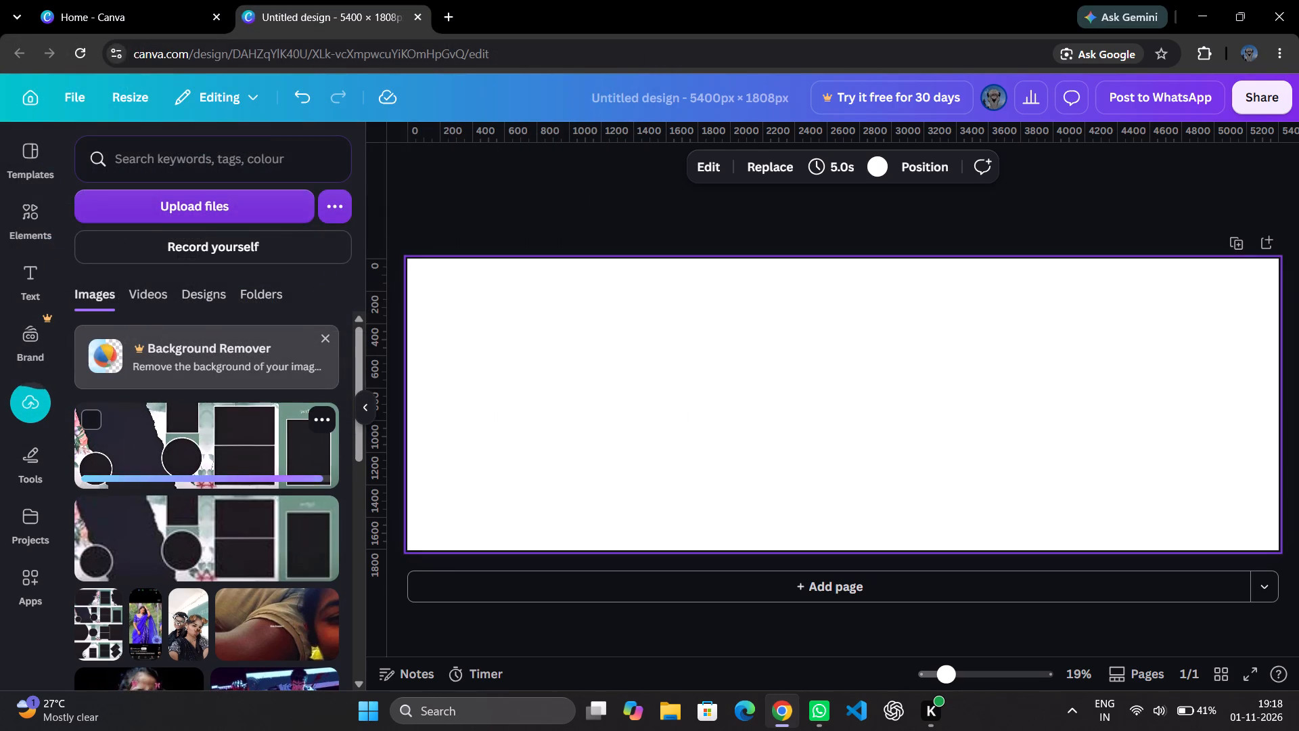
Place the newly uploaded floral collage image on the page, align it to the page's top-left corner and enlarge it to fill the page.
click(244, 448)
click(927, 416)
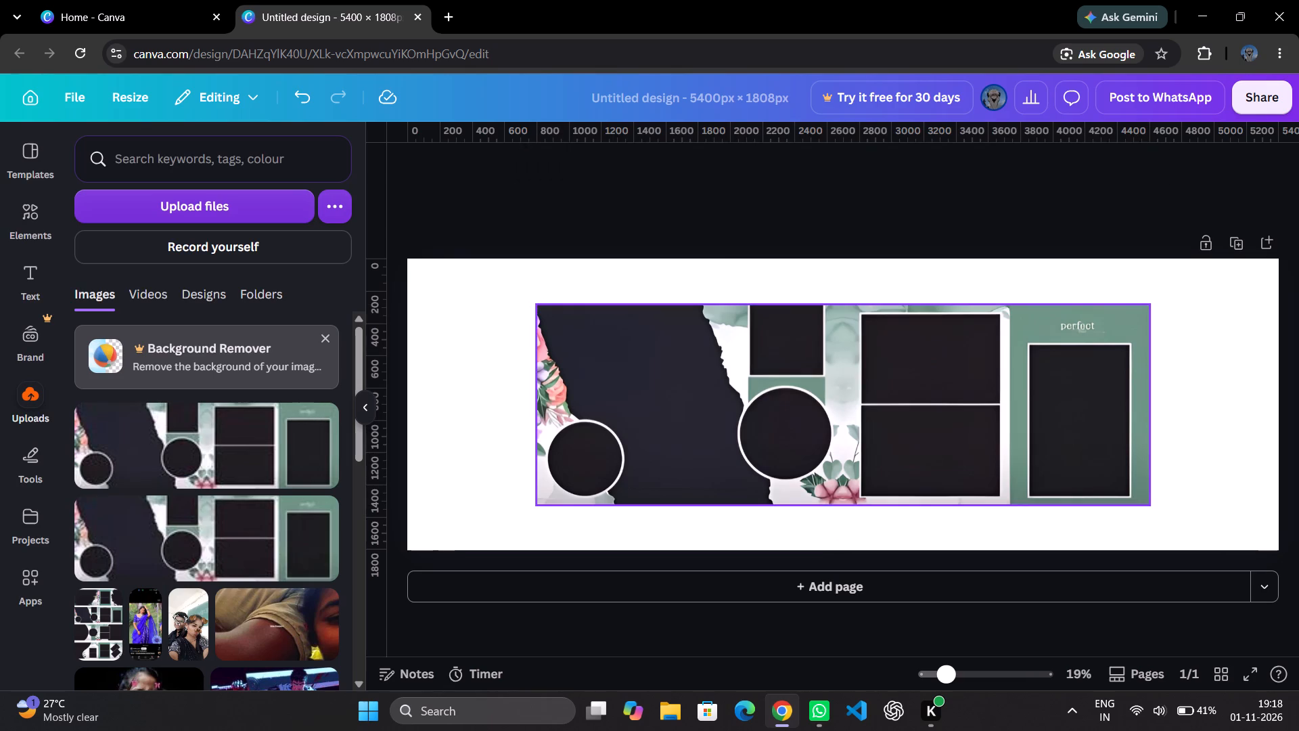
drag(925, 395, 797, 351)
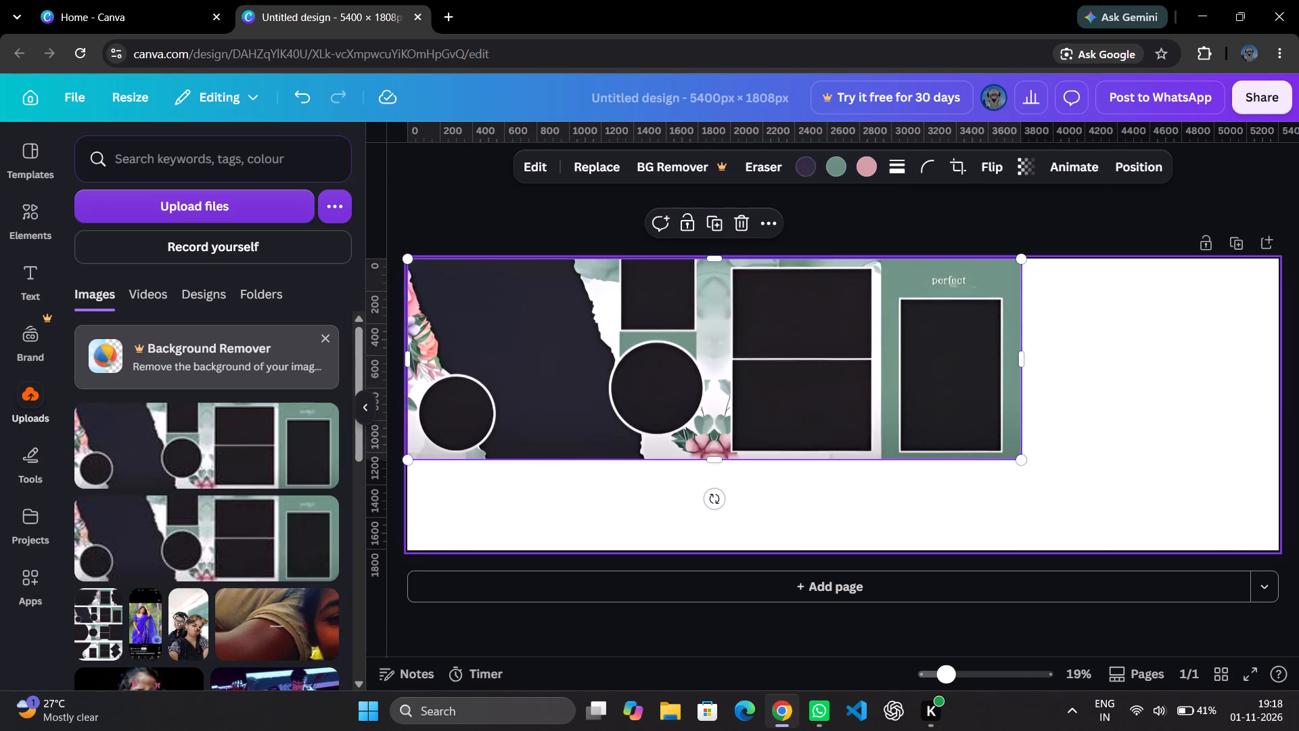
drag(1024, 465, 1284, 555)
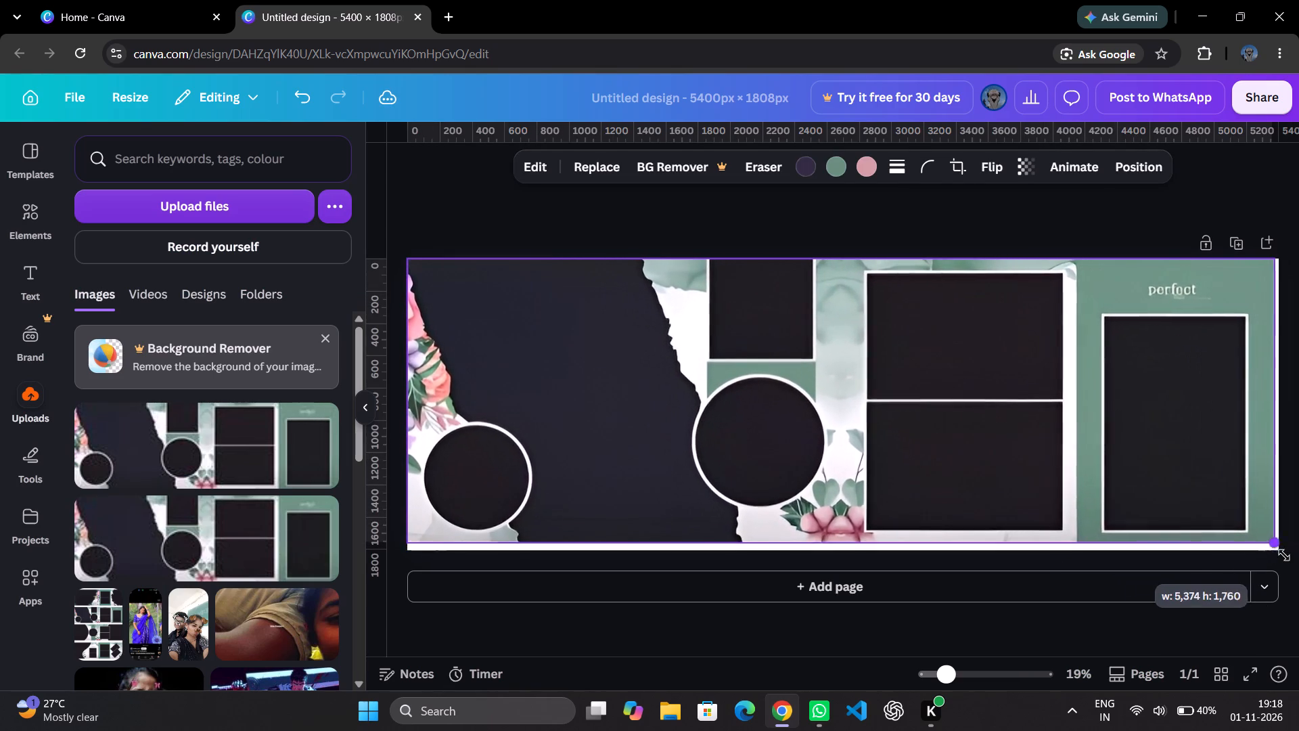
drag(1284, 555, 1281, 567)
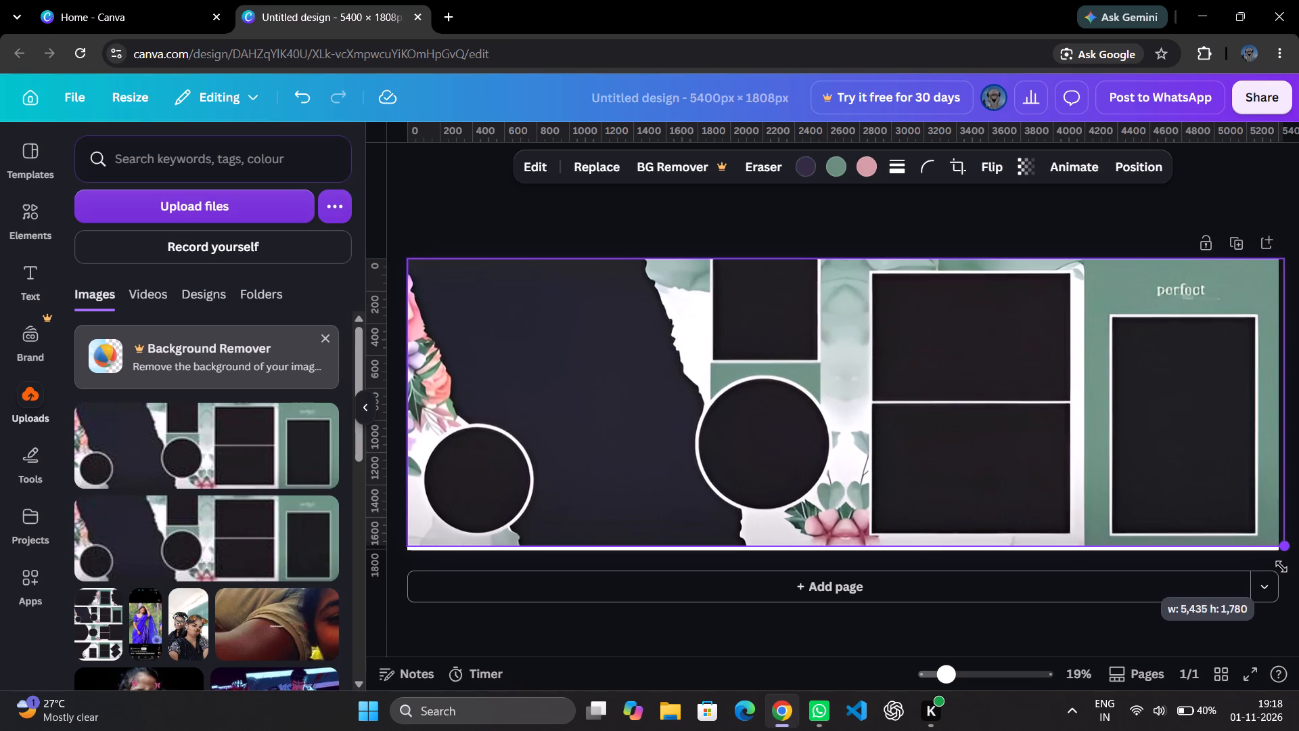
drag(1281, 567, 1274, 567)
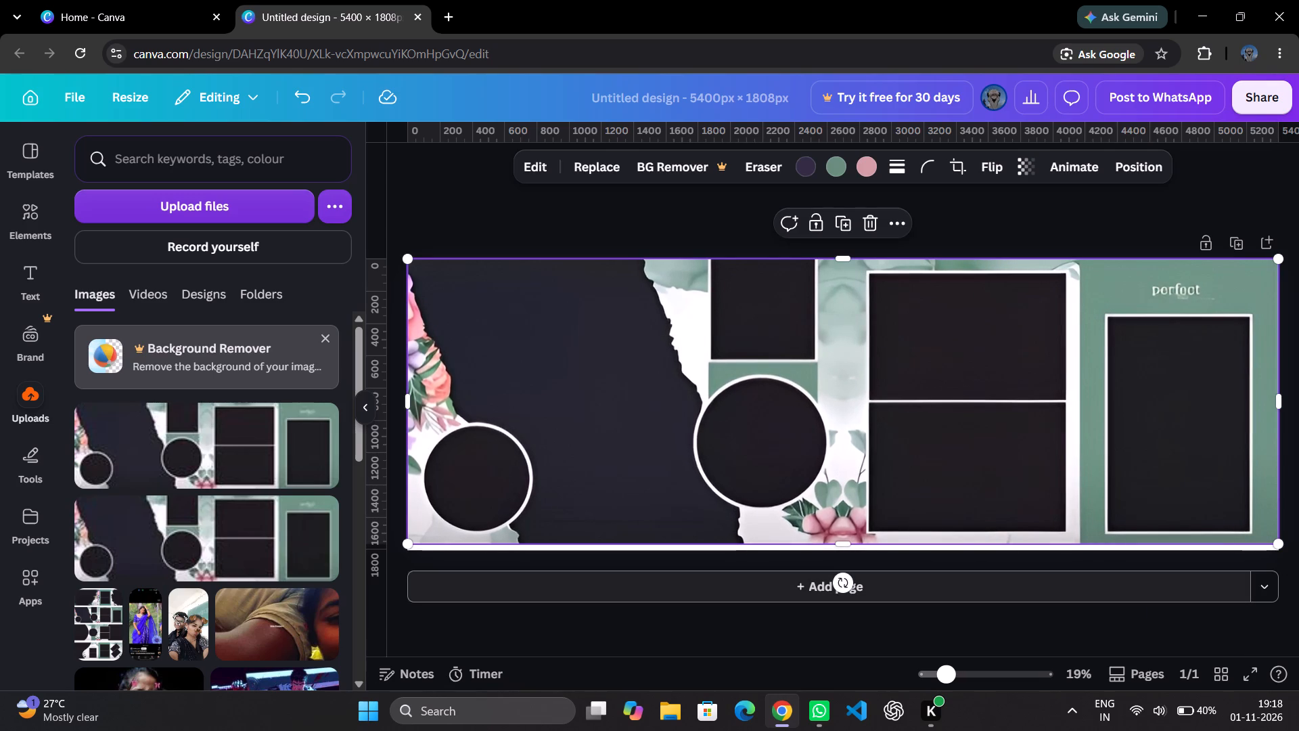
click(850, 546)
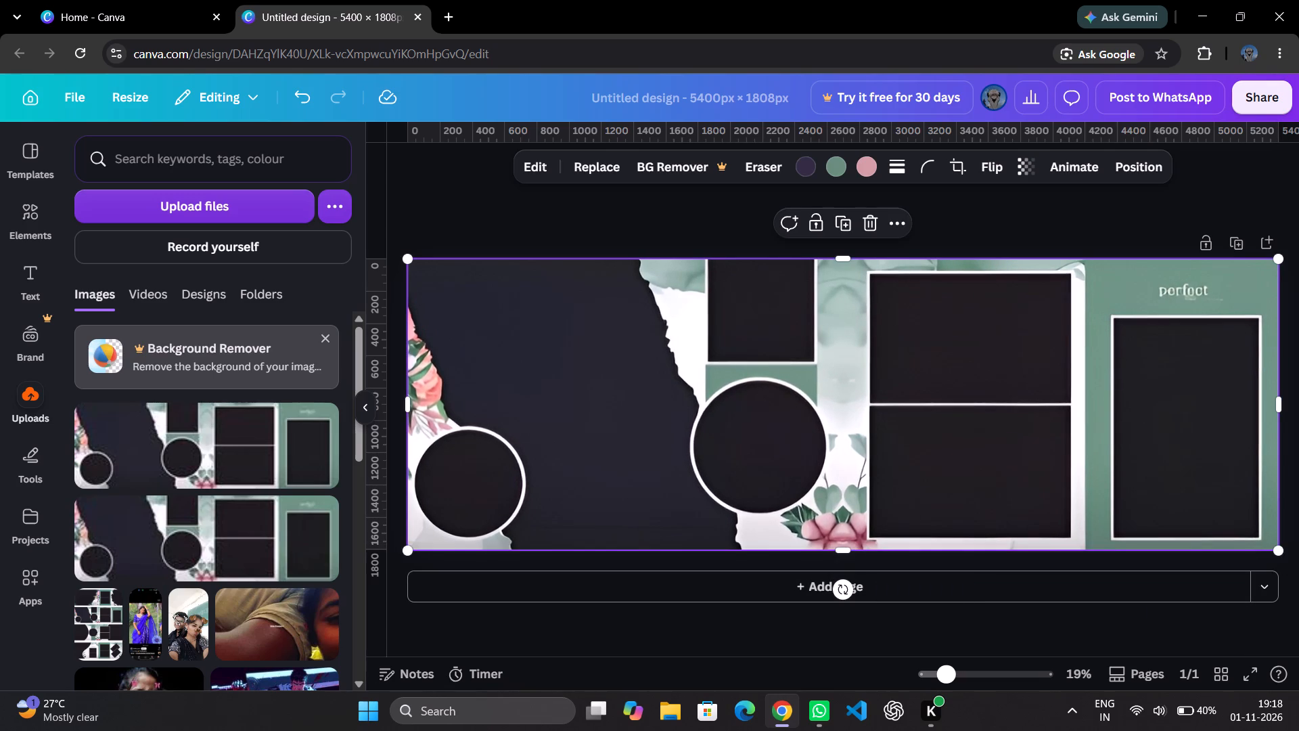
click(1098, 326)
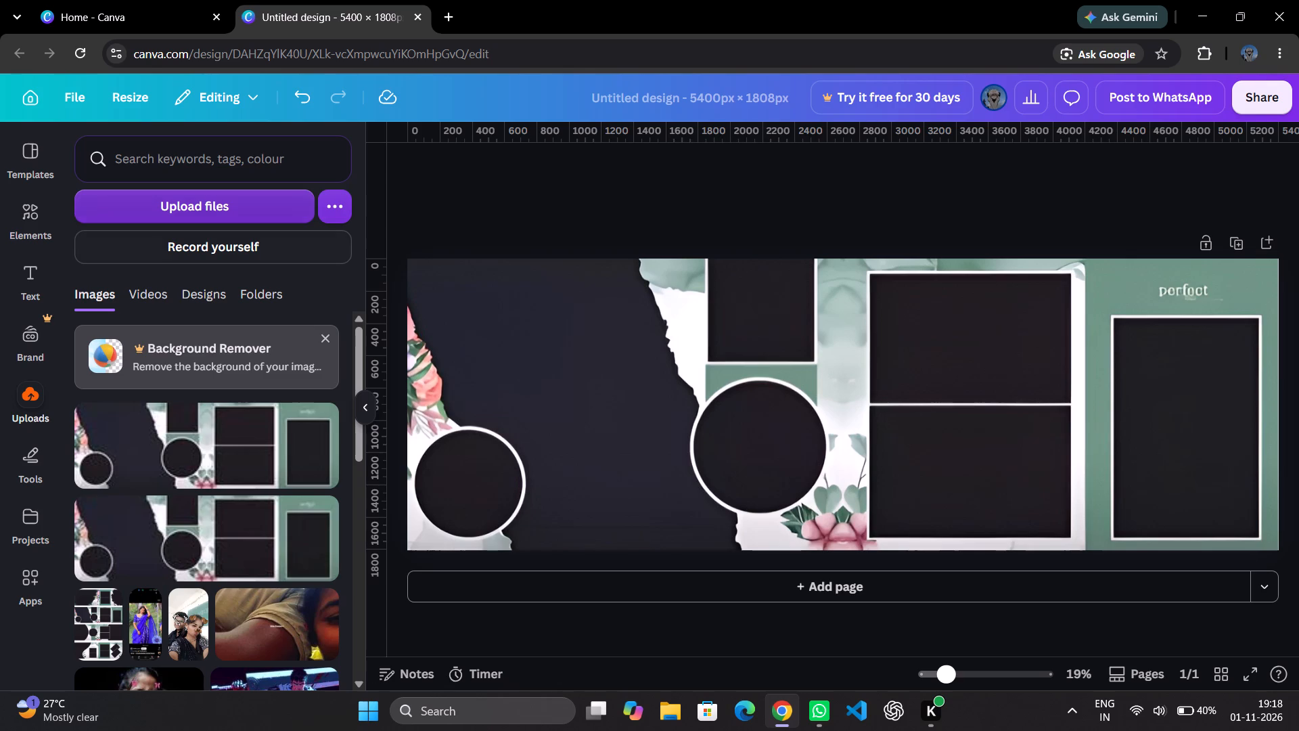
Move the older duplicate of the wide floral collage image in the uploads to the trash.
click(323, 504)
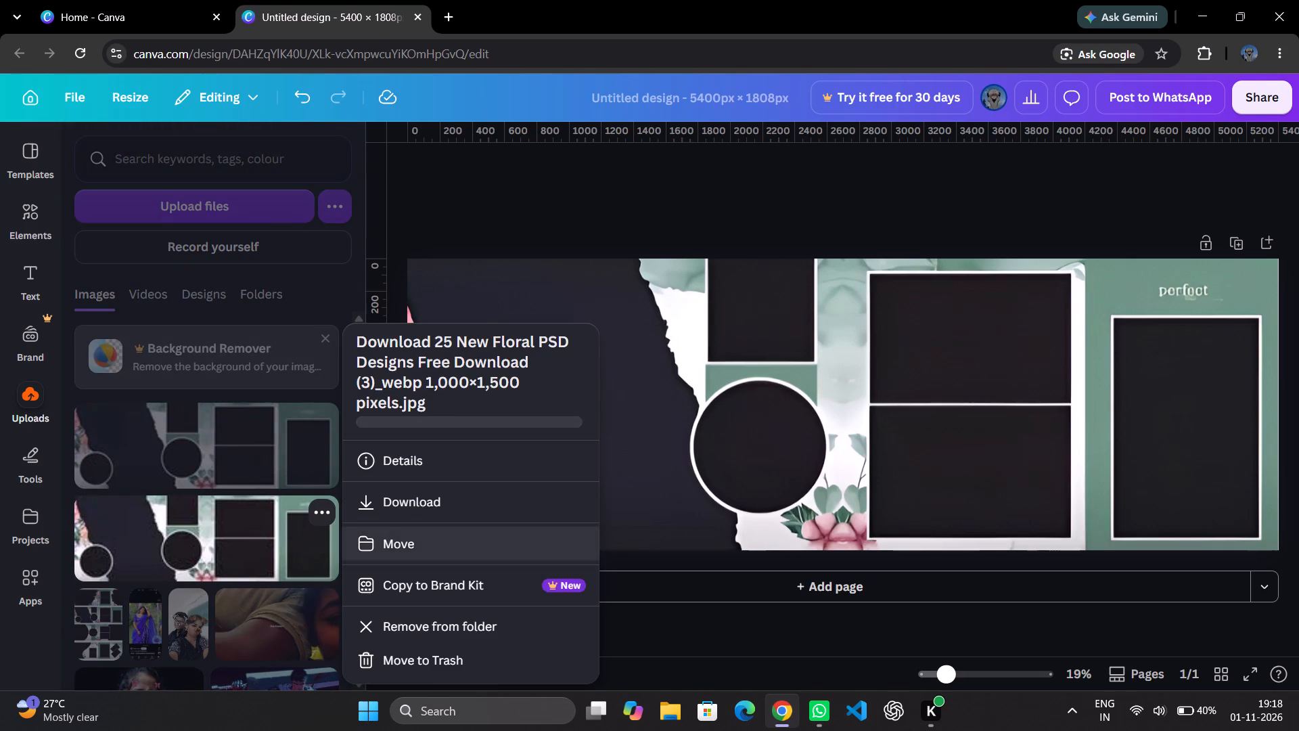
click(437, 667)
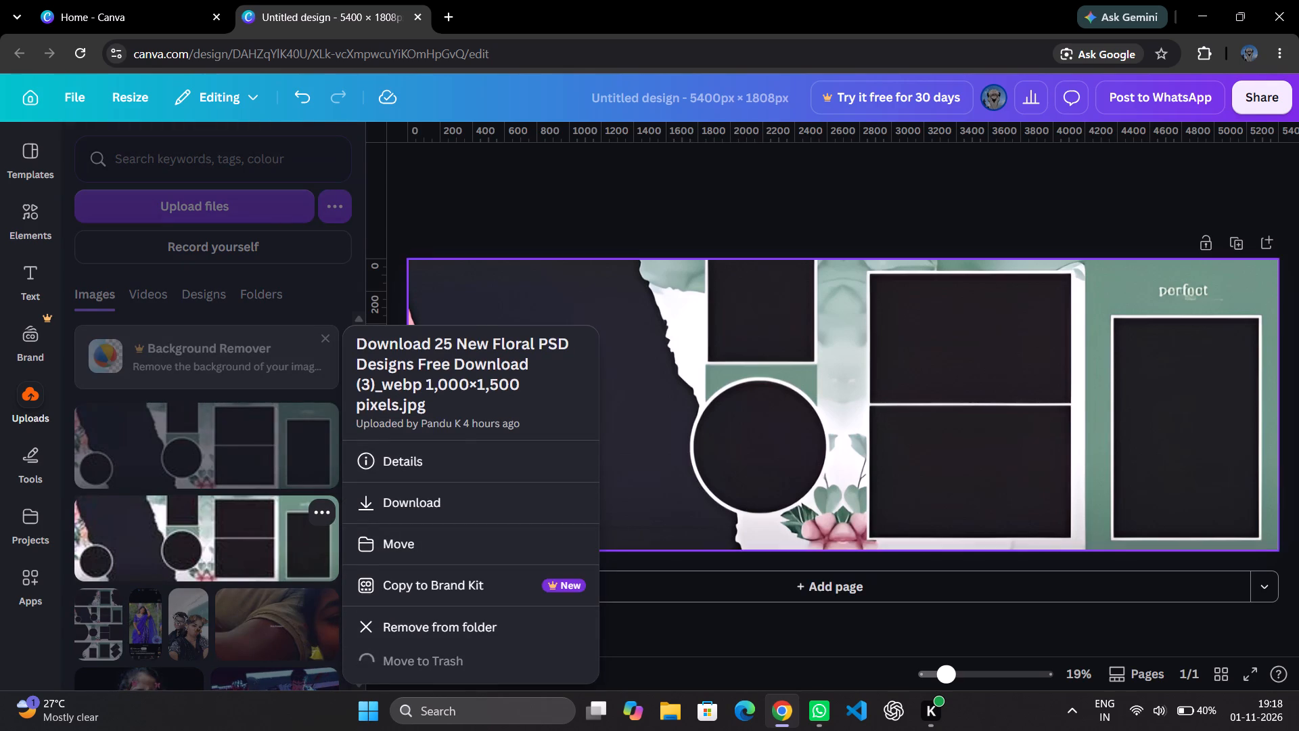
Search the web for "photo enhancer ai" in a new tab and open Cutout.pro's AI Image Enhancer & Image Upscaler.
click(451, 4)
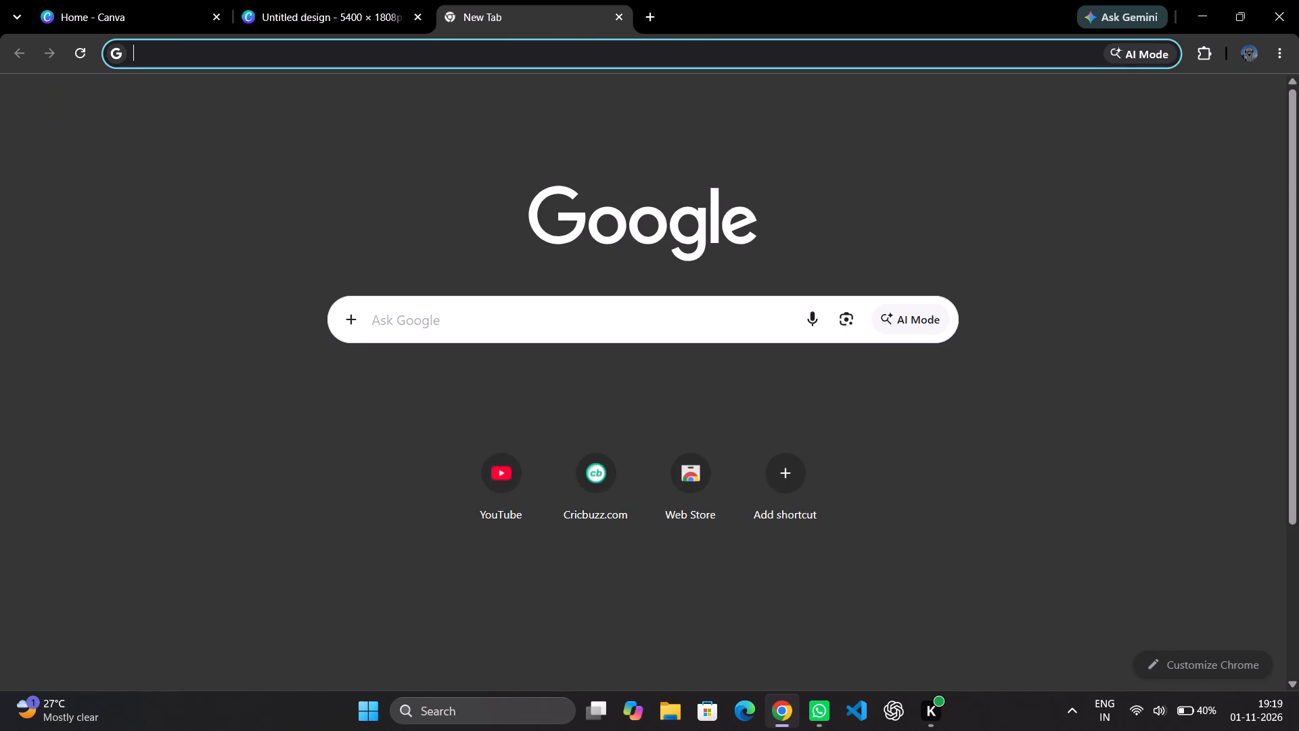
text(photh)
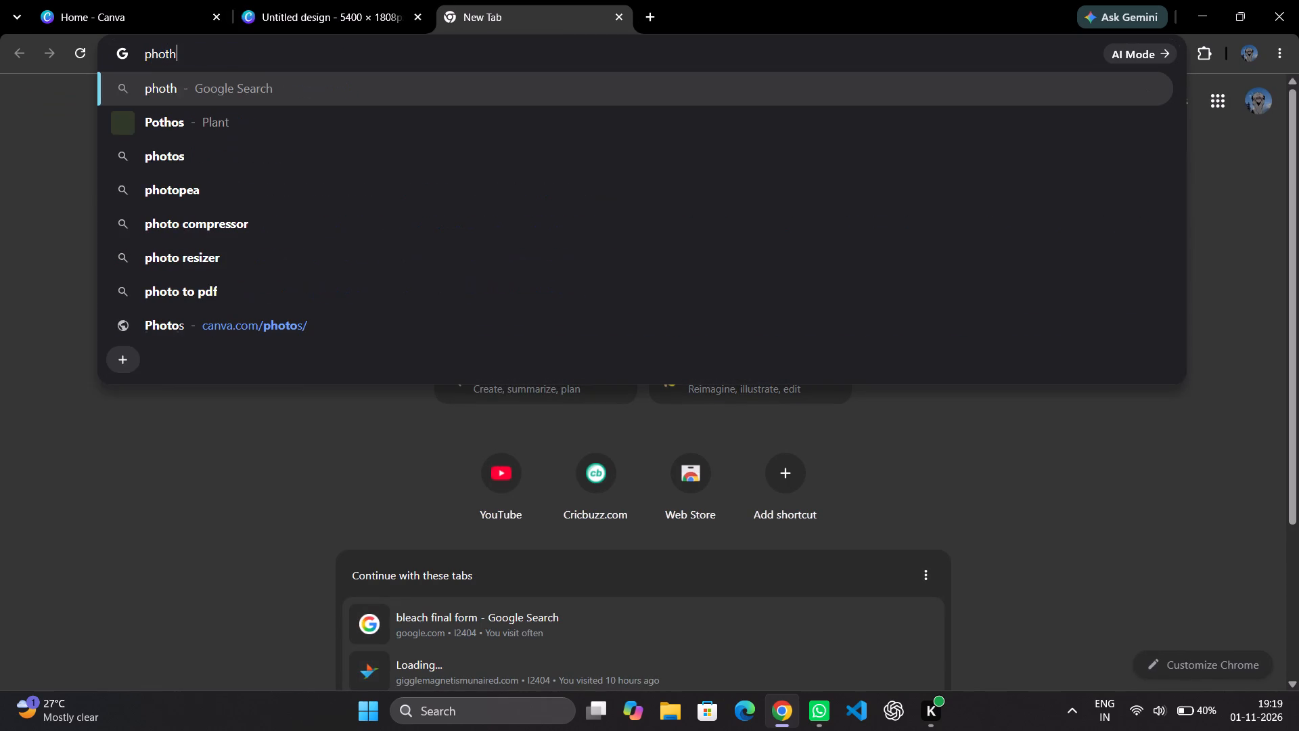
key(BackSpace)
key(BackSpace)
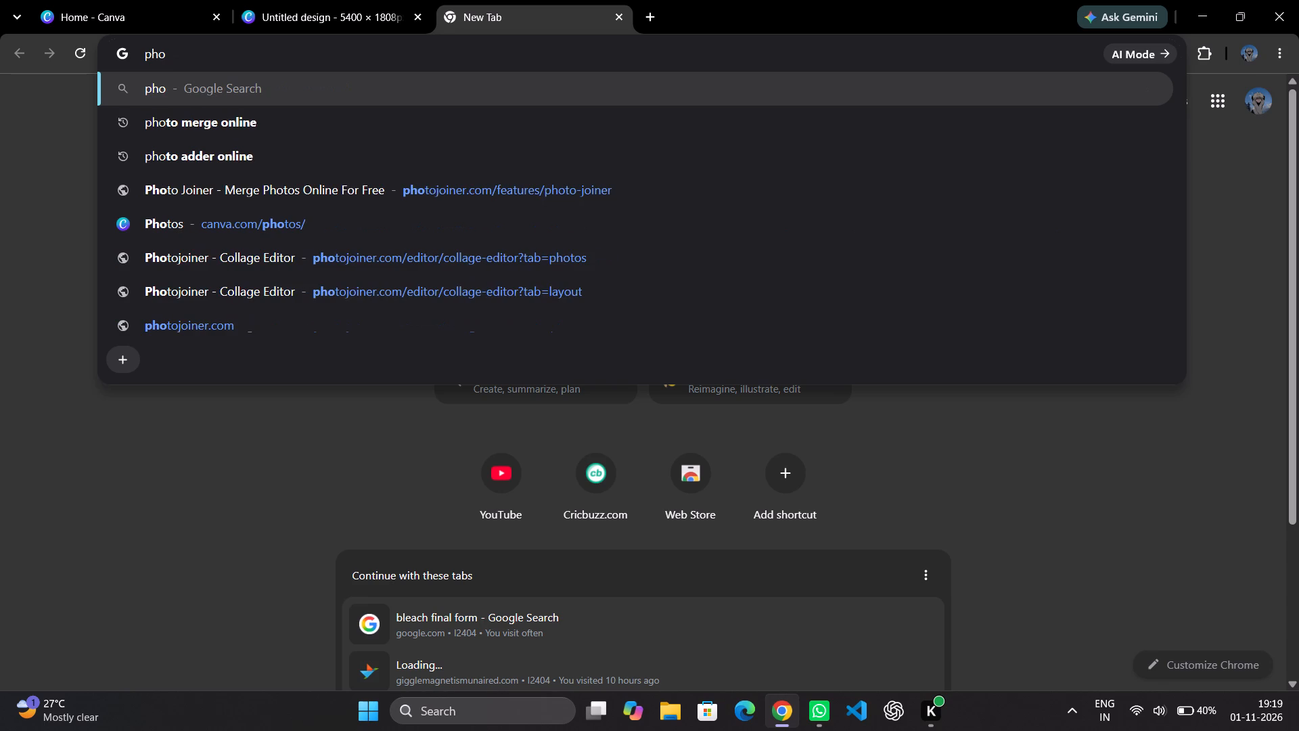
text(to)
key(space)
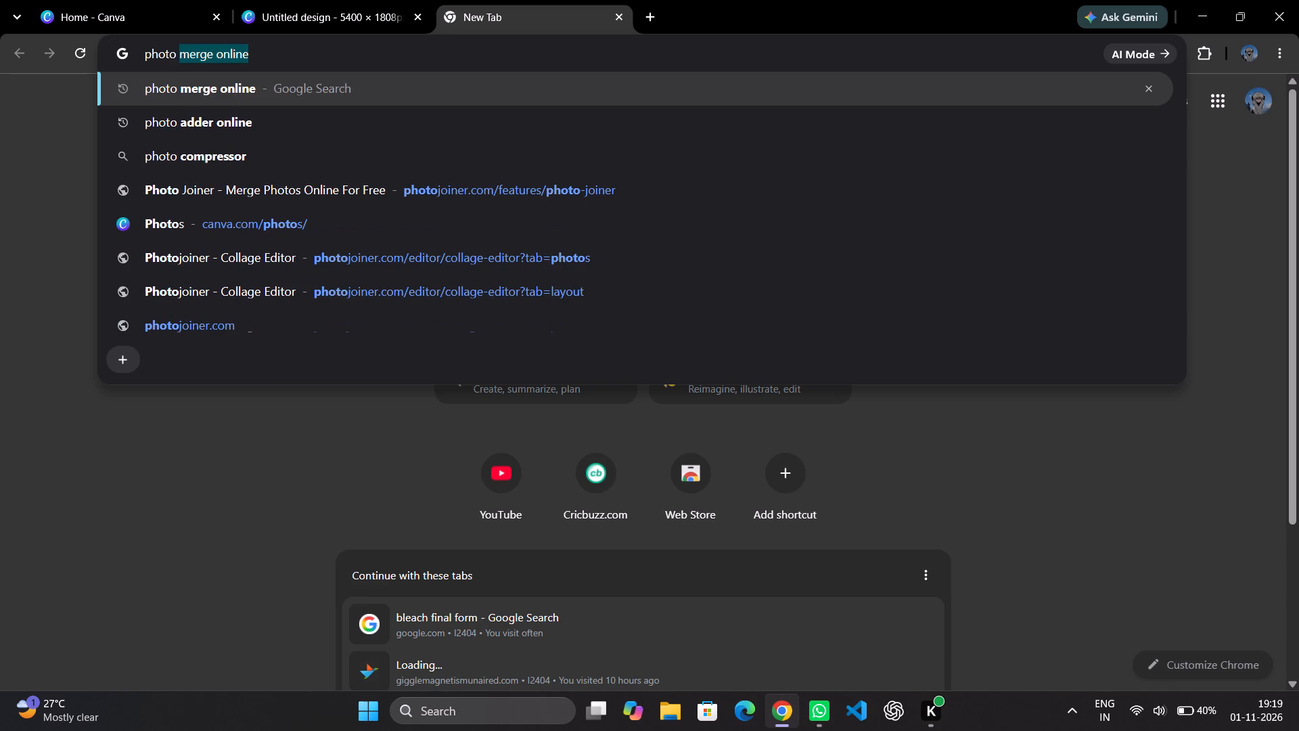
text(en)
key(Down)
key(Down)
key(Down)
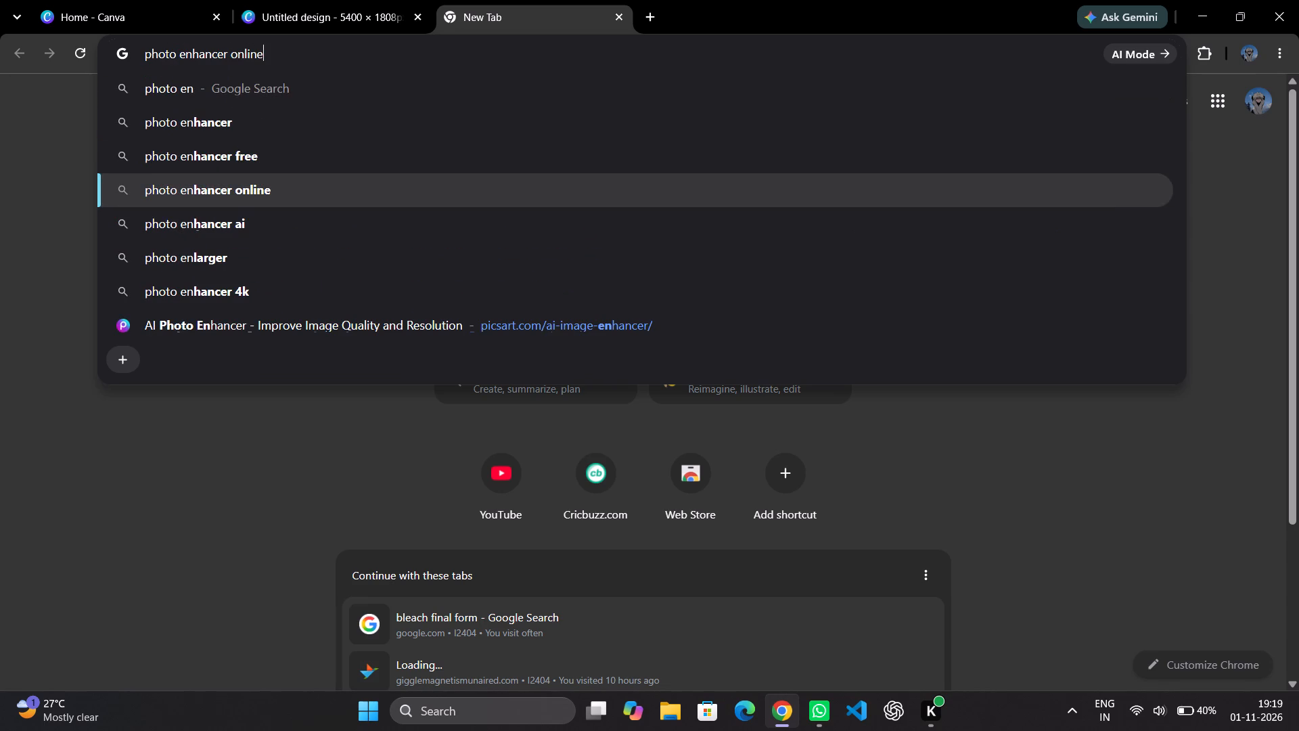
key(Down)
key(Return)
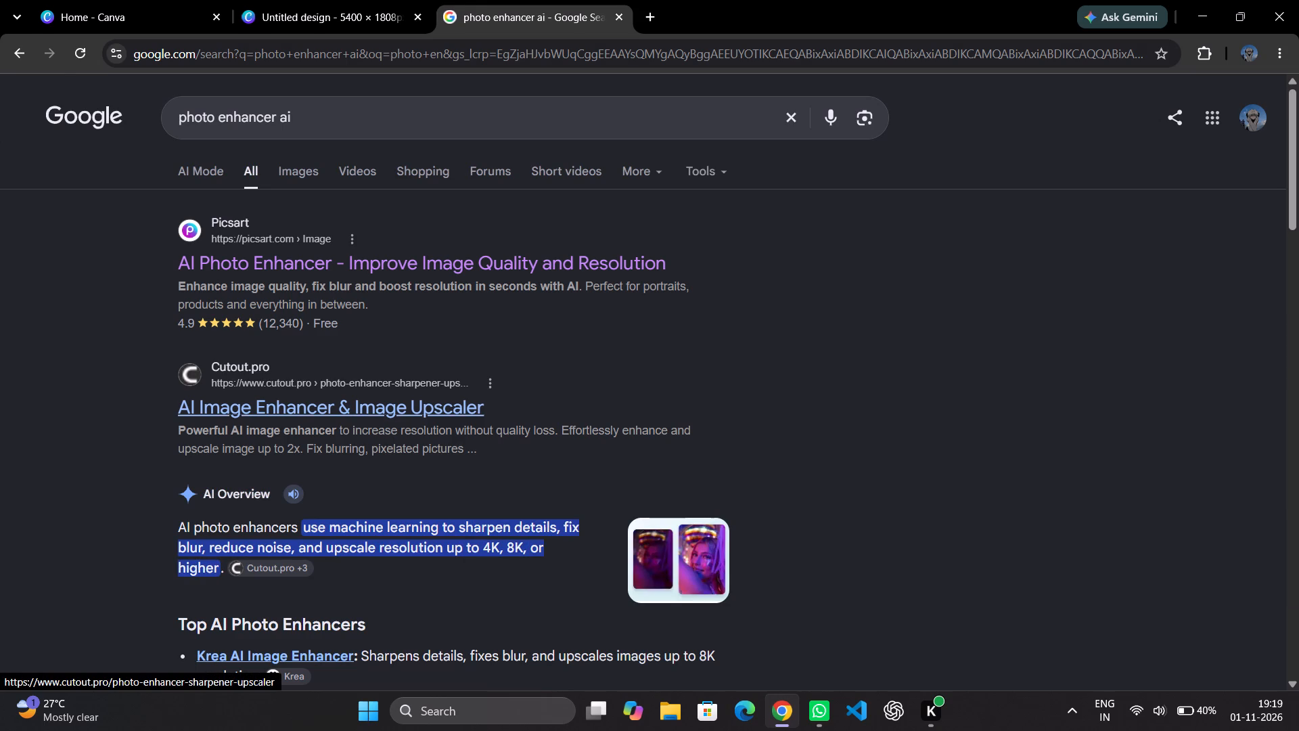
click(300, 415)
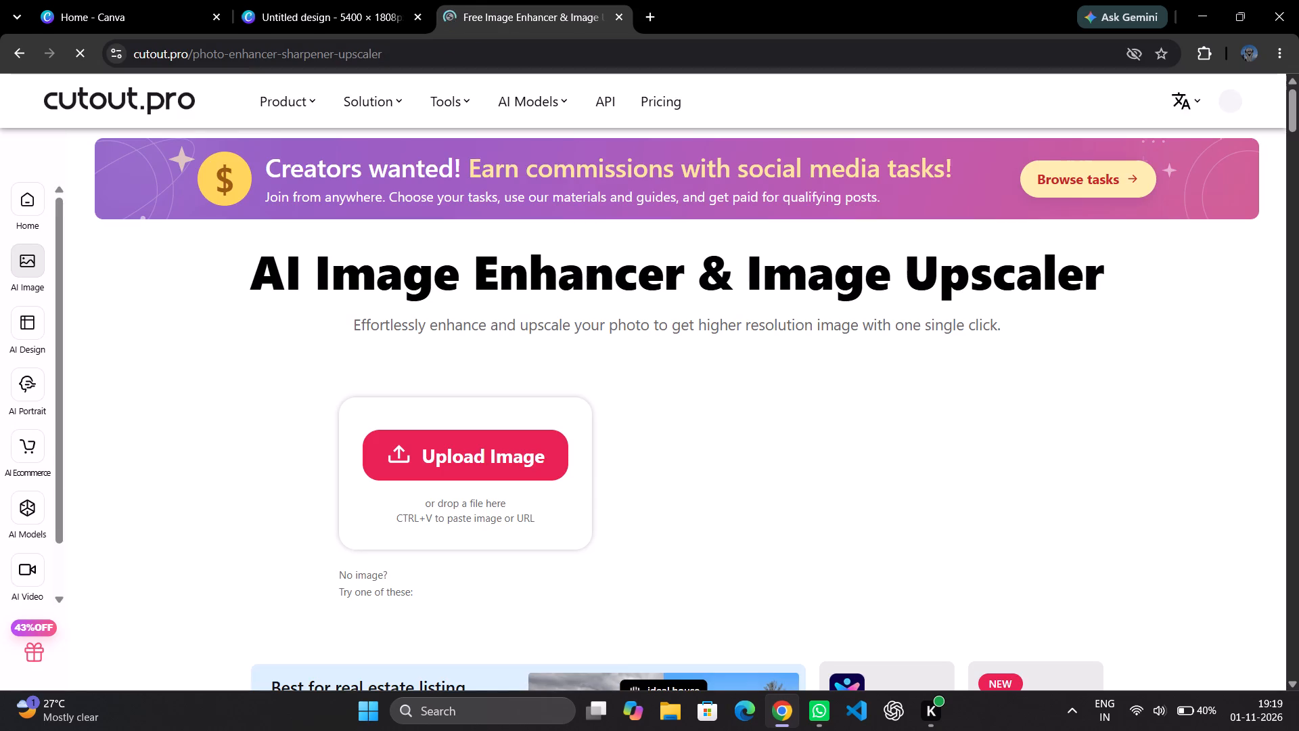
Upload the wide floral collage image from Downloads to the photo enhancer and inspect the enhanced preview beside the original.
click(461, 466)
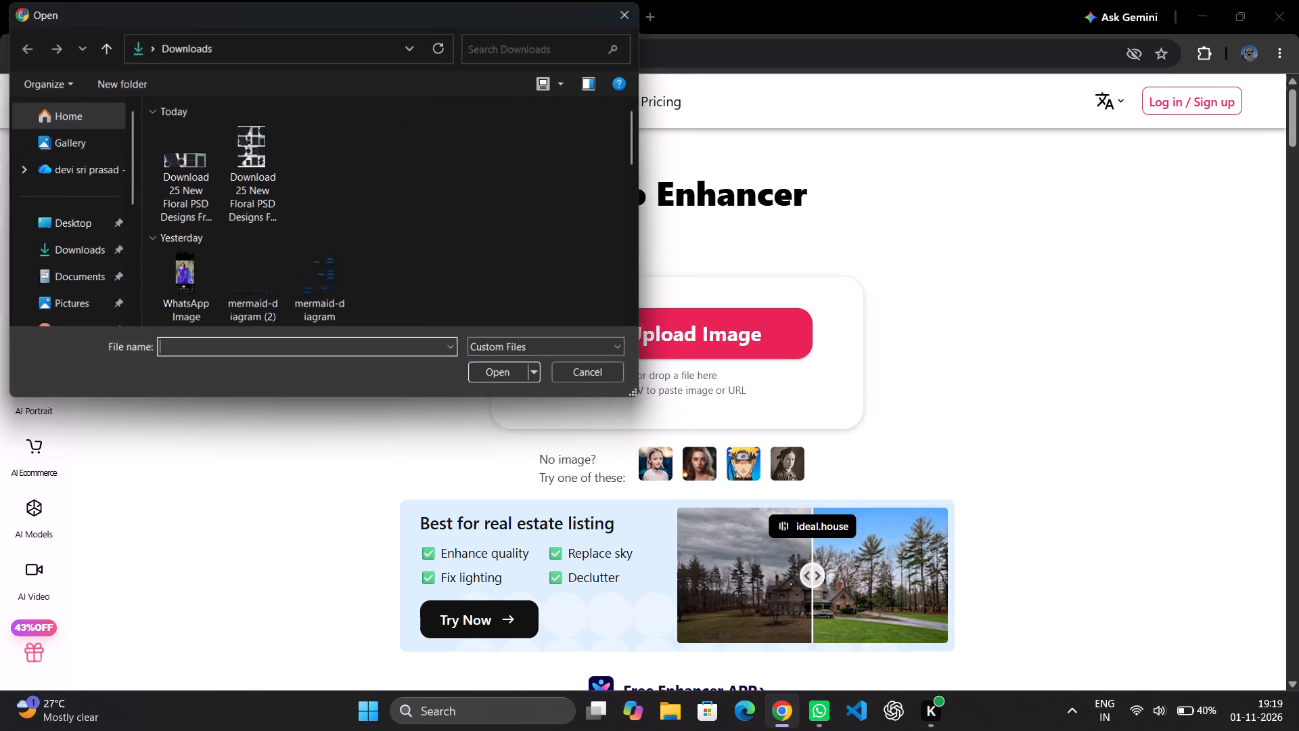
click(154, 165)
click(165, 167)
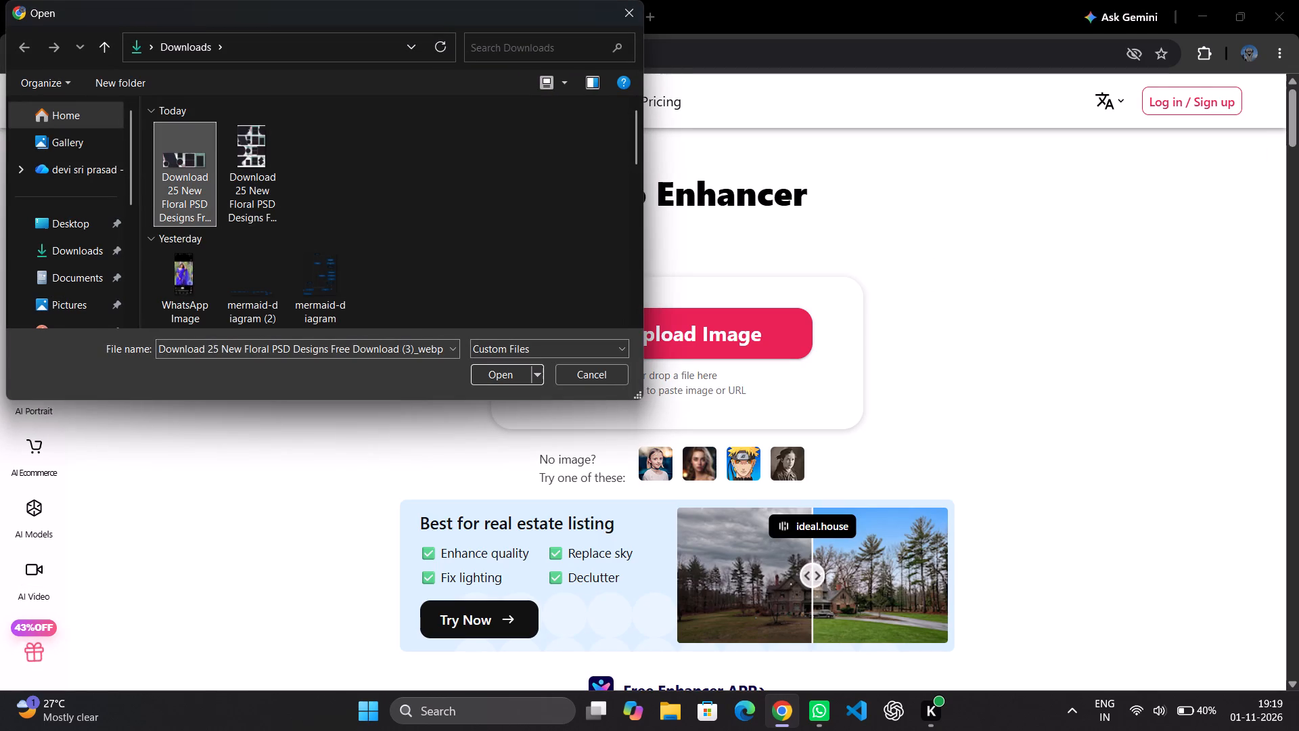
double_click(192, 194)
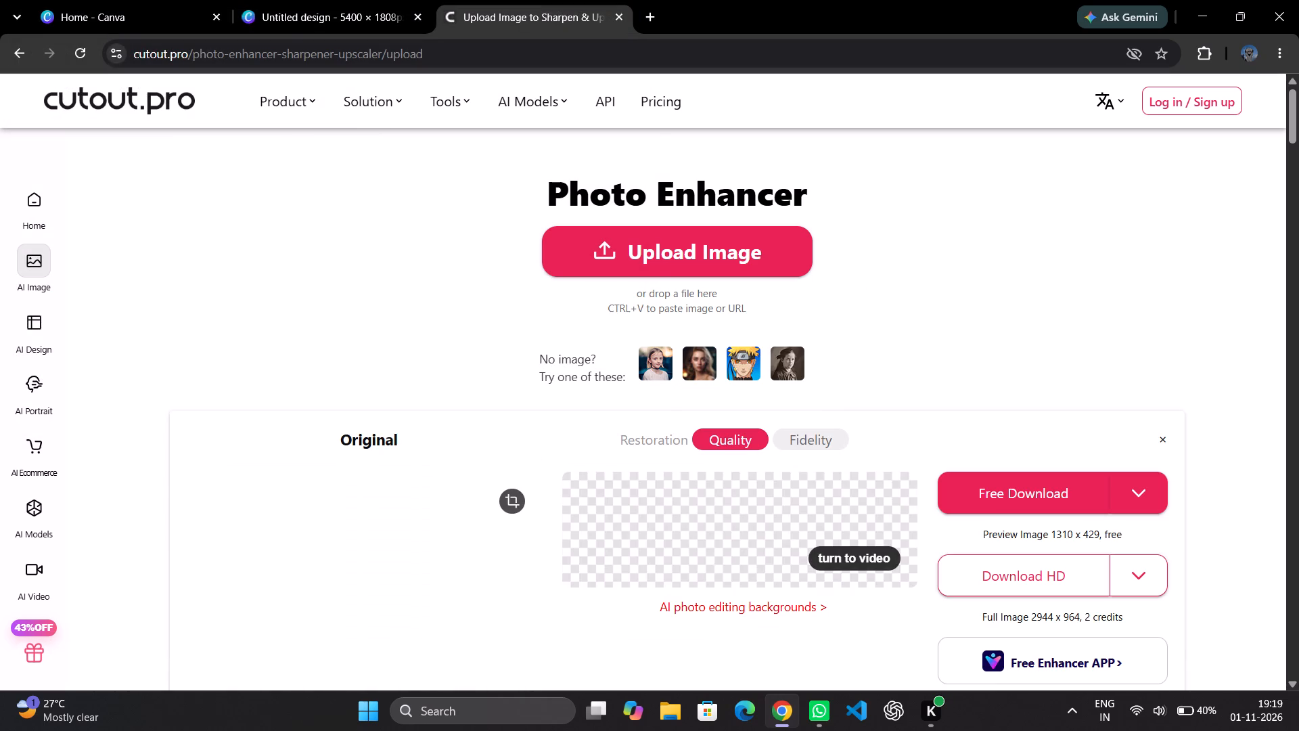
scroll(896, 395, down, 1)
scroll(903, 293, down, 2)
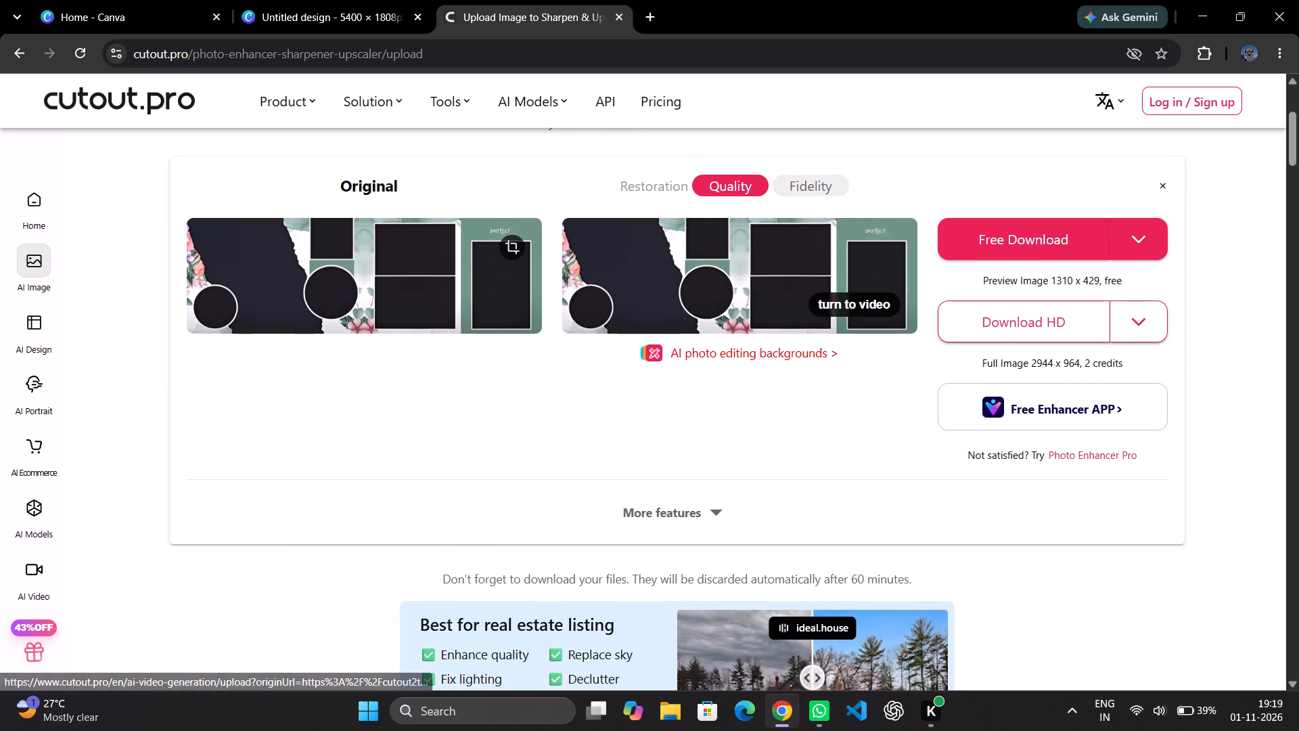
click(862, 263)
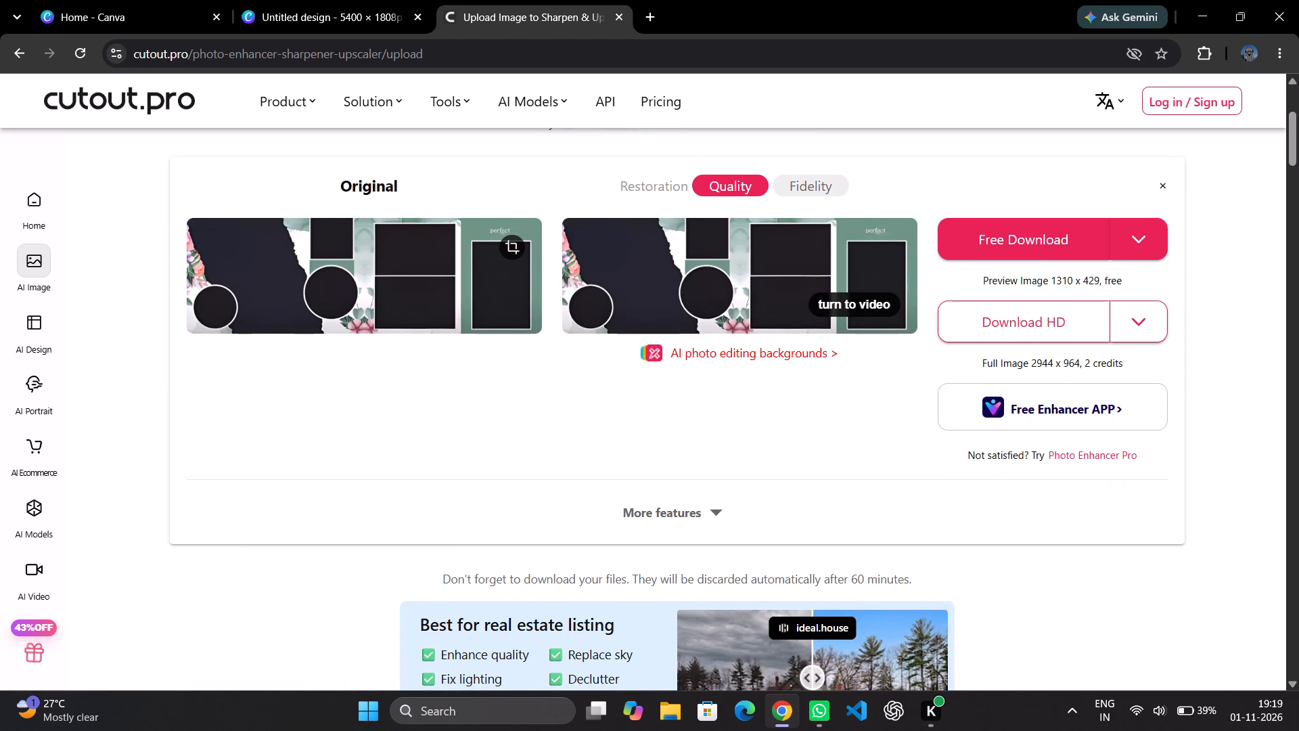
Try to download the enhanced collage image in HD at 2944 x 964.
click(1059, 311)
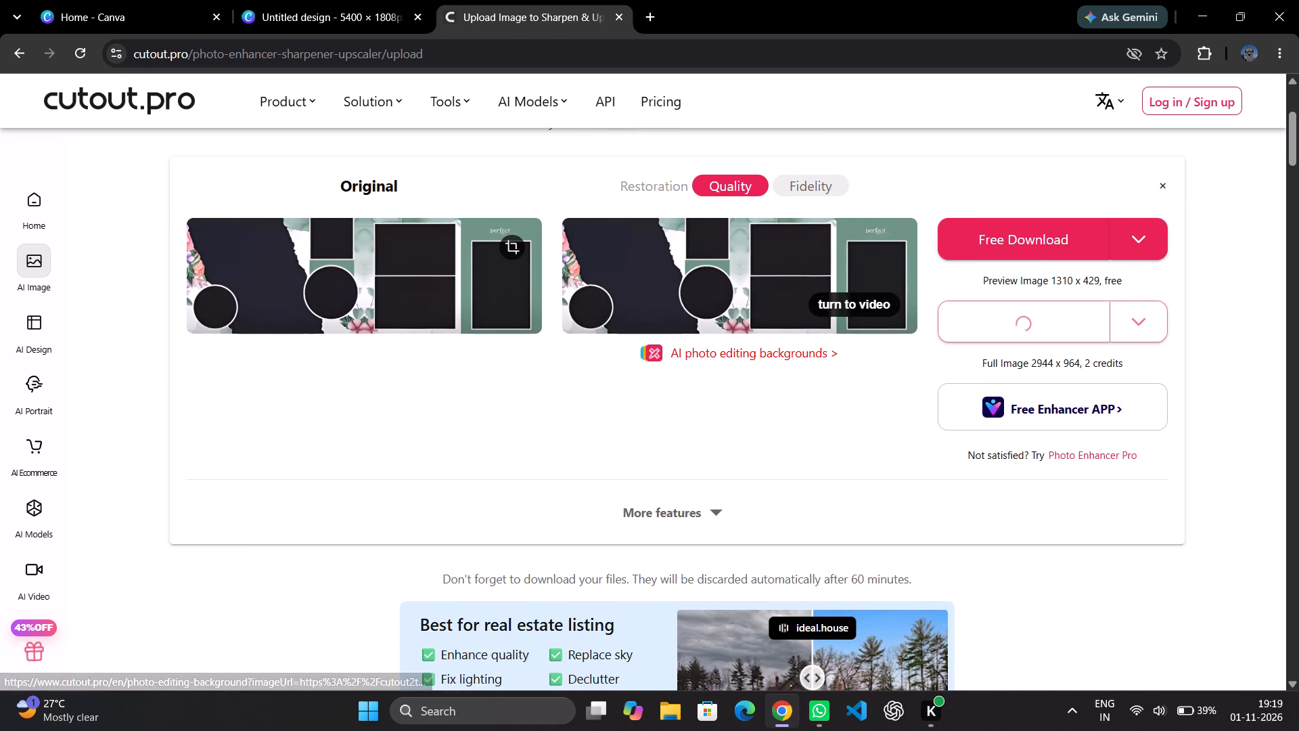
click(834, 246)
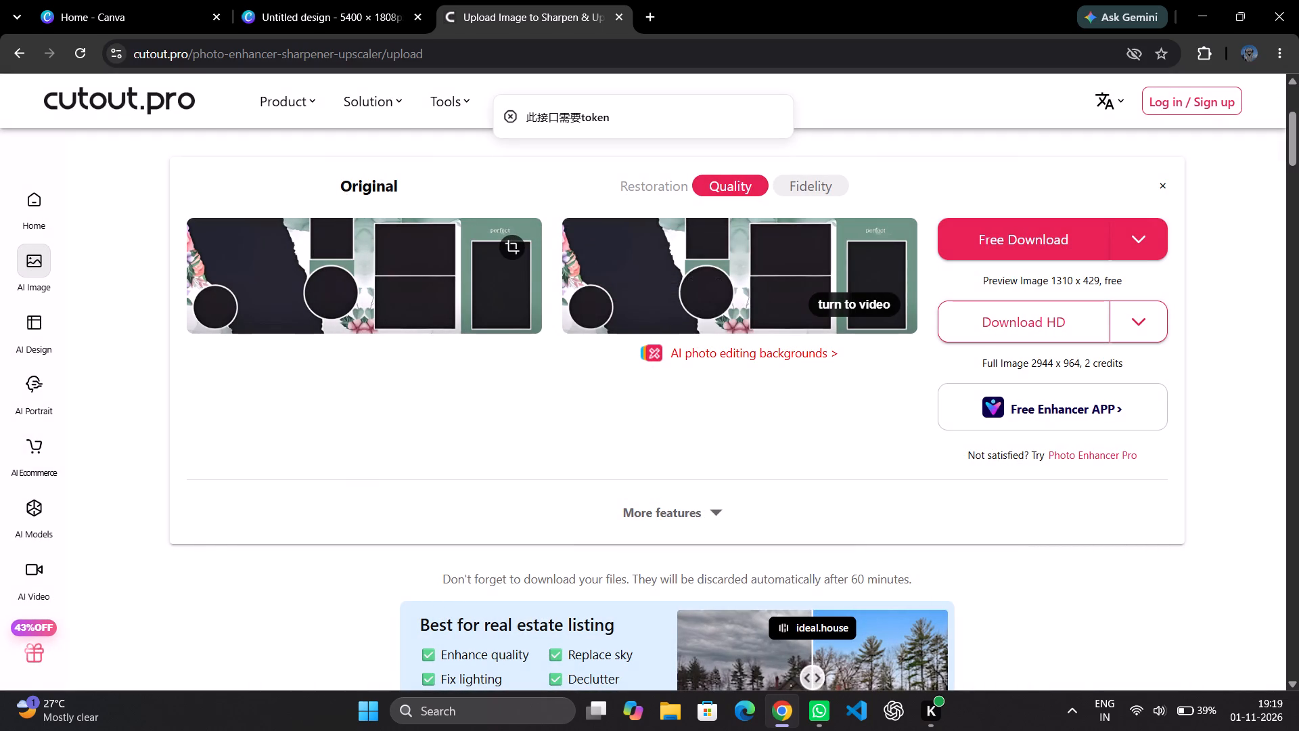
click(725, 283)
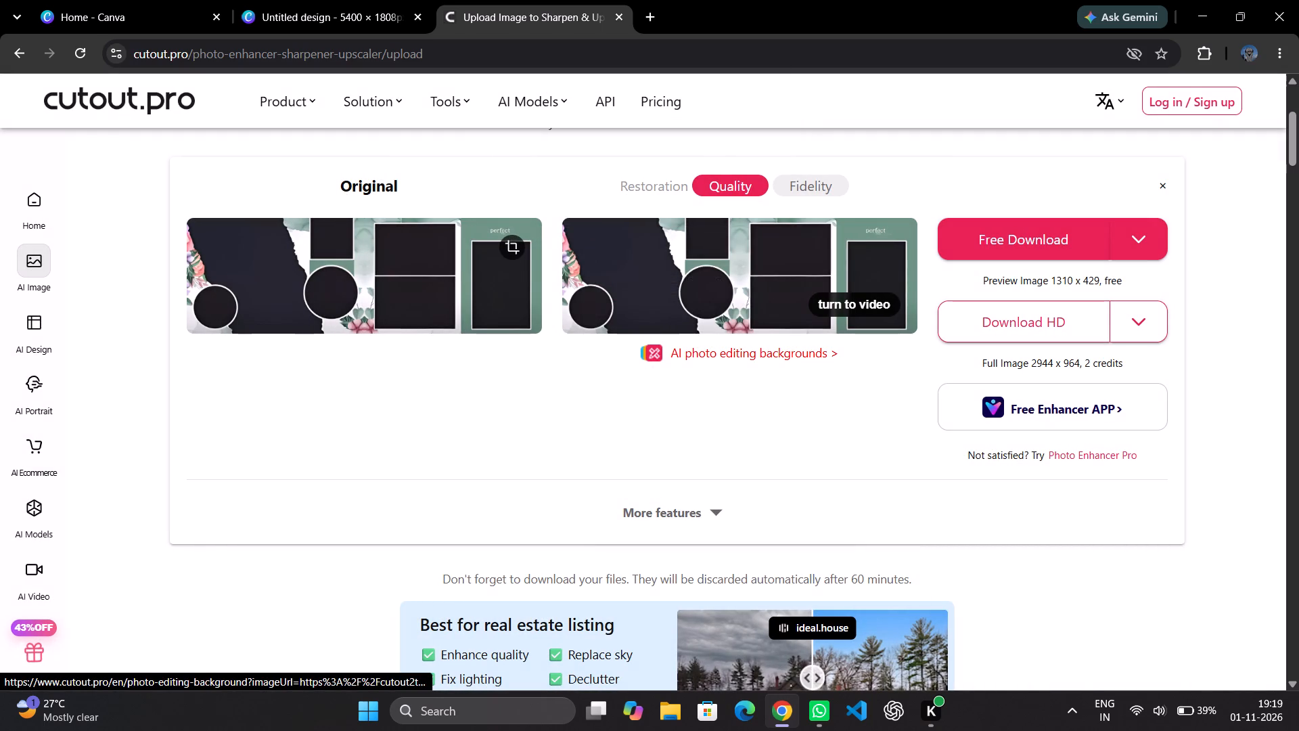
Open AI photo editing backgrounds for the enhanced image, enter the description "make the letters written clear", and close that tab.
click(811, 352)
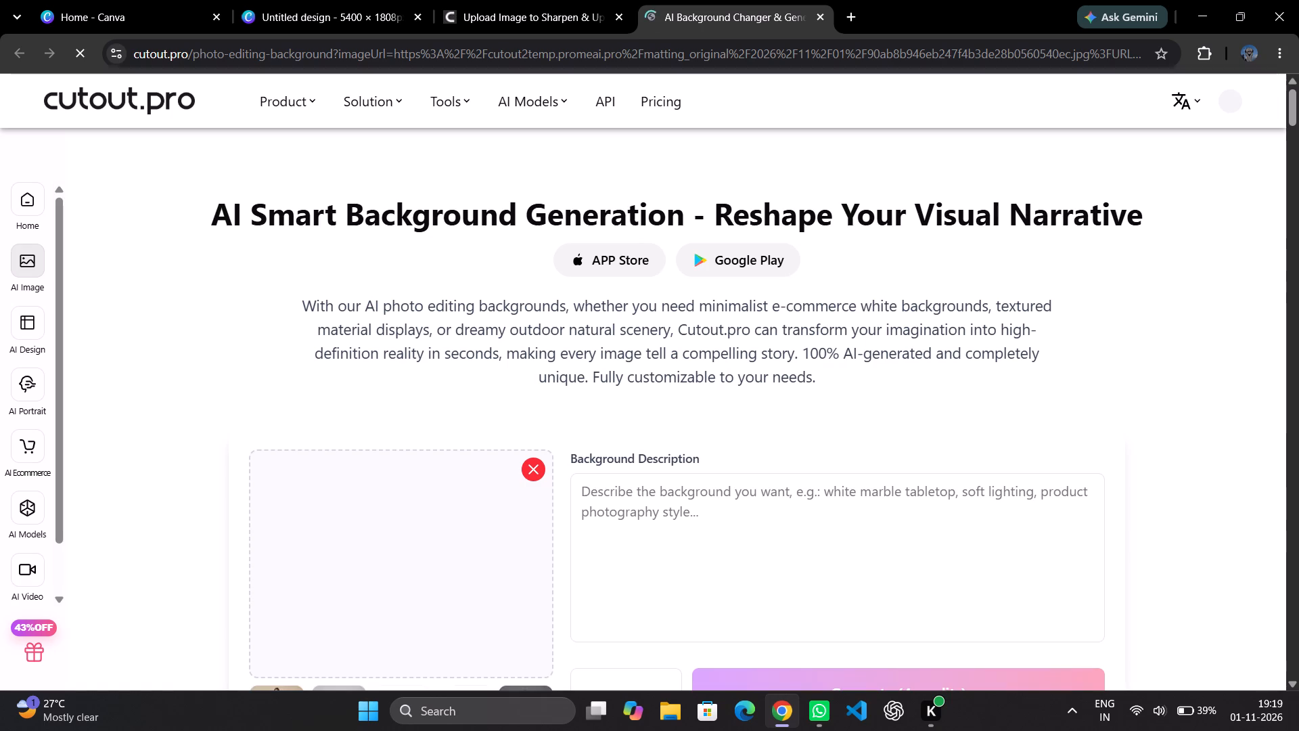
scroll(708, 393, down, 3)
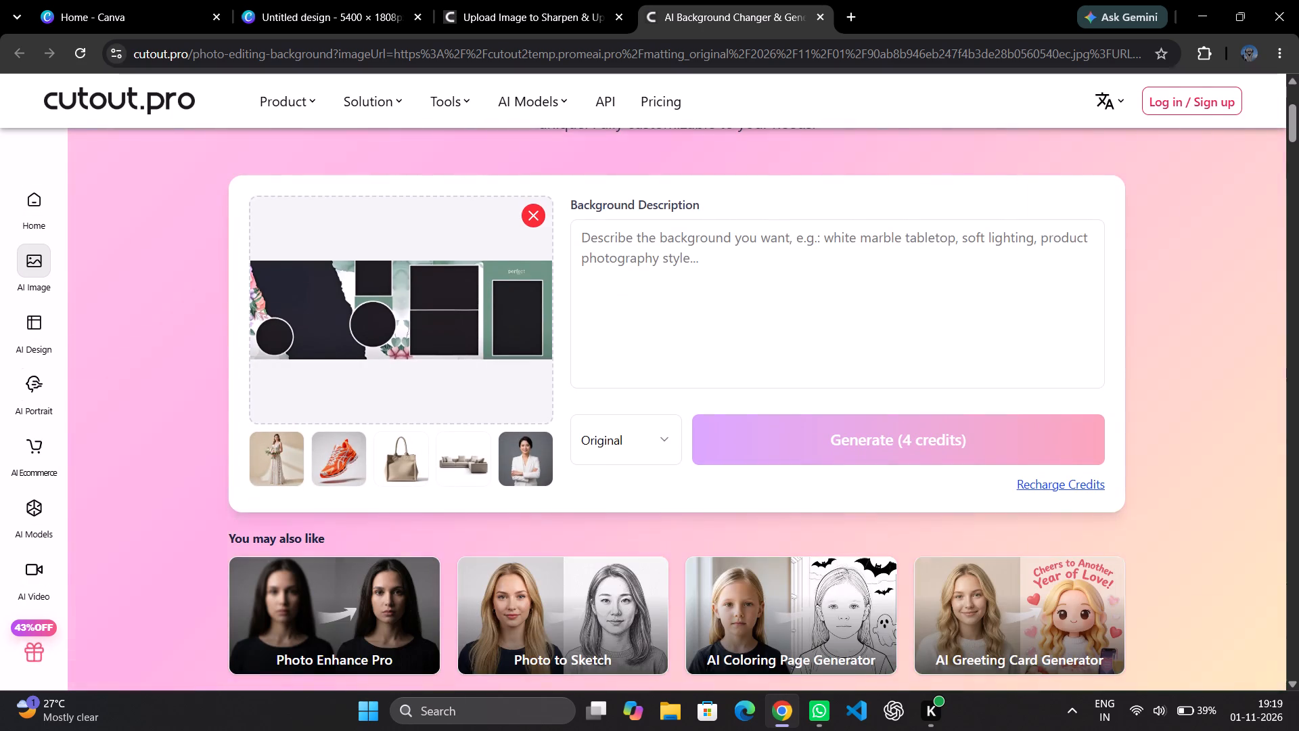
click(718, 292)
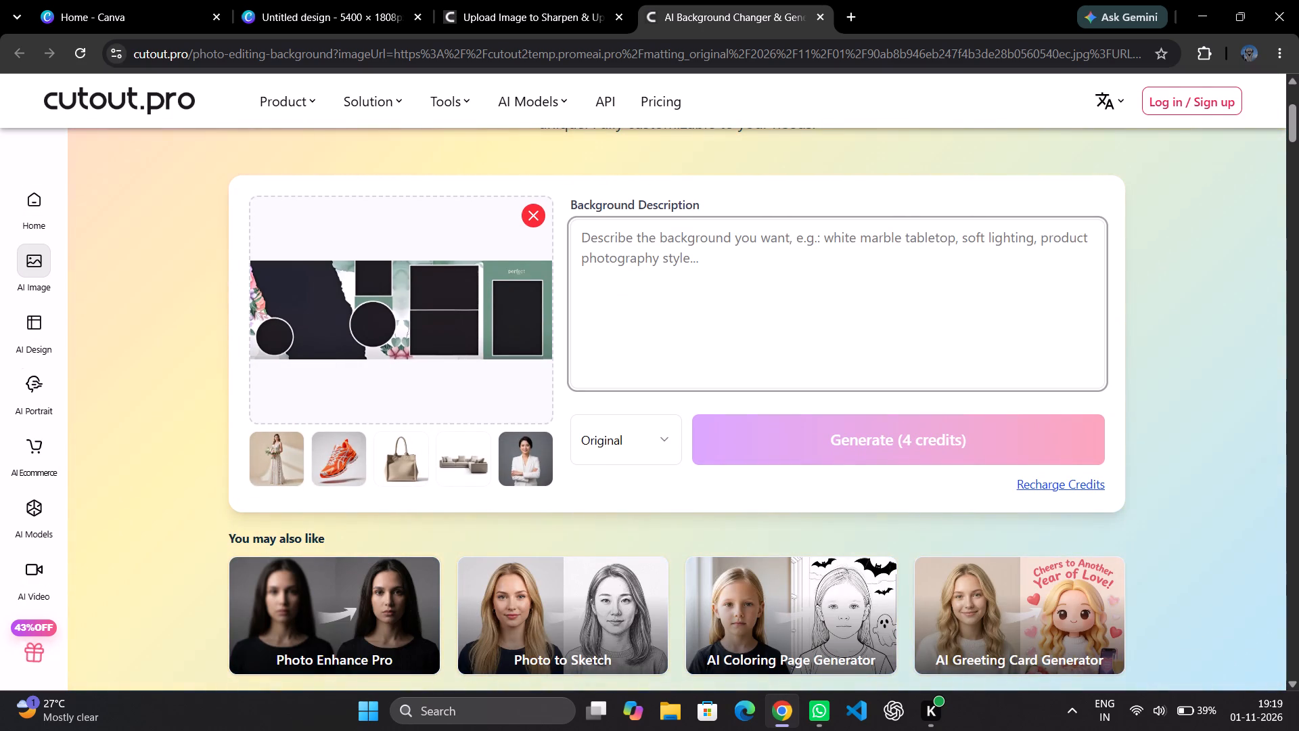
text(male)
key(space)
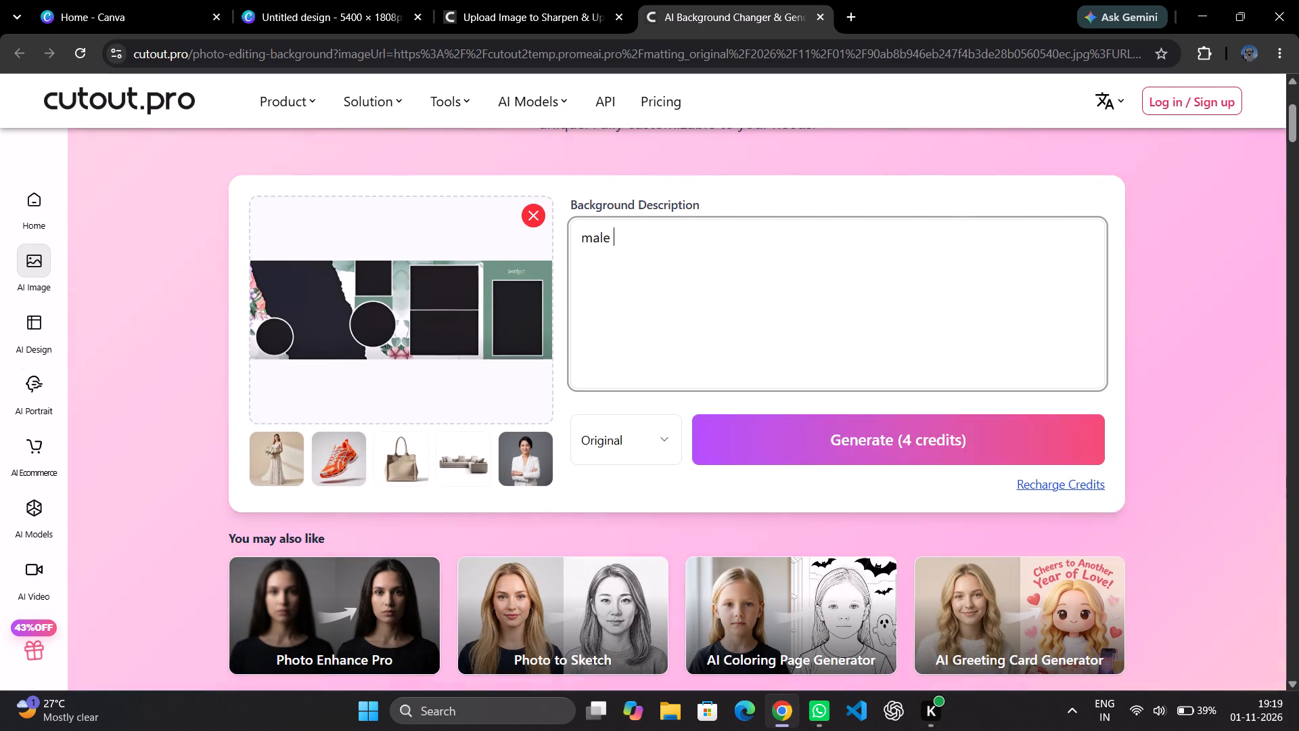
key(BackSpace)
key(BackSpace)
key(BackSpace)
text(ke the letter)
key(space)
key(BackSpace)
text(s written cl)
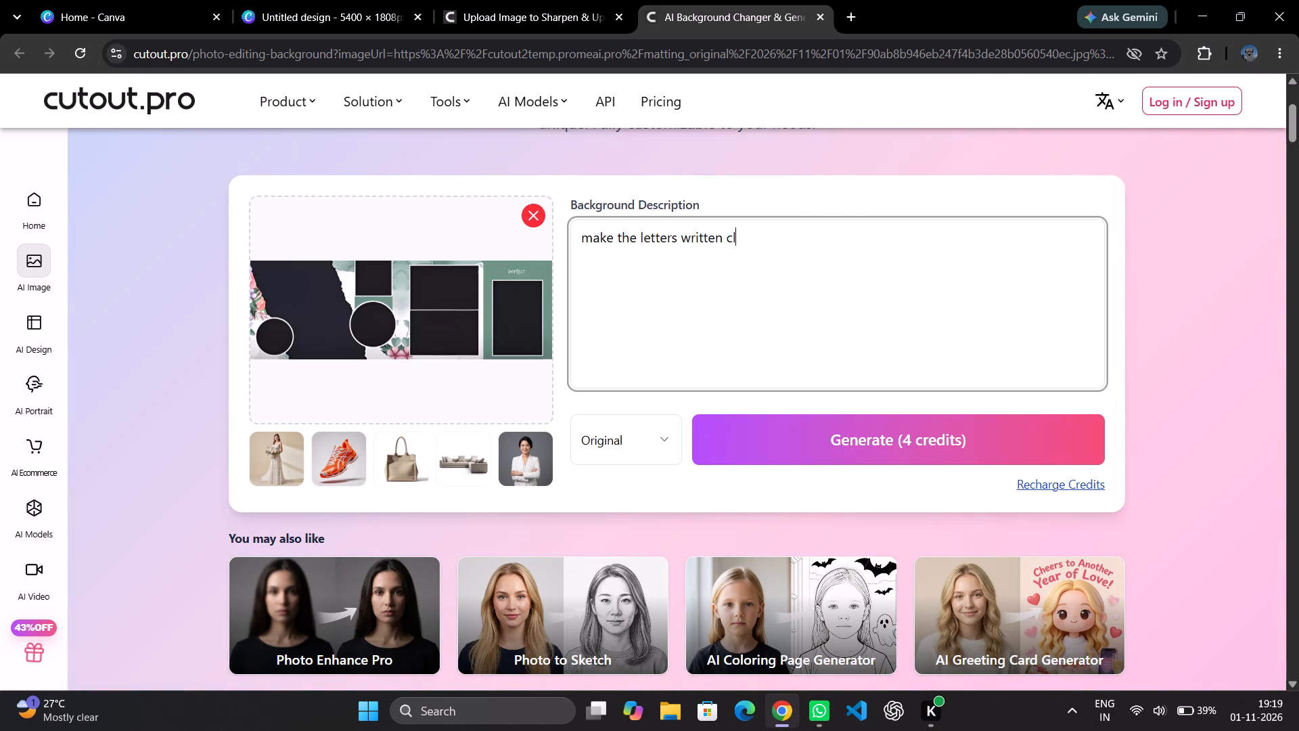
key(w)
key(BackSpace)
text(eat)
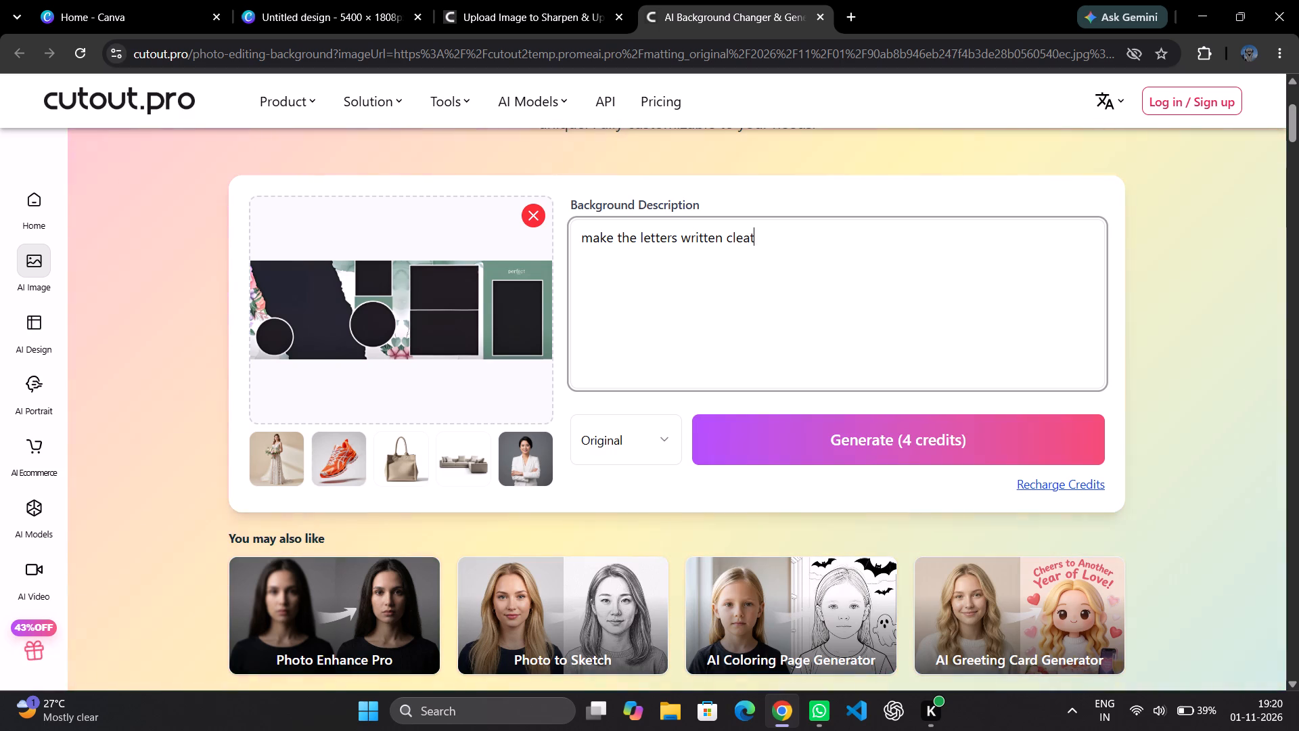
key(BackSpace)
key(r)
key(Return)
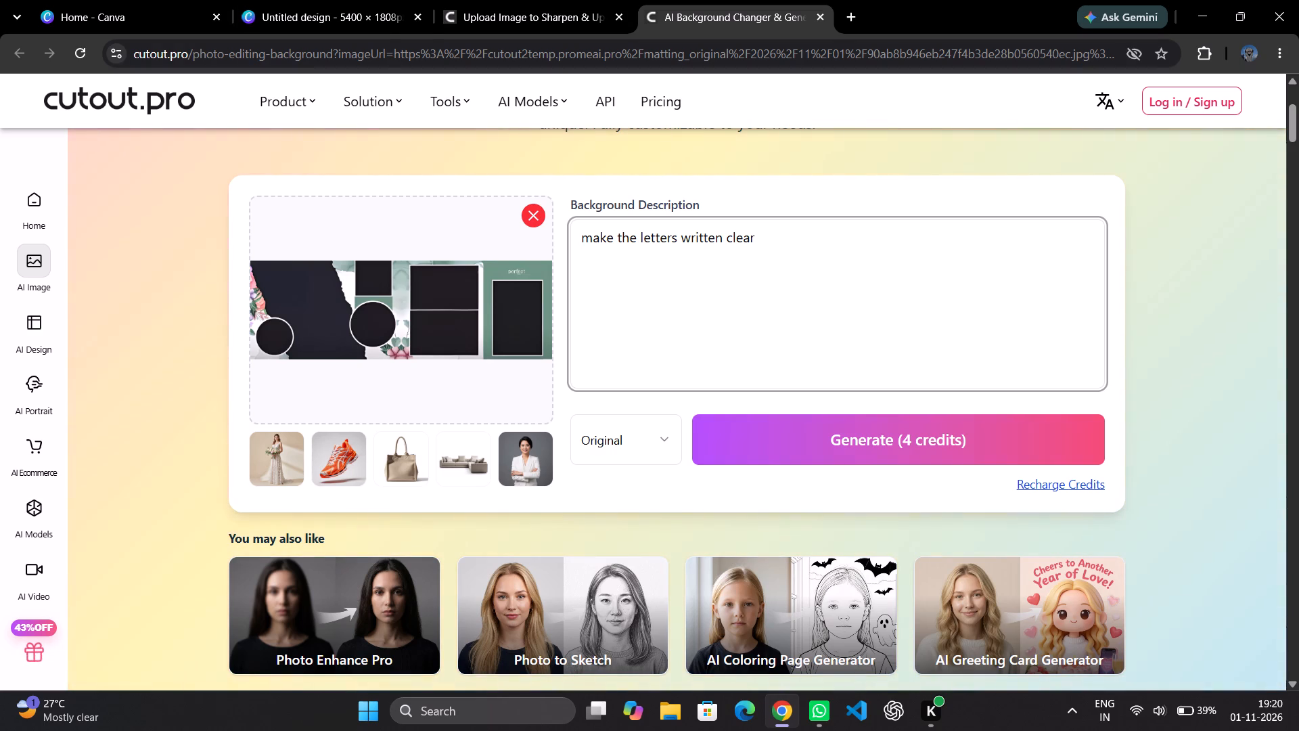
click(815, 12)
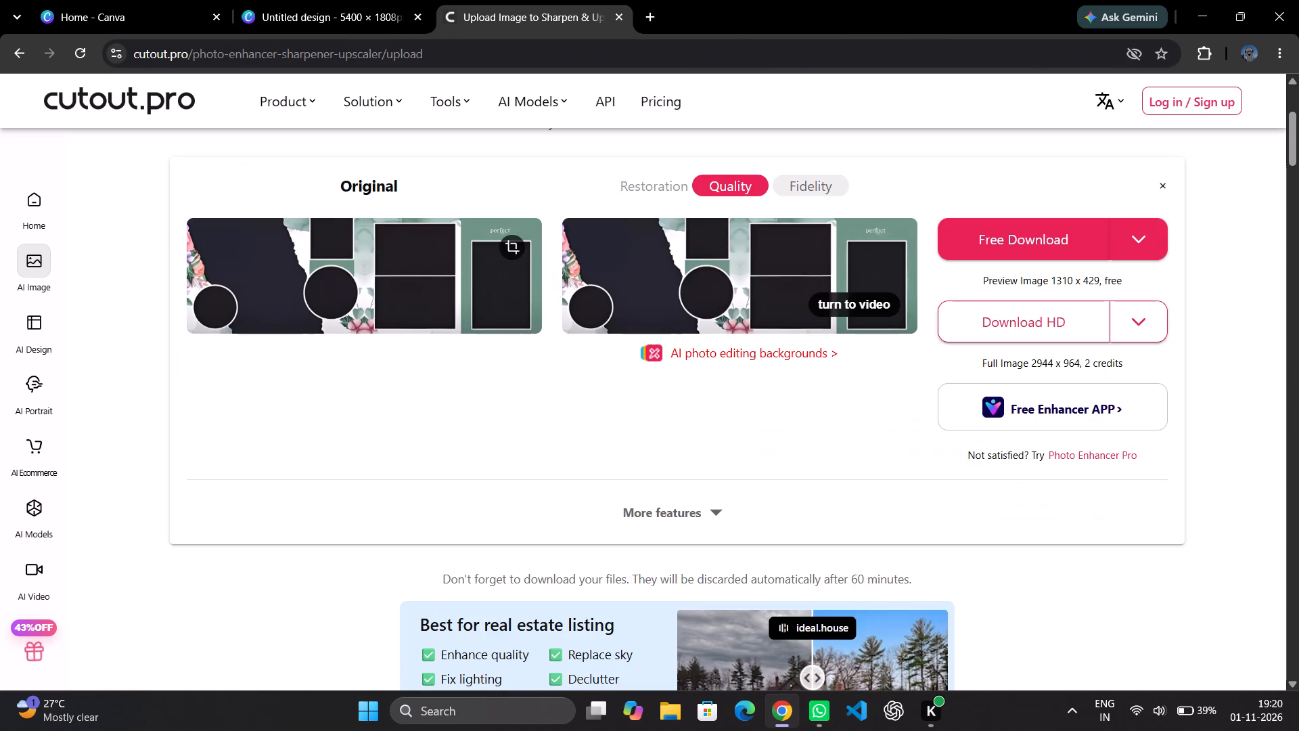
Download the free 1310 x 429 preview of the enhanced image and dismiss the subscription offer.
click(1025, 232)
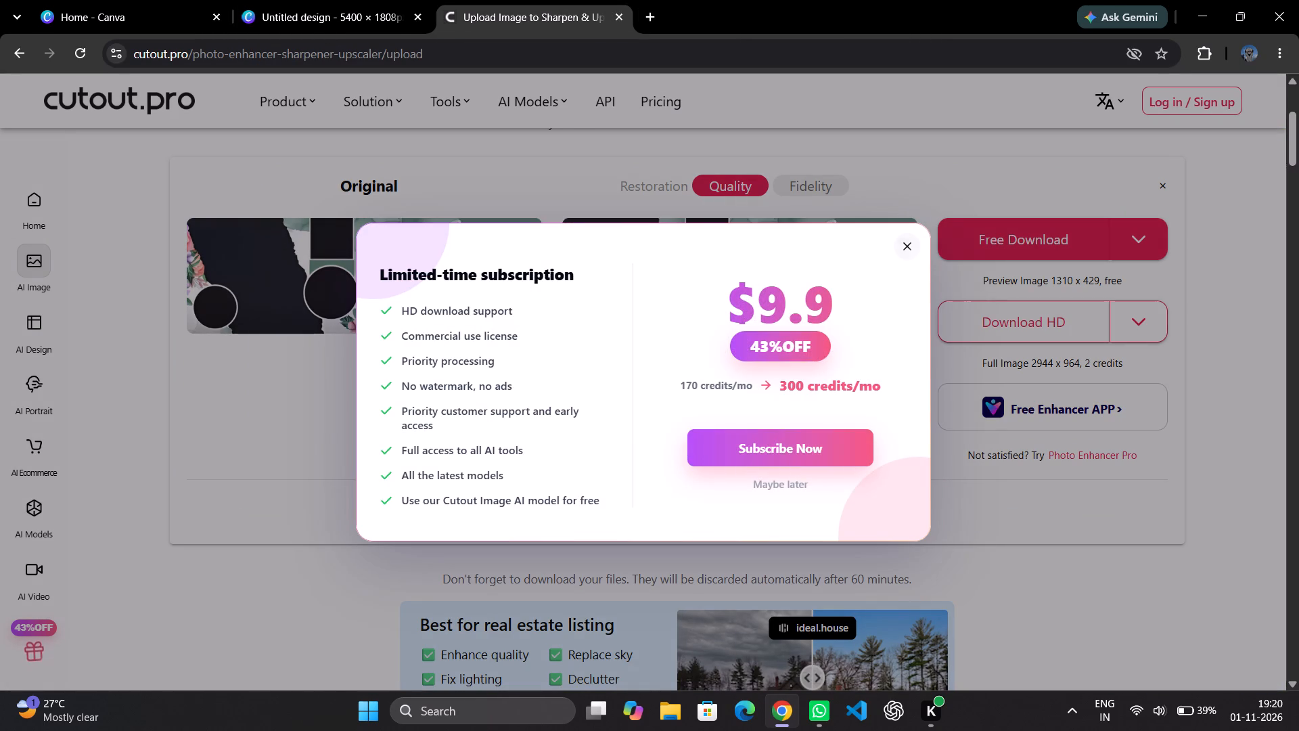
click(911, 243)
click(963, 246)
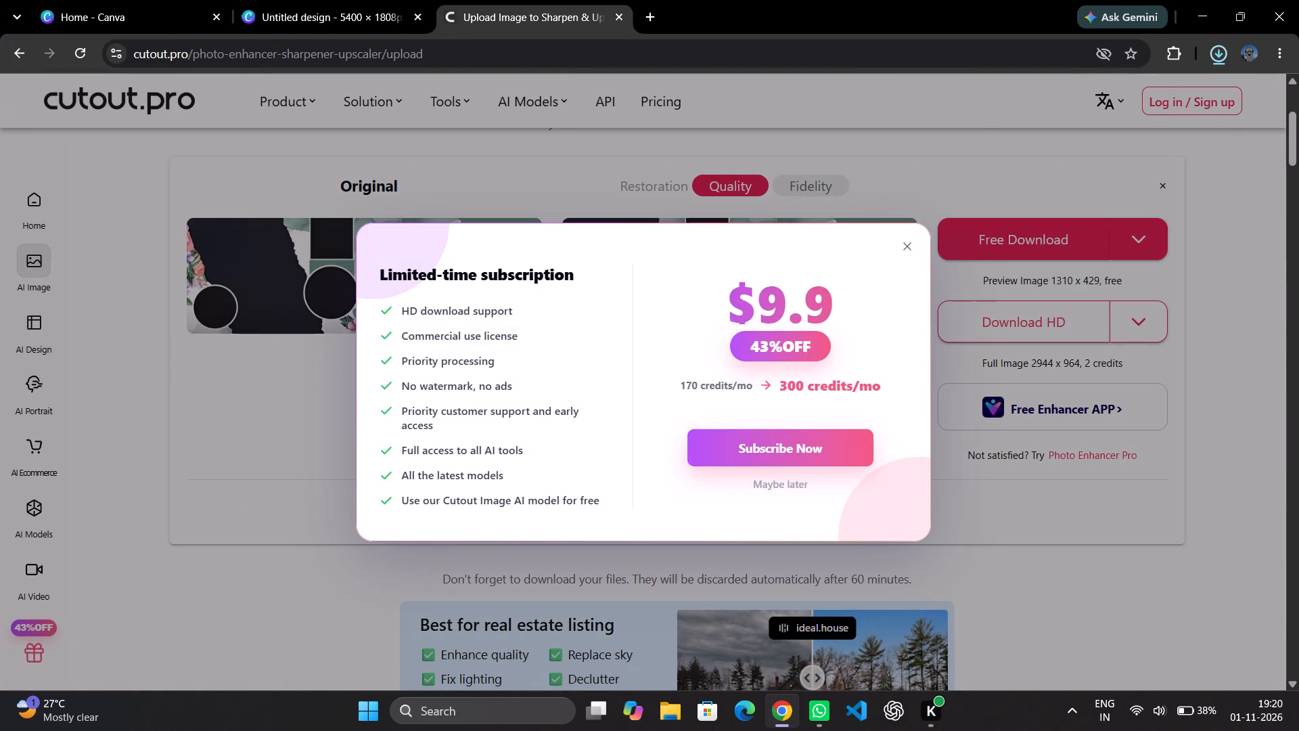
click(913, 242)
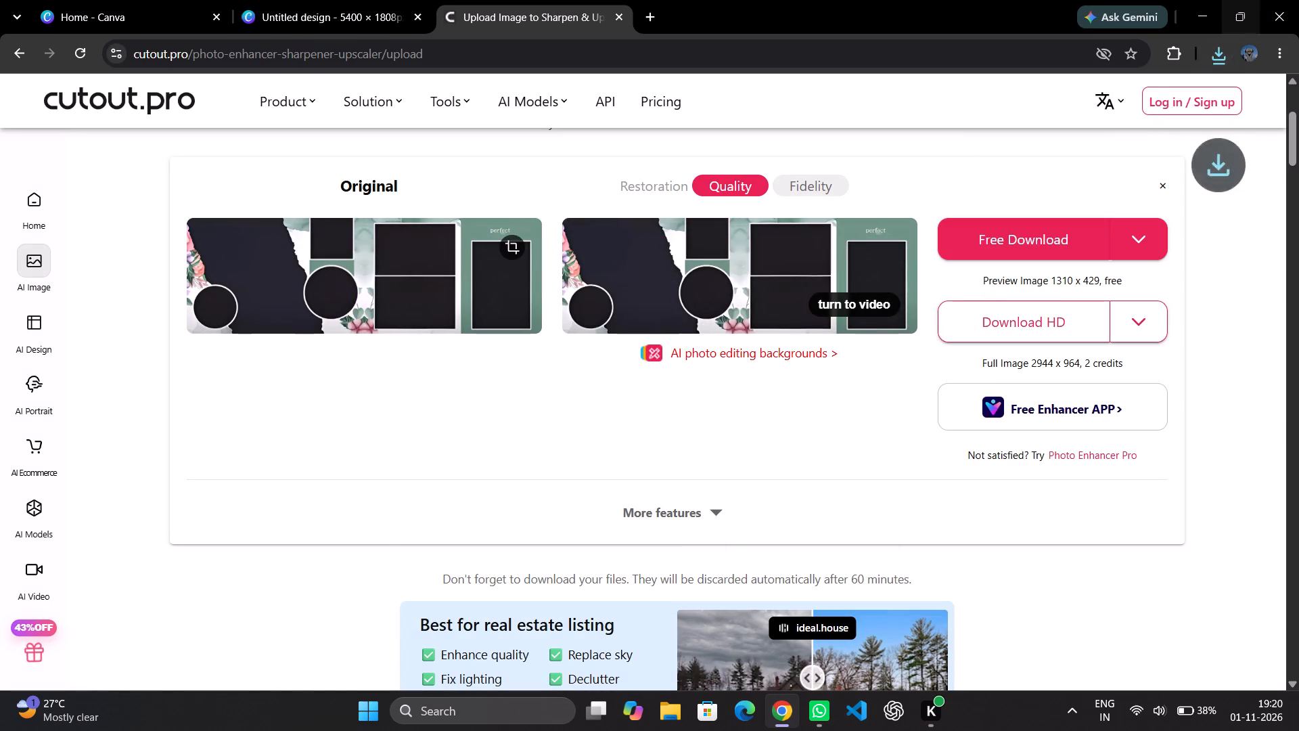
click(1219, 51)
click(1229, 49)
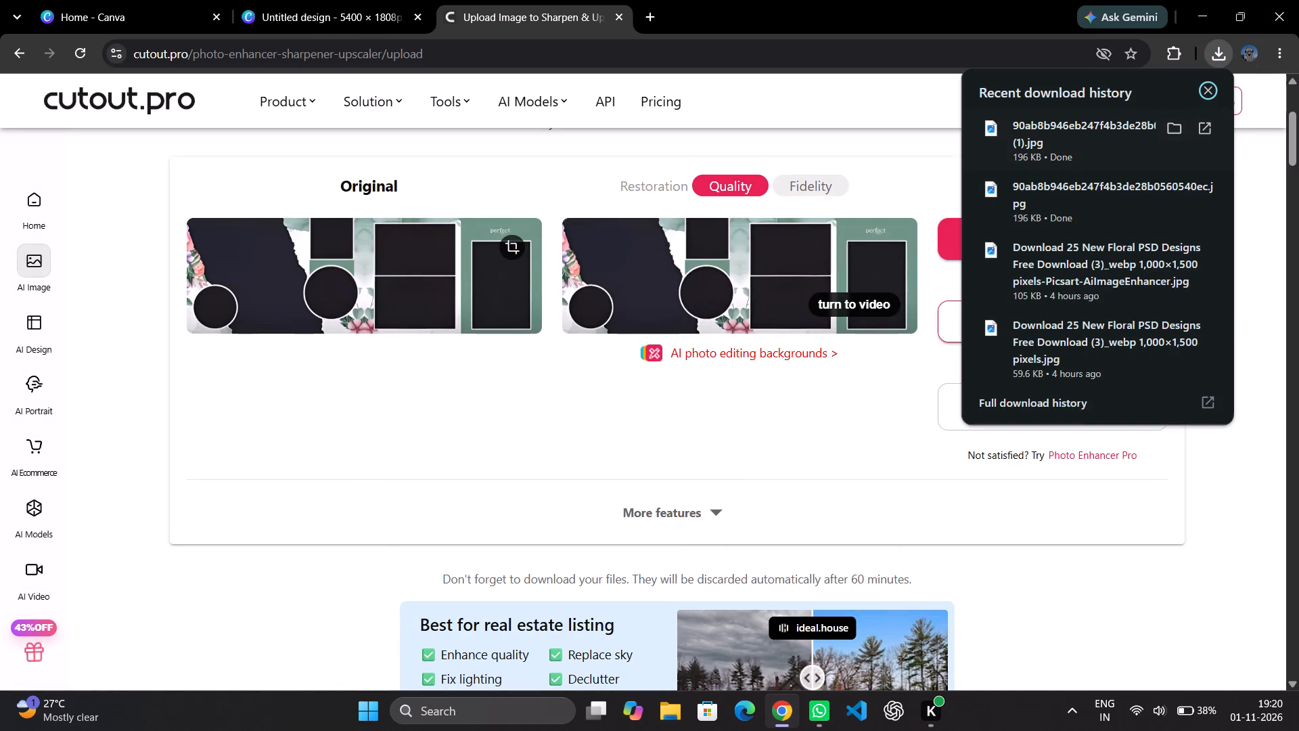
click(1120, 192)
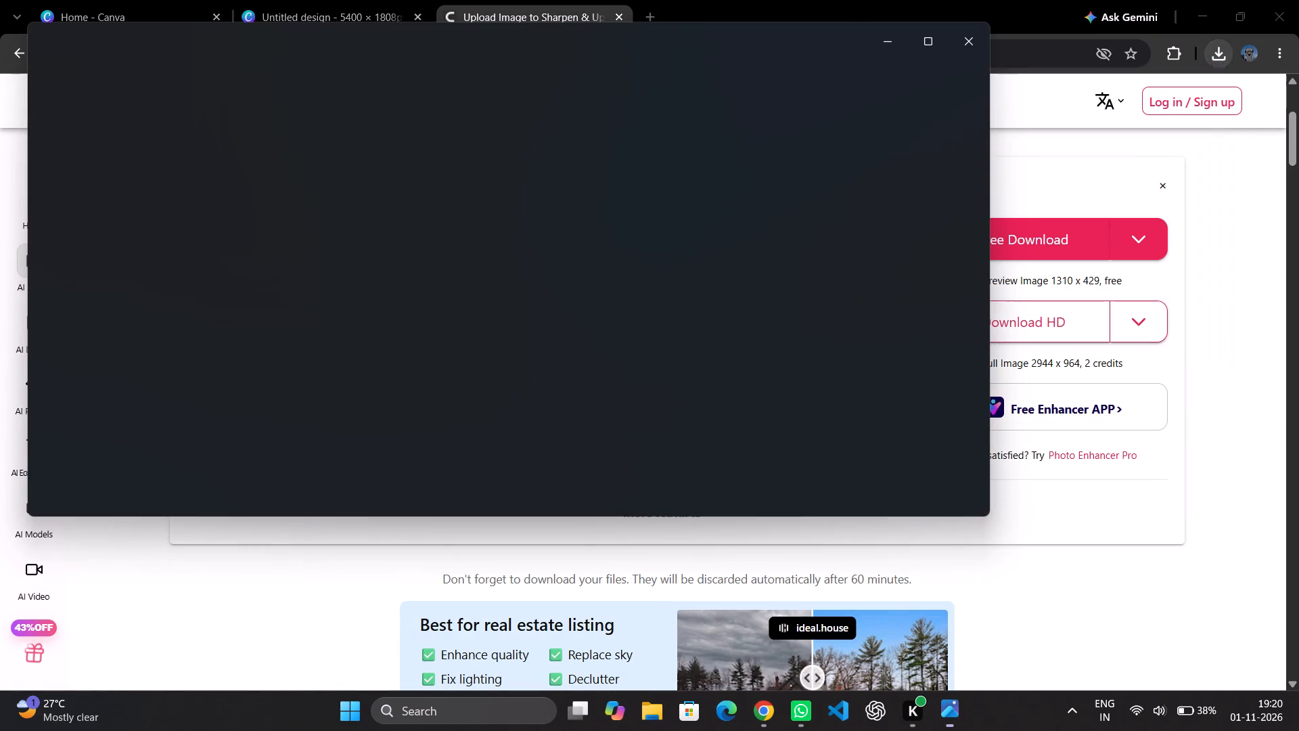
scroll(841, 279, up, 4)
scroll(881, 188, down, 5)
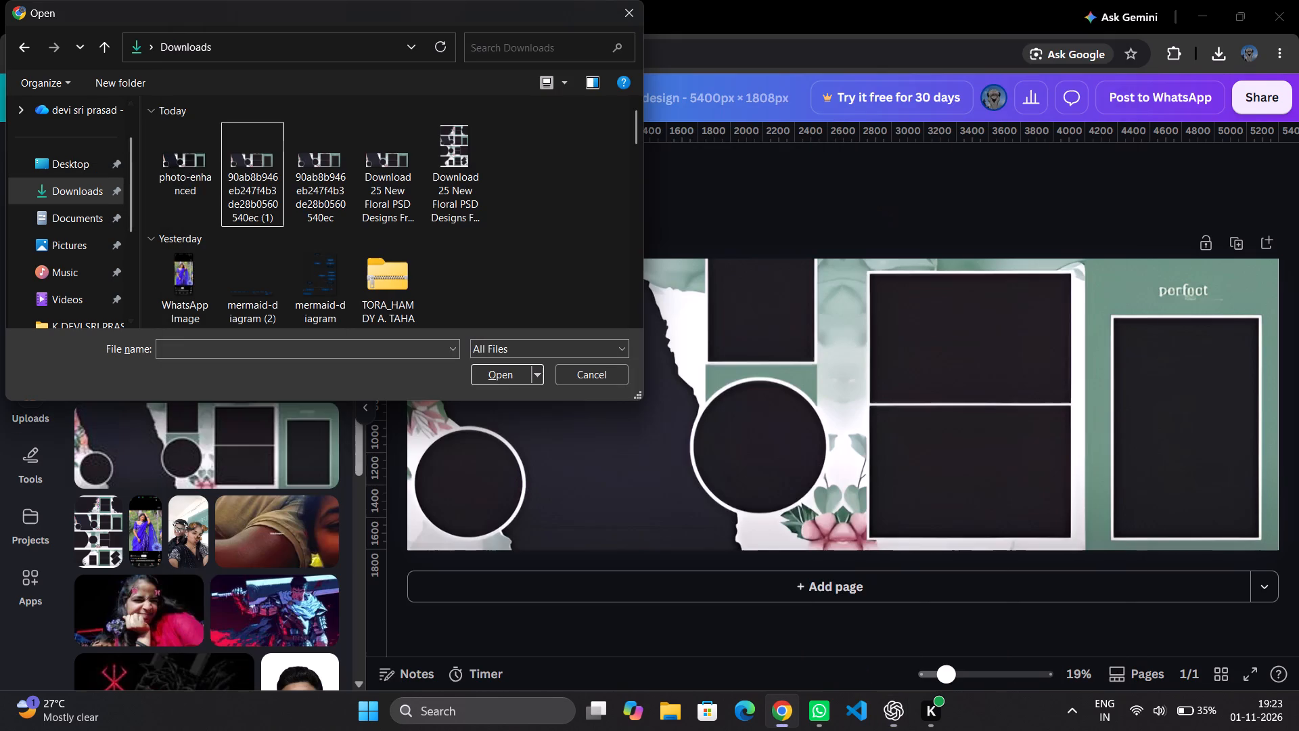
double_click(176, 185)
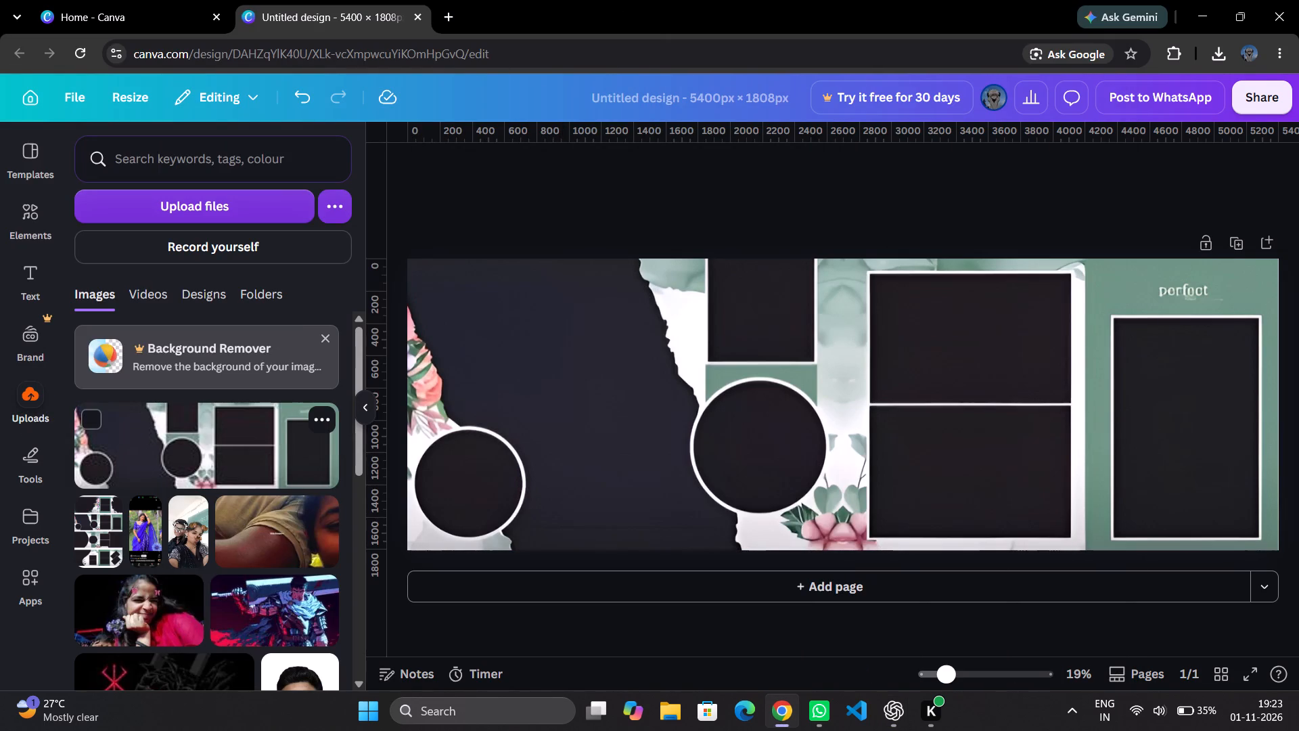
Move the older Picsart-AiImageEnhancer floral image from the uploads to Trash.
click(325, 420)
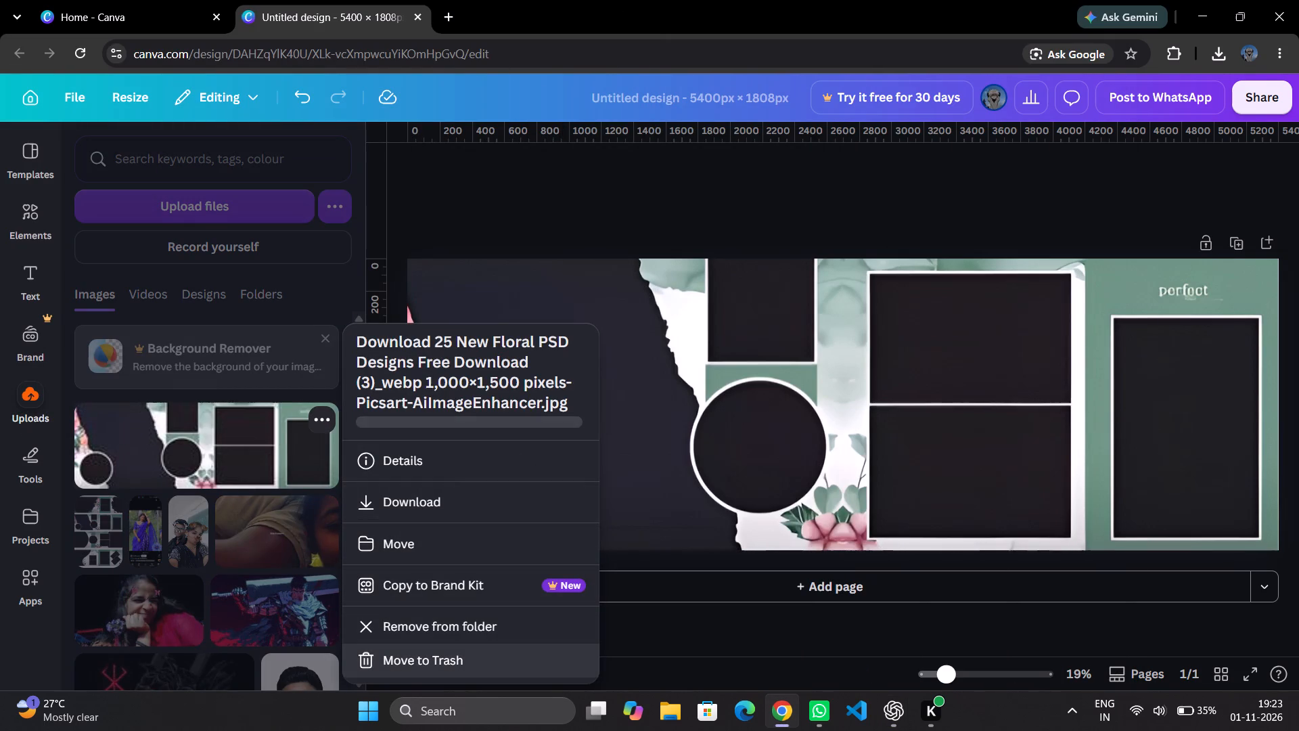
click(458, 673)
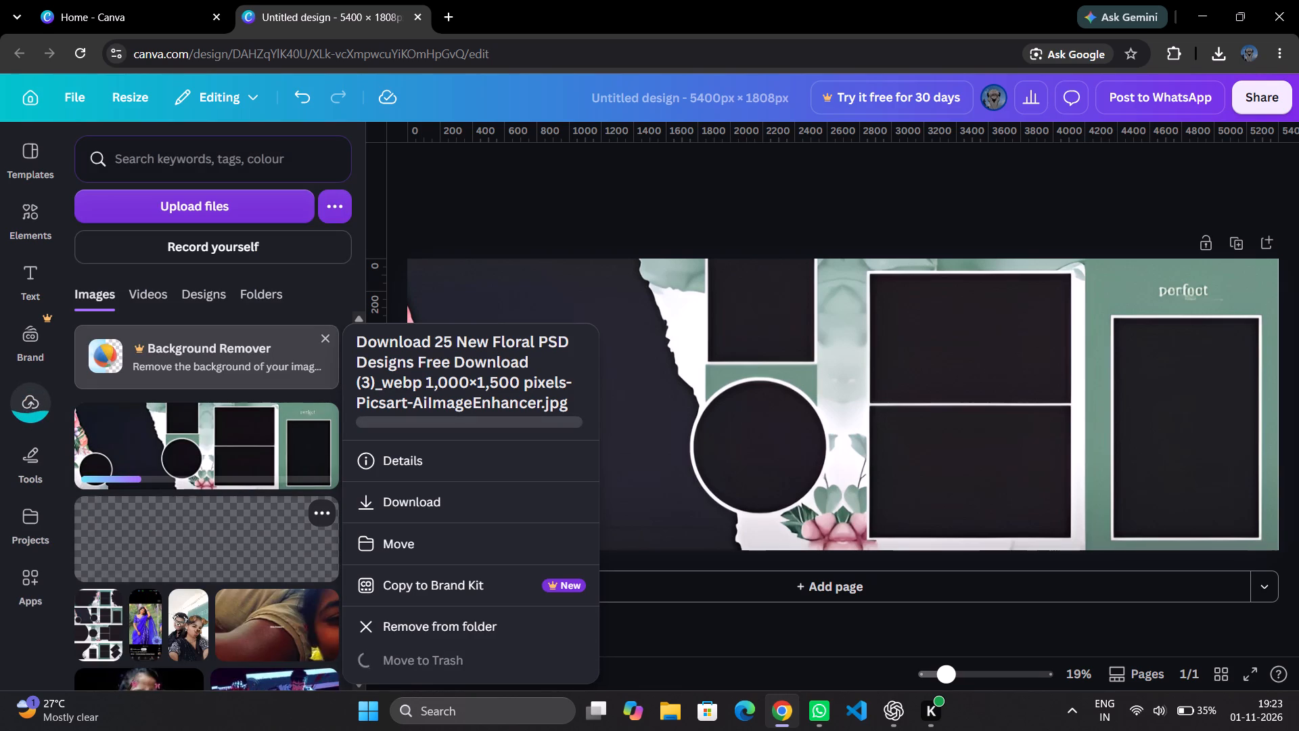
Delete the old floral collage image from the page.
click(1214, 391)
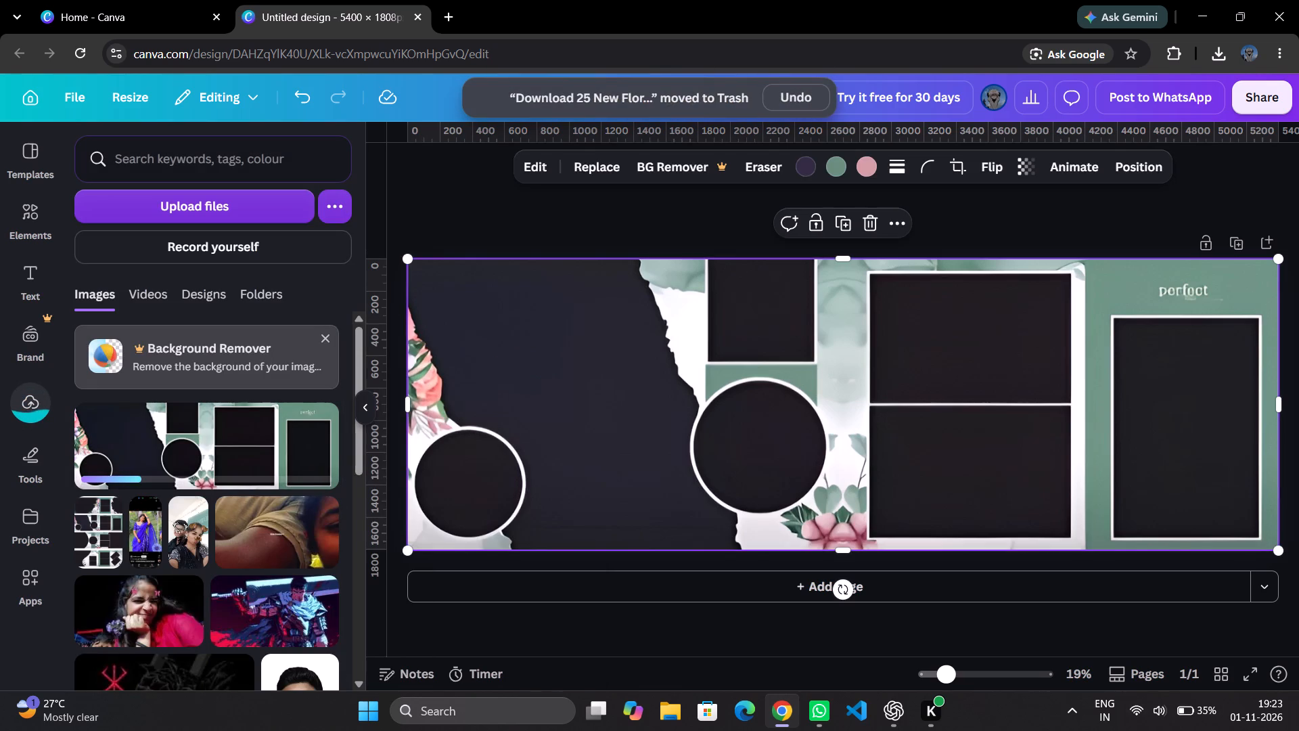
click(868, 226)
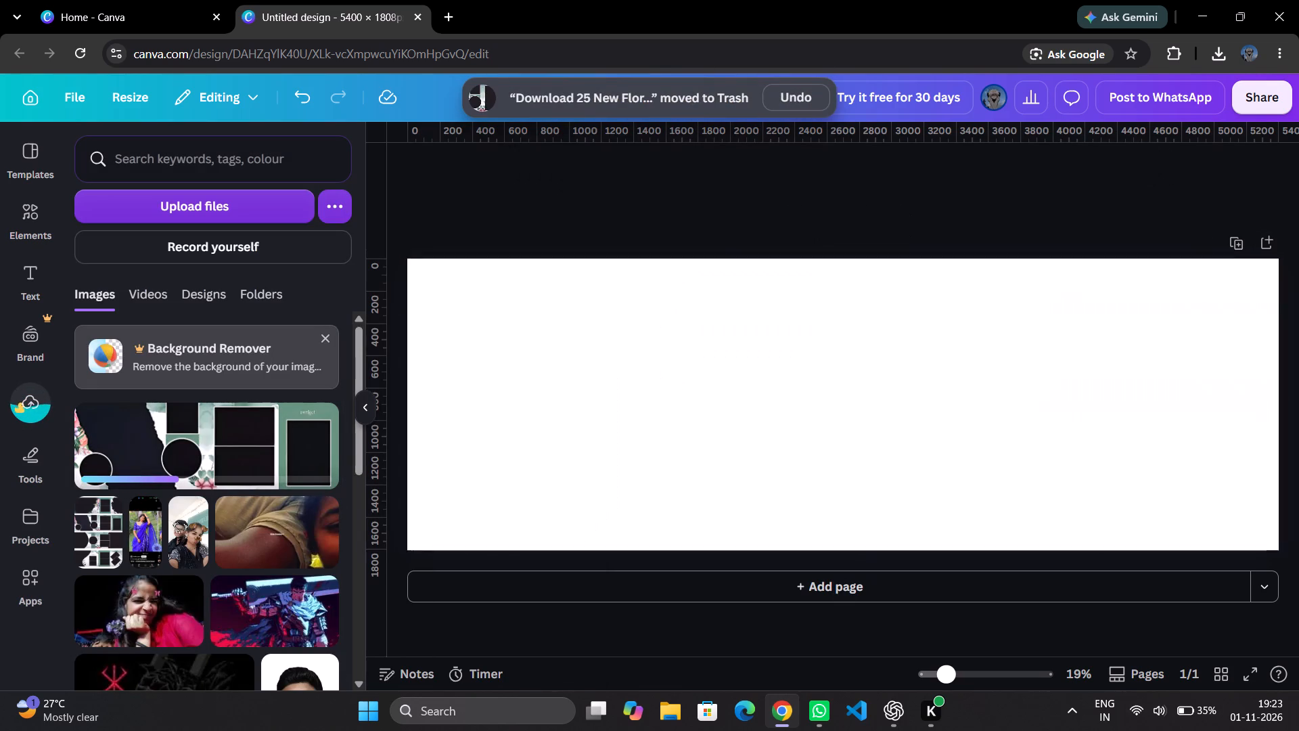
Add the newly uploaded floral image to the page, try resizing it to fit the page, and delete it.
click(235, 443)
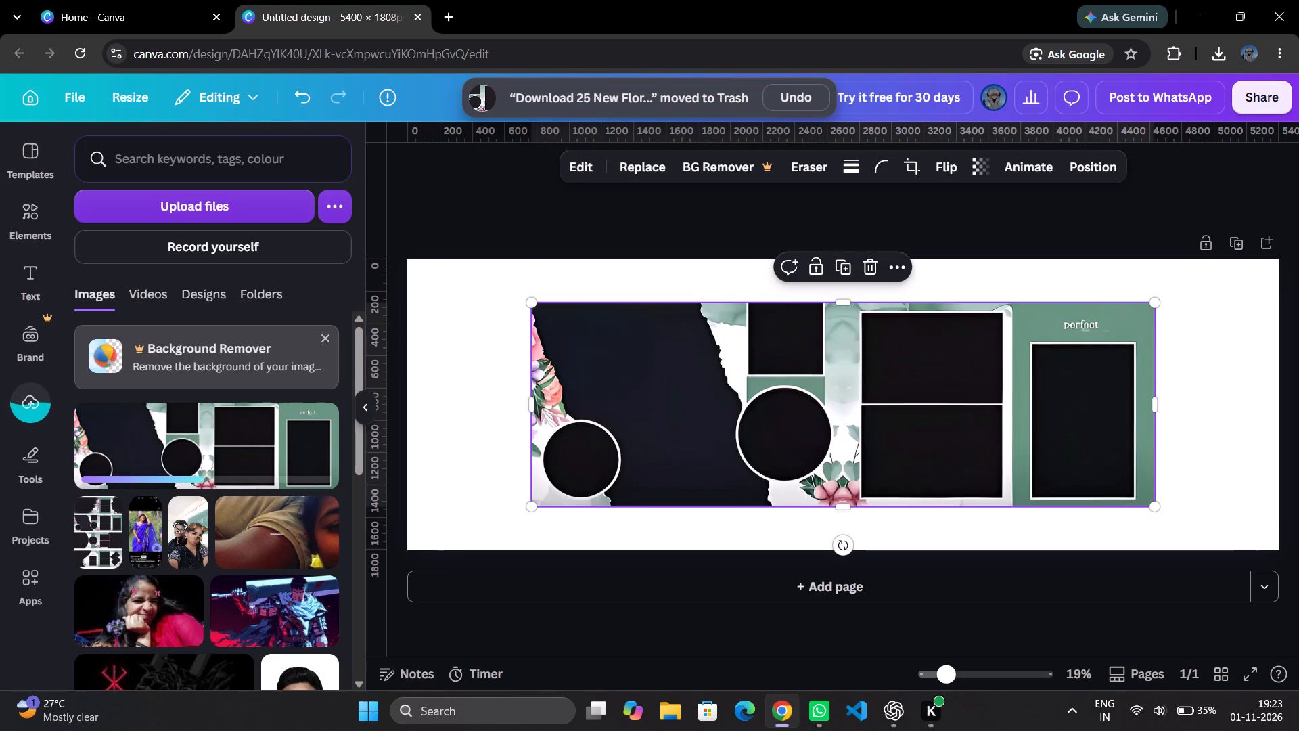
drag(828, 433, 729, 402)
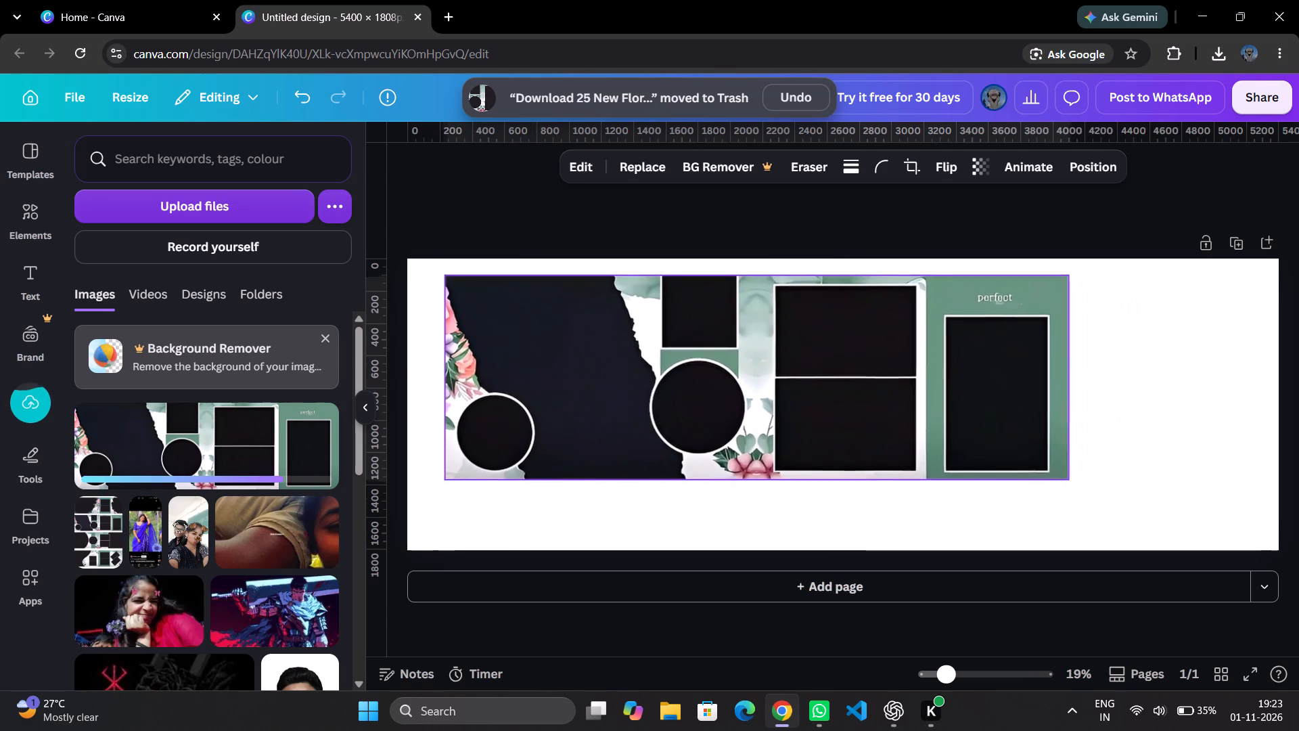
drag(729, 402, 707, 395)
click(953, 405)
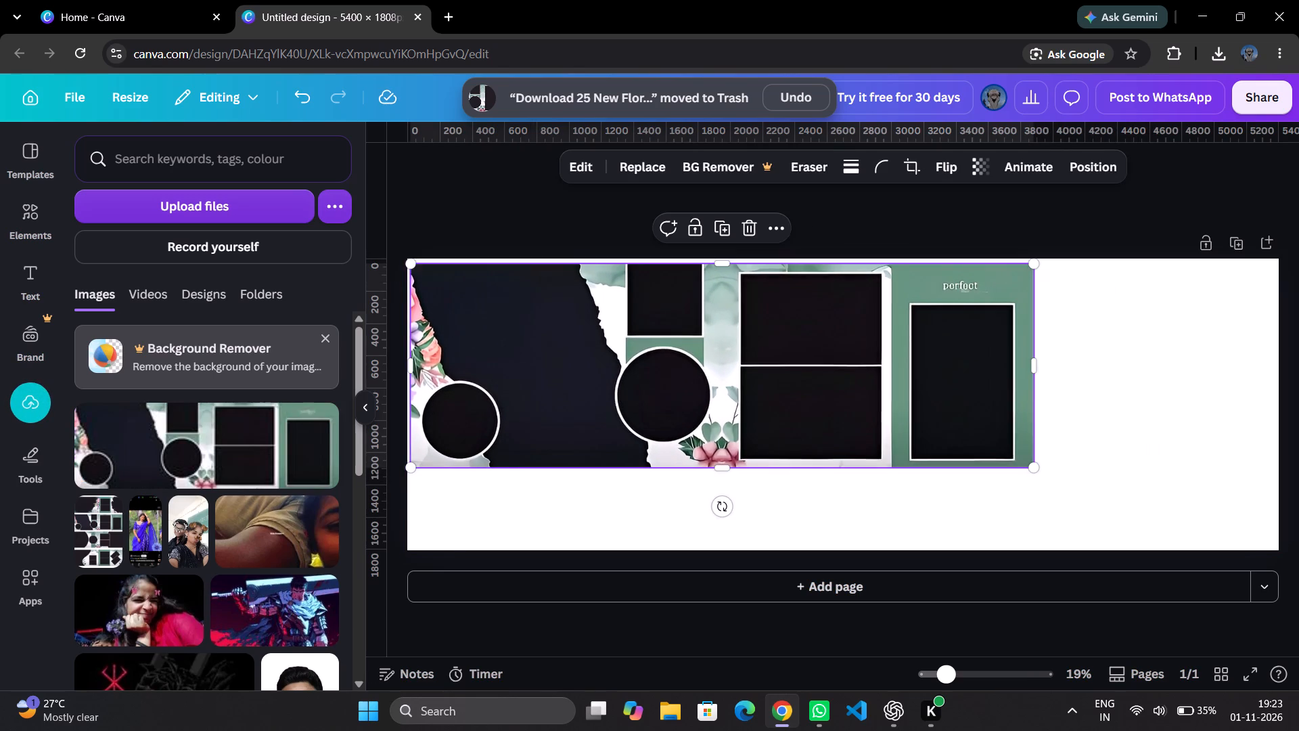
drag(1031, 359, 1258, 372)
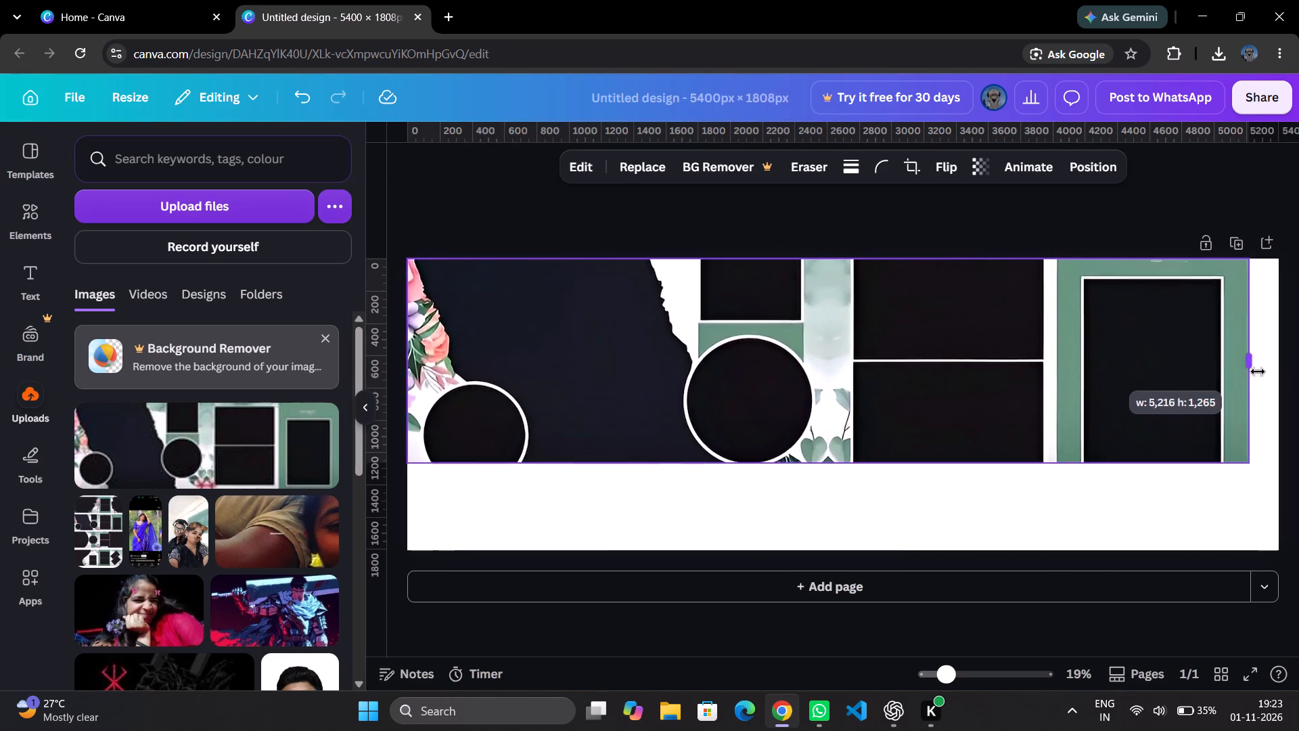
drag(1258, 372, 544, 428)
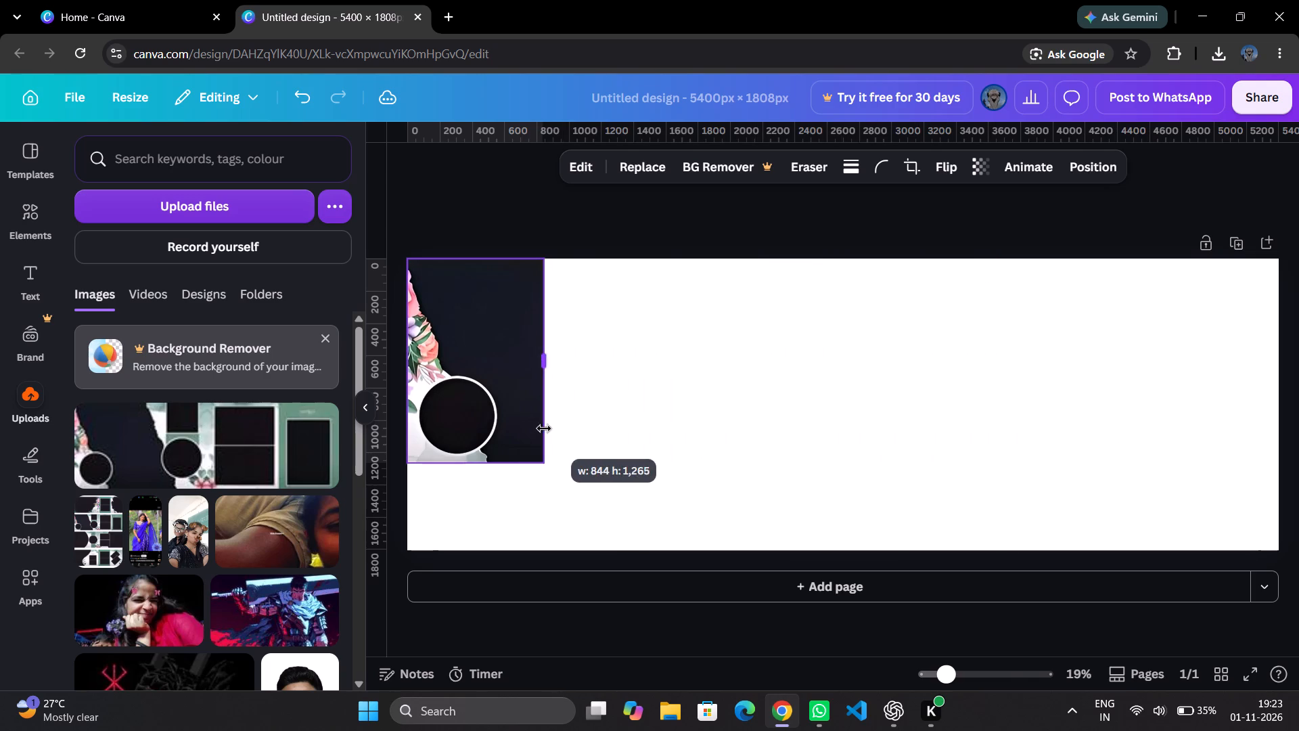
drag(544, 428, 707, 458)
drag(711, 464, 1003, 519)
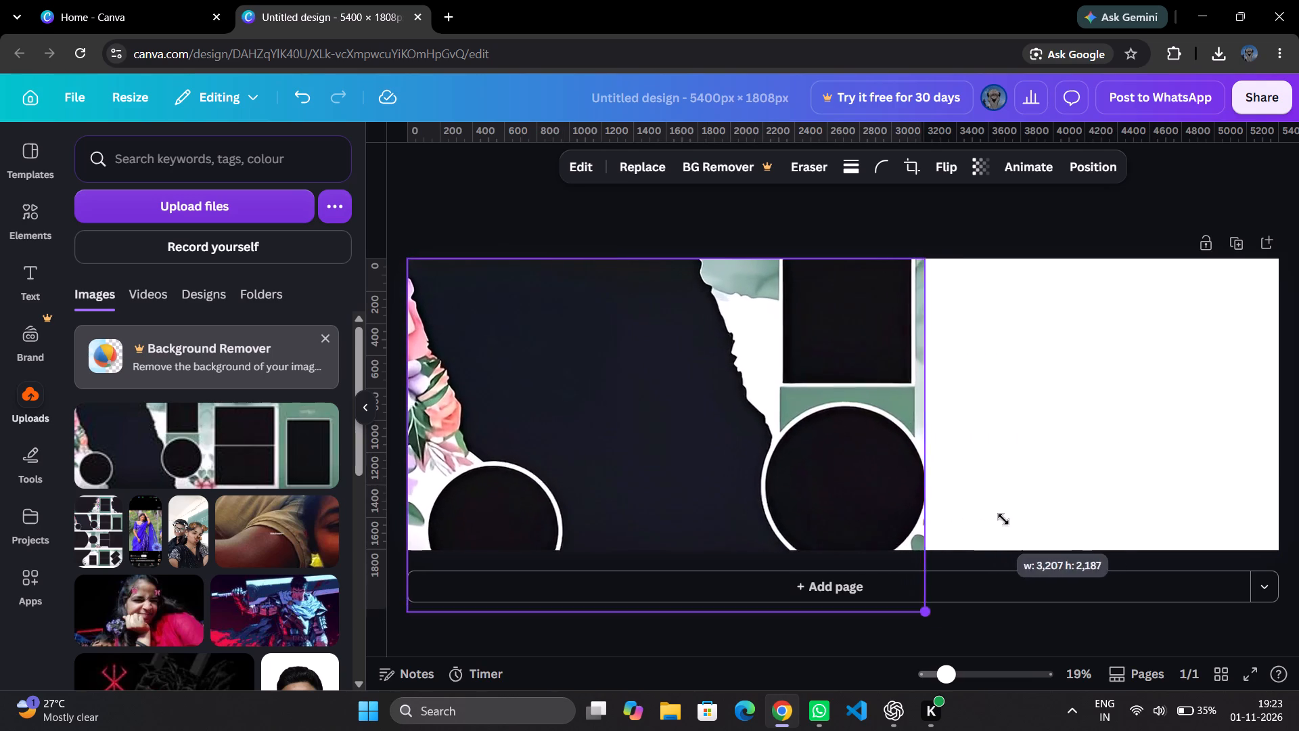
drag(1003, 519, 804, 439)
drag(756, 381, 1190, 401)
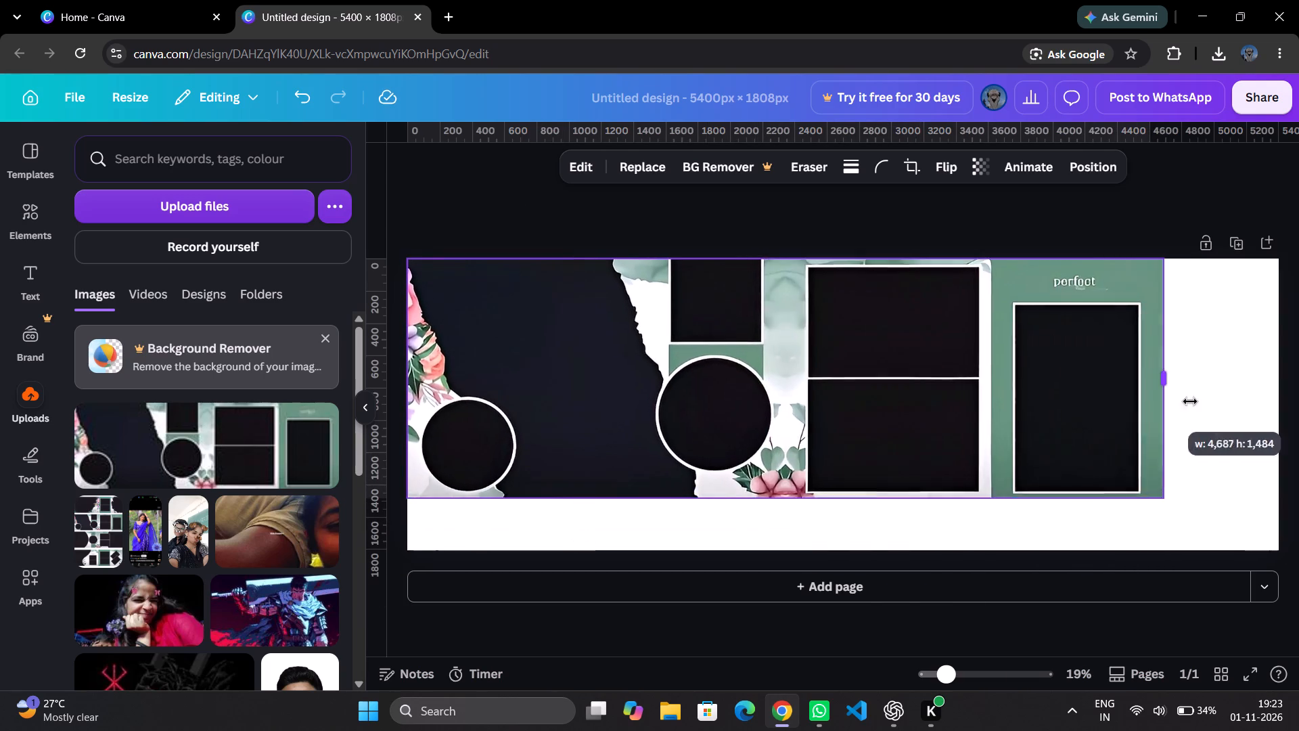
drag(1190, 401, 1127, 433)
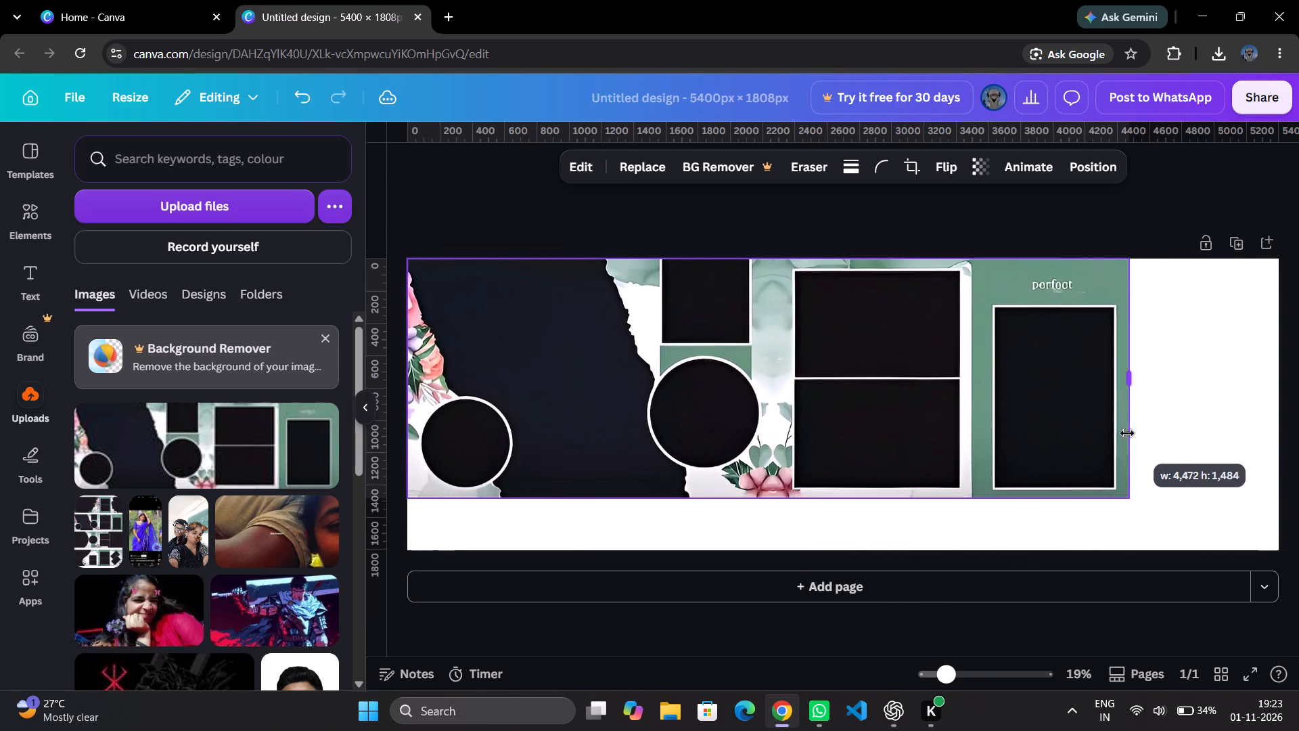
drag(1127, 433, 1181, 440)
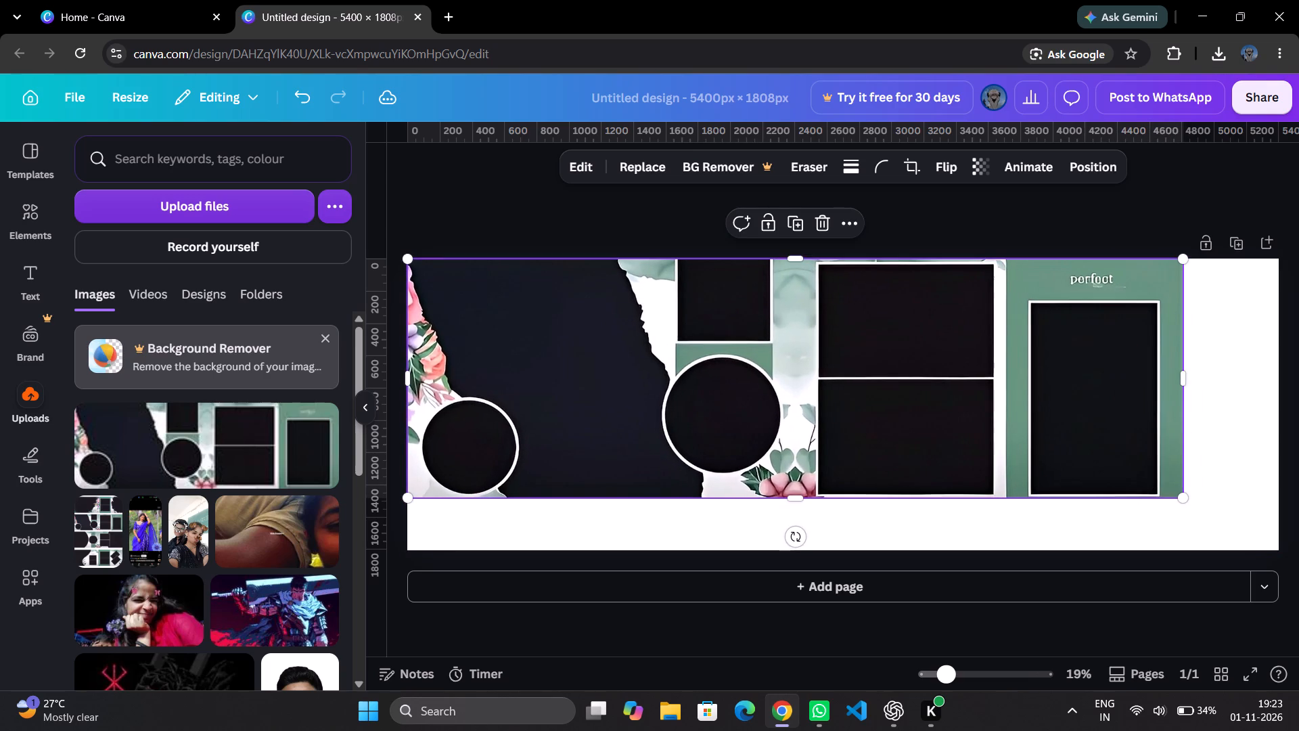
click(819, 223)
Add the newly uploaded floral collage image, align it to the page's top-left corner, and enlarge it to fill the whole page.
click(193, 465)
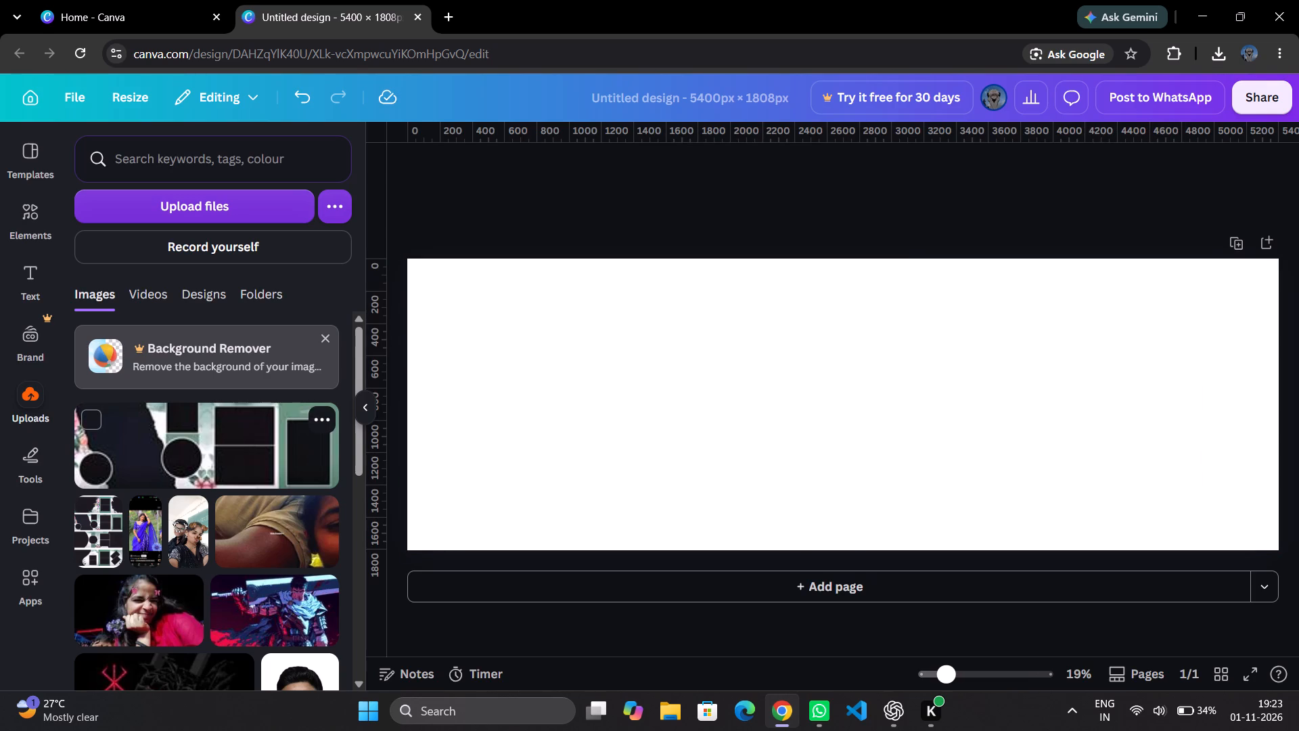
drag(900, 445, 796, 416)
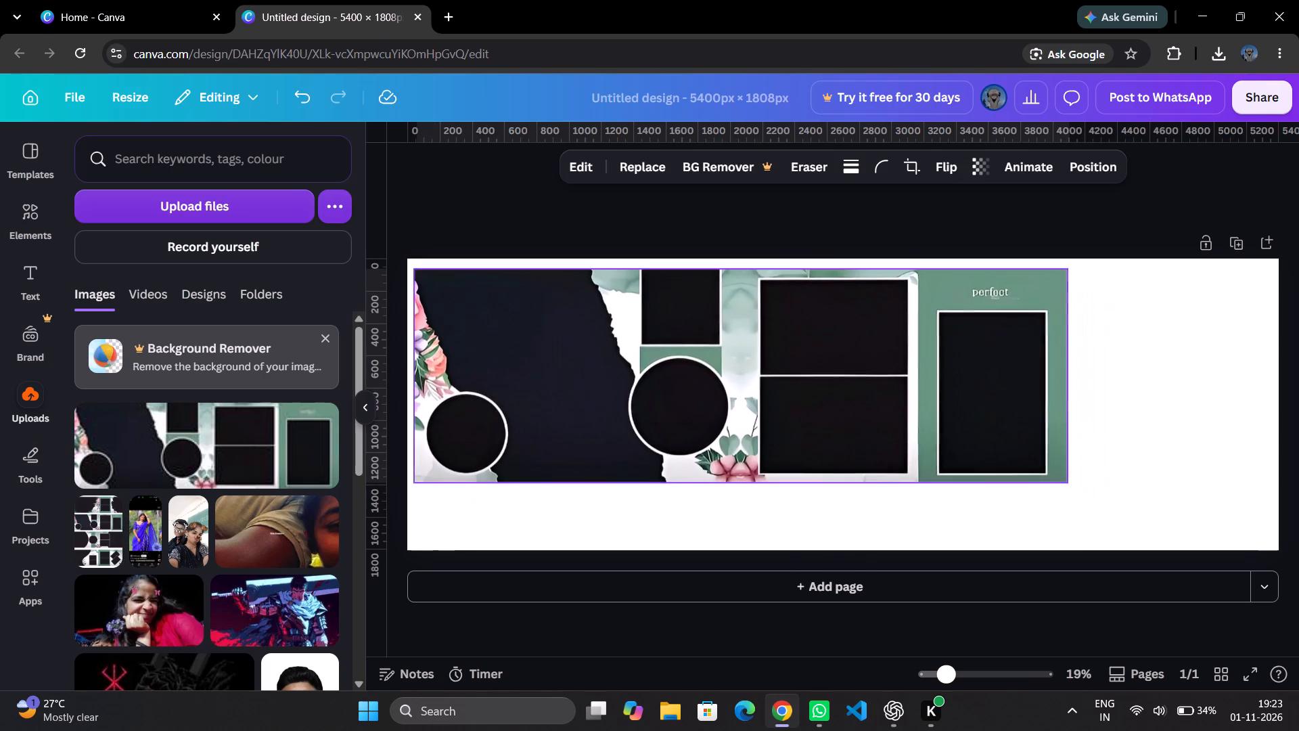
drag(796, 416, 802, 405)
drag(871, 396, 867, 396)
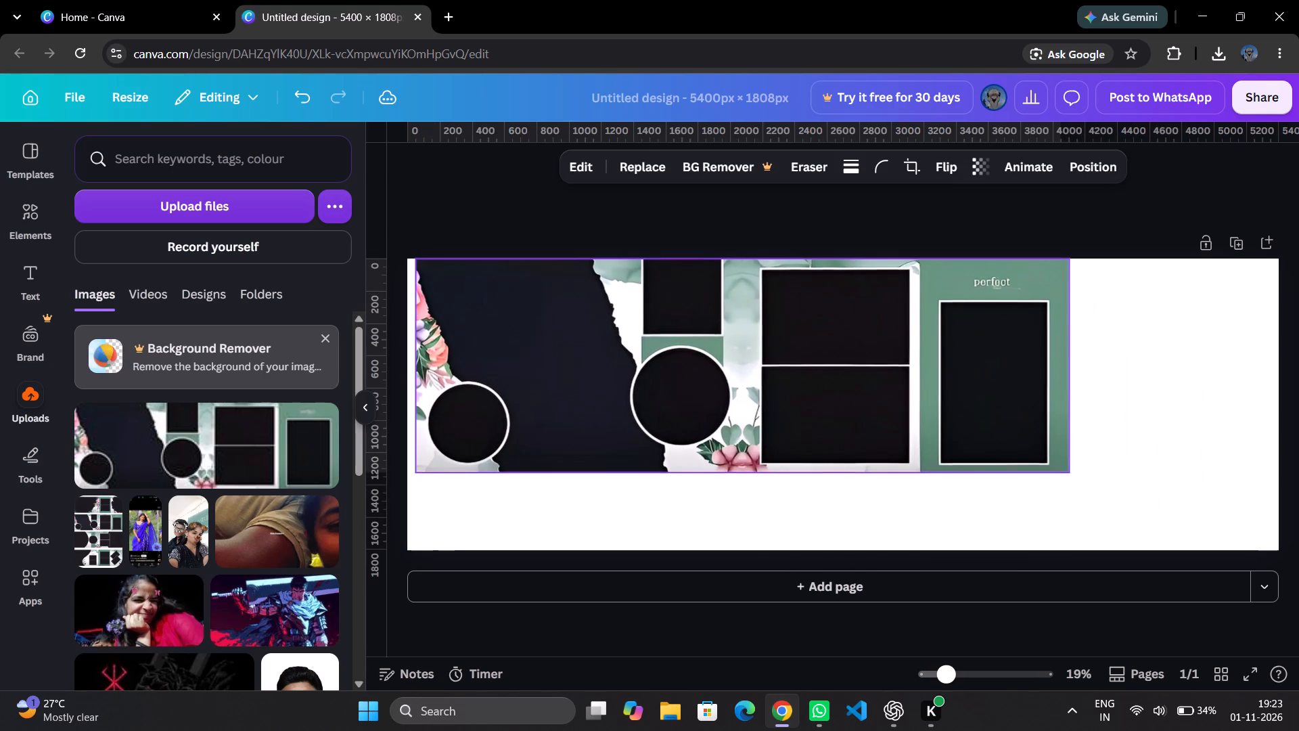
drag(867, 396, 861, 396)
drag(1062, 471, 1082, 475)
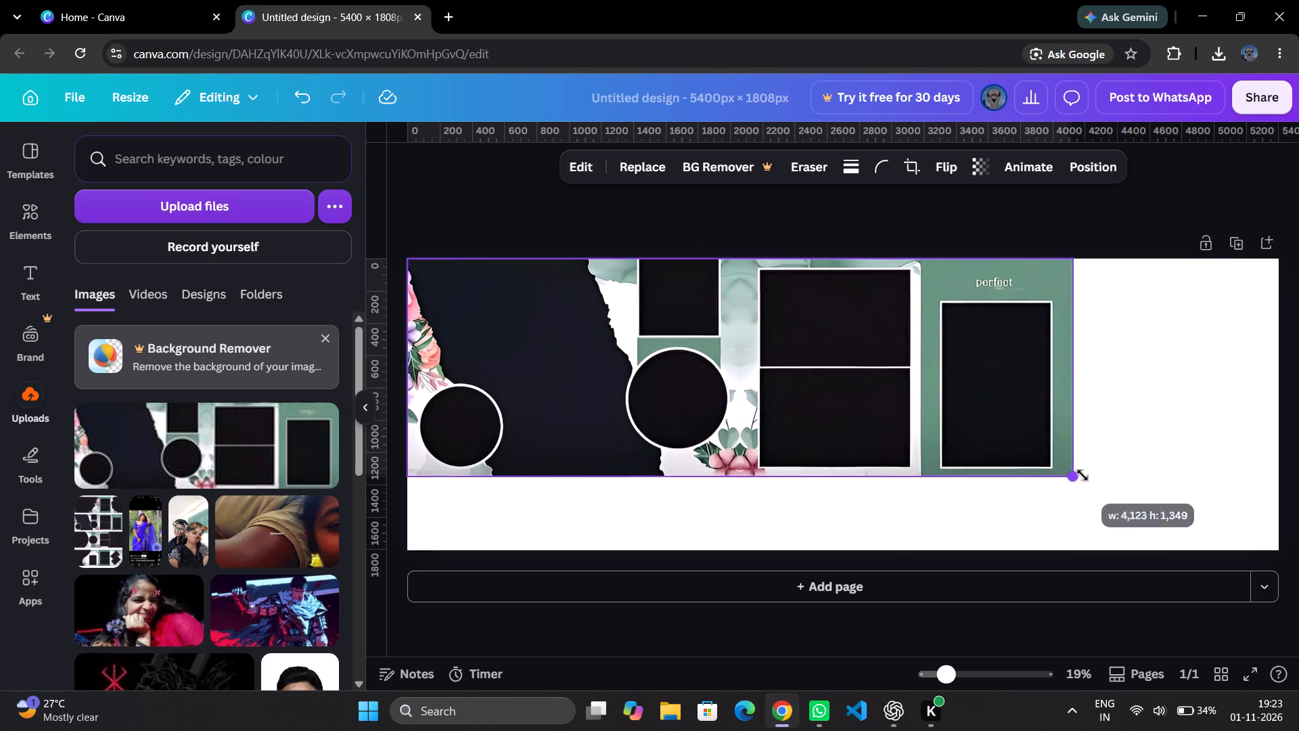
drag(1082, 475, 1252, 547)
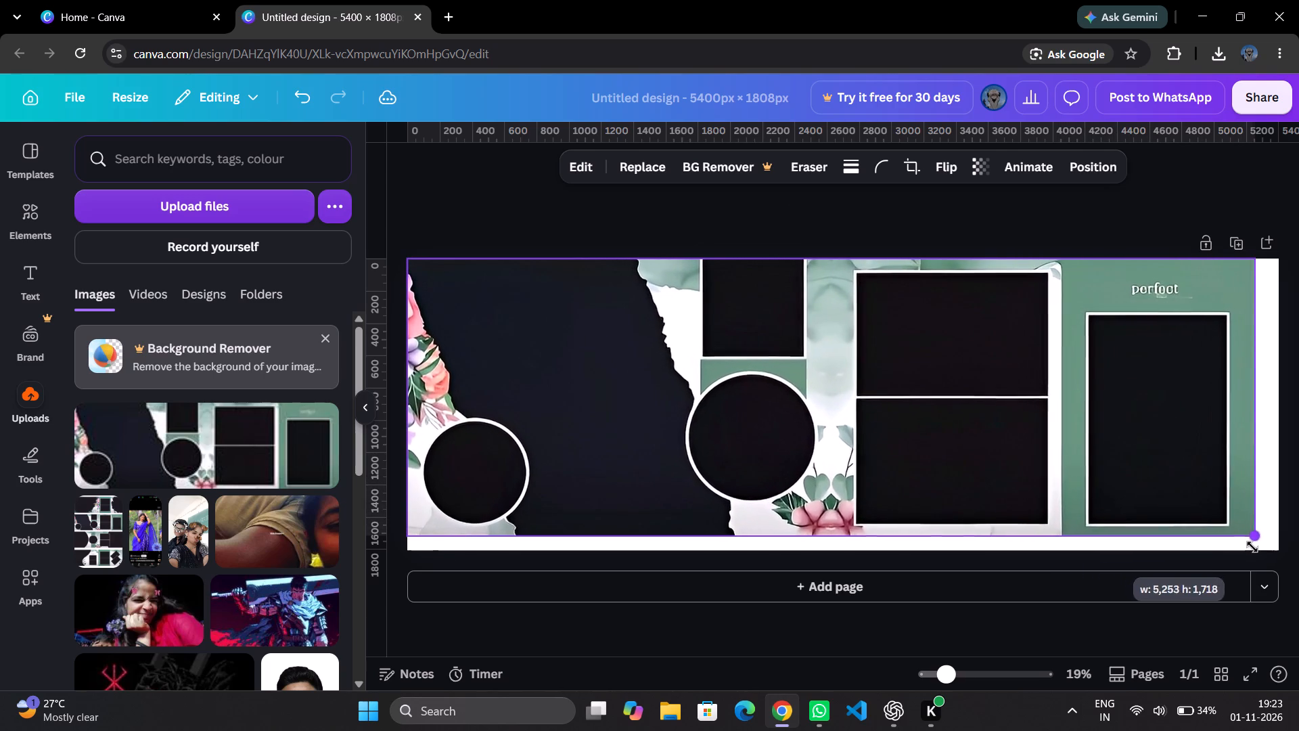
drag(1252, 547, 1275, 560)
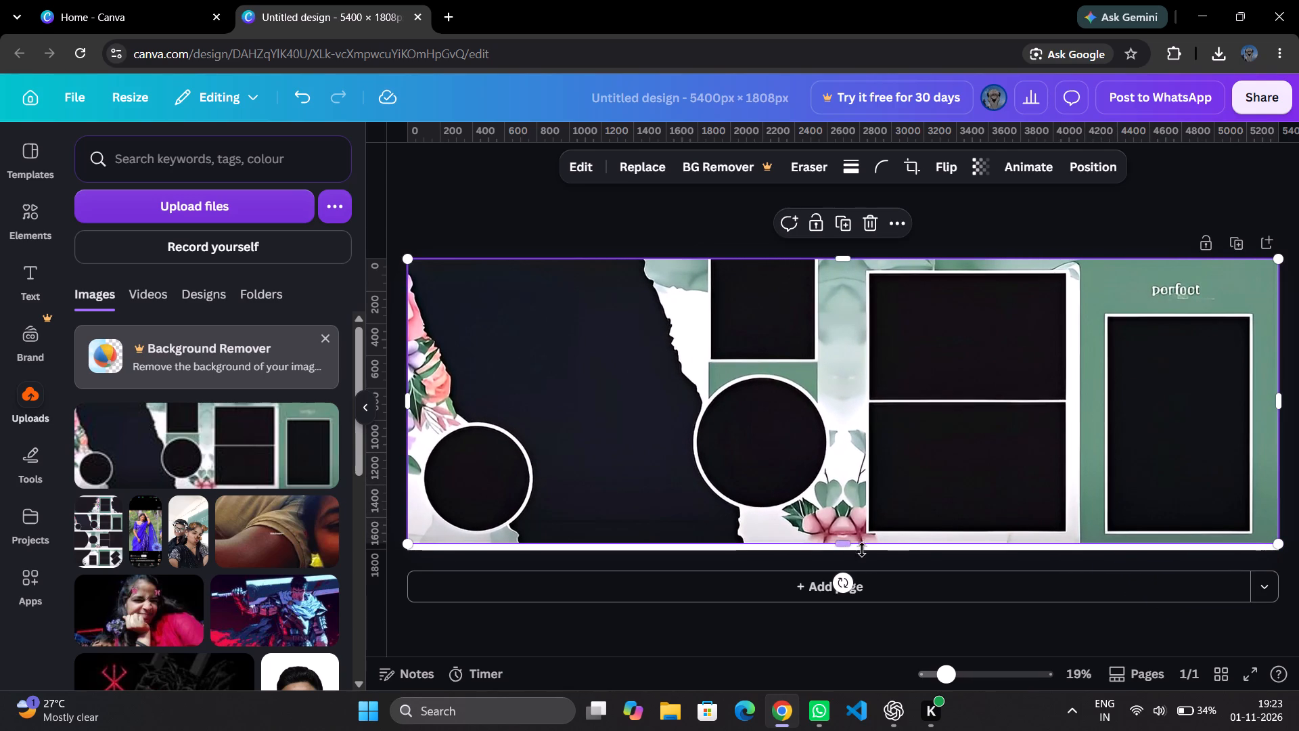
click(847, 539)
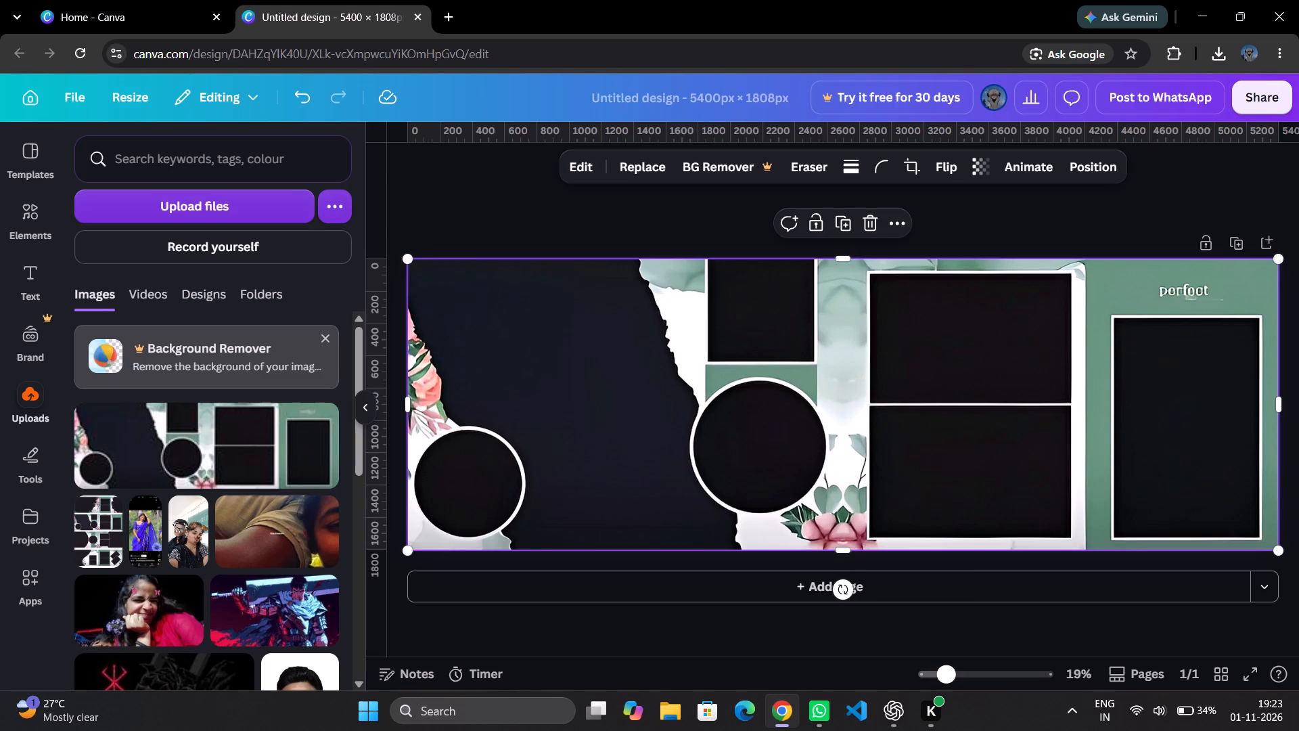
click(1158, 202)
Set the floral collage image as the page background.
click(1198, 296)
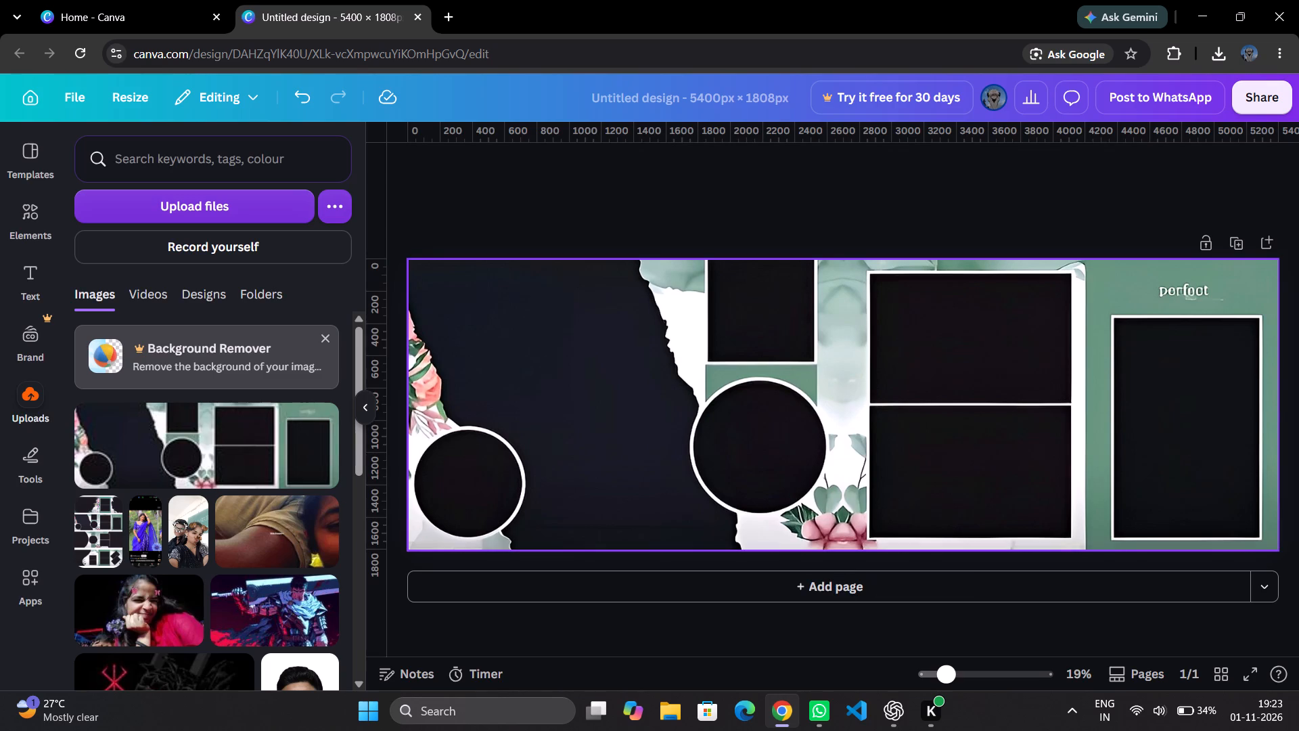
scroll(1098, 575, up, 1)
scroll(944, 424, up, 1)
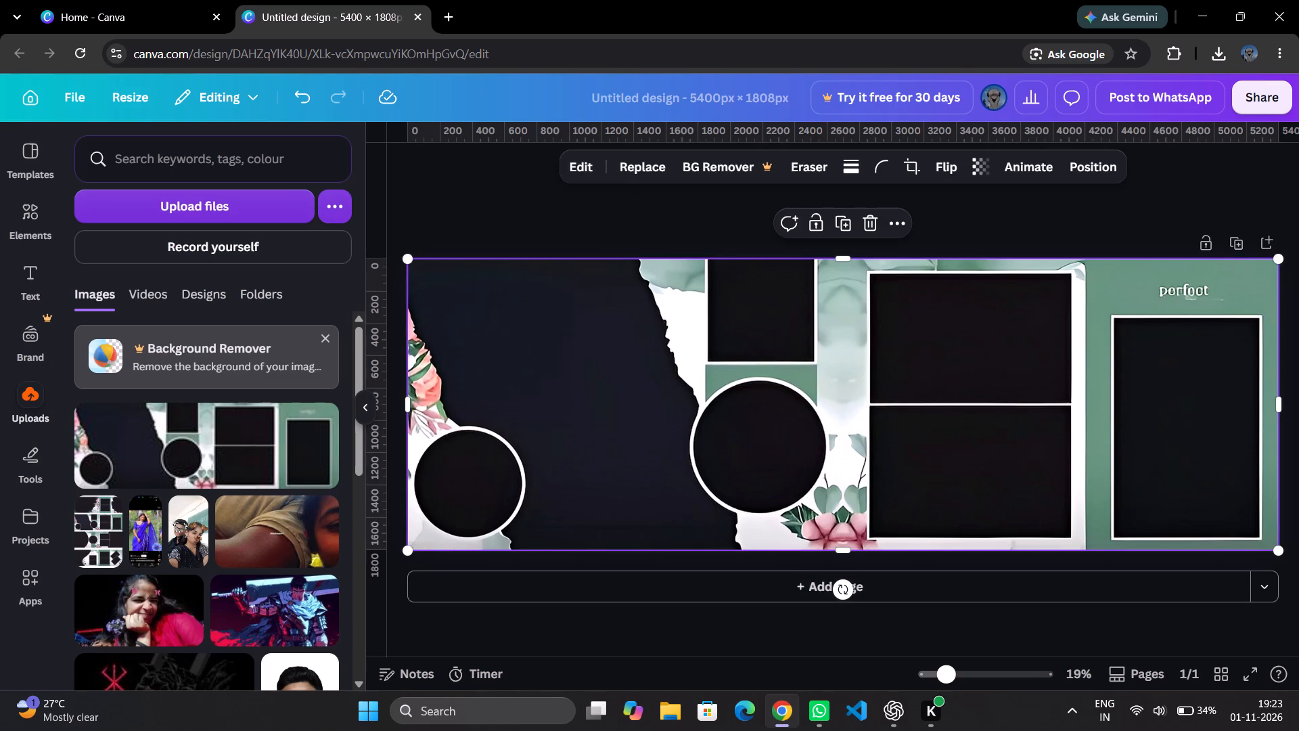
click(1055, 361)
click(468, 489)
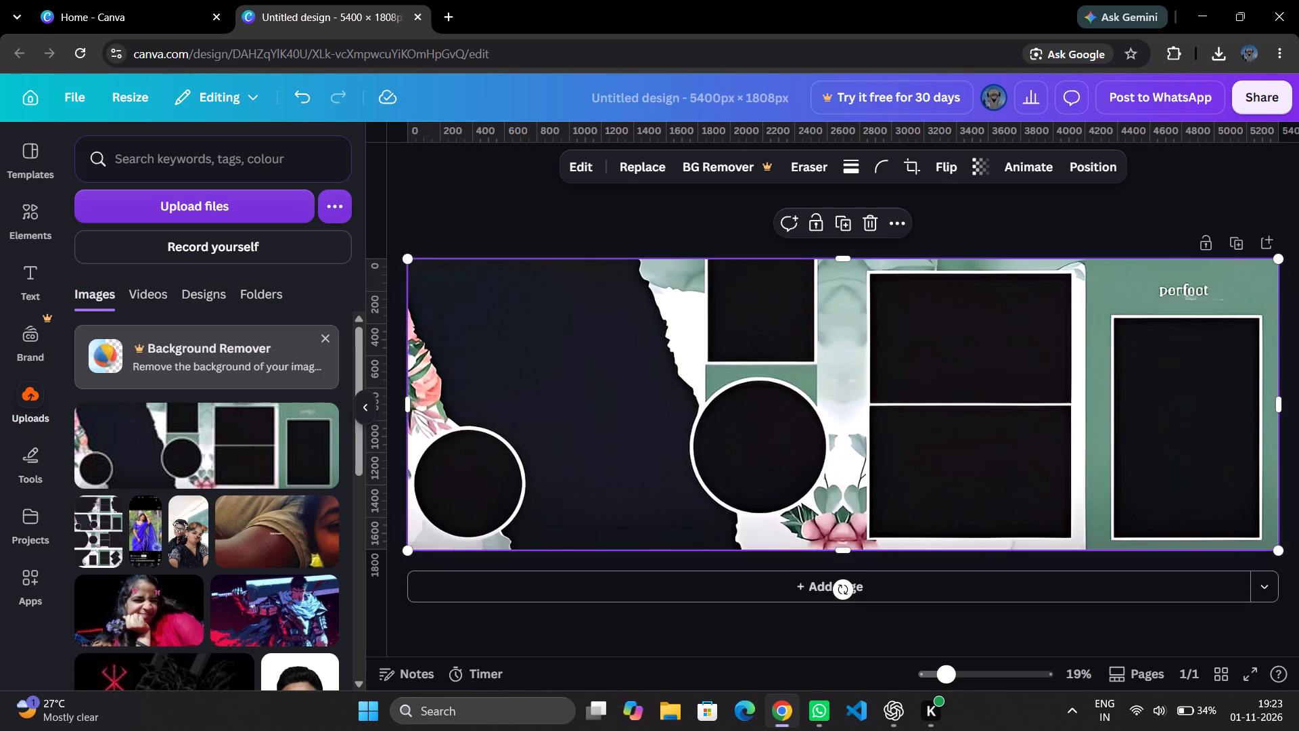
click(453, 486)
right_click(599, 345)
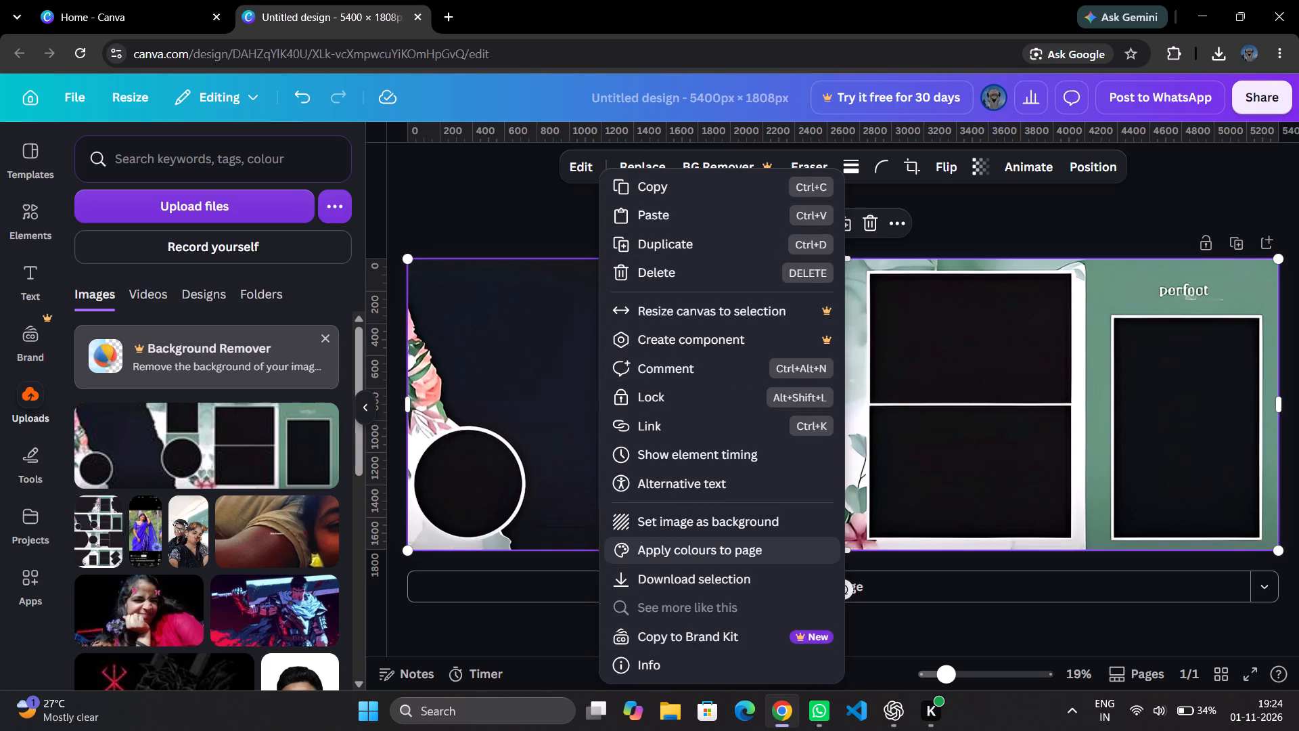
click(709, 523)
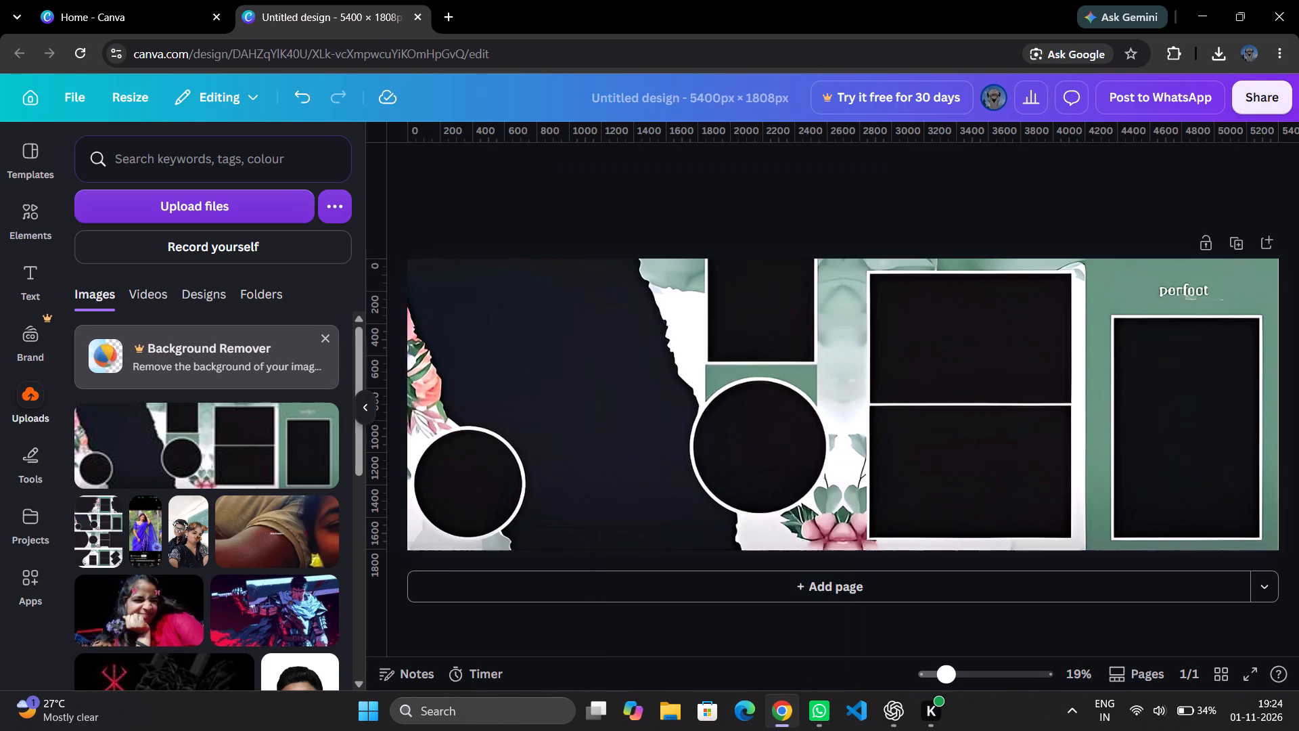
Check the background's photo openings on the page and look through the uploaded images and designs.
click(526, 491)
click(481, 483)
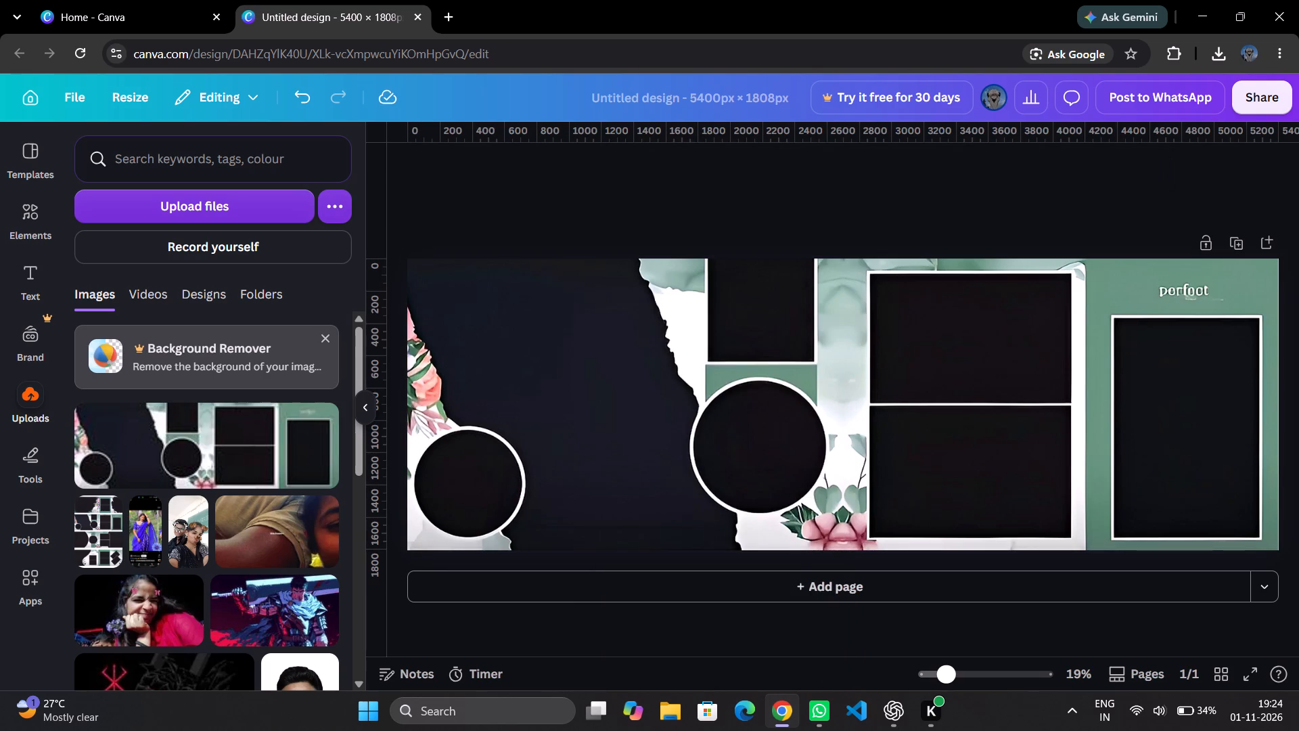
click(760, 311)
click(491, 371)
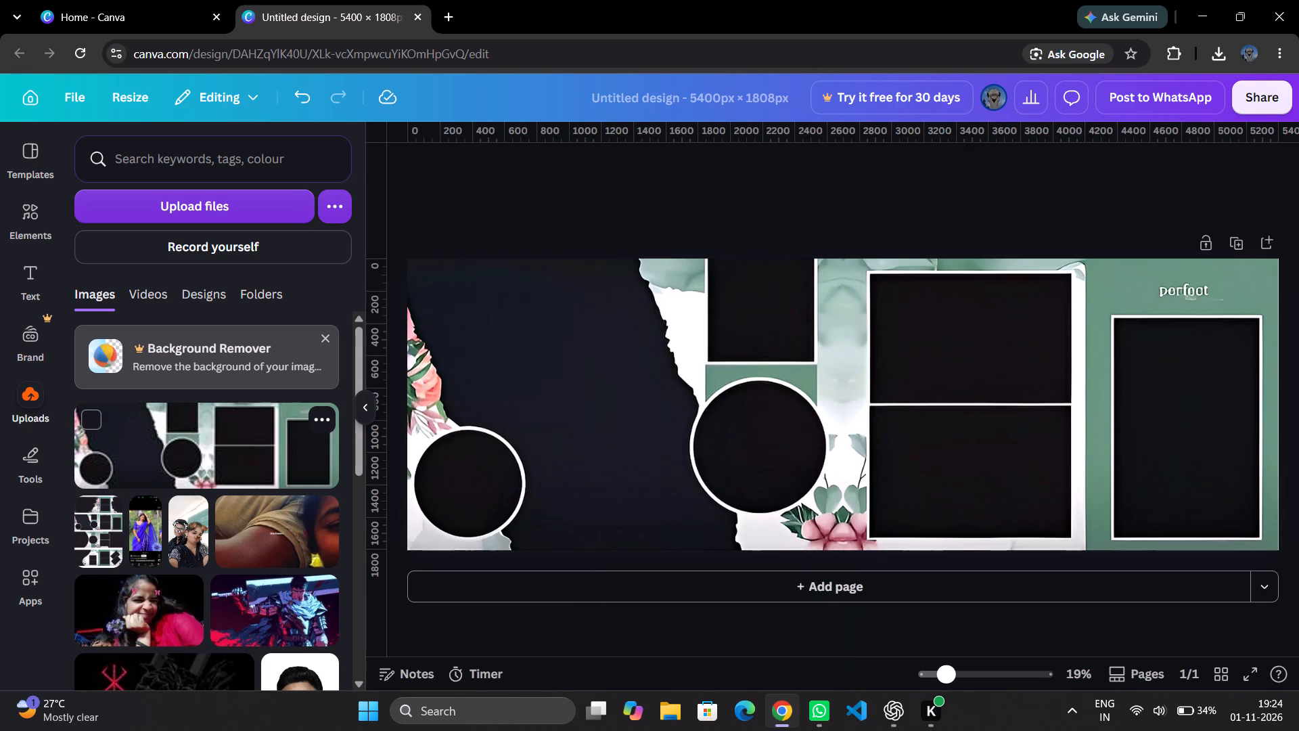
scroll(160, 372, down, 2)
scroll(219, 472, down, 5)
scroll(214, 486, up, 3)
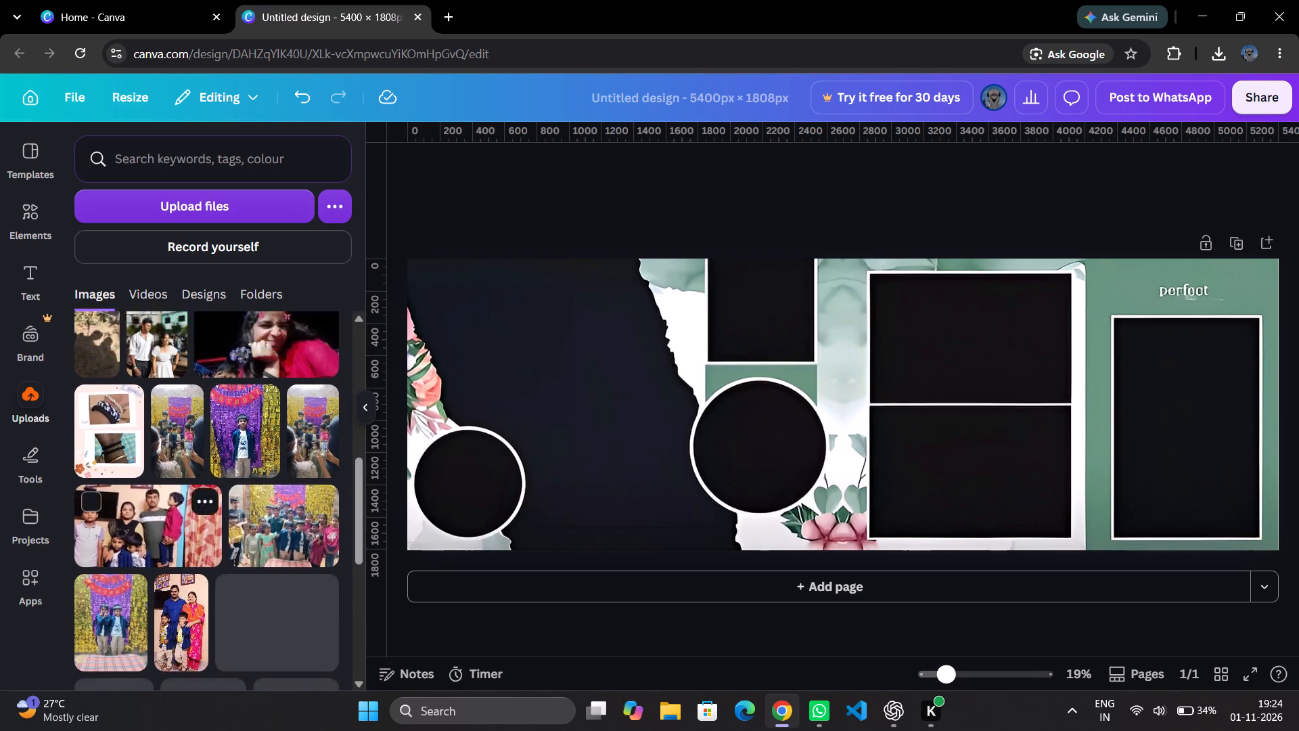
scroll(214, 486, up, 2)
scroll(153, 484, up, 1)
scroll(215, 465, up, 3)
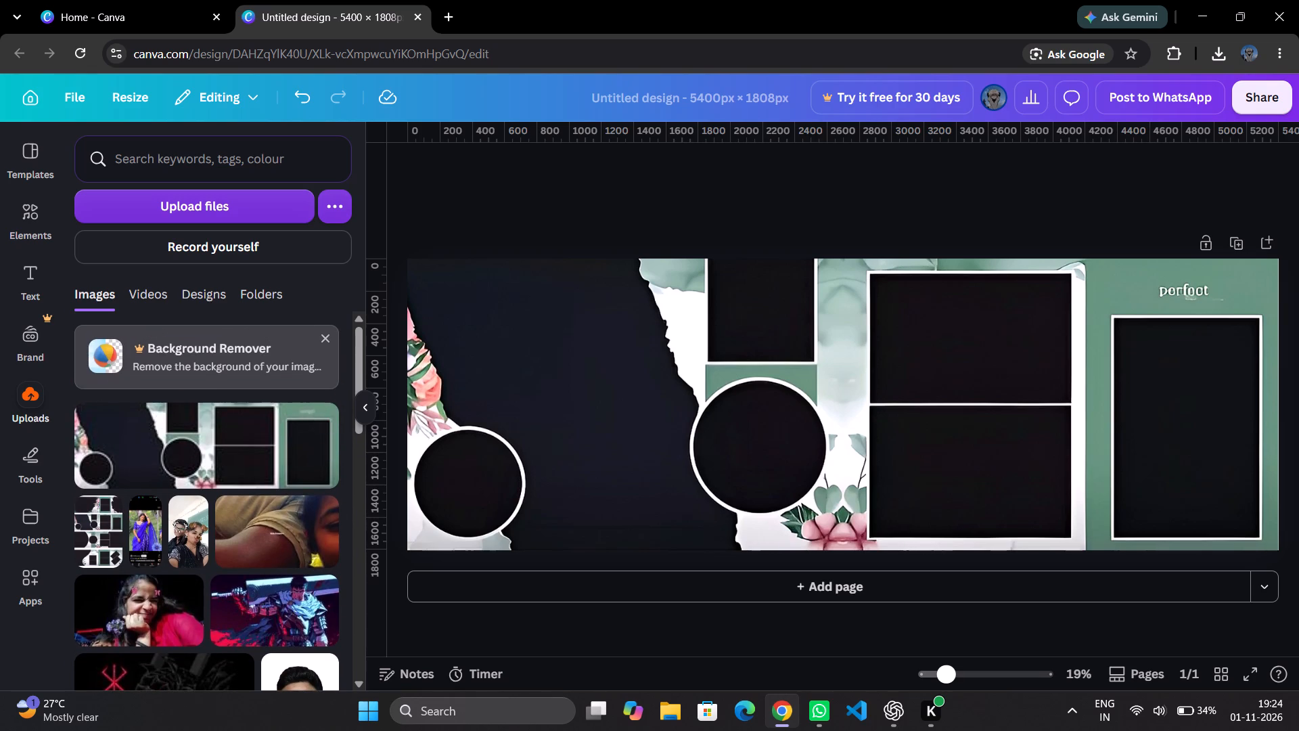
click(204, 294)
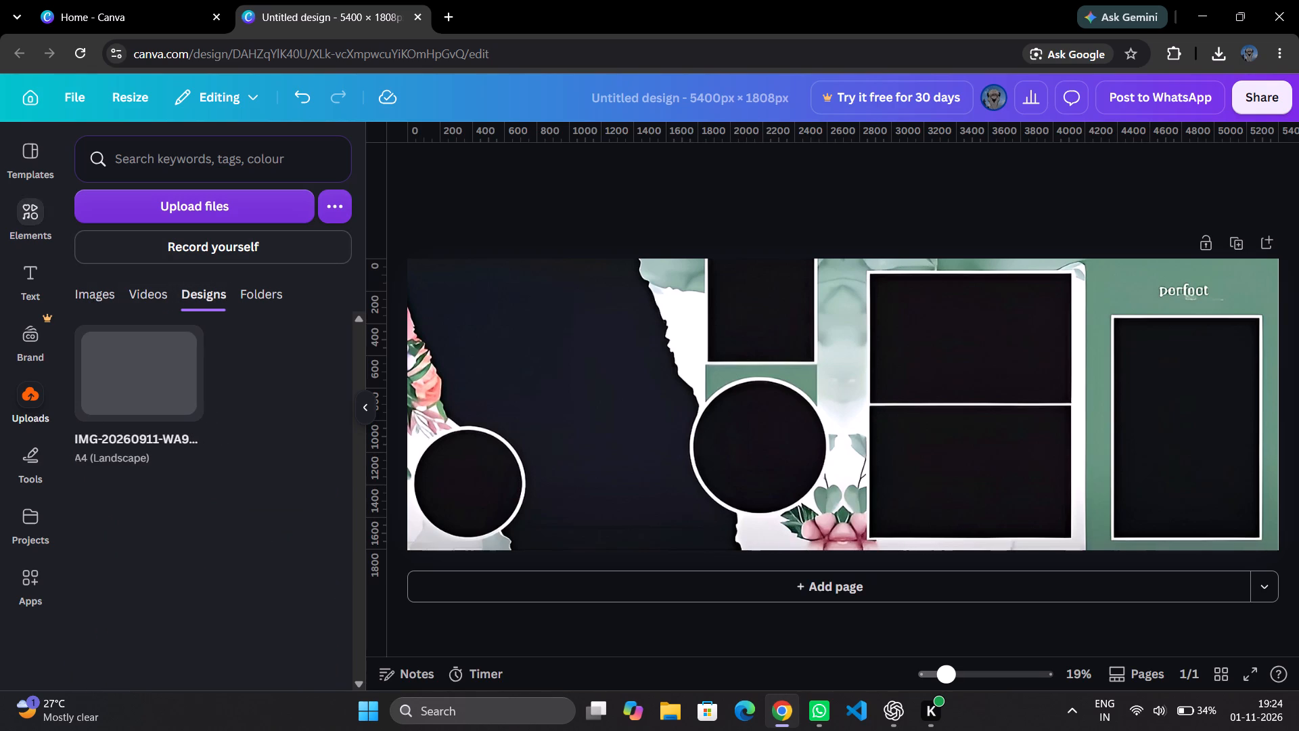
Open the elements library, look through the full set of recently used elements, and return to the library's main view.
click(20, 227)
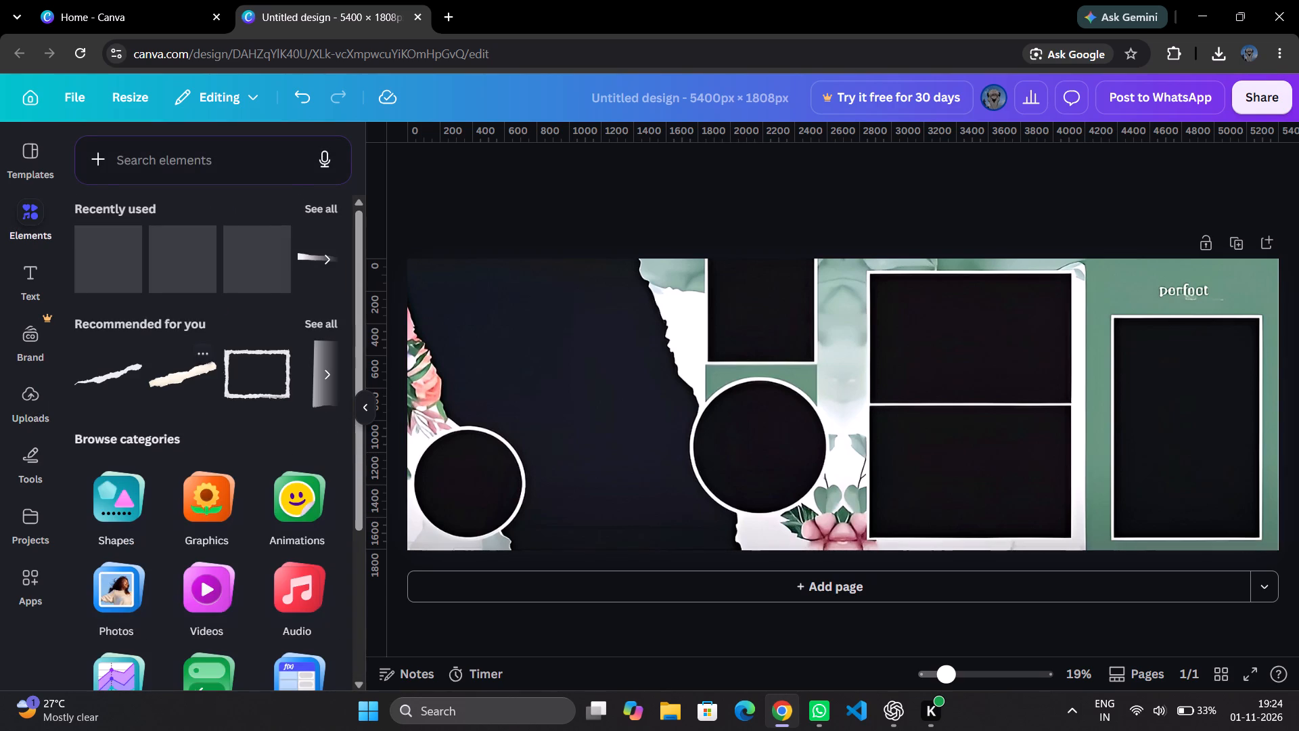
scroll(220, 395, up, 3)
click(127, 268)
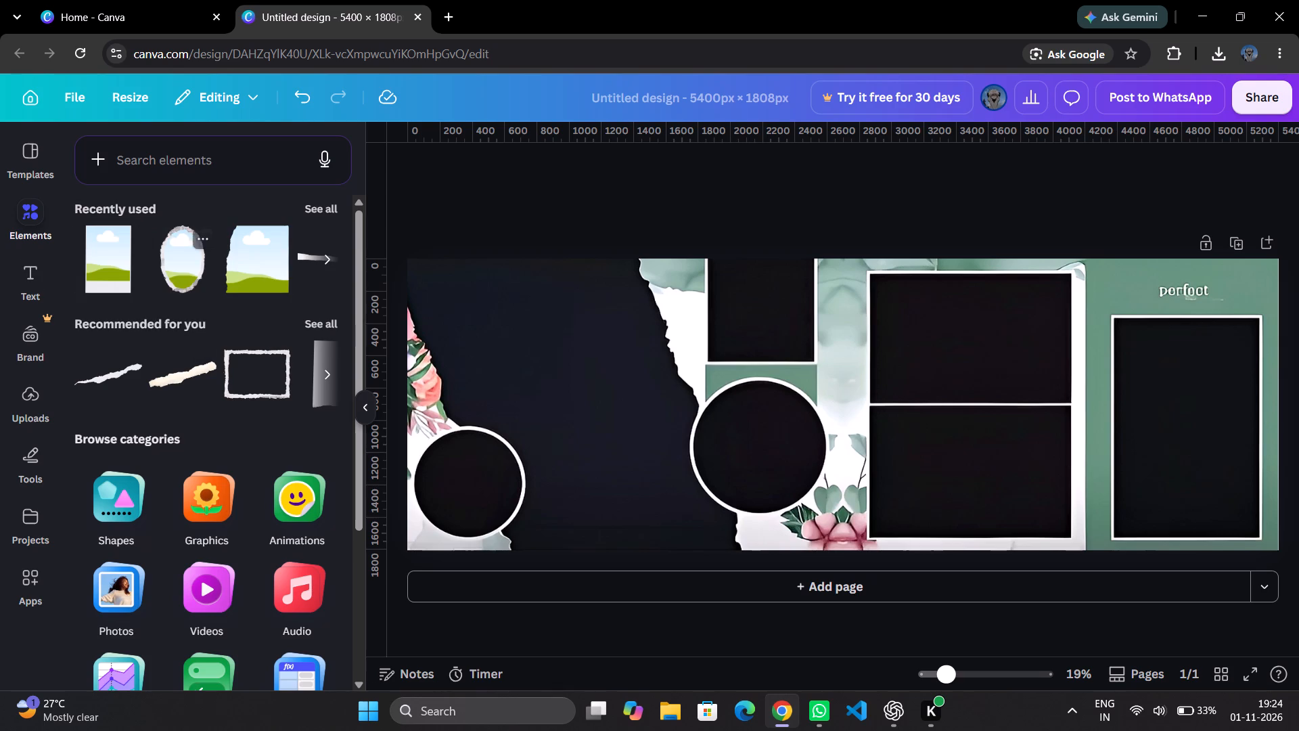
click(312, 210)
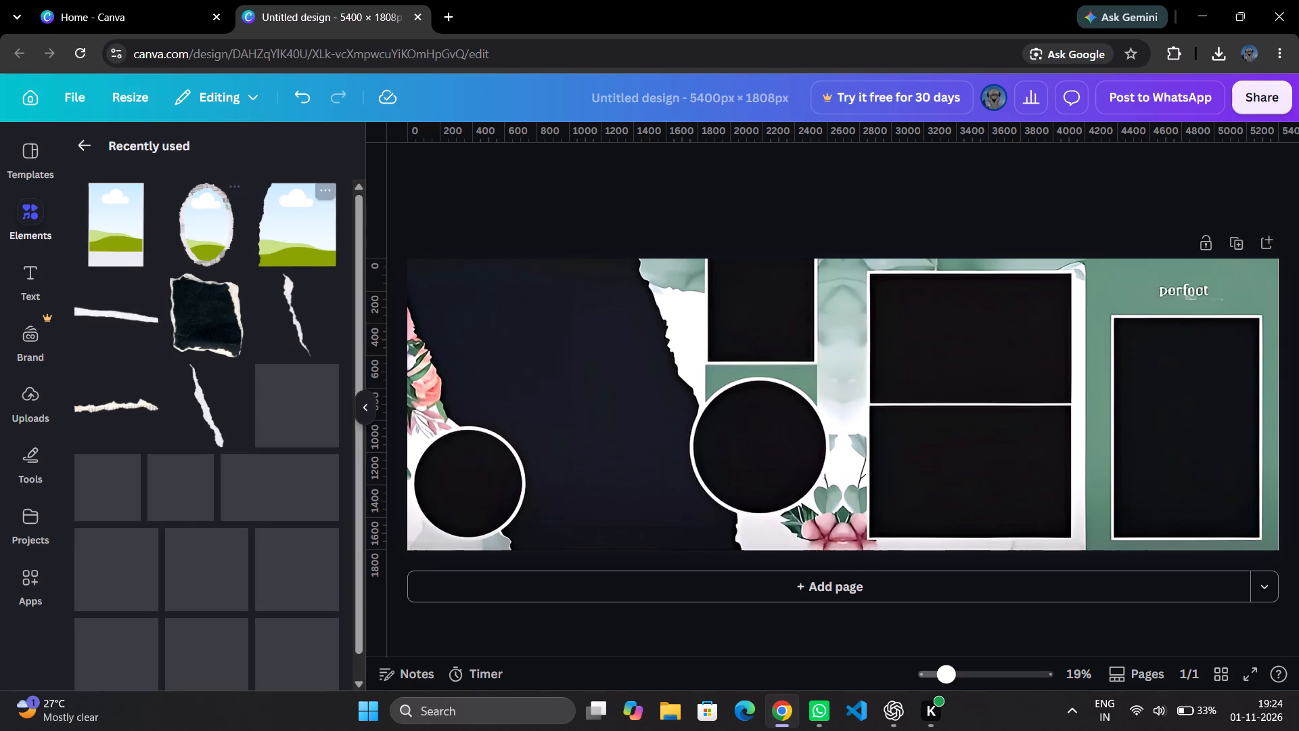
click(98, 150)
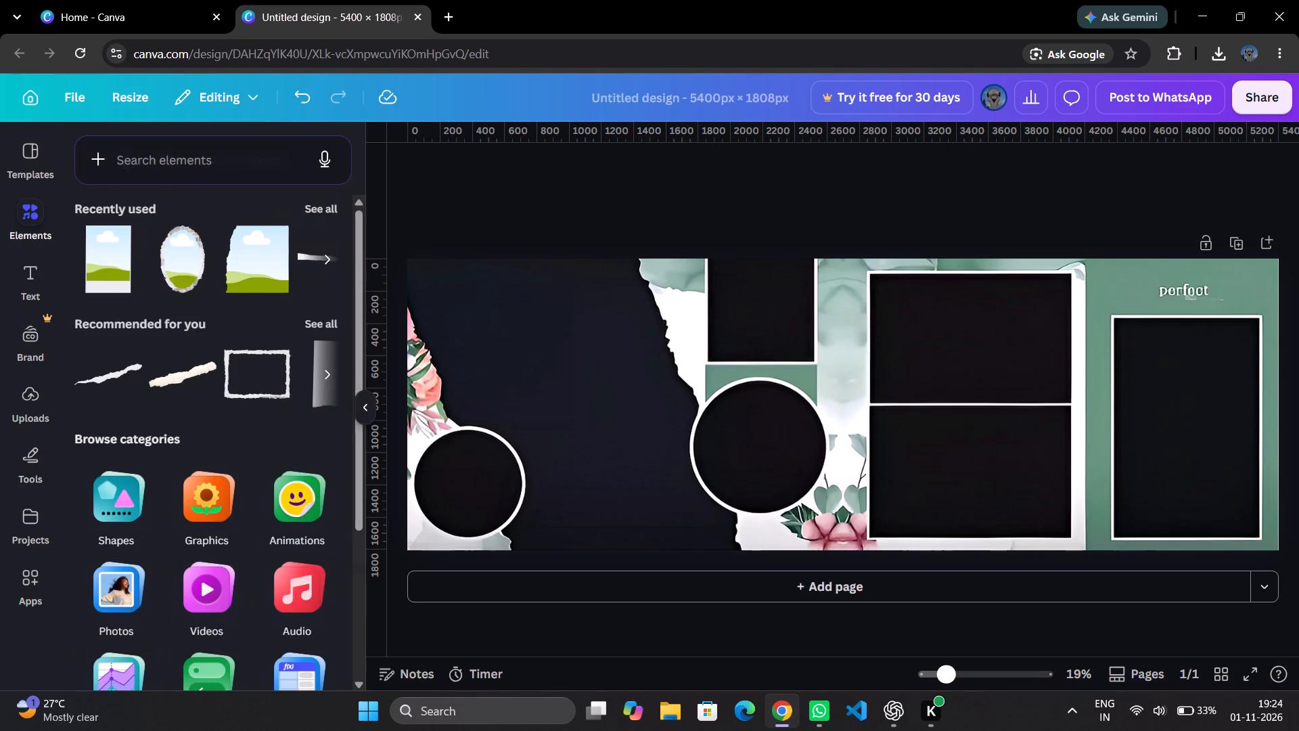
Add a circle frame from the Frames basic shapes near the lower-left circular opening and shrink it to about 678 px.
scroll(114, 340, down, 5)
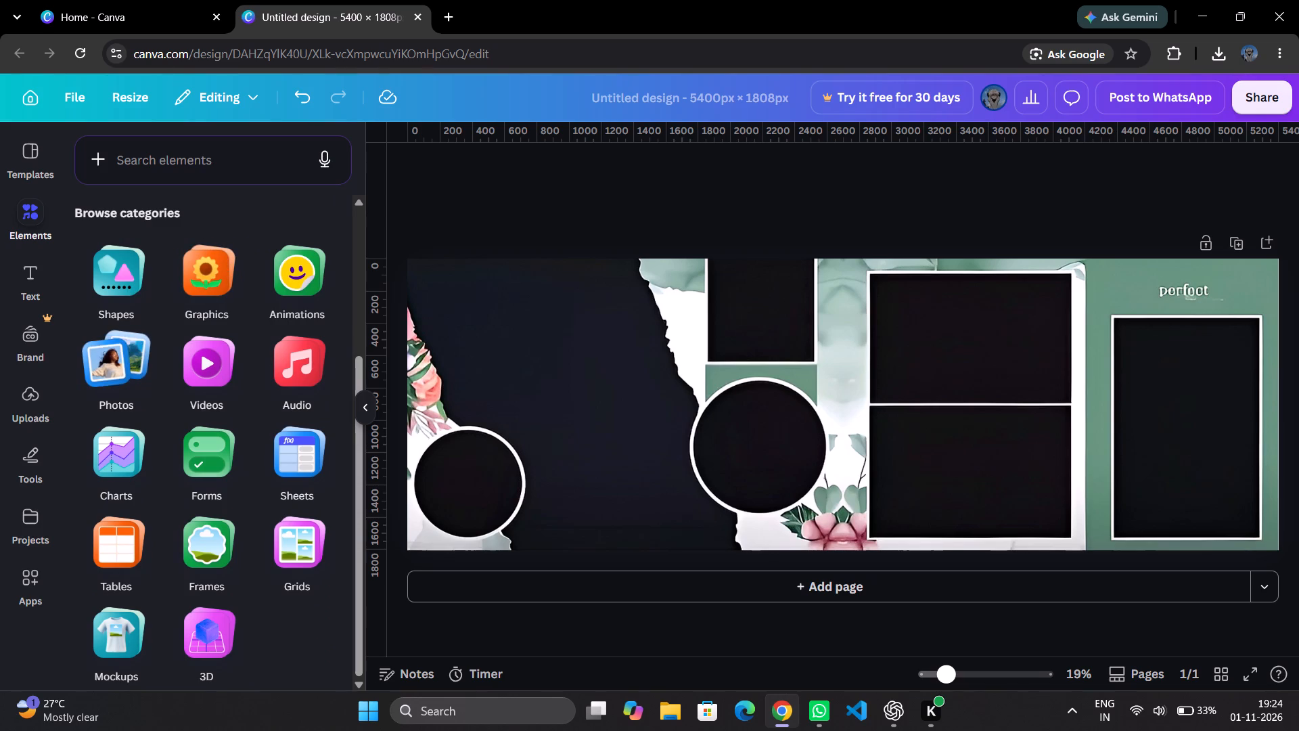
click(227, 525)
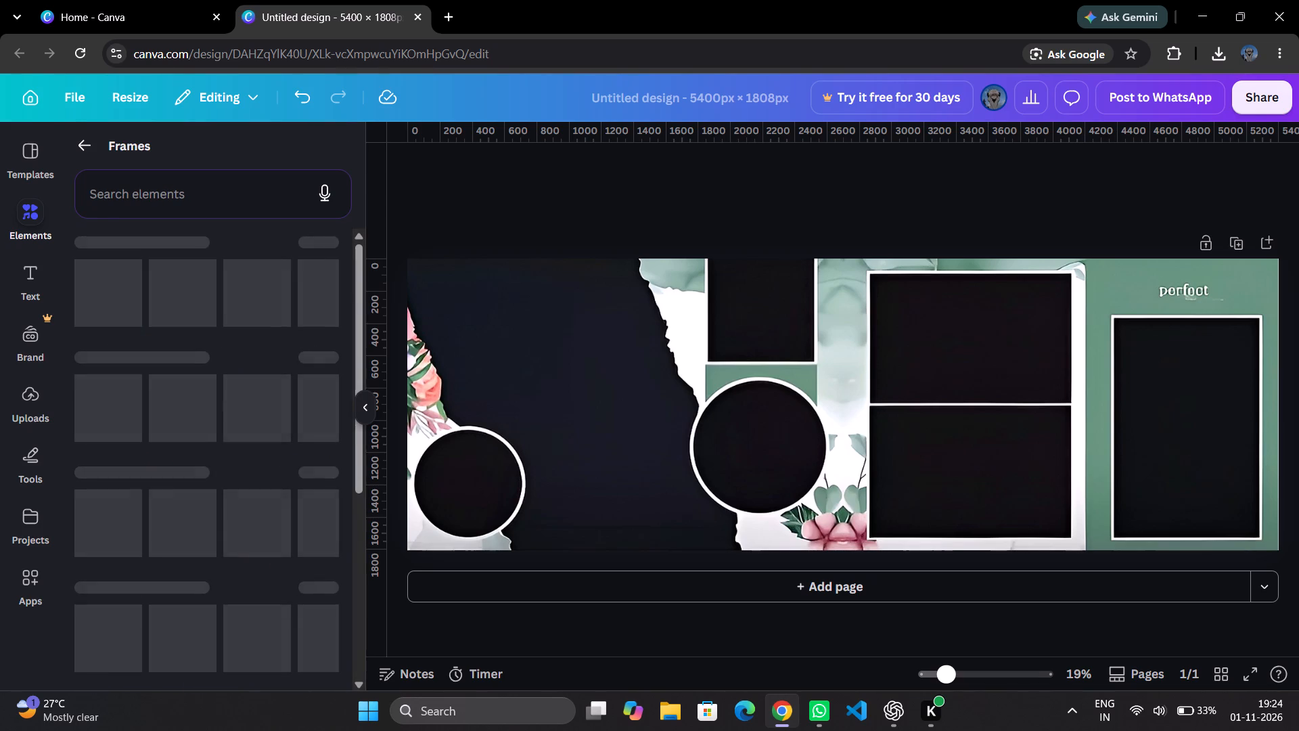
click(269, 297)
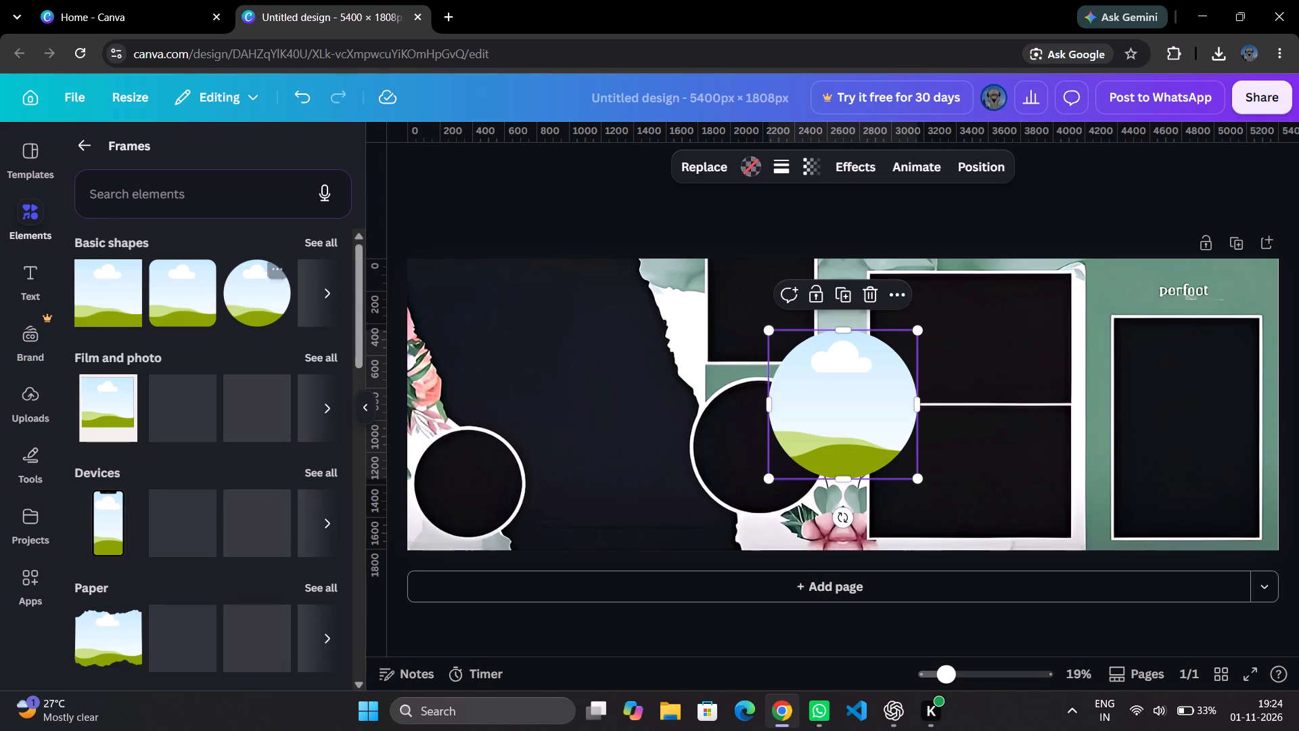
drag(828, 402, 455, 487)
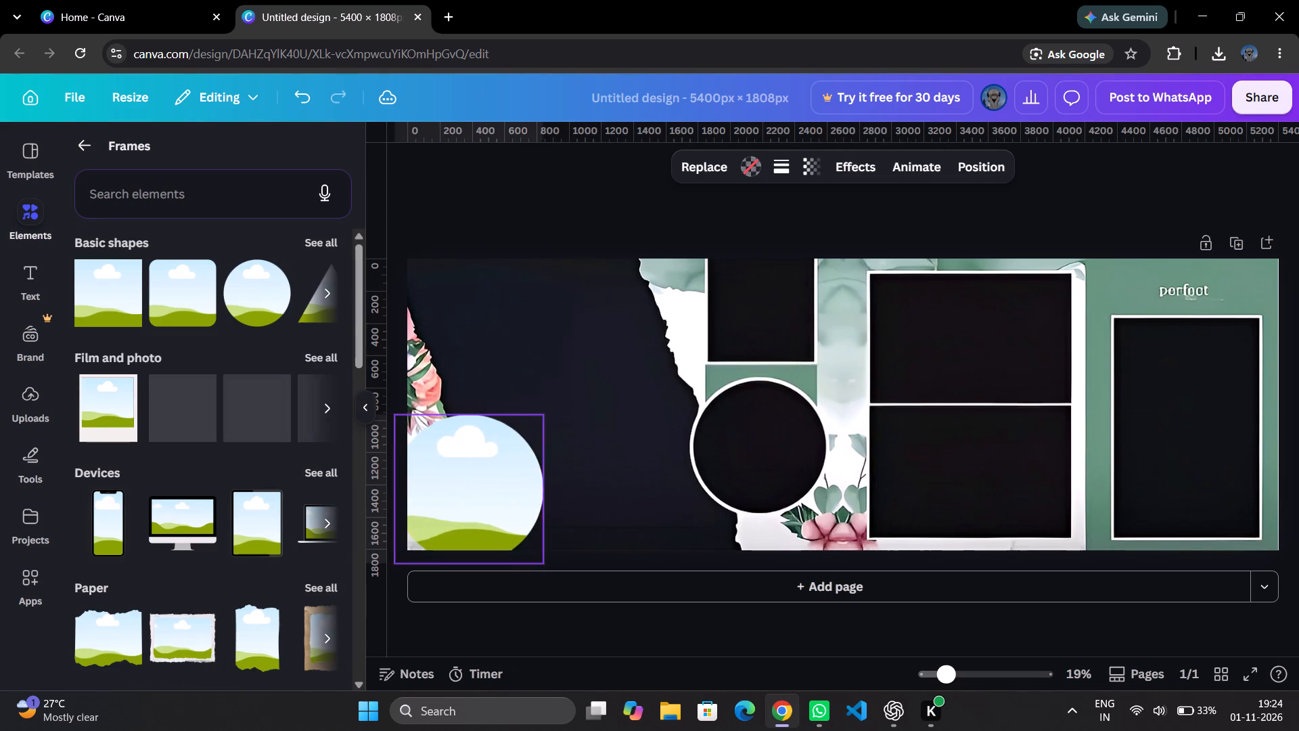
drag(455, 487, 535, 462)
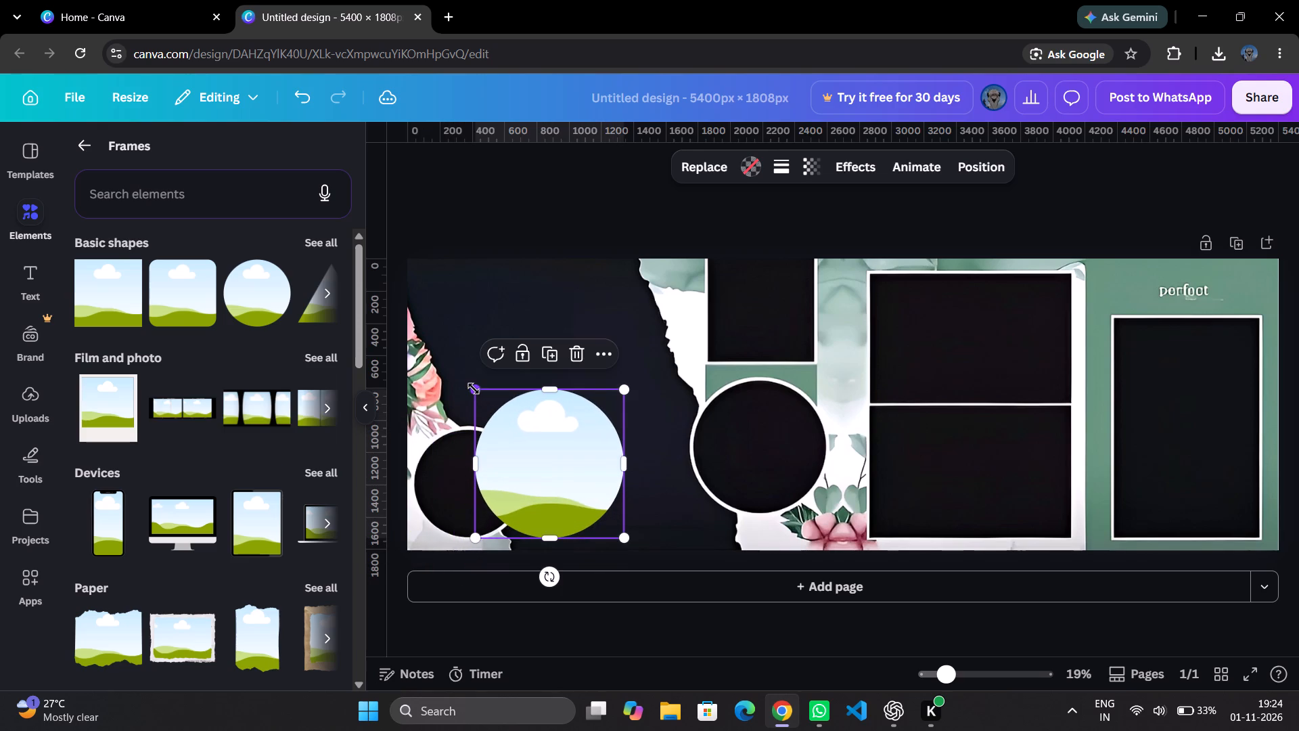
drag(474, 389, 517, 429)
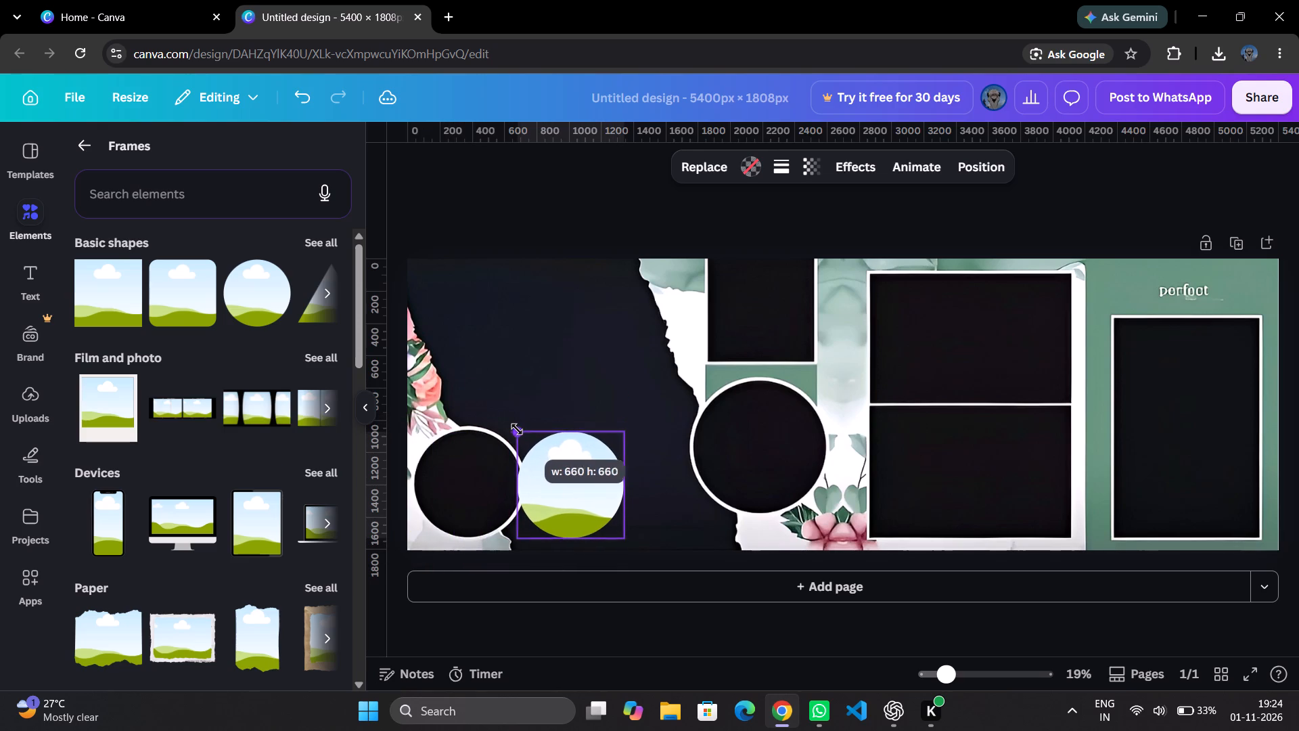
drag(517, 429, 512, 429)
click(564, 536)
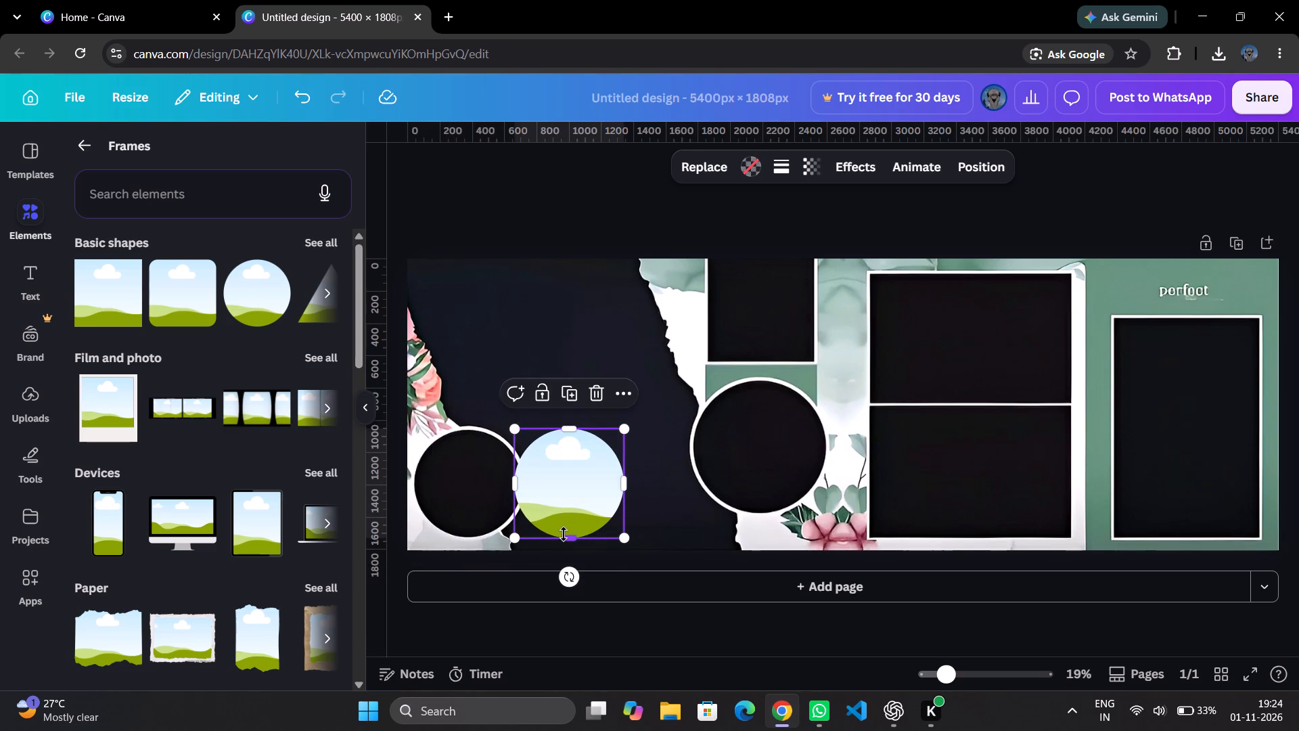
Position the circle frame precisely over the collage's lower-left circular photo opening.
drag(562, 494, 465, 496)
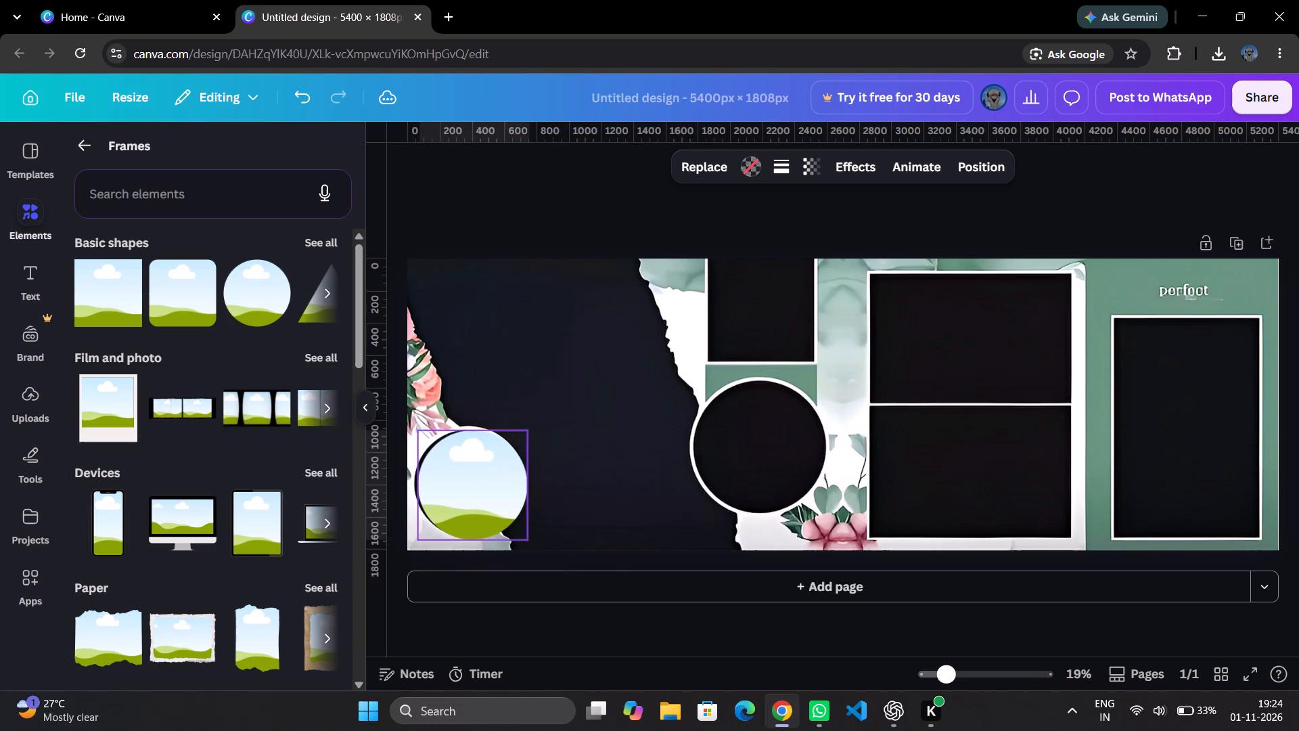
drag(465, 496, 461, 493)
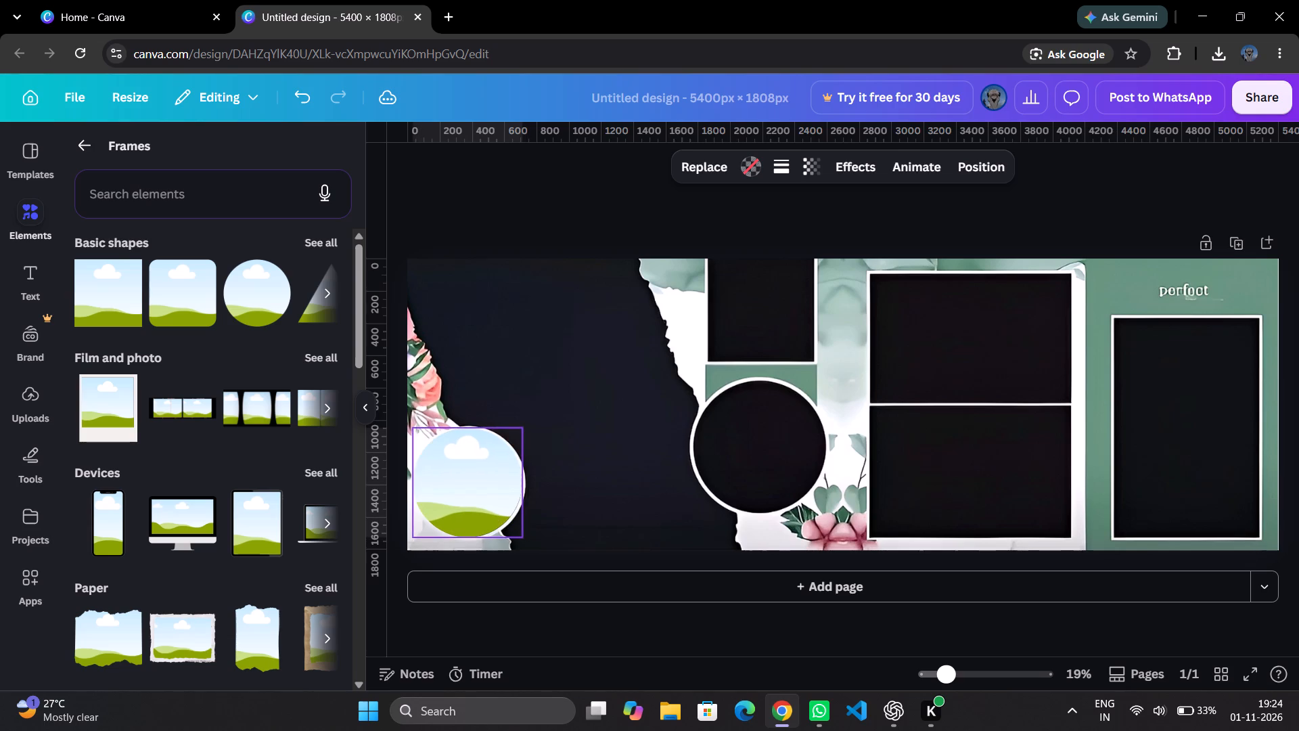
drag(461, 493, 461, 495)
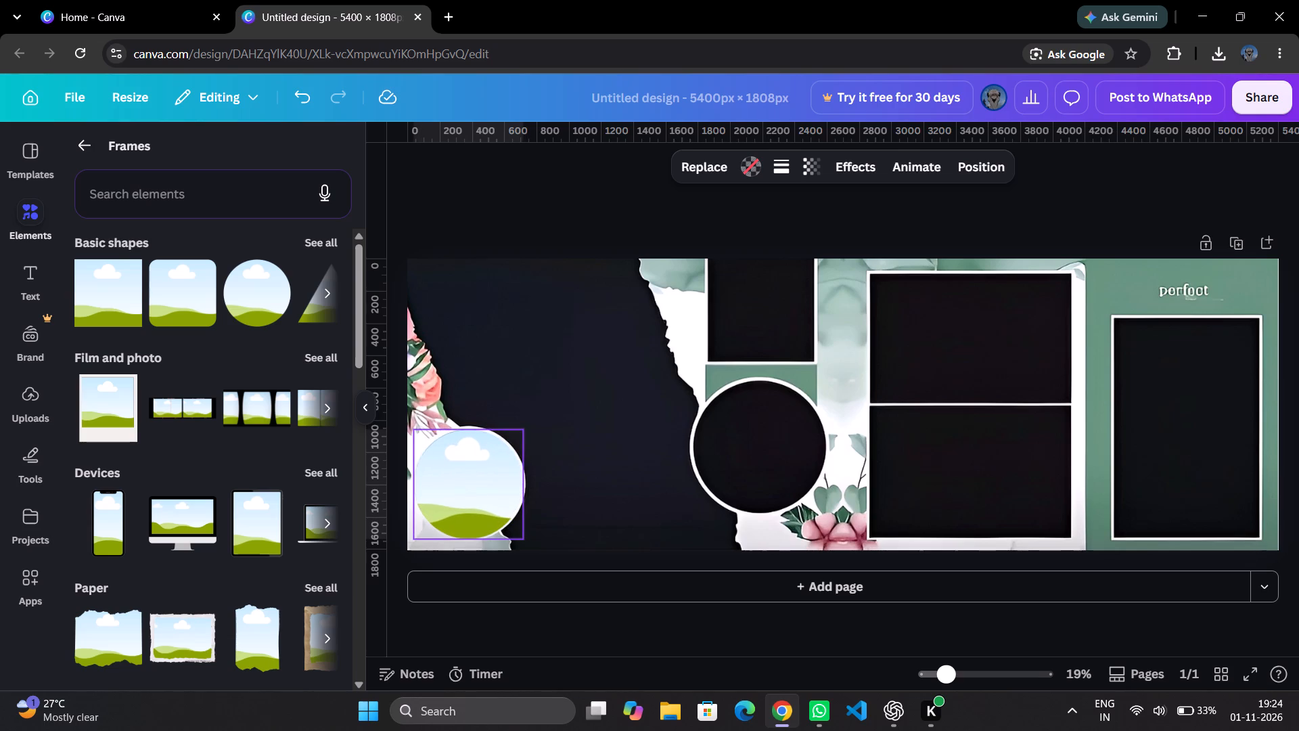
drag(461, 495, 461, 495)
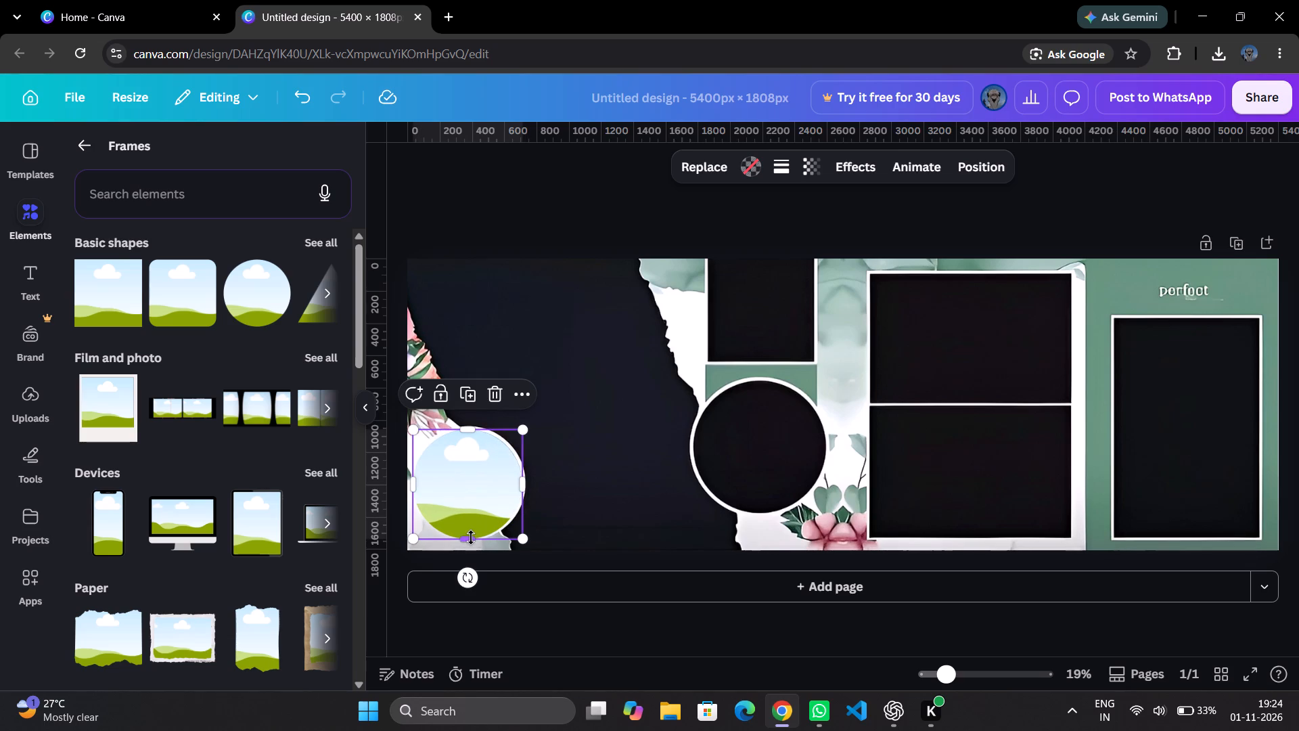
drag(469, 537, 475, 529)
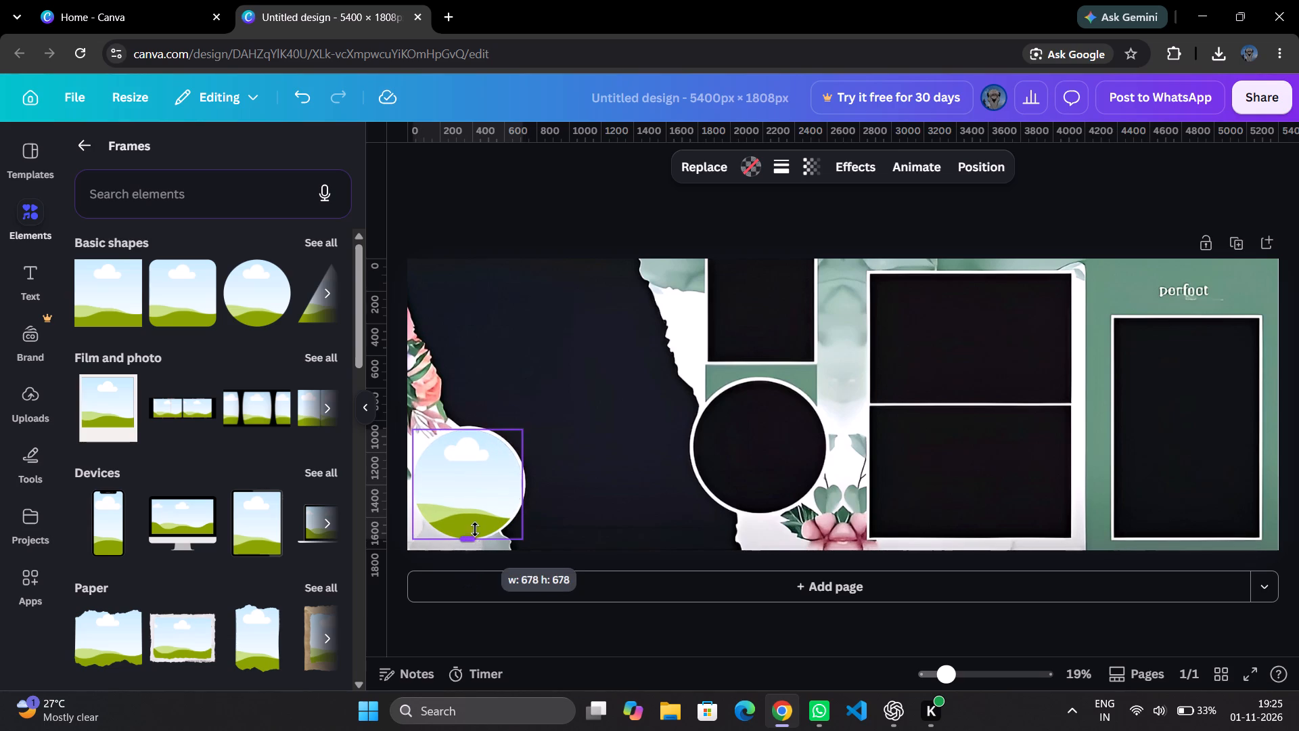
drag(475, 529, 480, 537)
click(412, 481)
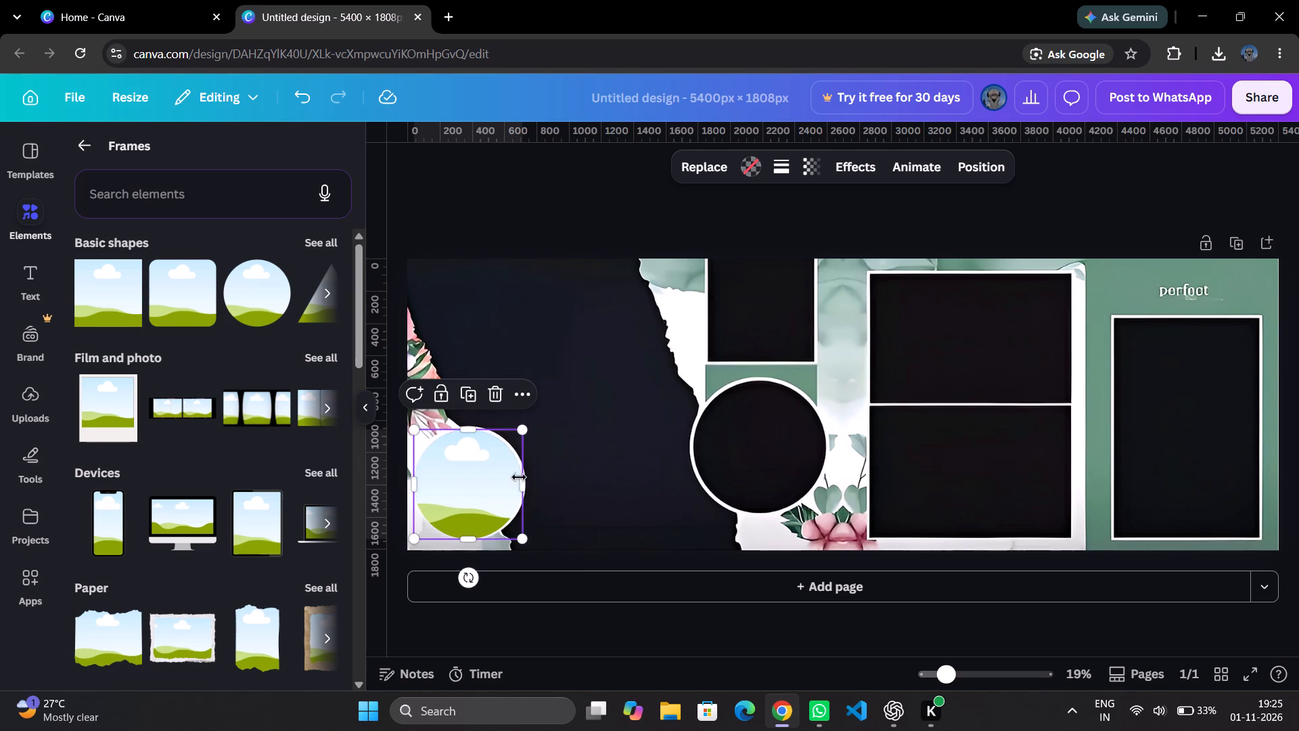
click(518, 489)
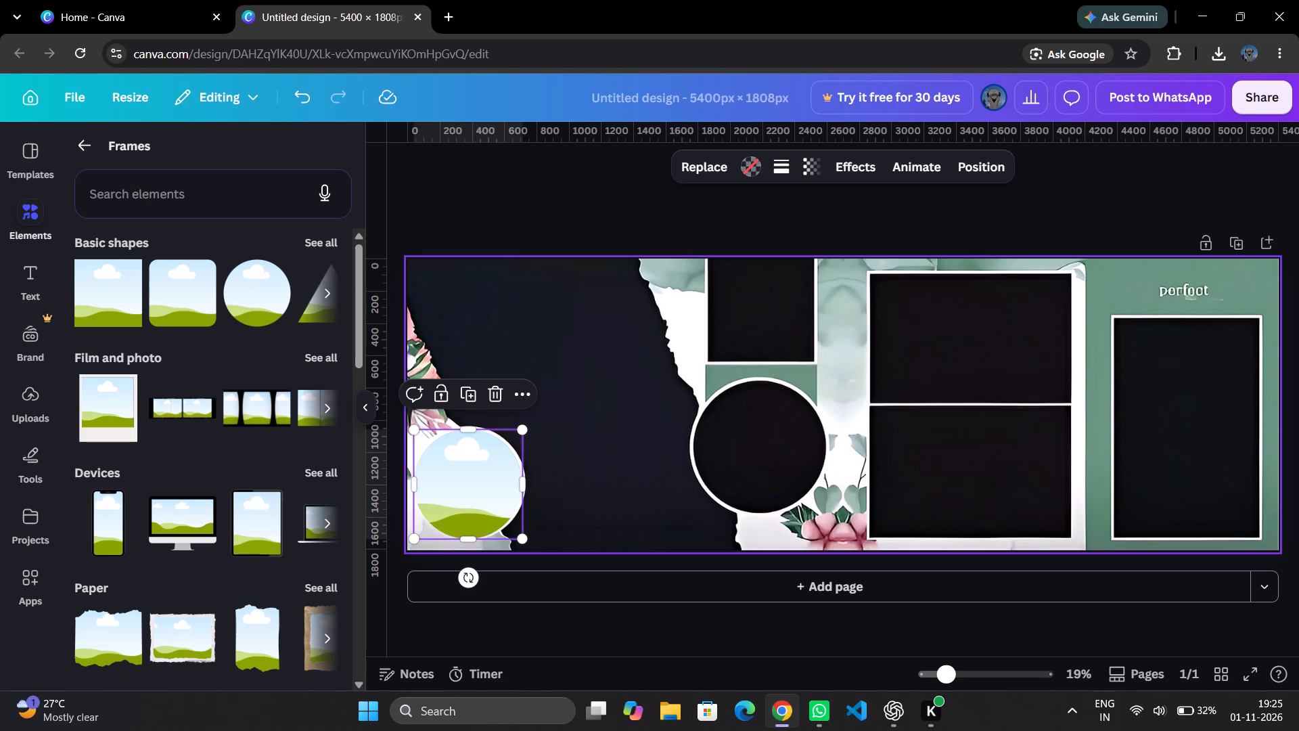
Add a second circle frame over the larger circular opening in the middle and shrink it to the opening's size.
click(263, 295)
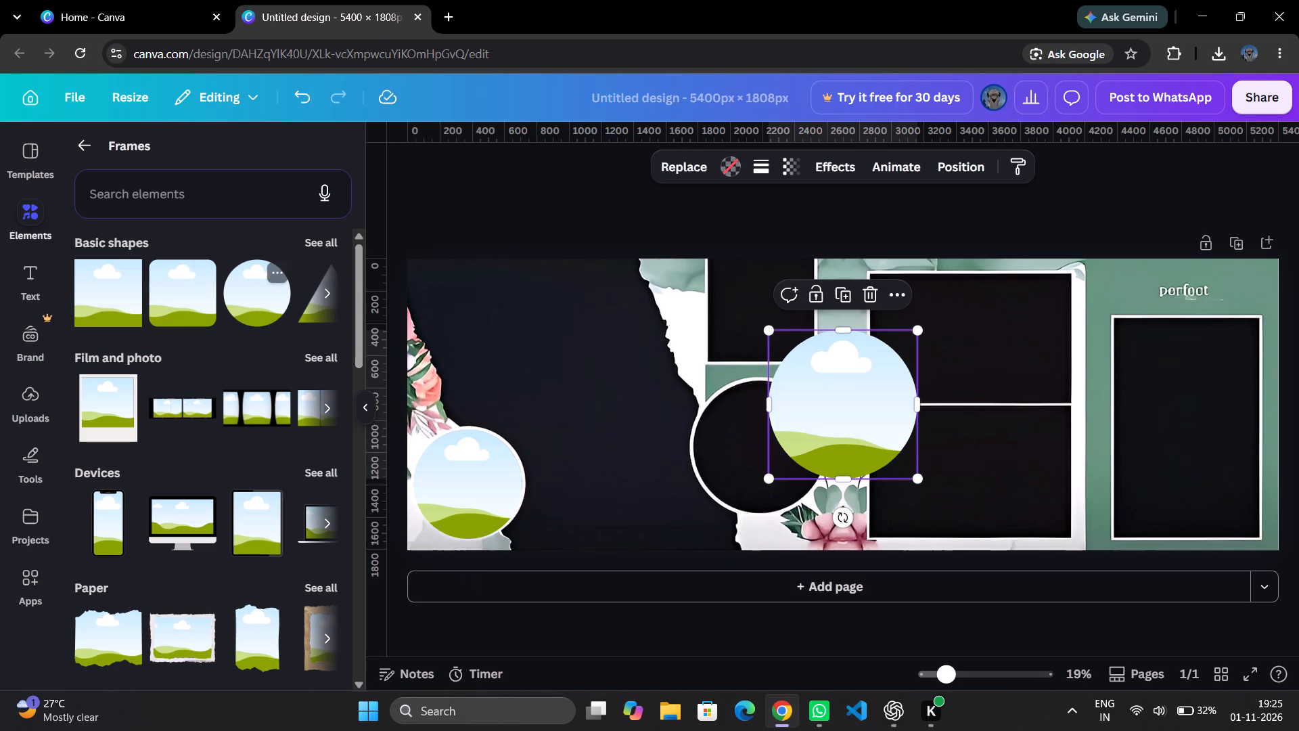
drag(860, 405, 777, 449)
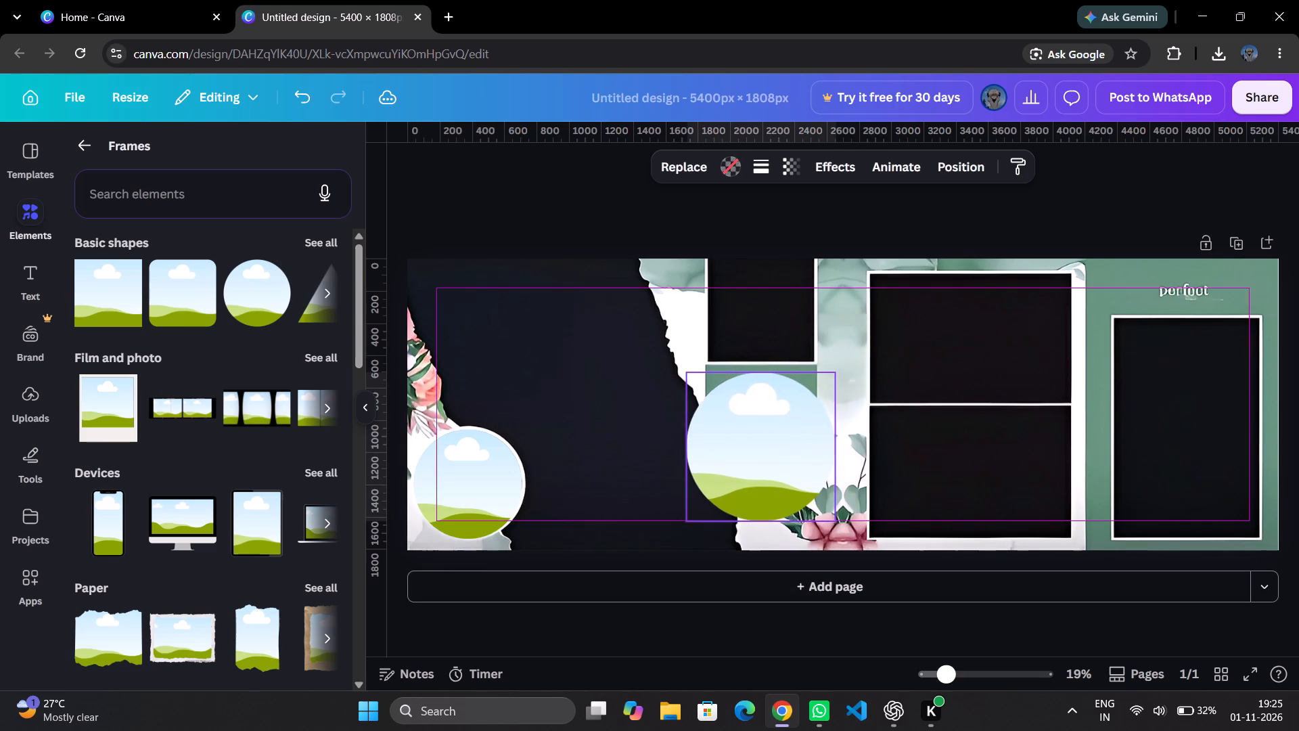
drag(777, 449, 777, 455)
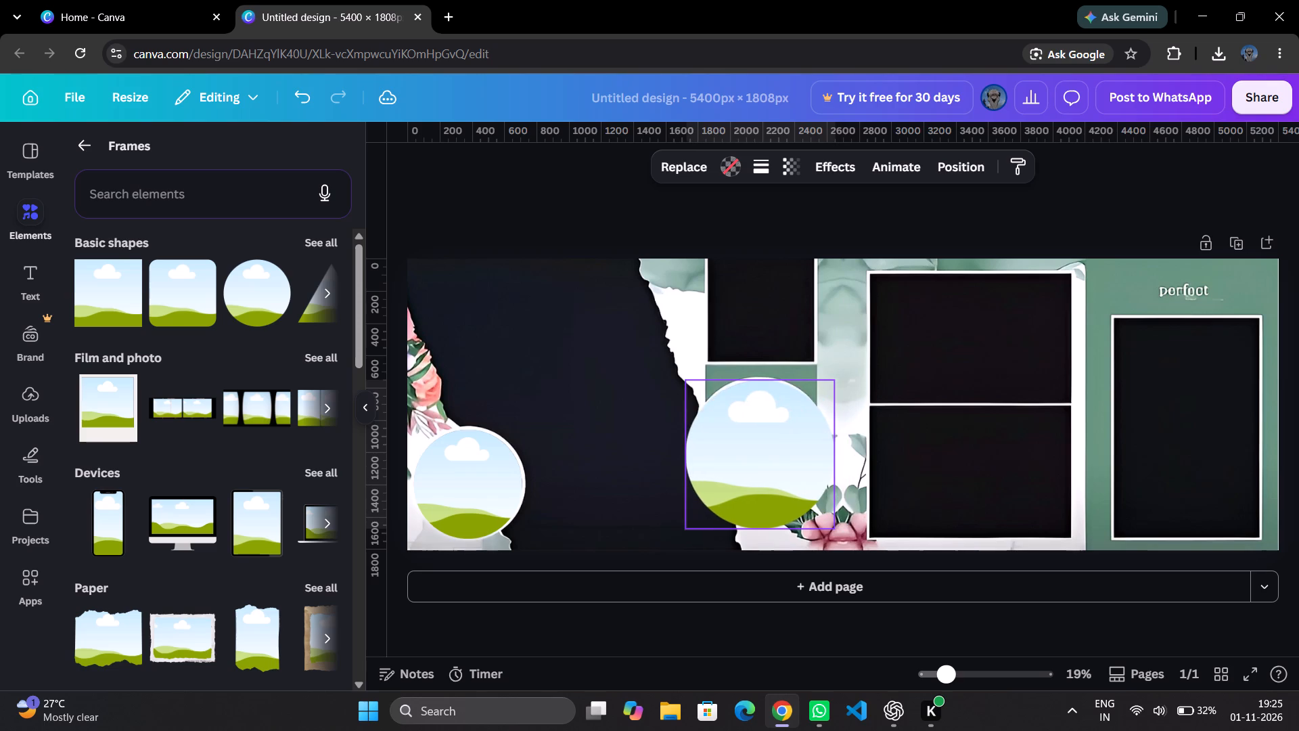
drag(777, 455, 777, 446)
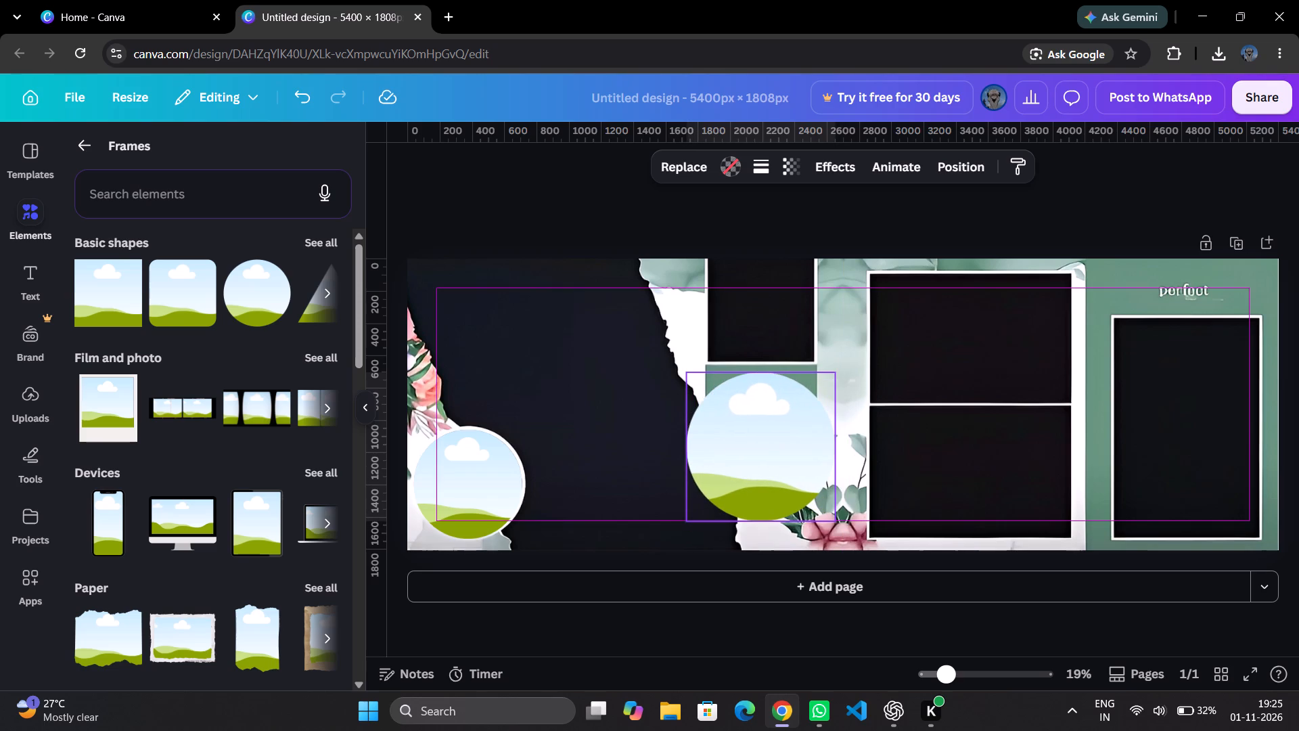
drag(777, 446, 777, 453)
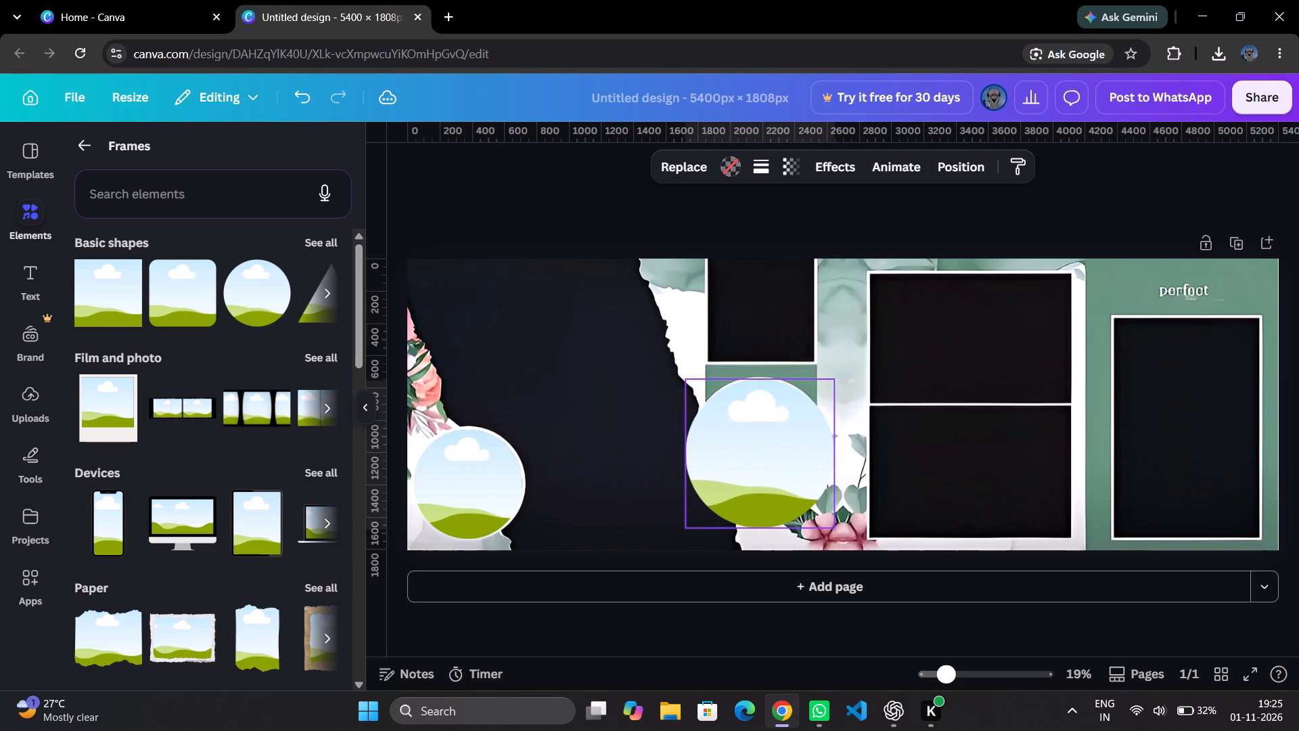
drag(777, 453, 779, 449)
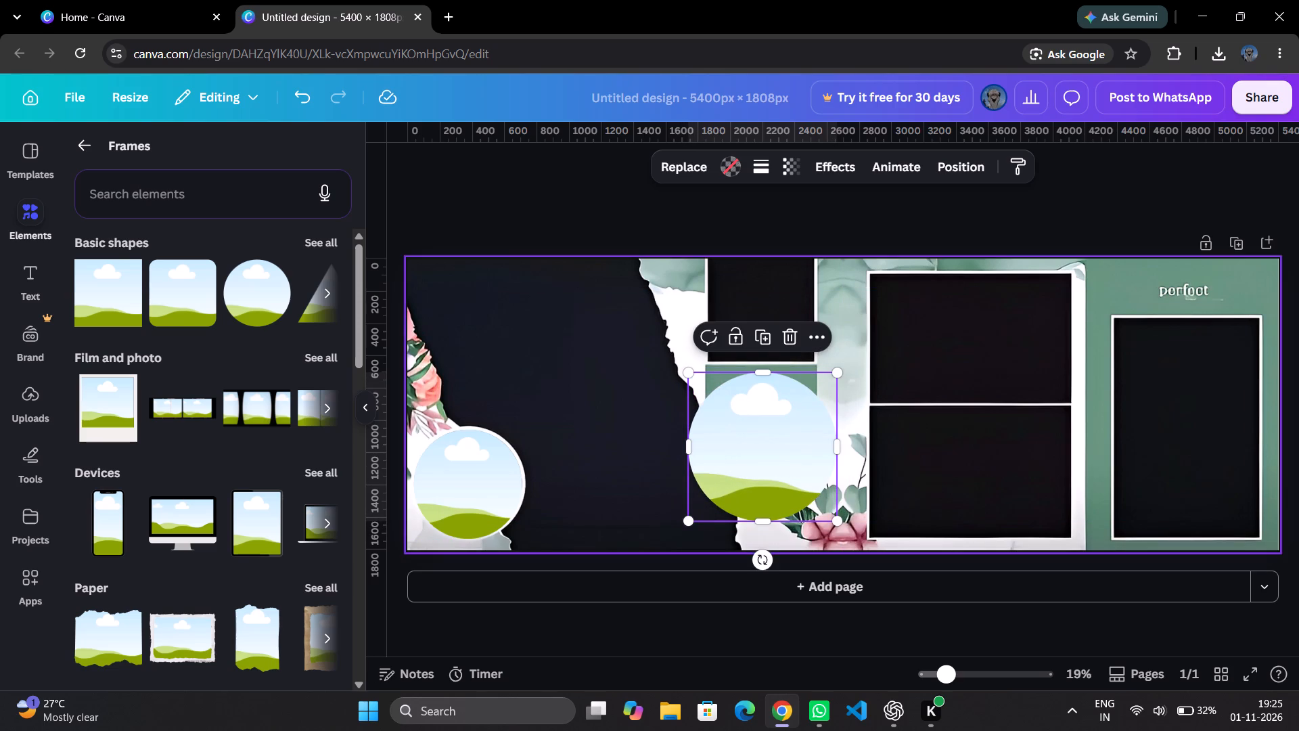
drag(842, 521, 825, 518)
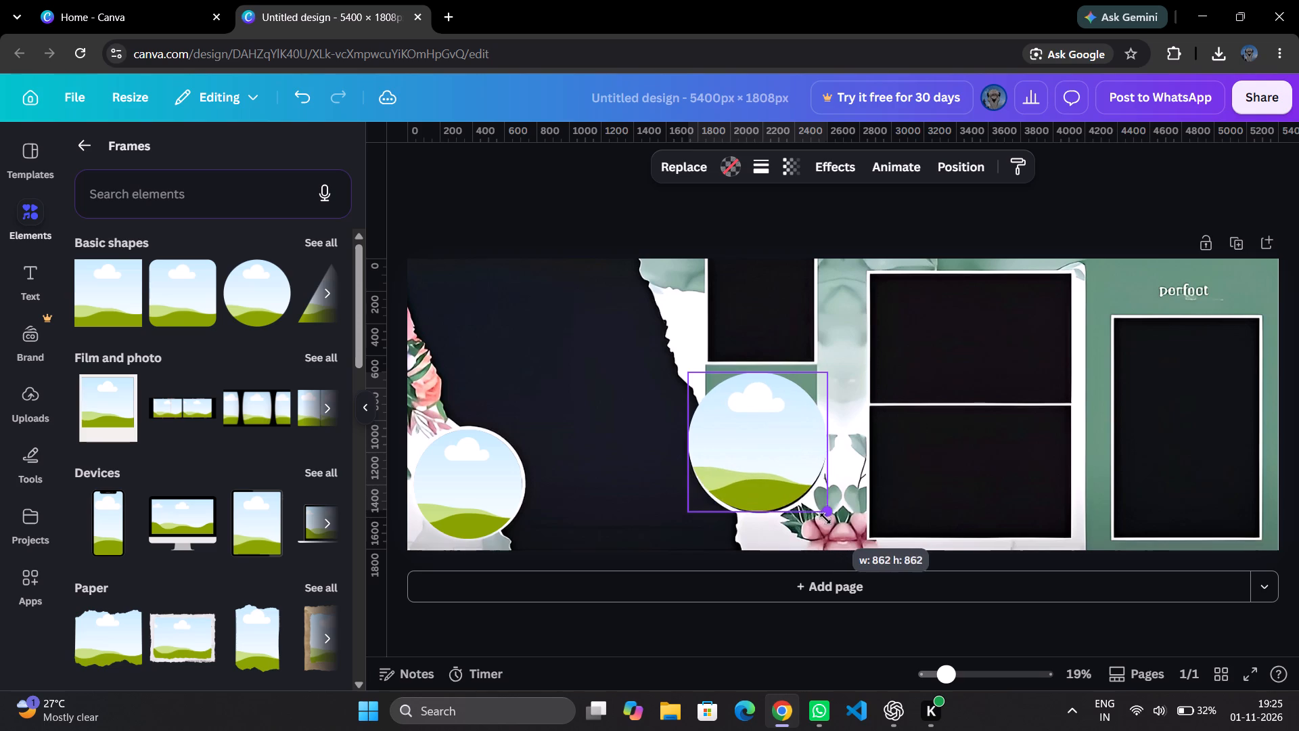
drag(825, 518, 816, 518)
Fine-tune the second circle frame's position until it sits centred within the middle opening's white ring.
drag(775, 439, 781, 437)
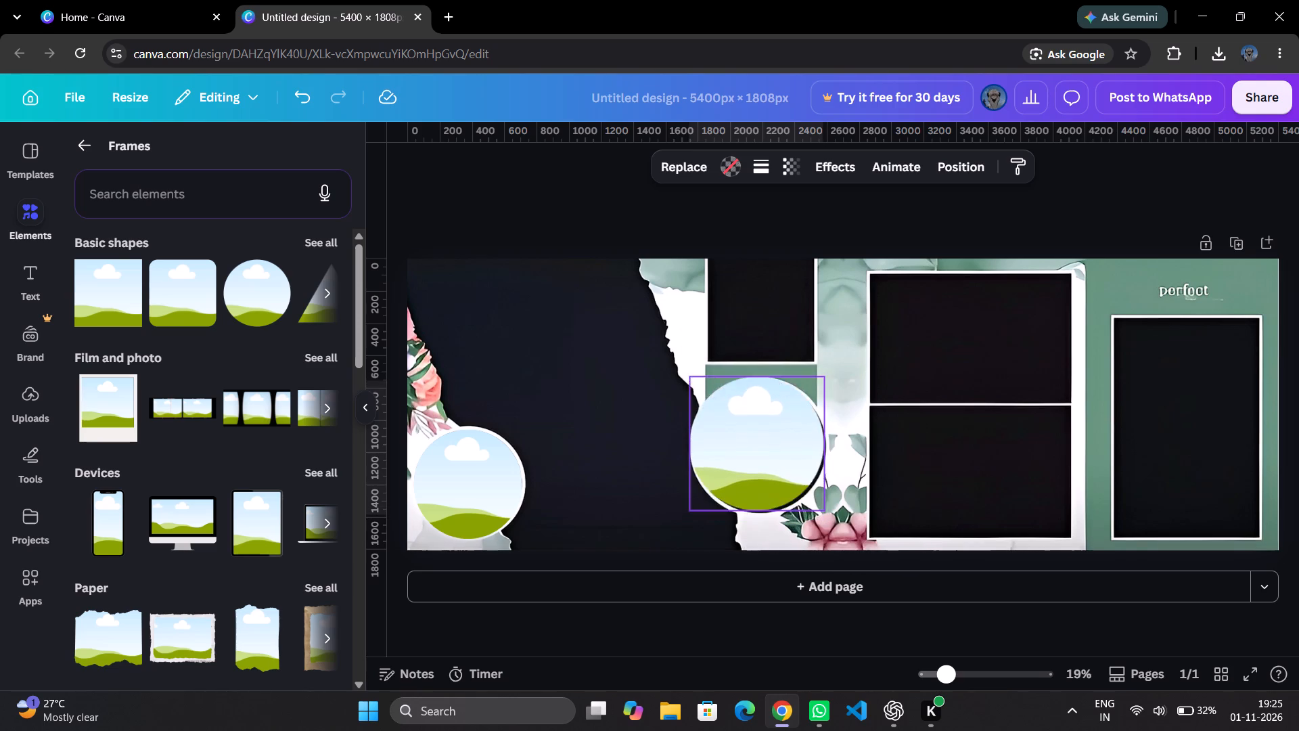
drag(781, 437, 781, 451)
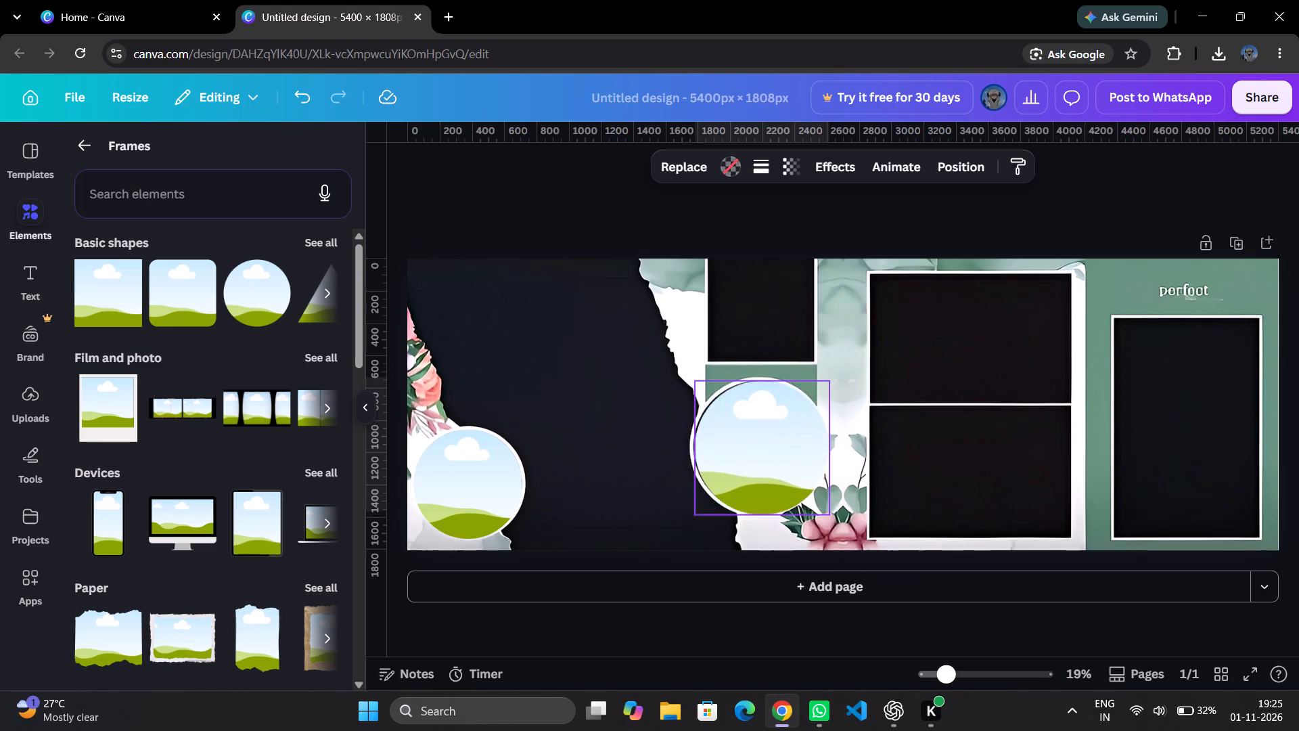
drag(781, 451, 781, 447)
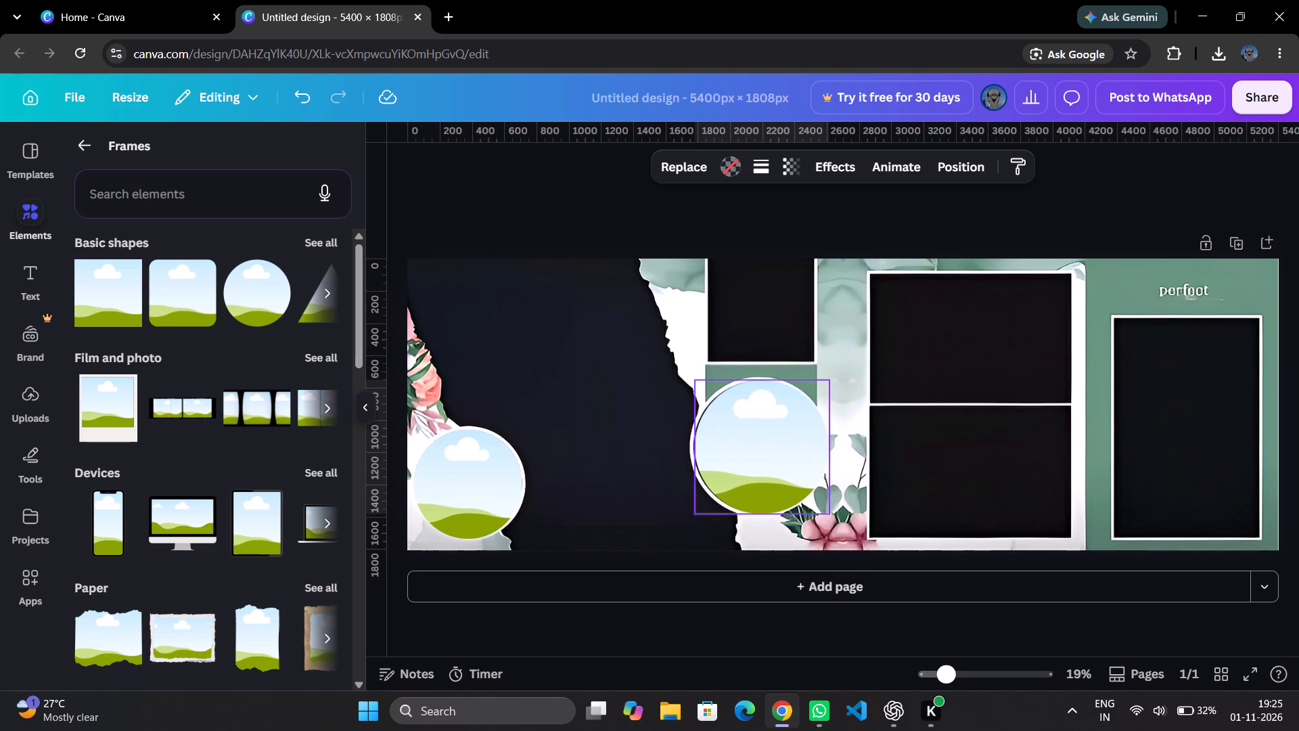
drag(781, 447, 780, 447)
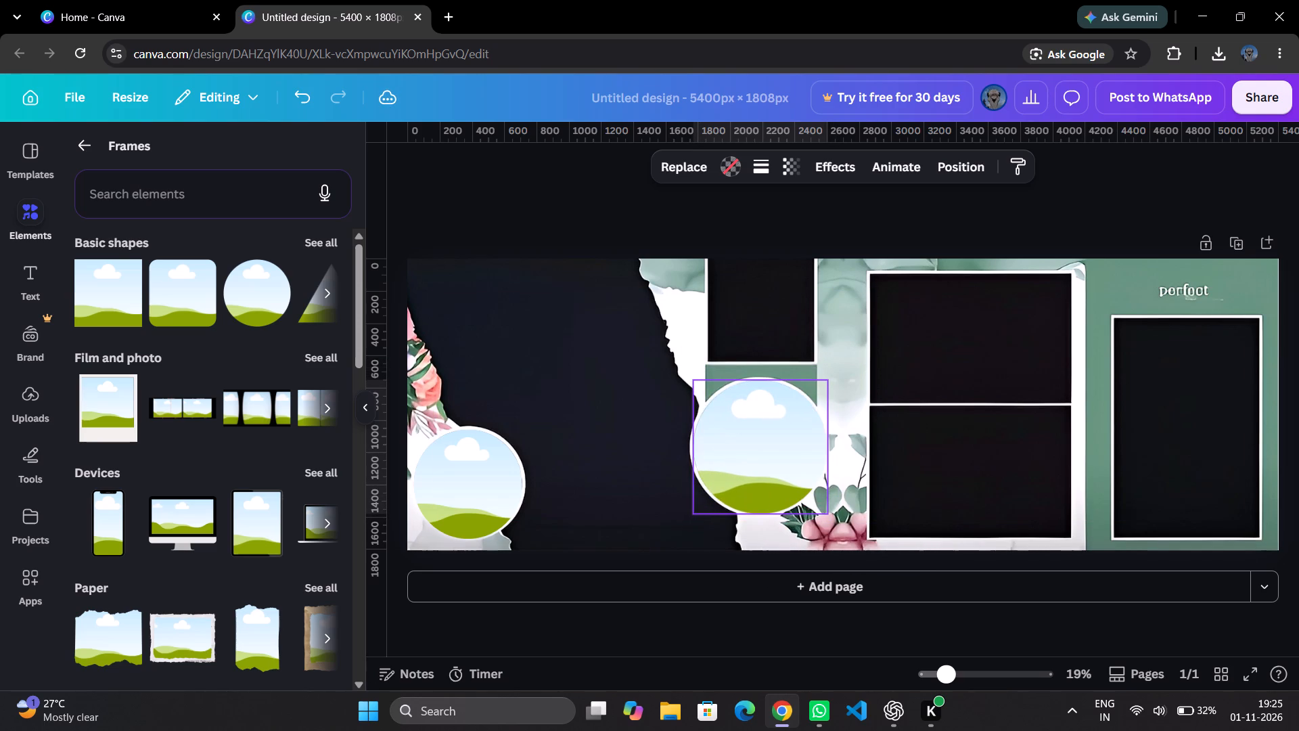
drag(780, 447, 779, 447)
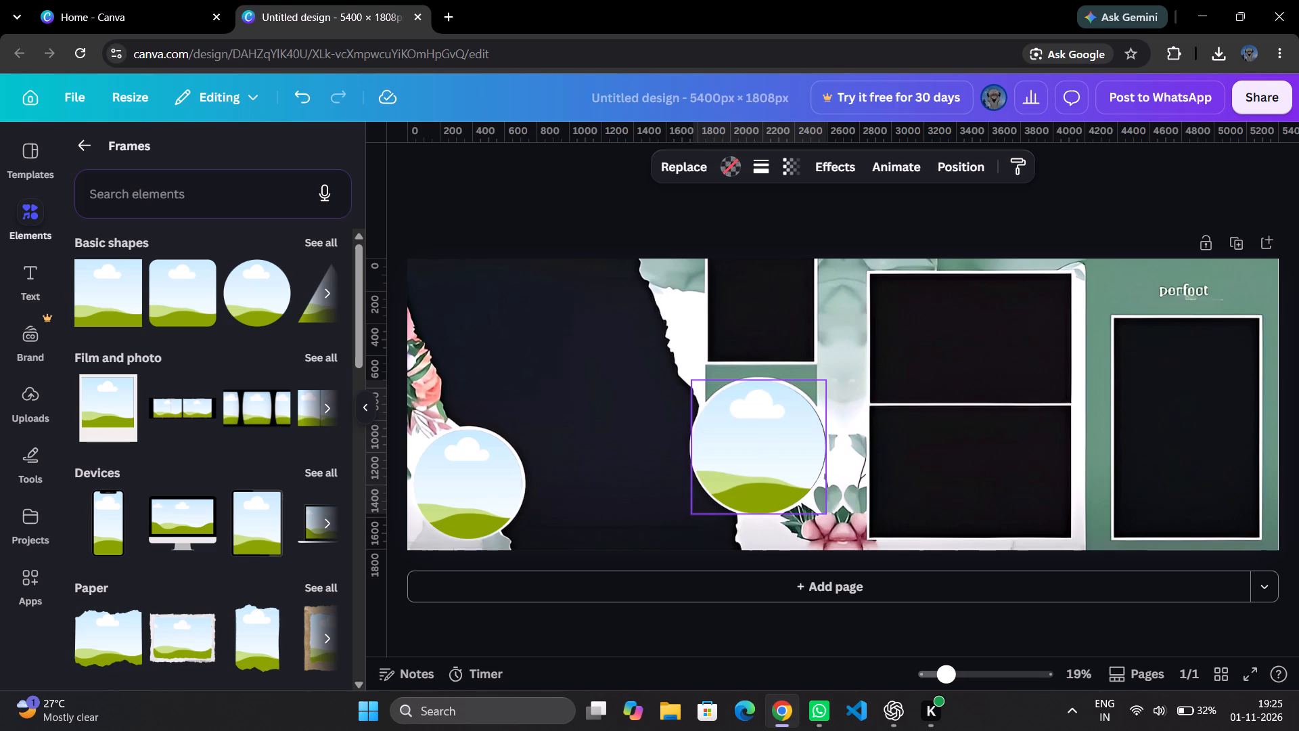
drag(779, 447, 781, 447)
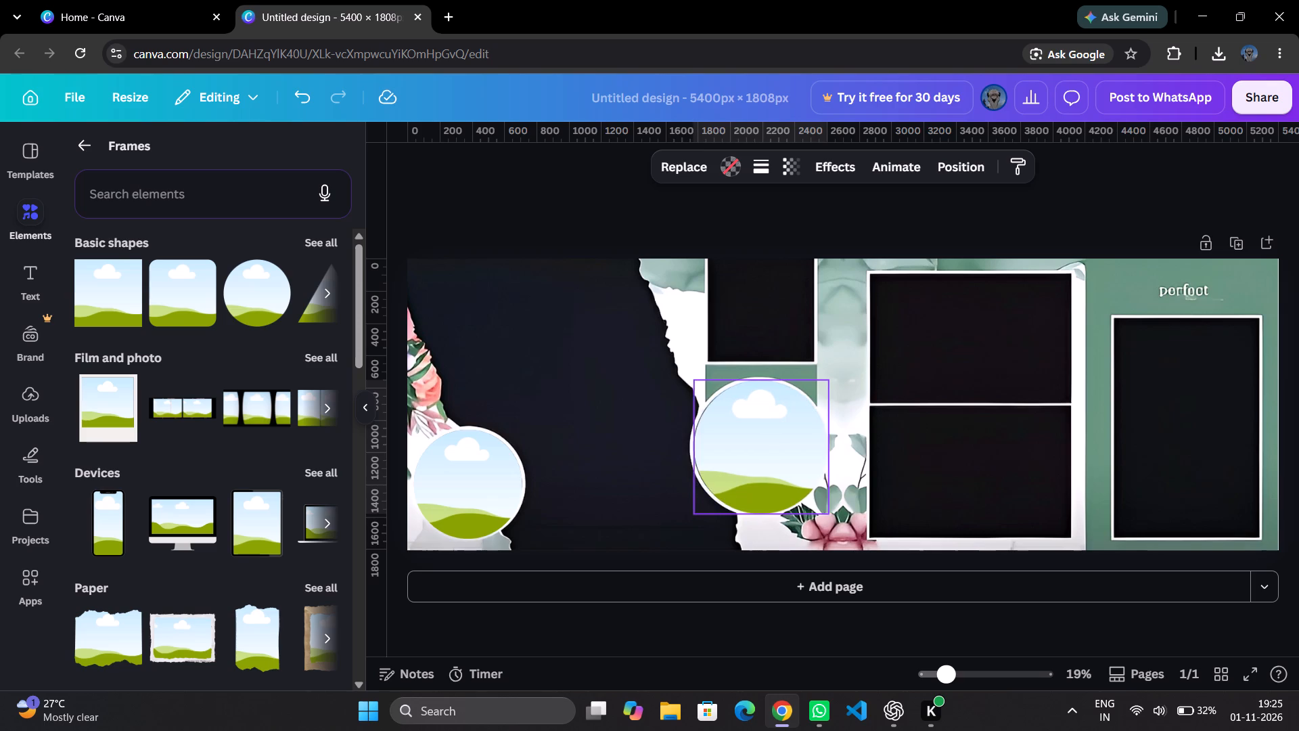
drag(781, 447, 779, 447)
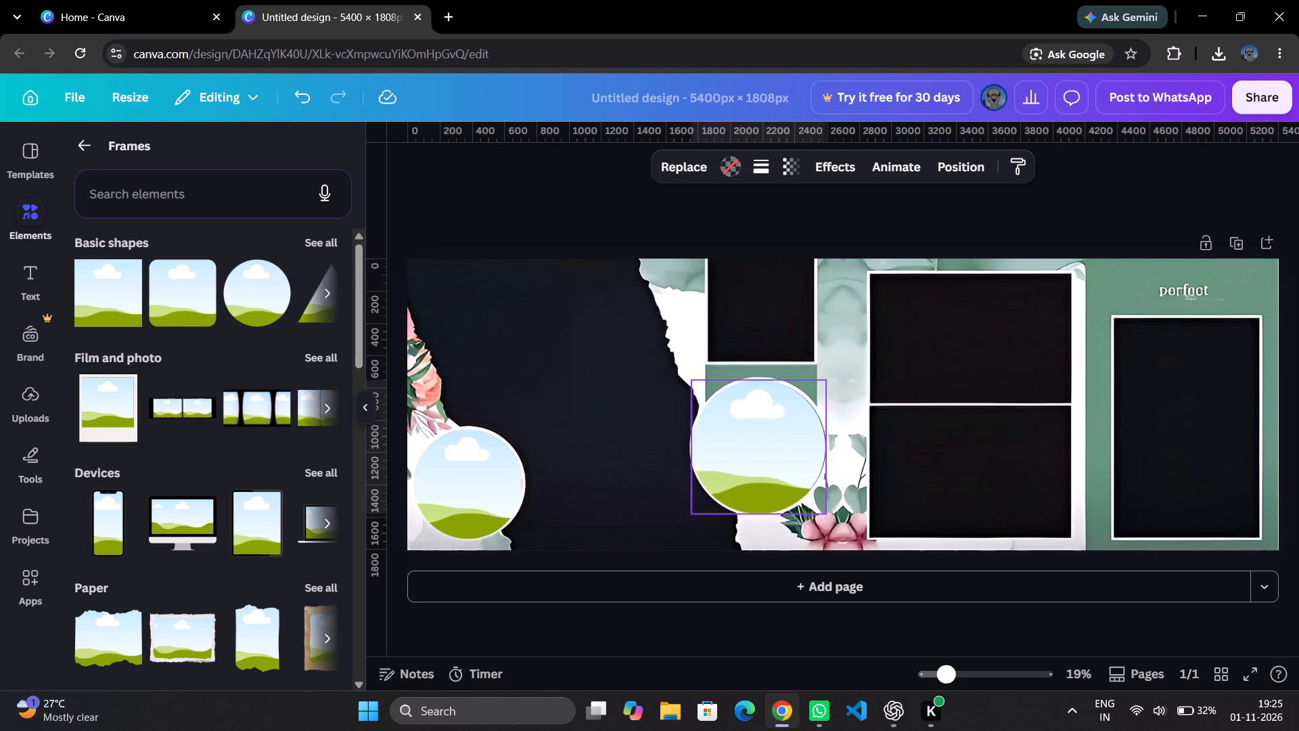
drag(779, 447, 781, 447)
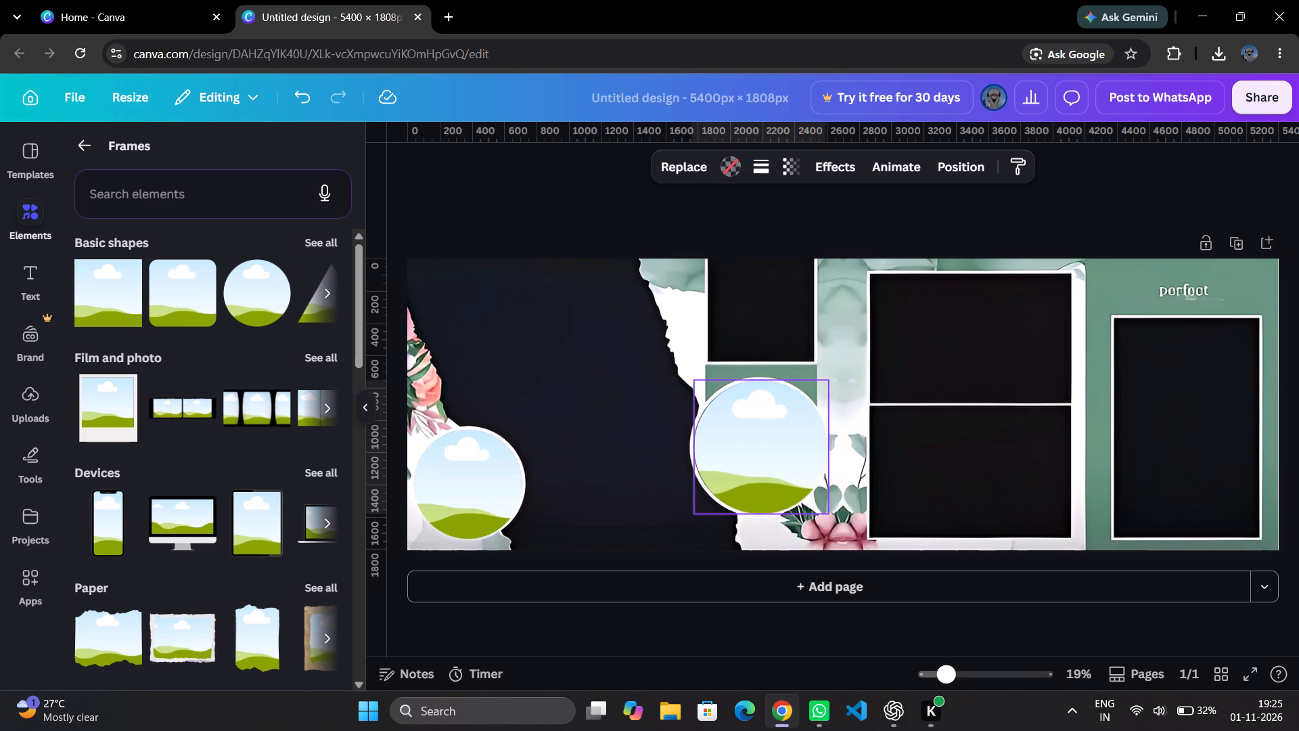
drag(781, 447, 779, 447)
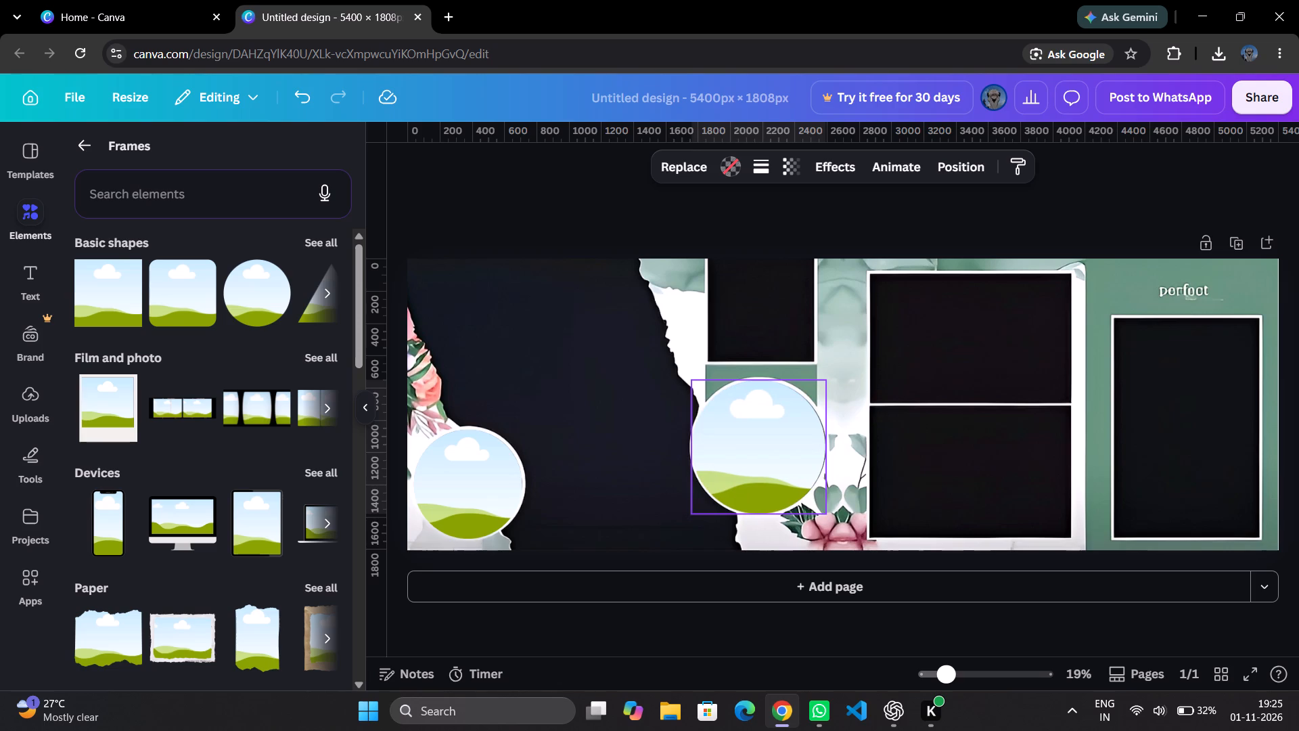
drag(779, 447, 776, 447)
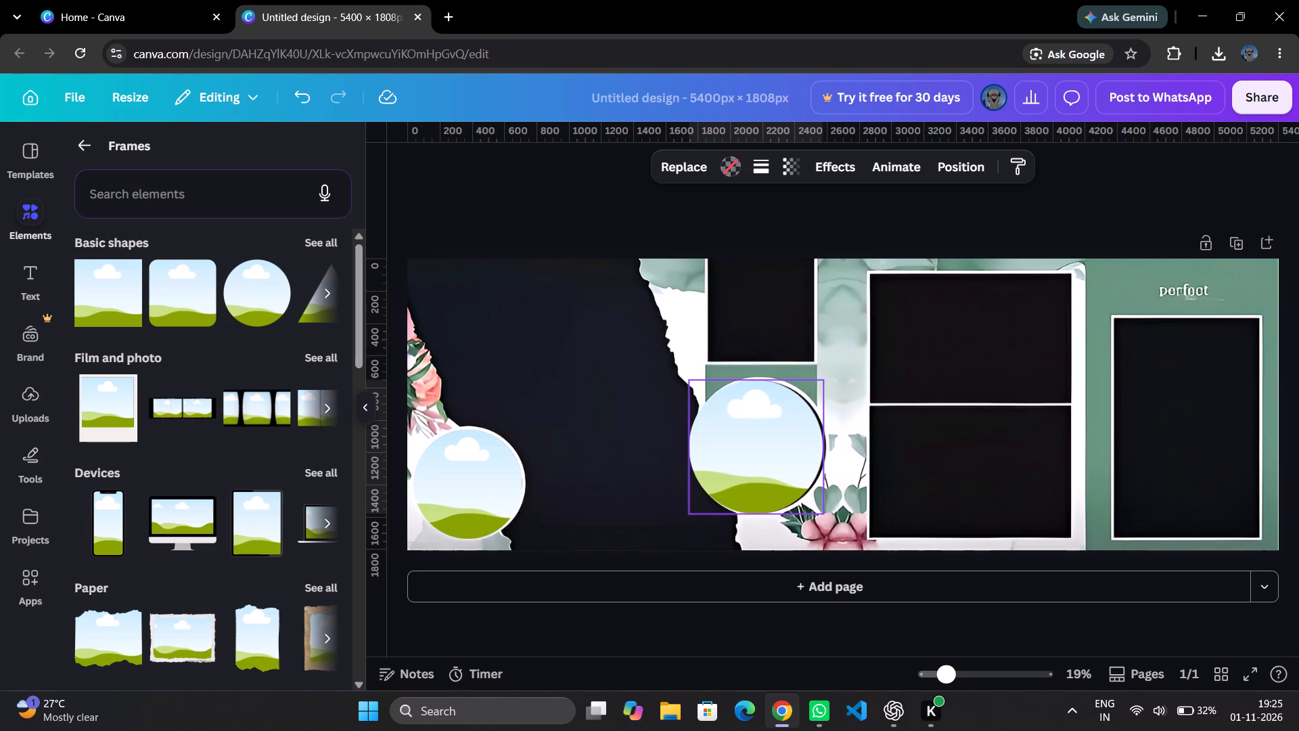
drag(776, 447, 778, 447)
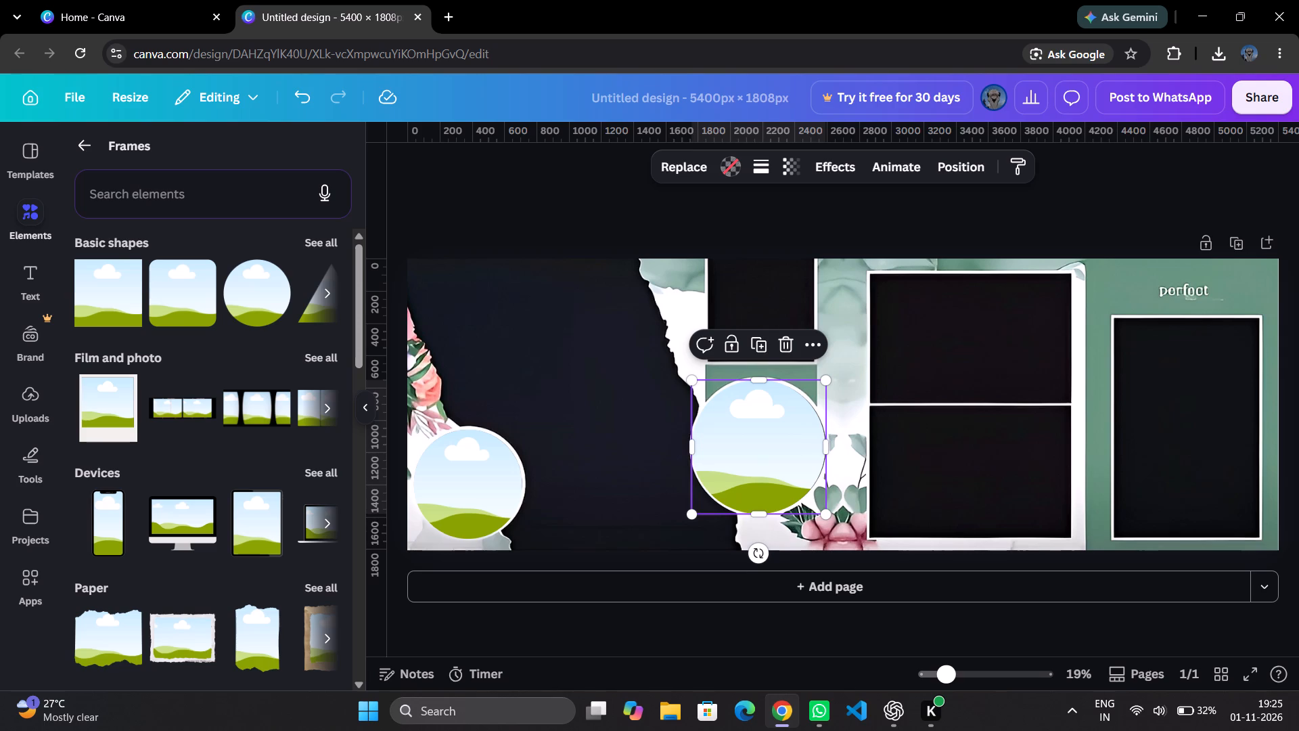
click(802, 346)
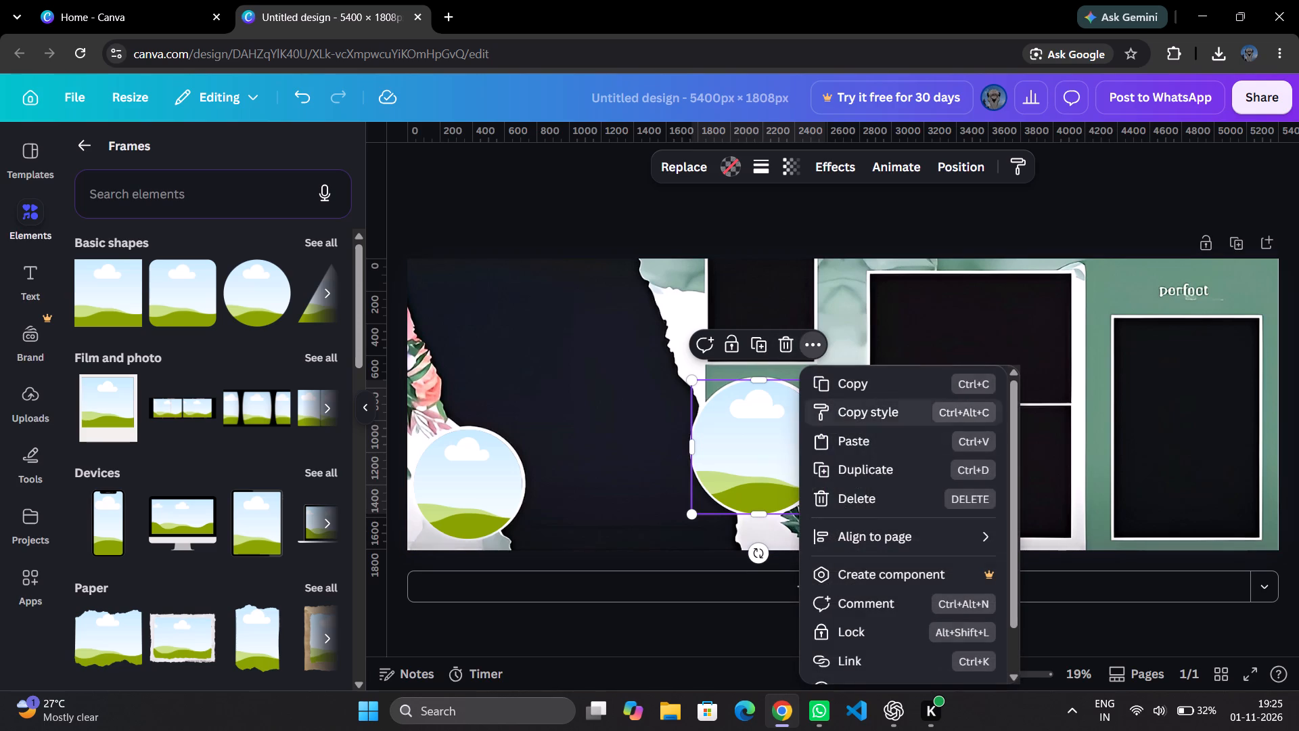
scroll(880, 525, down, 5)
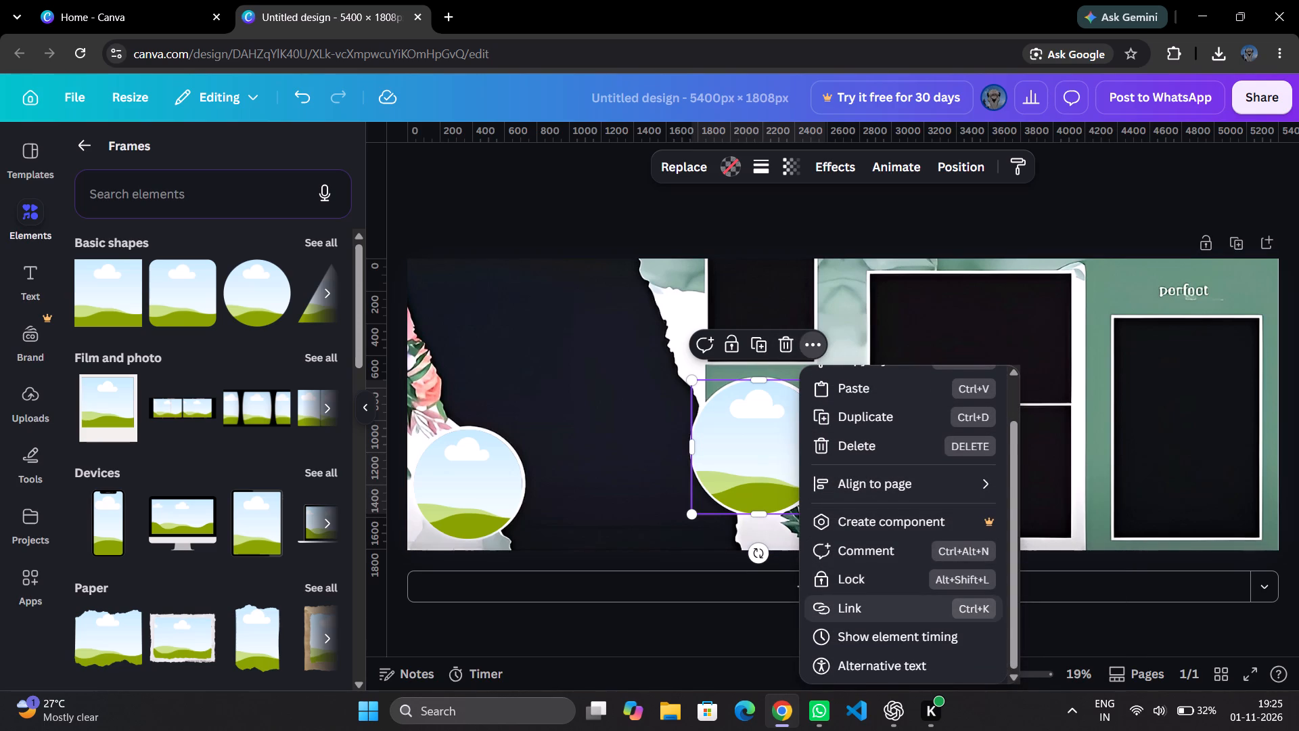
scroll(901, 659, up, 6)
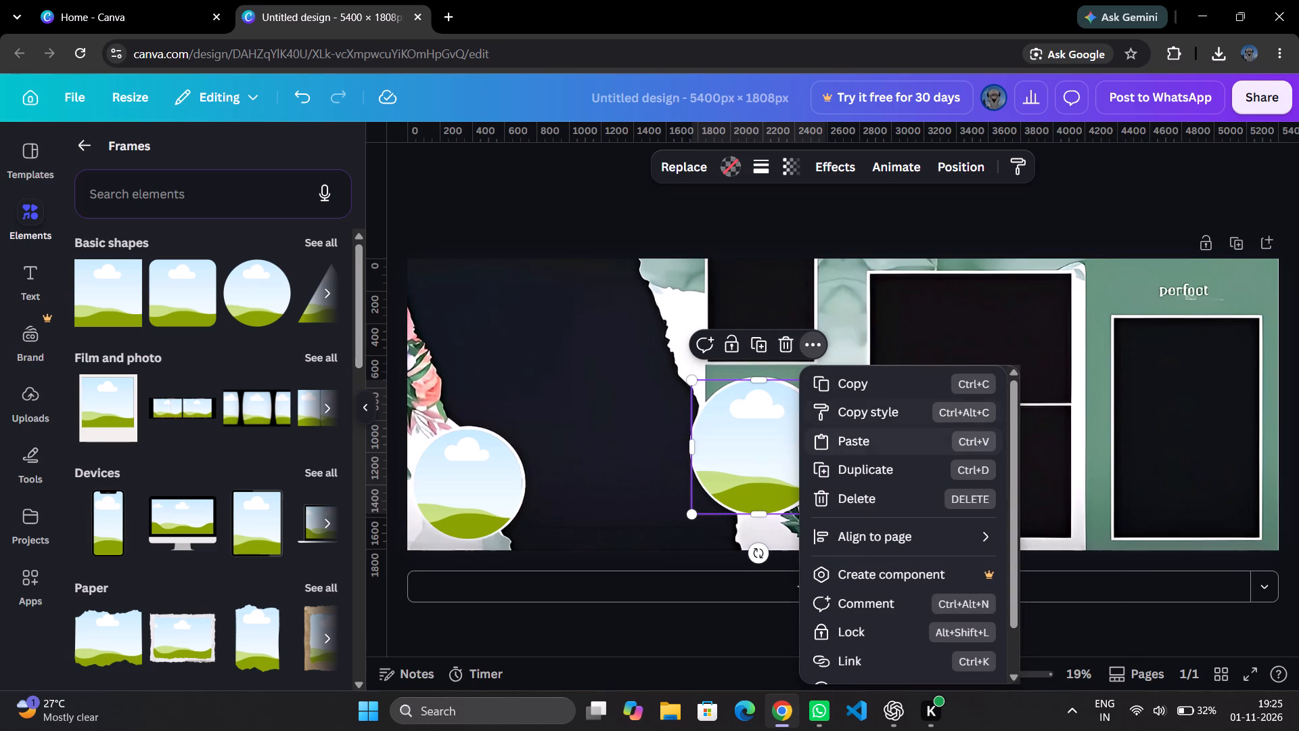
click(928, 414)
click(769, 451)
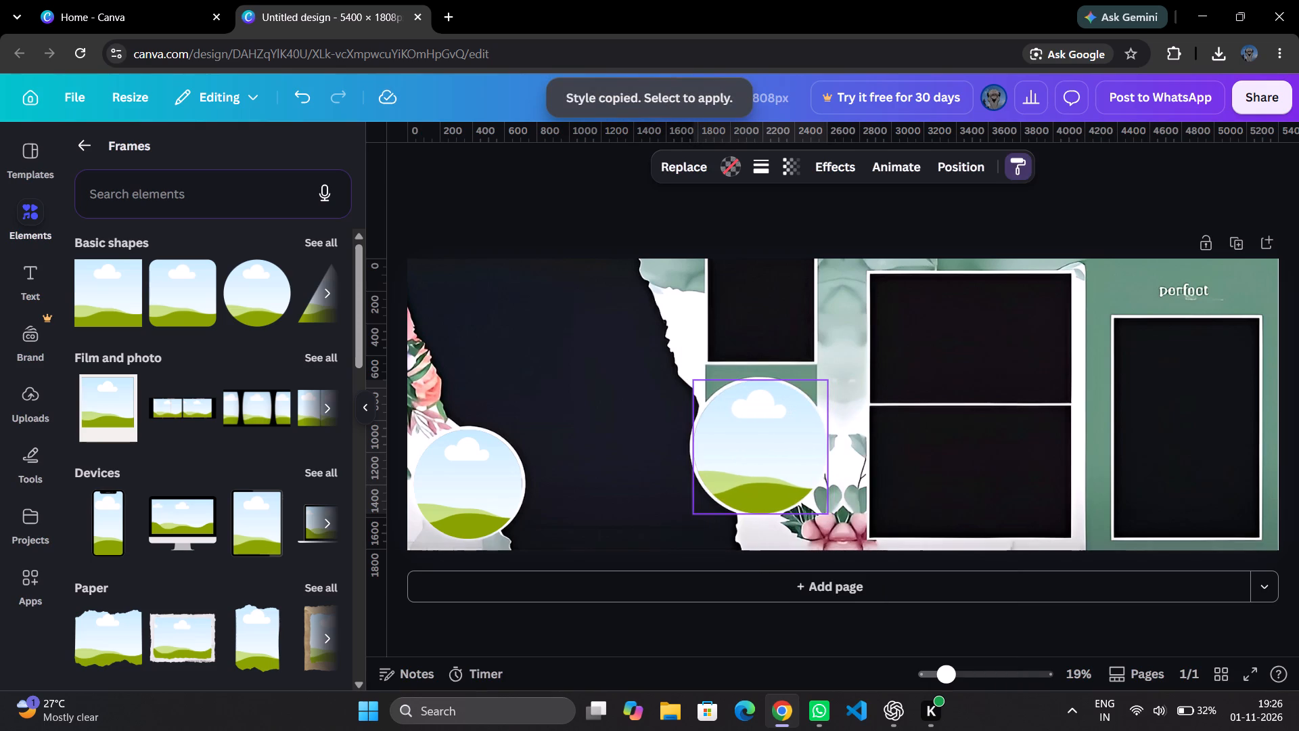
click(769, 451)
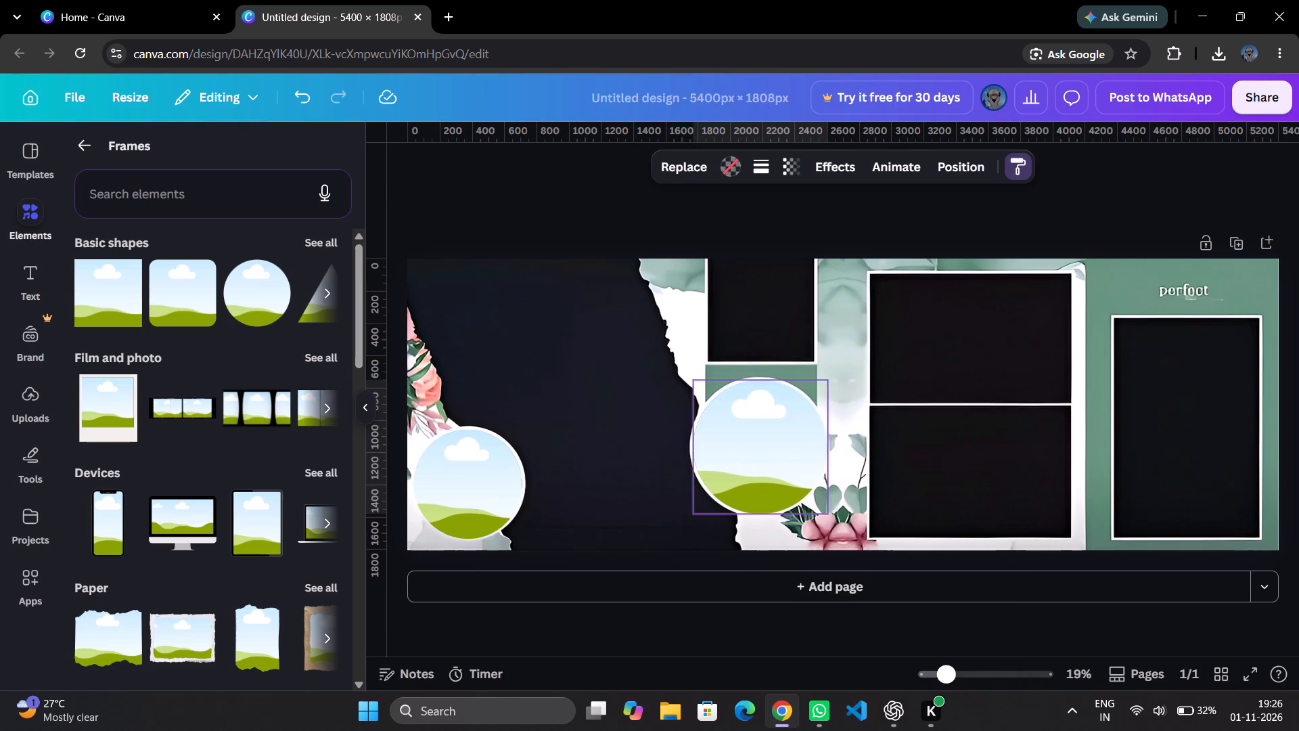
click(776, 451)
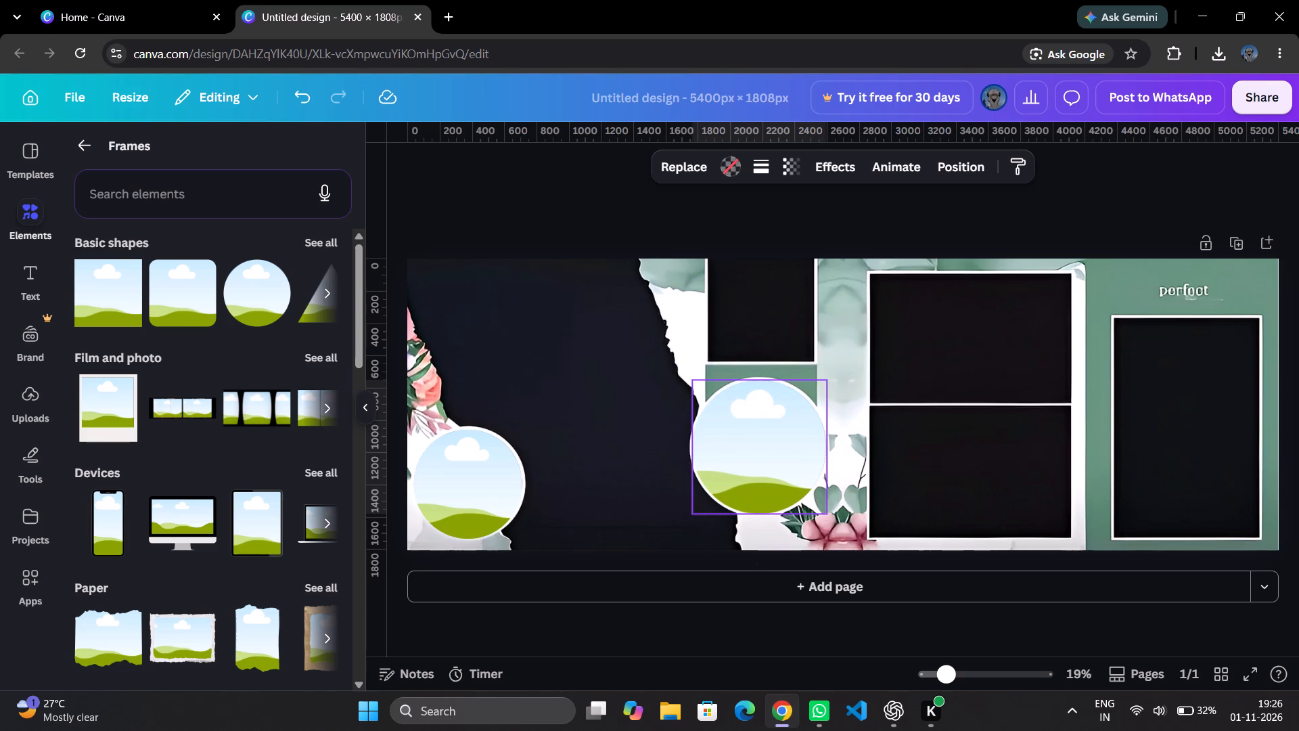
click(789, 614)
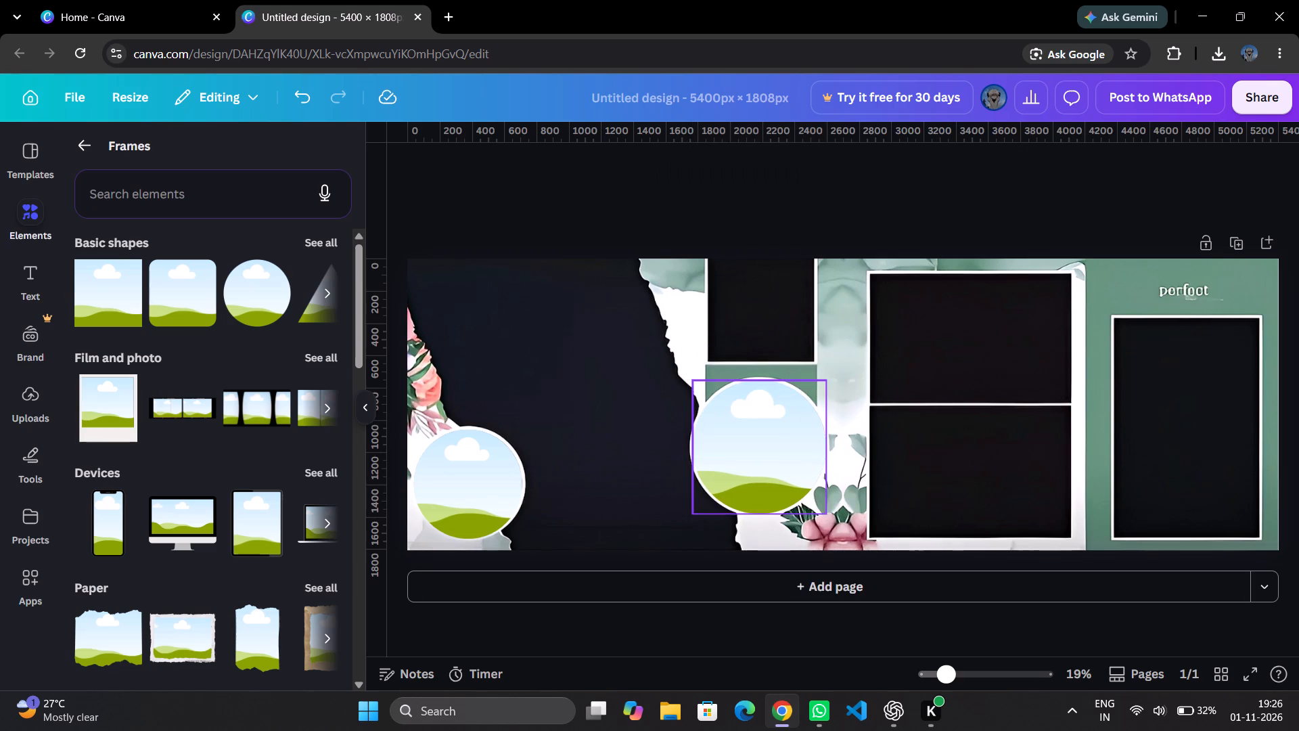
Add a square frame, shrink it to the opening's size and fit it over the opening directly above the middle circle frame.
click(112, 293)
drag(837, 397, 777, 324)
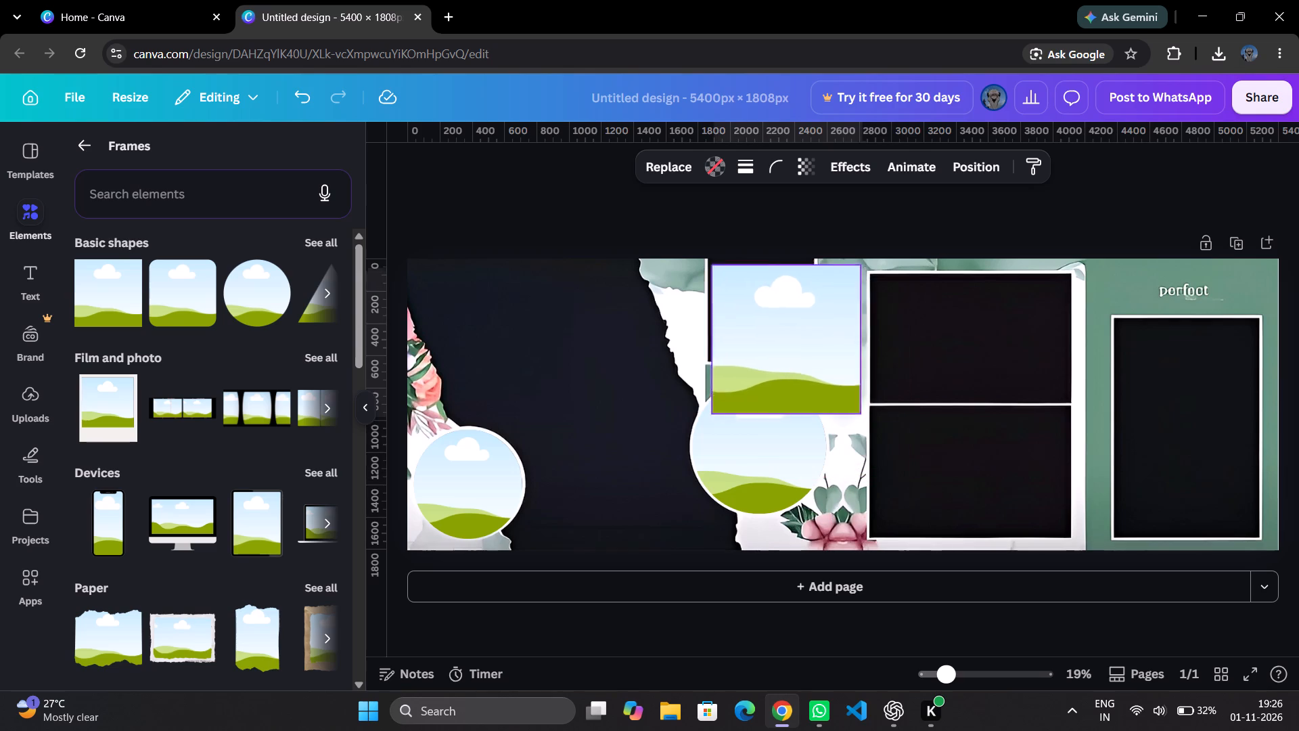
drag(777, 324, 796, 348)
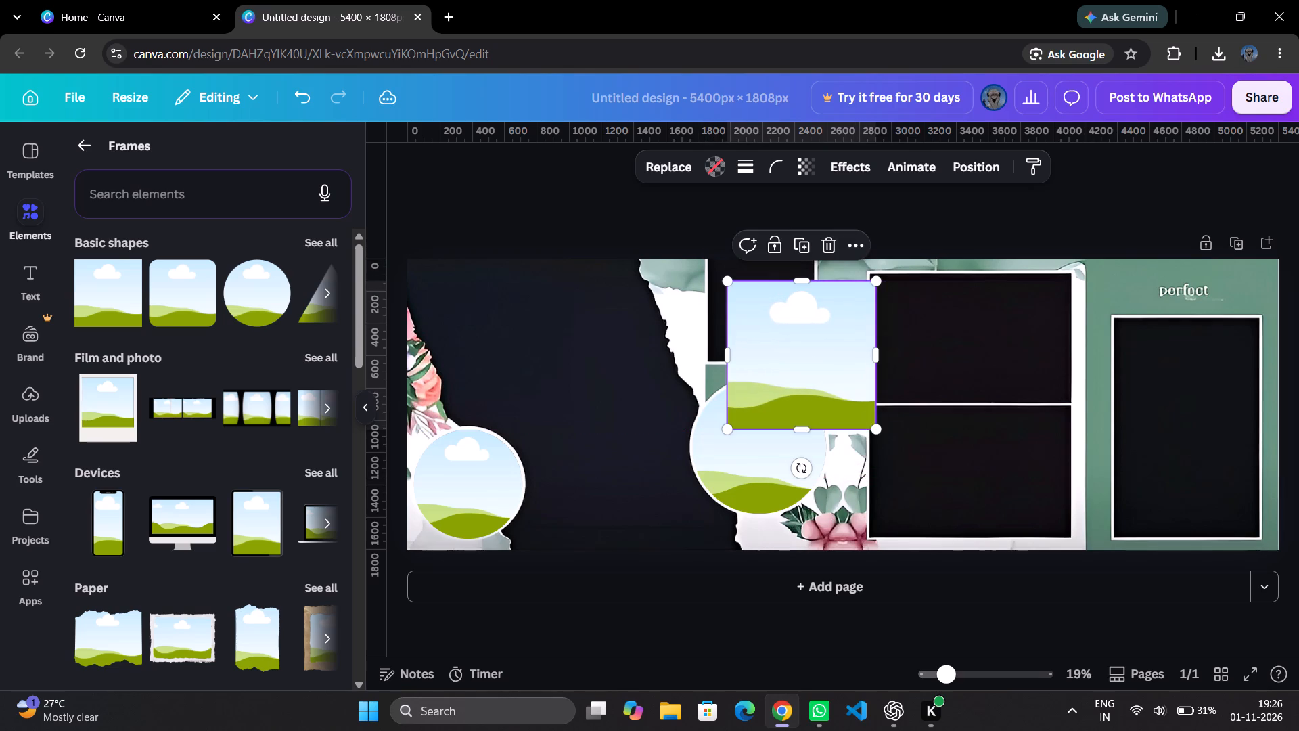
drag(876, 428, 842, 413)
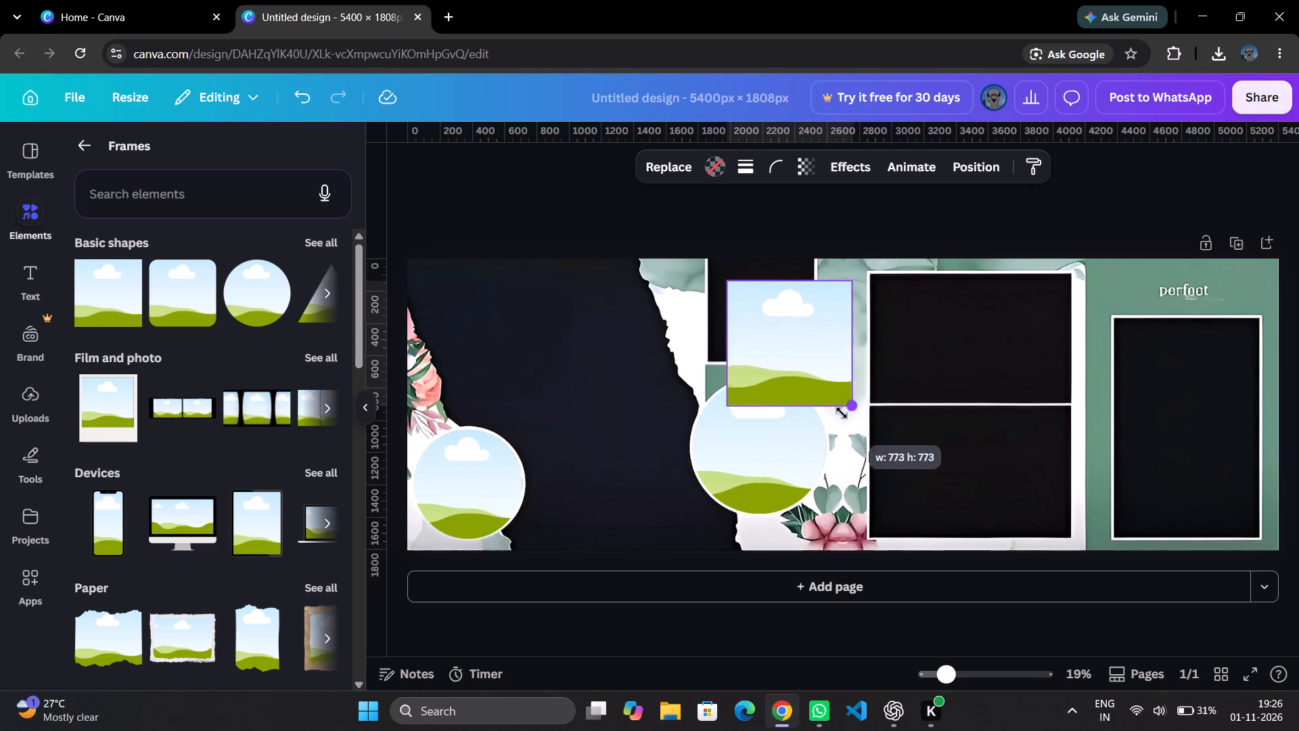
drag(842, 413, 816, 401)
drag(789, 347, 768, 326)
click(812, 319)
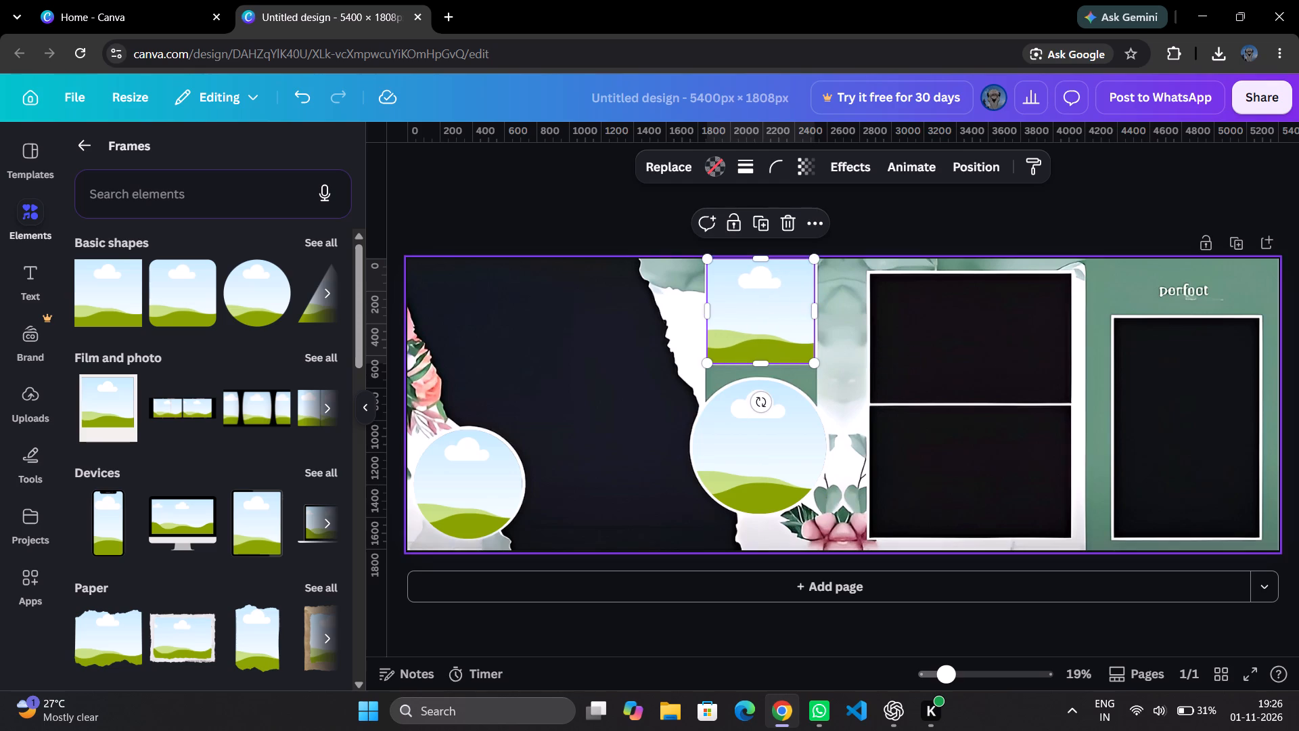
Add another square frame from the full basic shapes collection and align it with the top of the tall opening under the word "perfect".
click(332, 292)
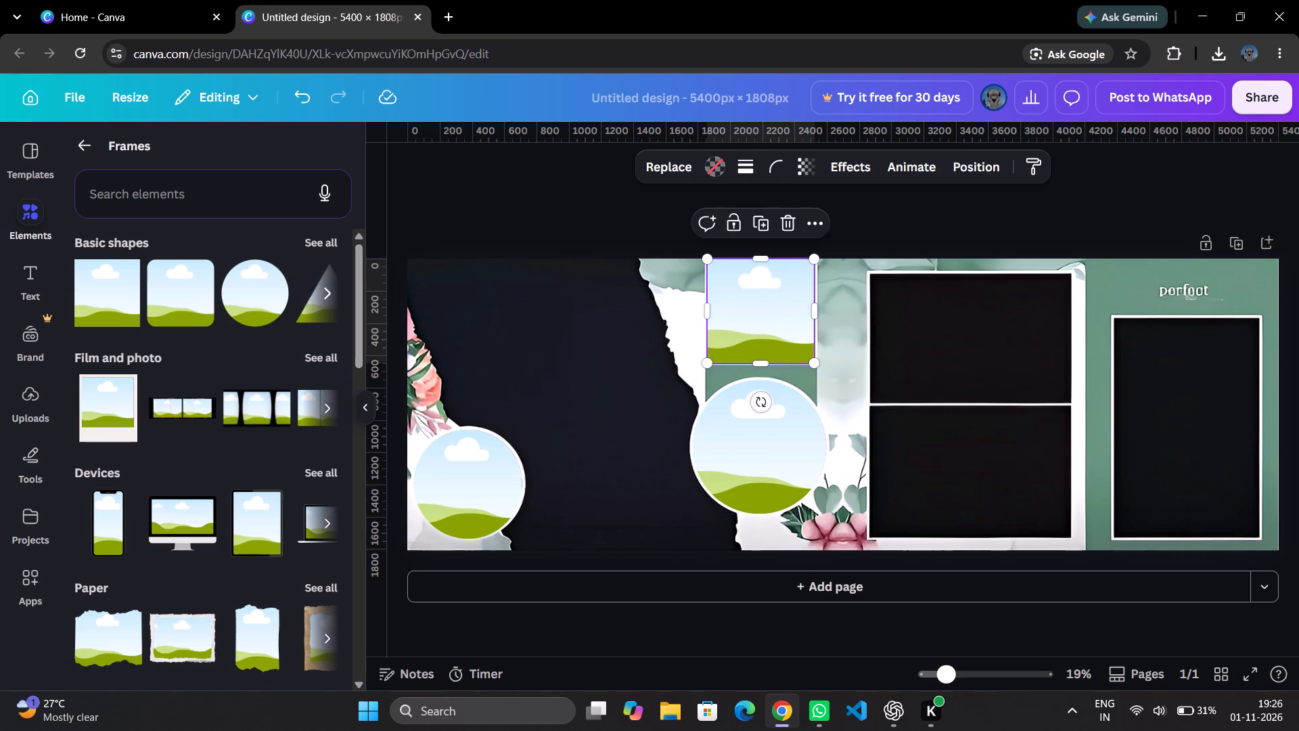
click(327, 292)
click(327, 292)
click(327, 292)
click(282, 291)
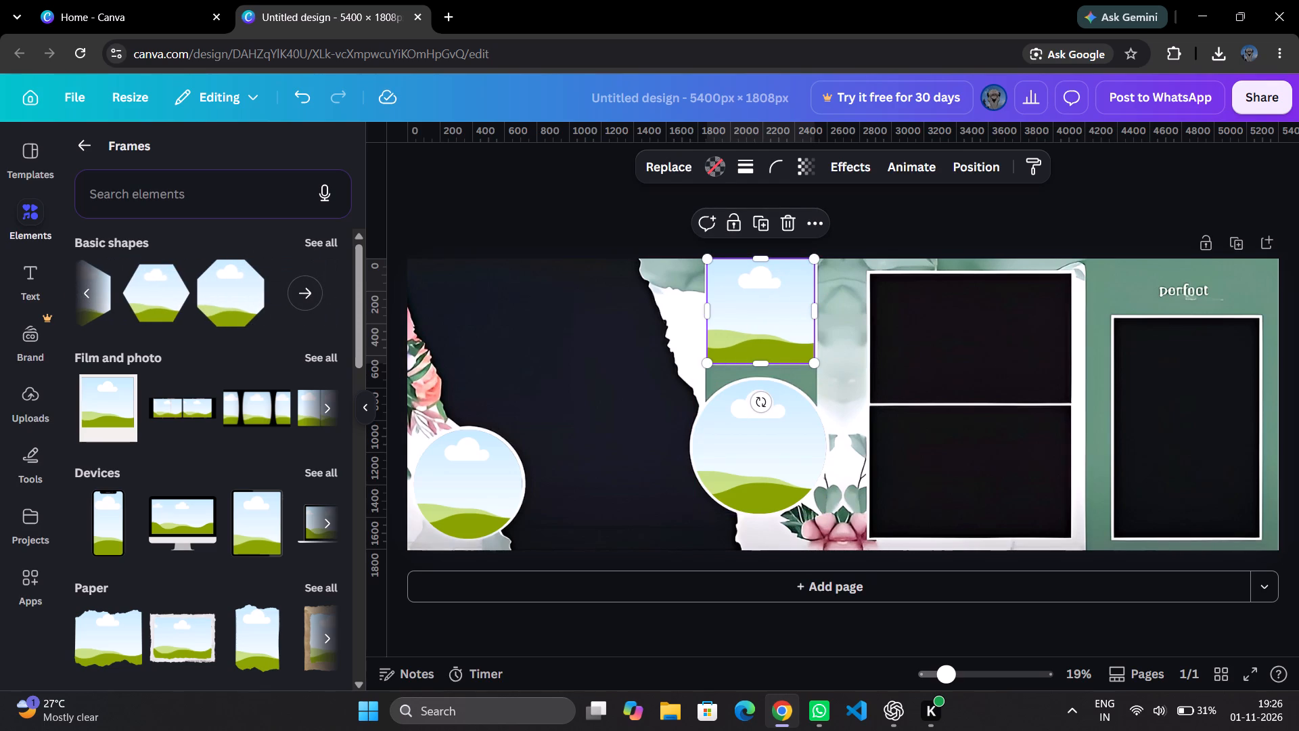
click(304, 296)
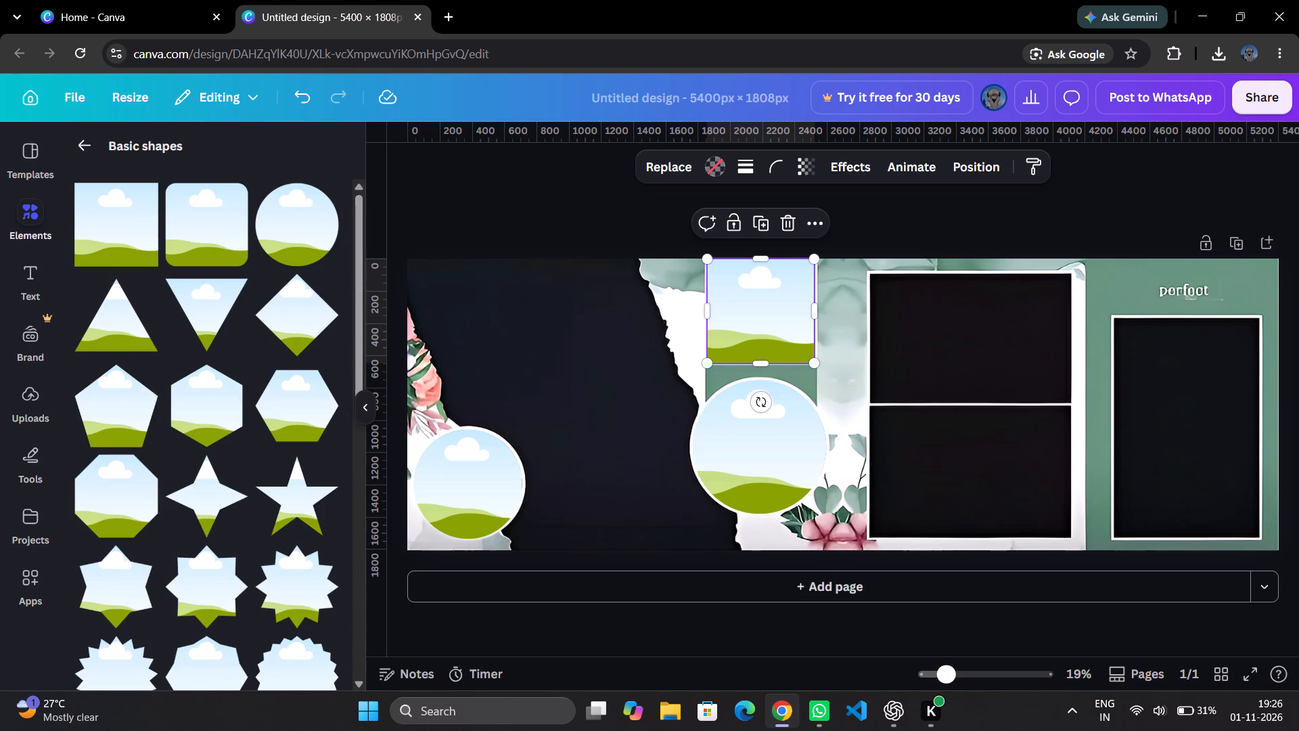
click(131, 211)
drag(784, 386, 1173, 426)
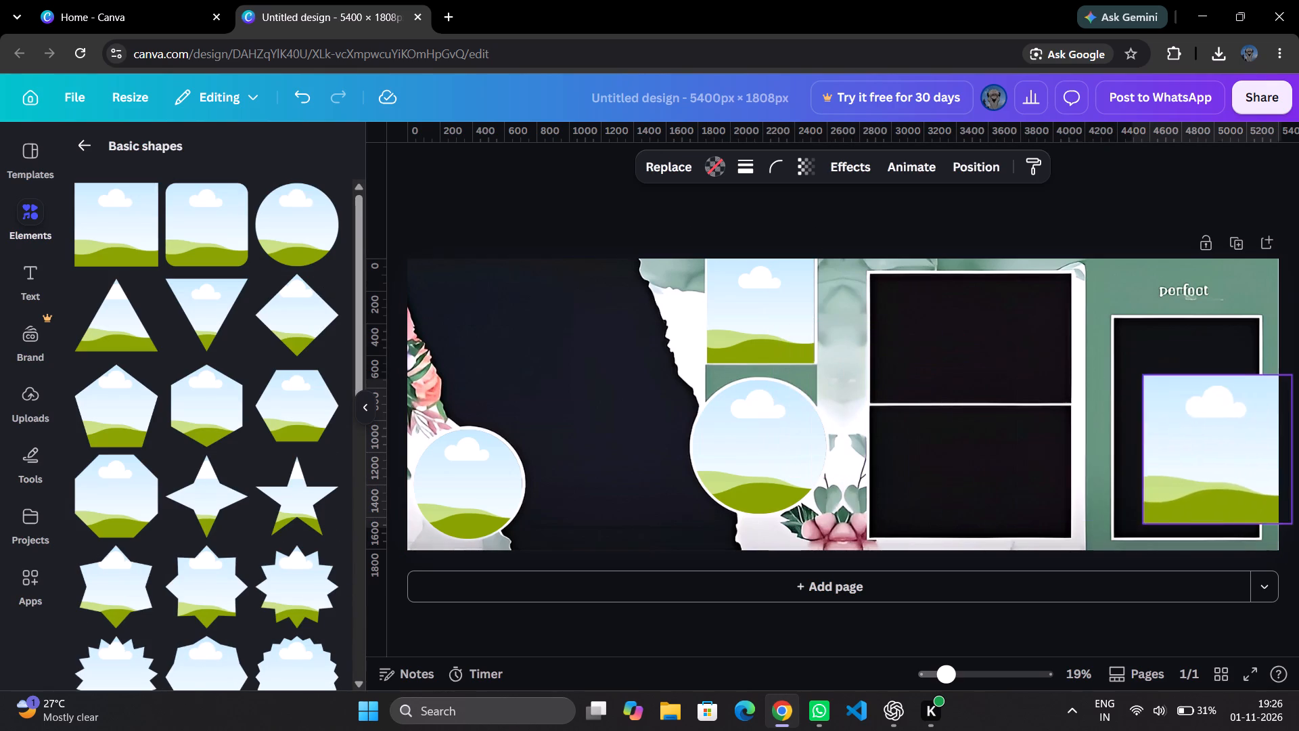
drag(1173, 426, 1129, 374)
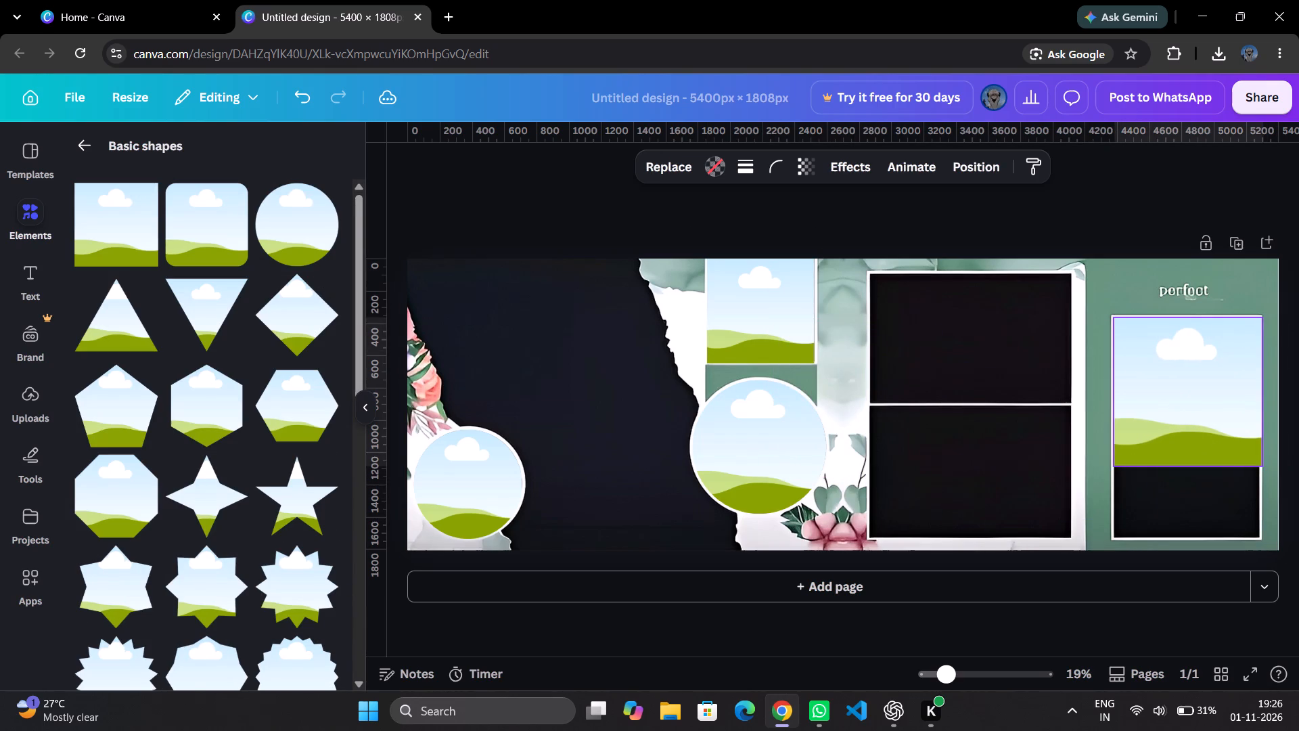
drag(1129, 374, 1130, 374)
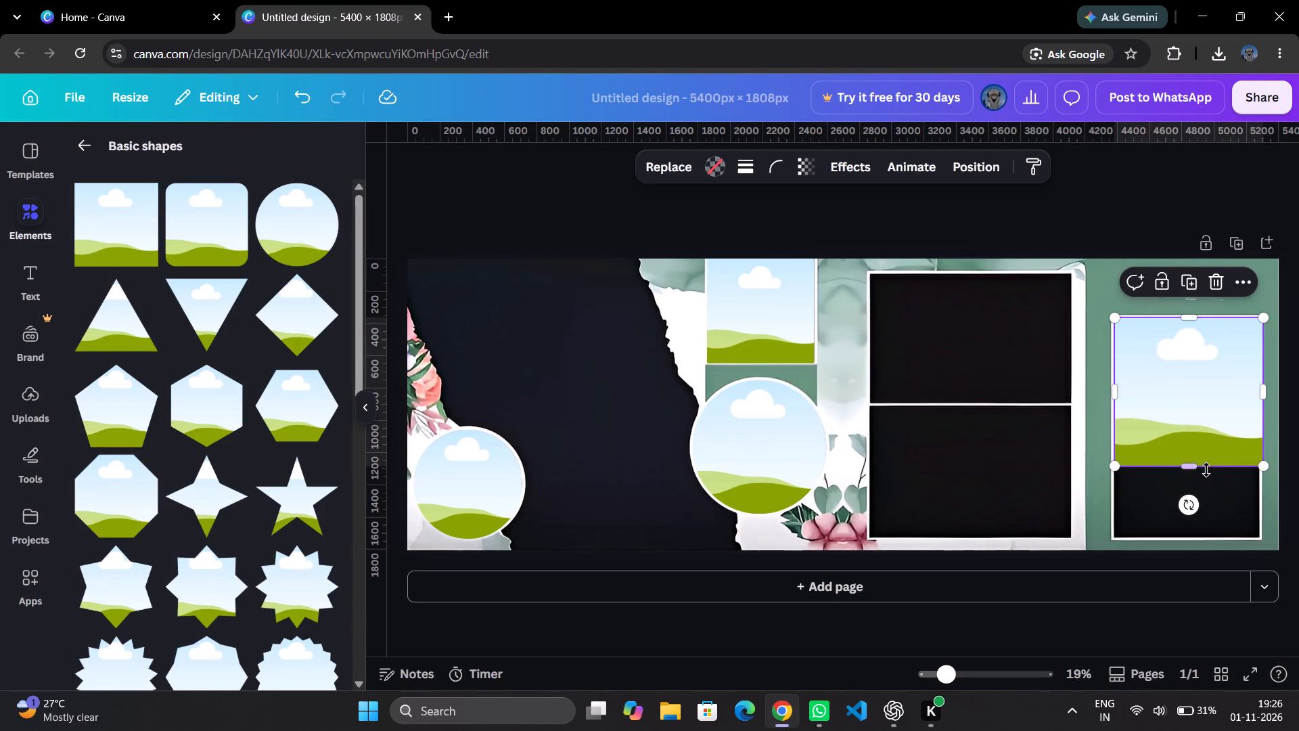
Resize the new frame to about 900 px wide and stretch its height down to fill the tall opening under "perfect".
drag(1195, 469, 1208, 453)
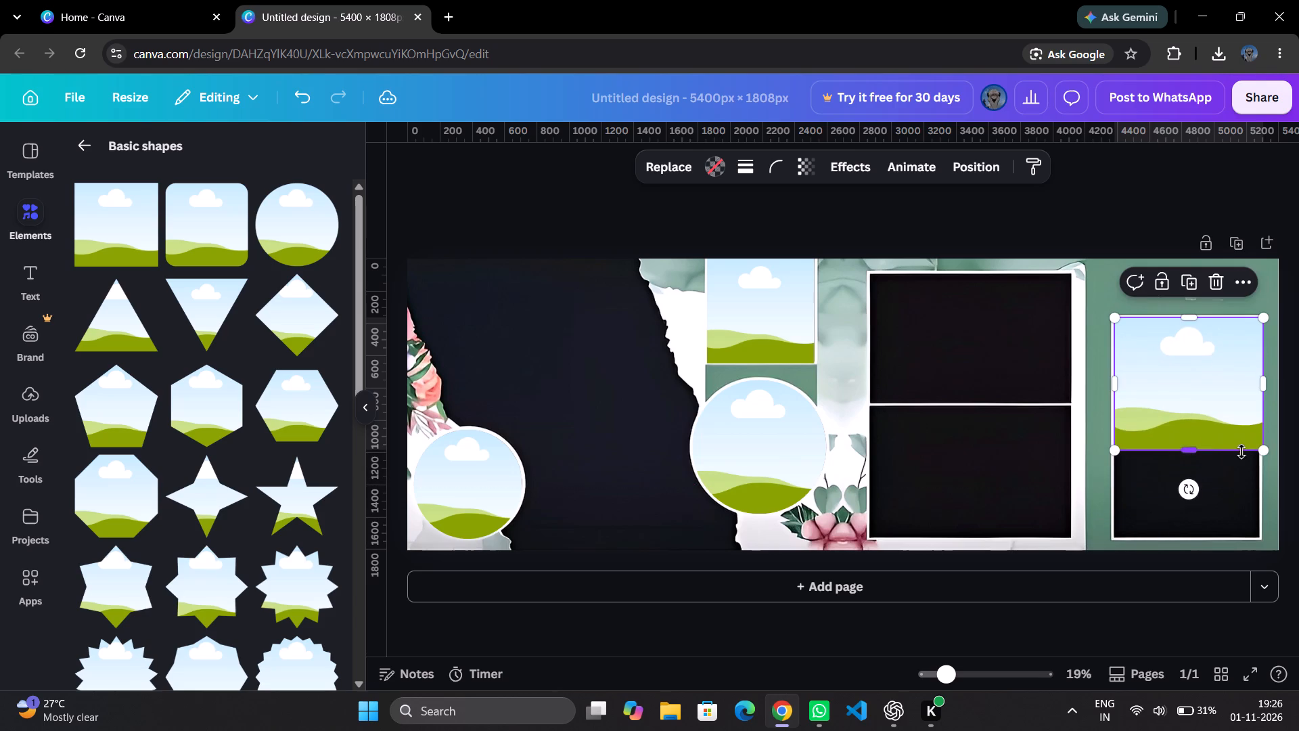
drag(1261, 451, 1237, 458)
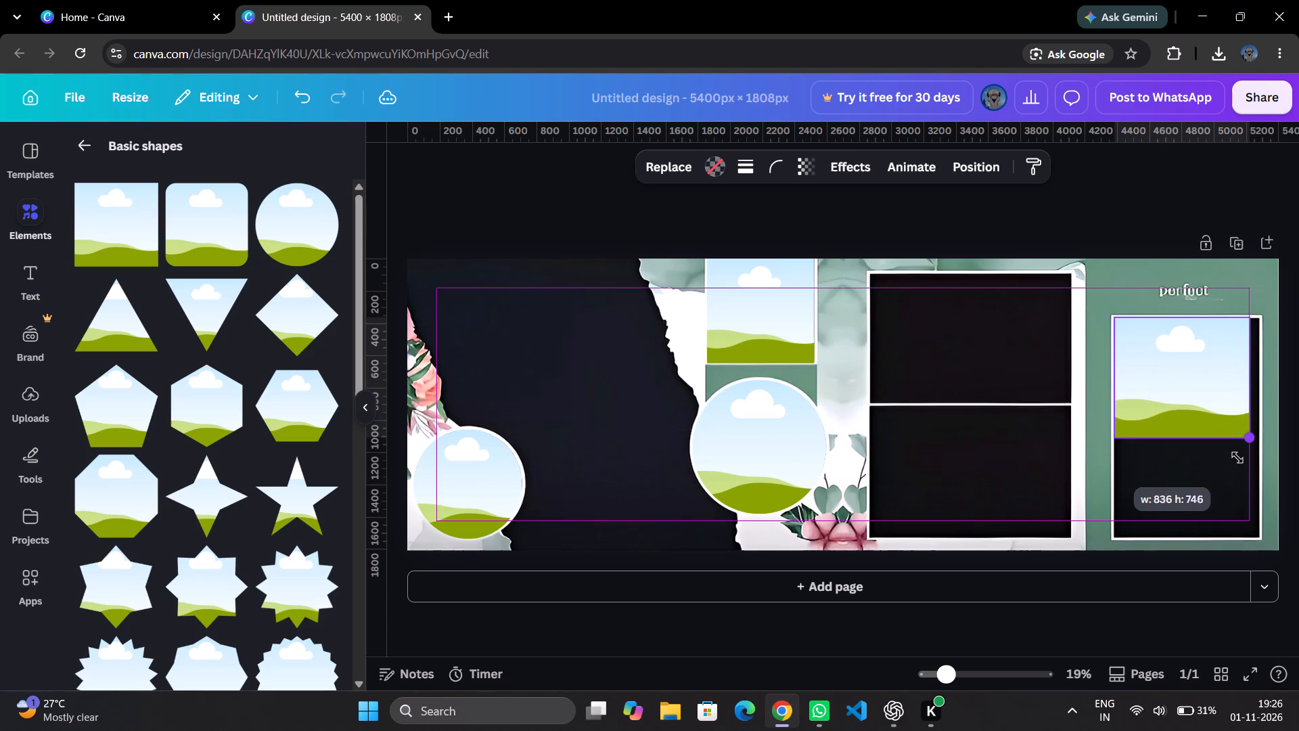
drag(1237, 458, 1243, 465)
drag(1185, 445, 1187, 524)
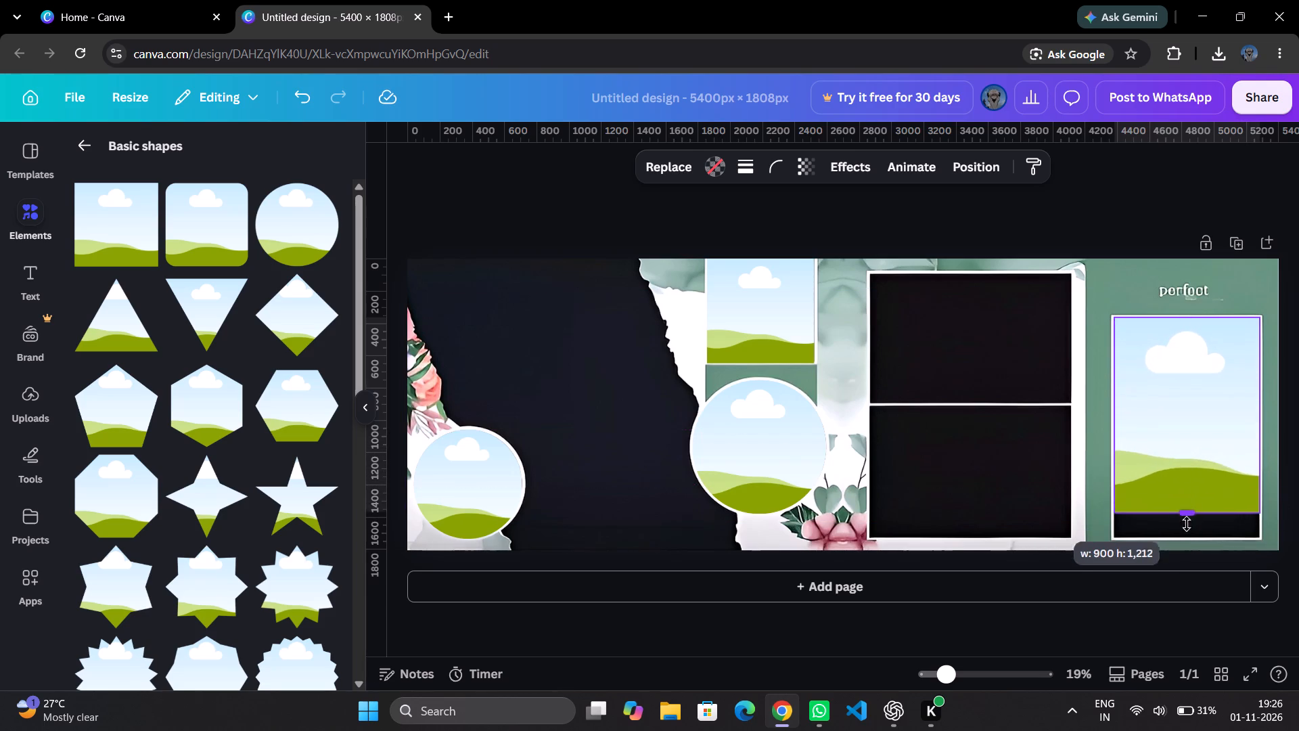
drag(1187, 524, 1198, 432)
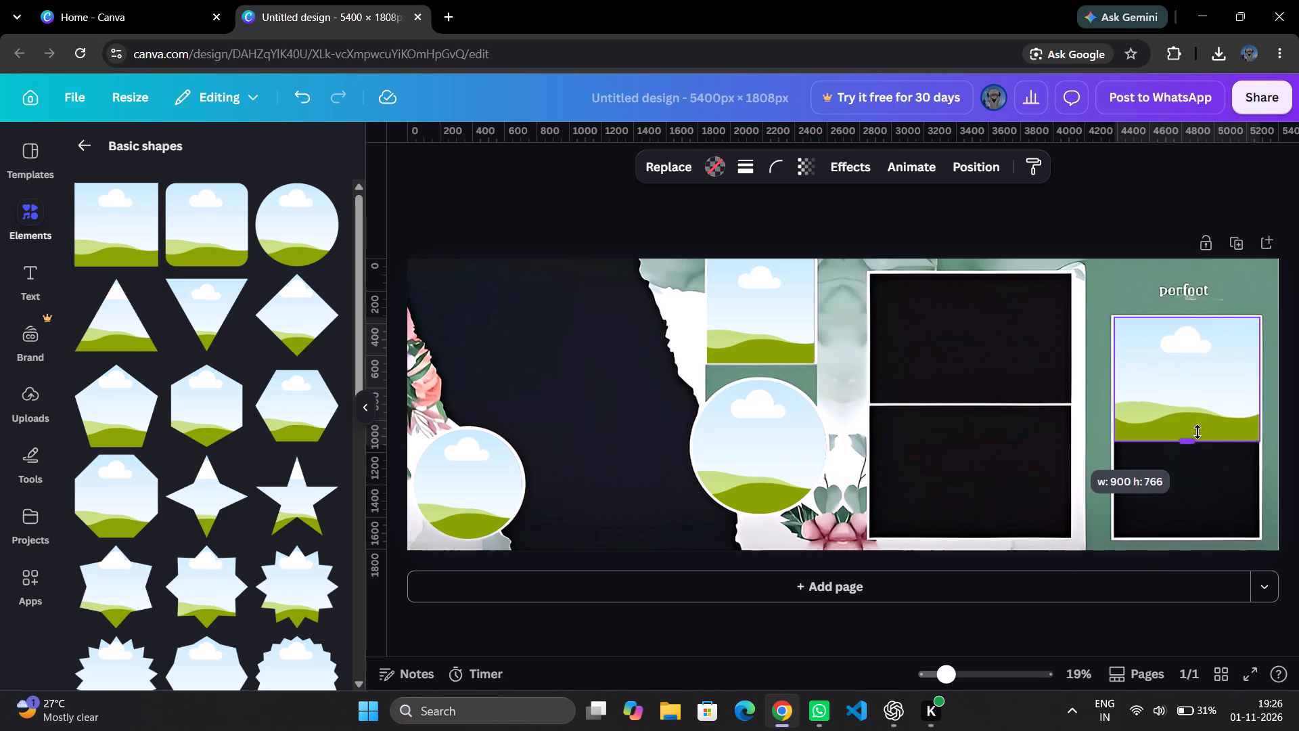
drag(1198, 432, 1198, 523)
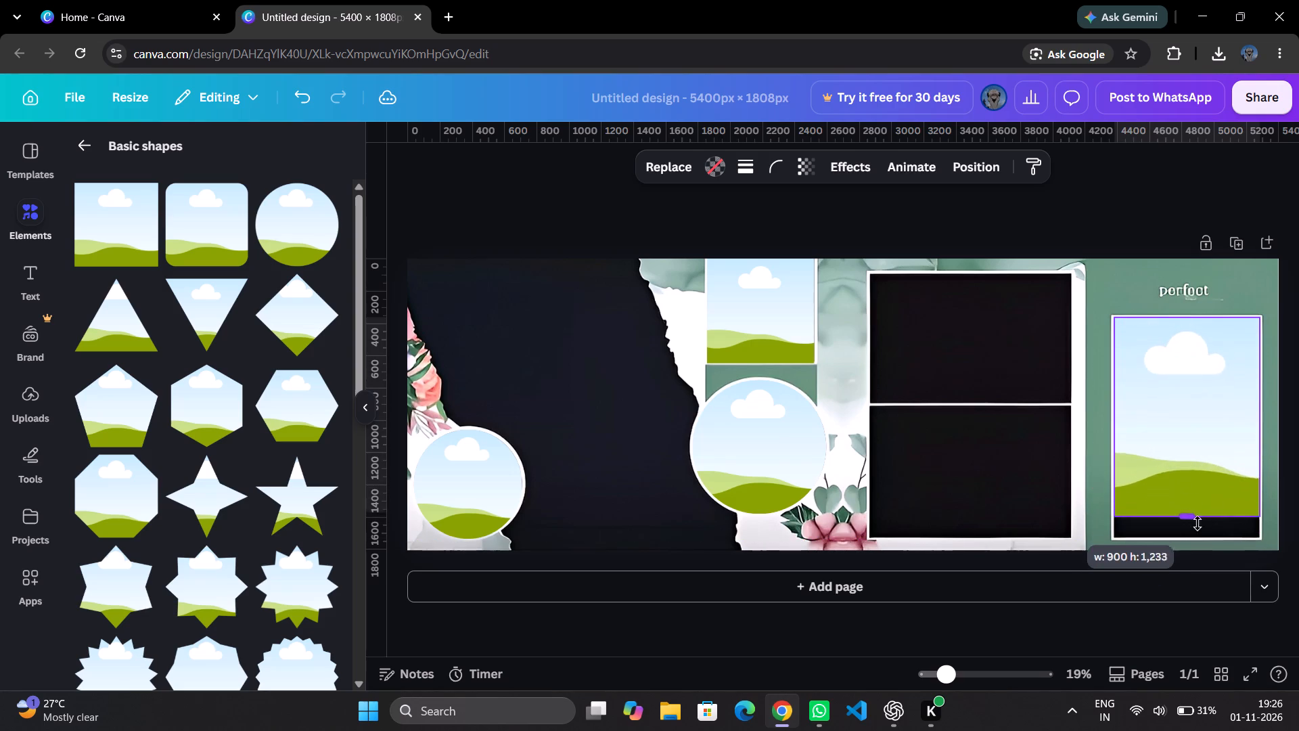
drag(1198, 523, 1202, 535)
click(1211, 480)
click(1169, 386)
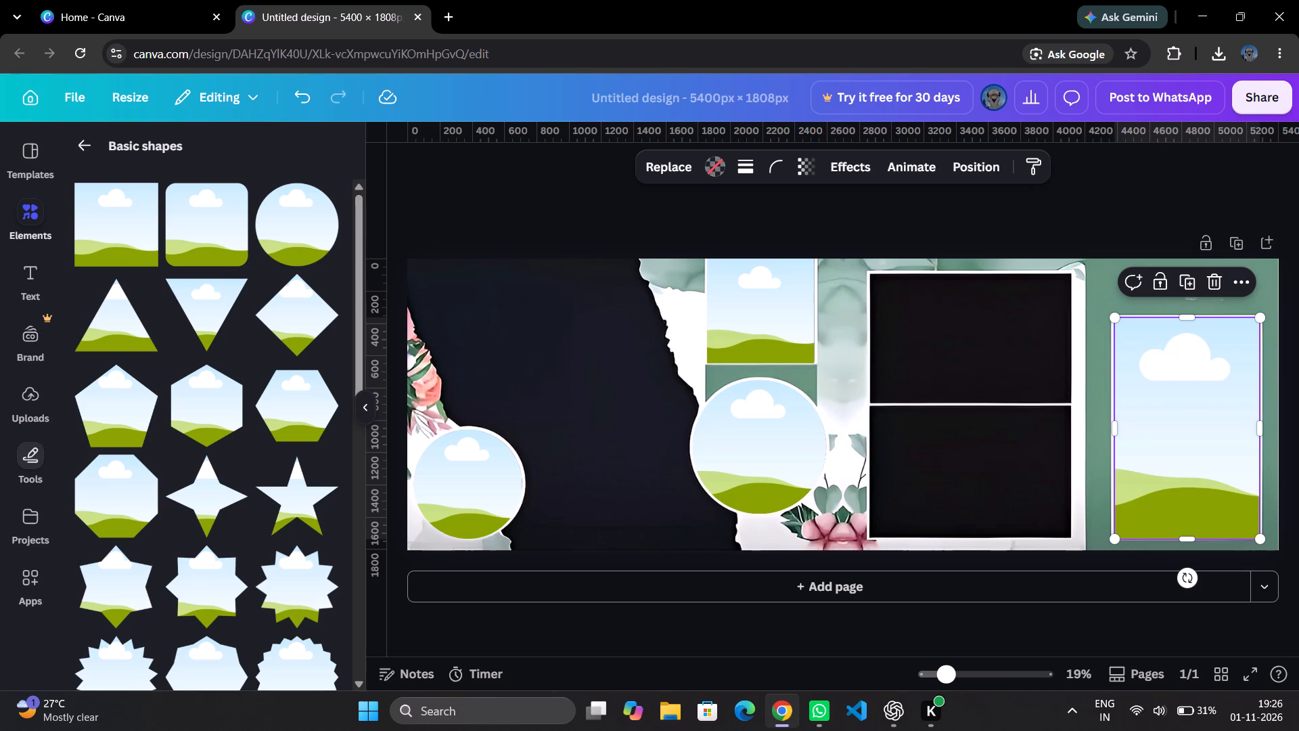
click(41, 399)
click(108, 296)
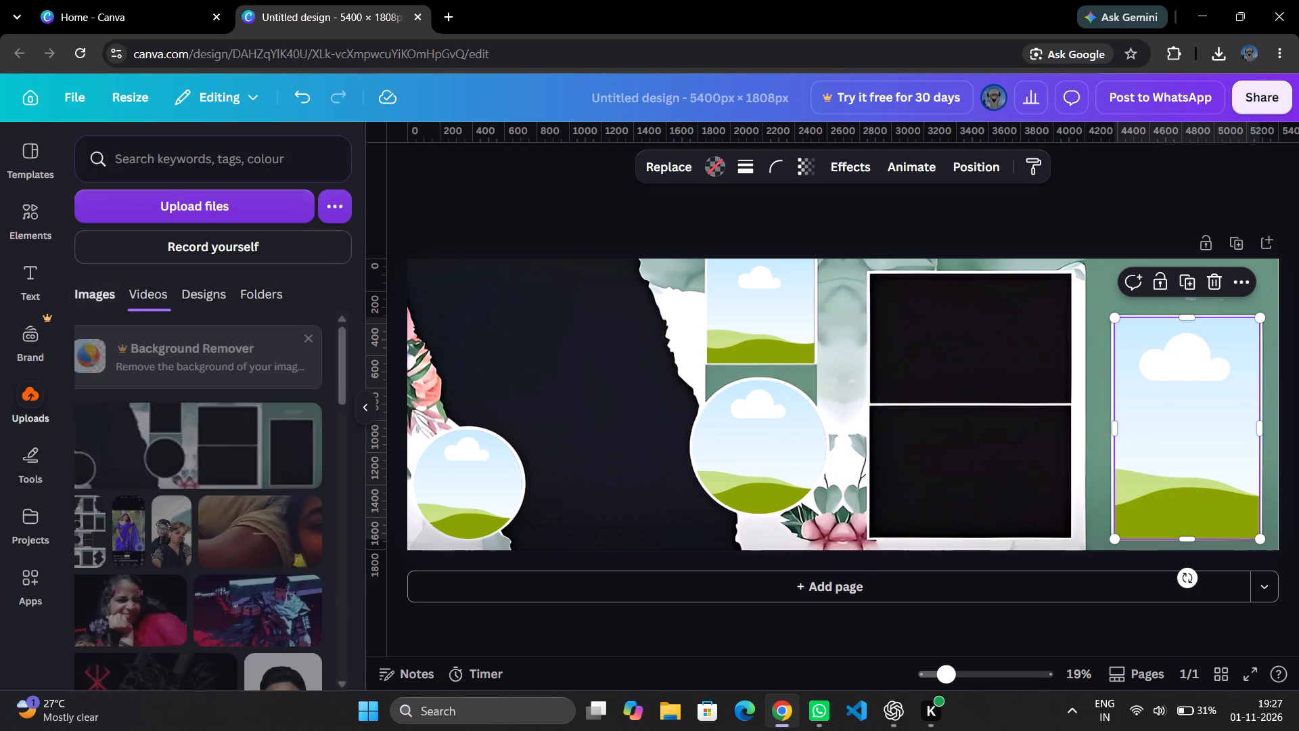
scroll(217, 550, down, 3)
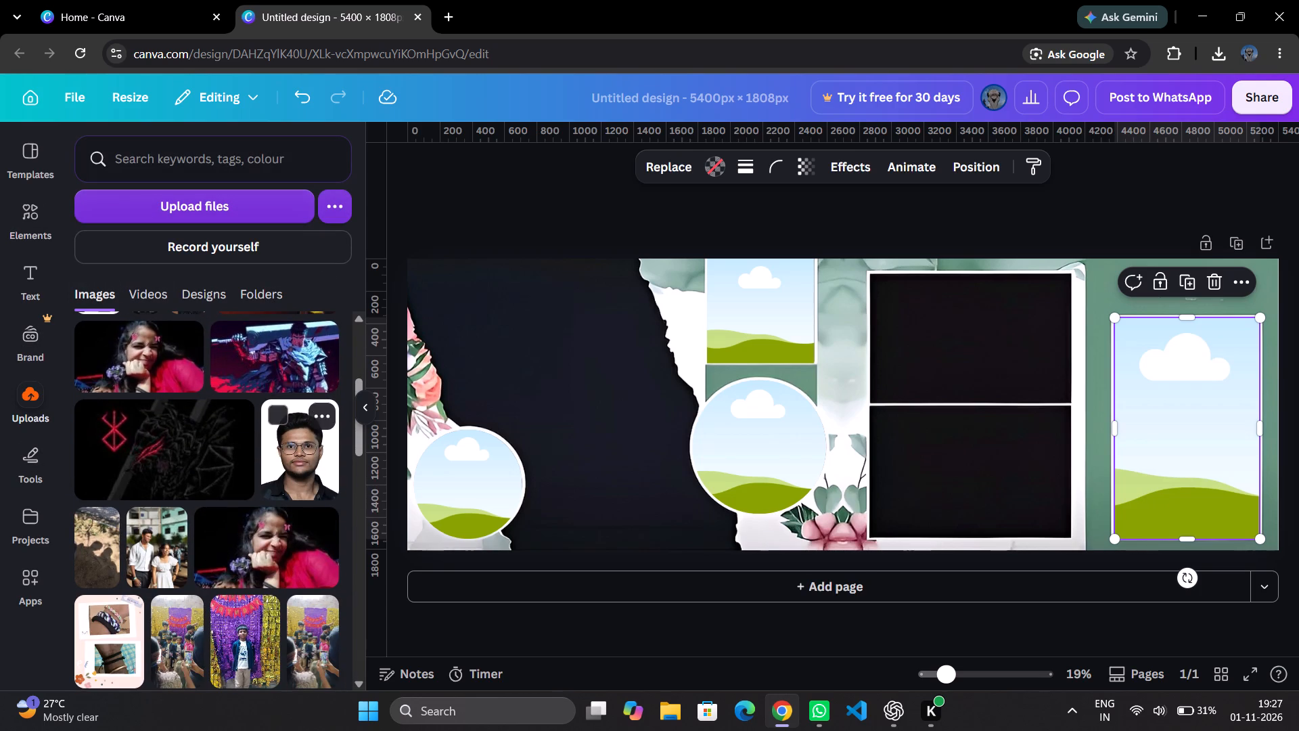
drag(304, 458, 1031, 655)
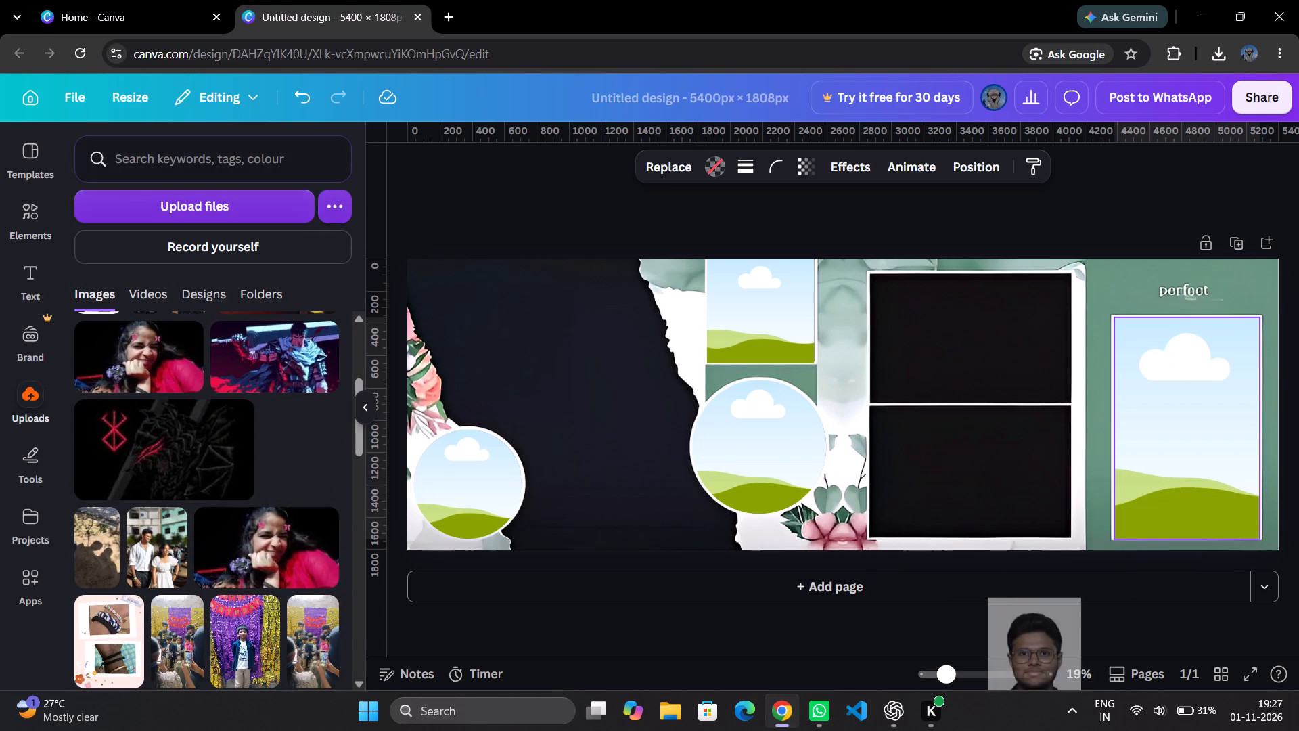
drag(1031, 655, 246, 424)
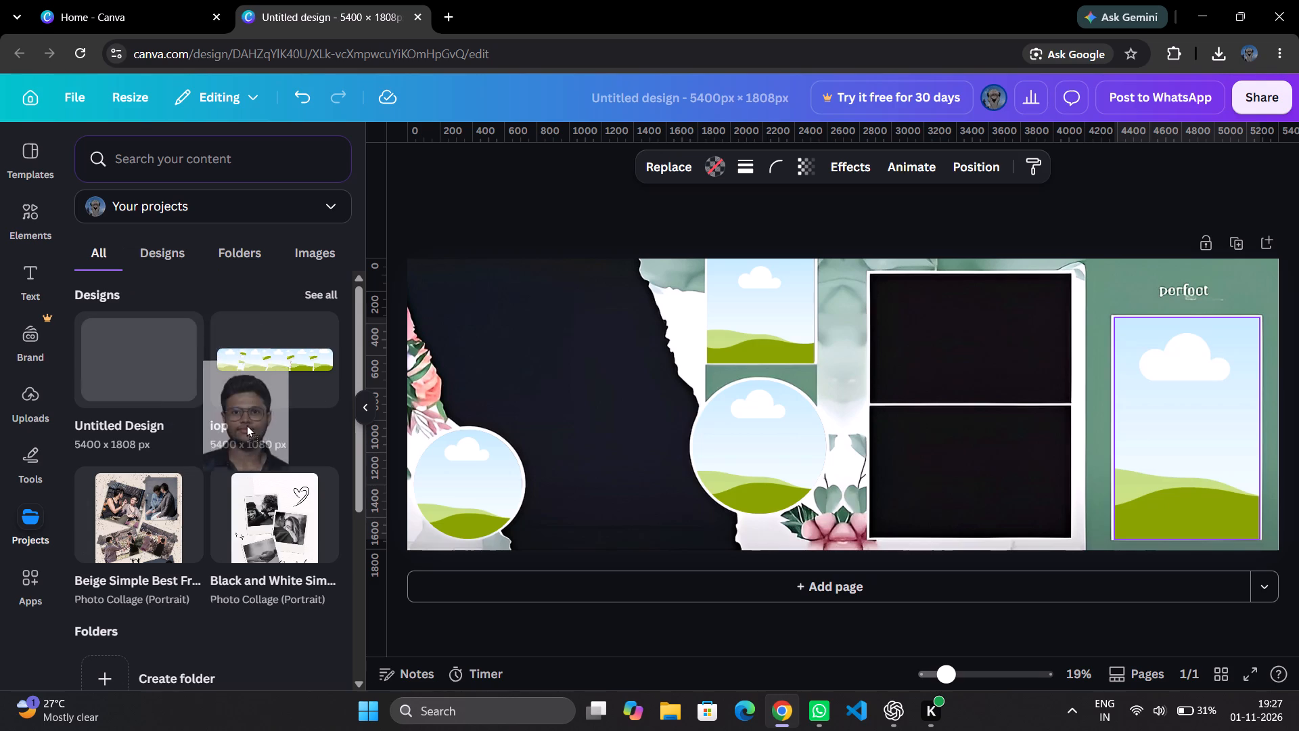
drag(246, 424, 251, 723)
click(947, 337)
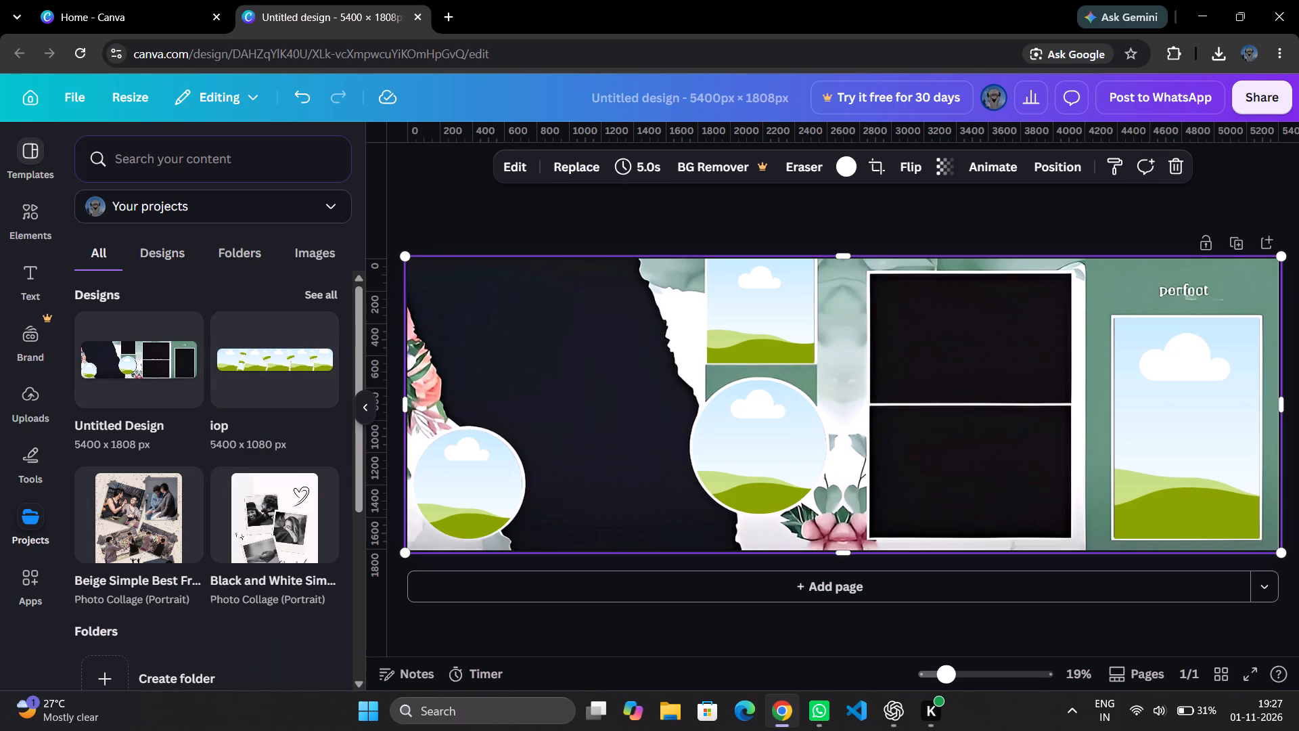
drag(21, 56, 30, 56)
Add another square frame and align it with the top-left corner of the upper of the two stacked wide openings.
click(37, 222)
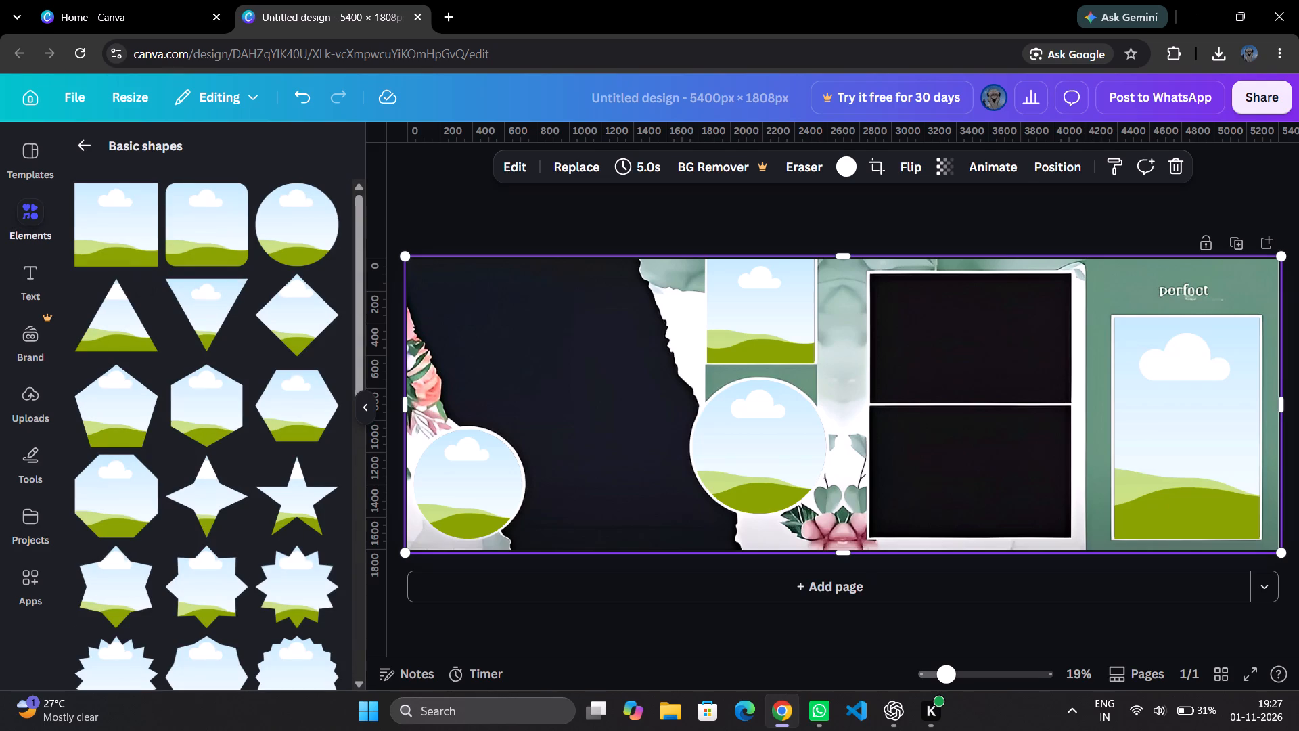
click(124, 226)
drag(848, 454, 993, 427)
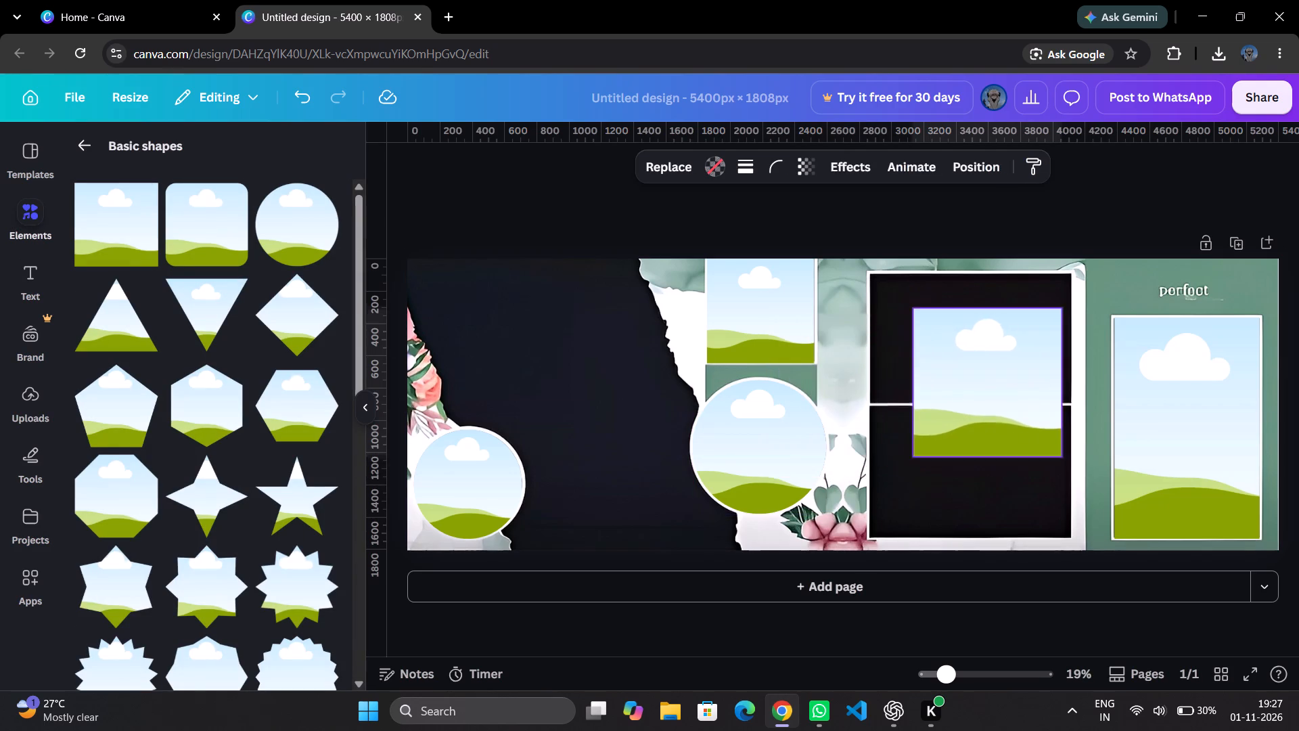
drag(993, 427, 950, 401)
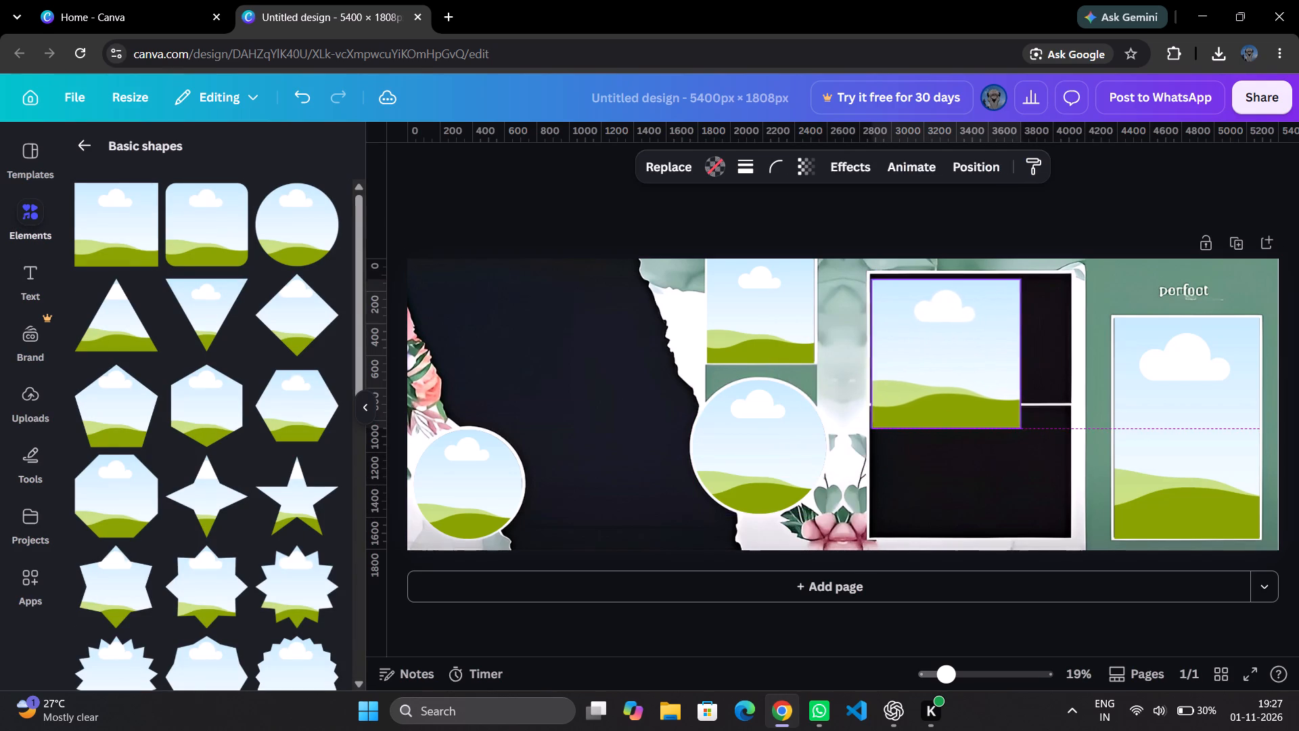
drag(950, 401, 950, 400)
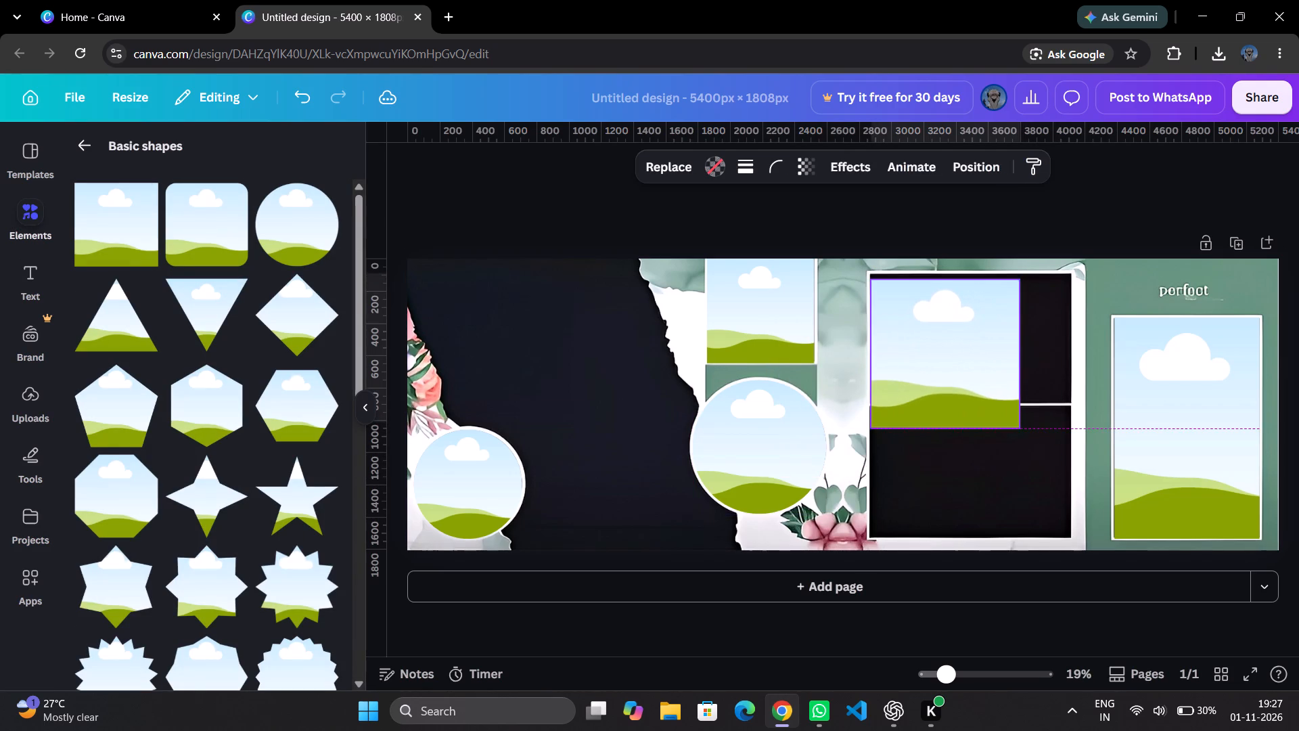
drag(950, 400, 949, 397)
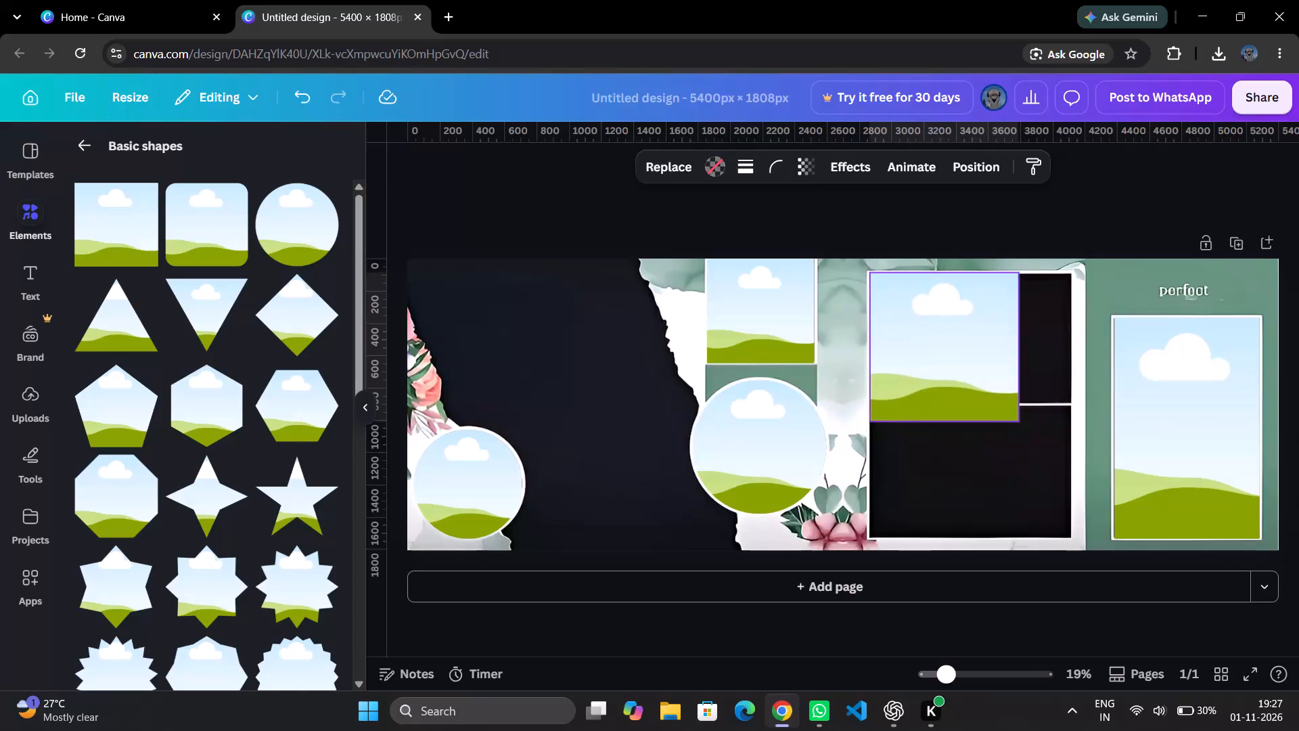
drag(949, 397, 949, 401)
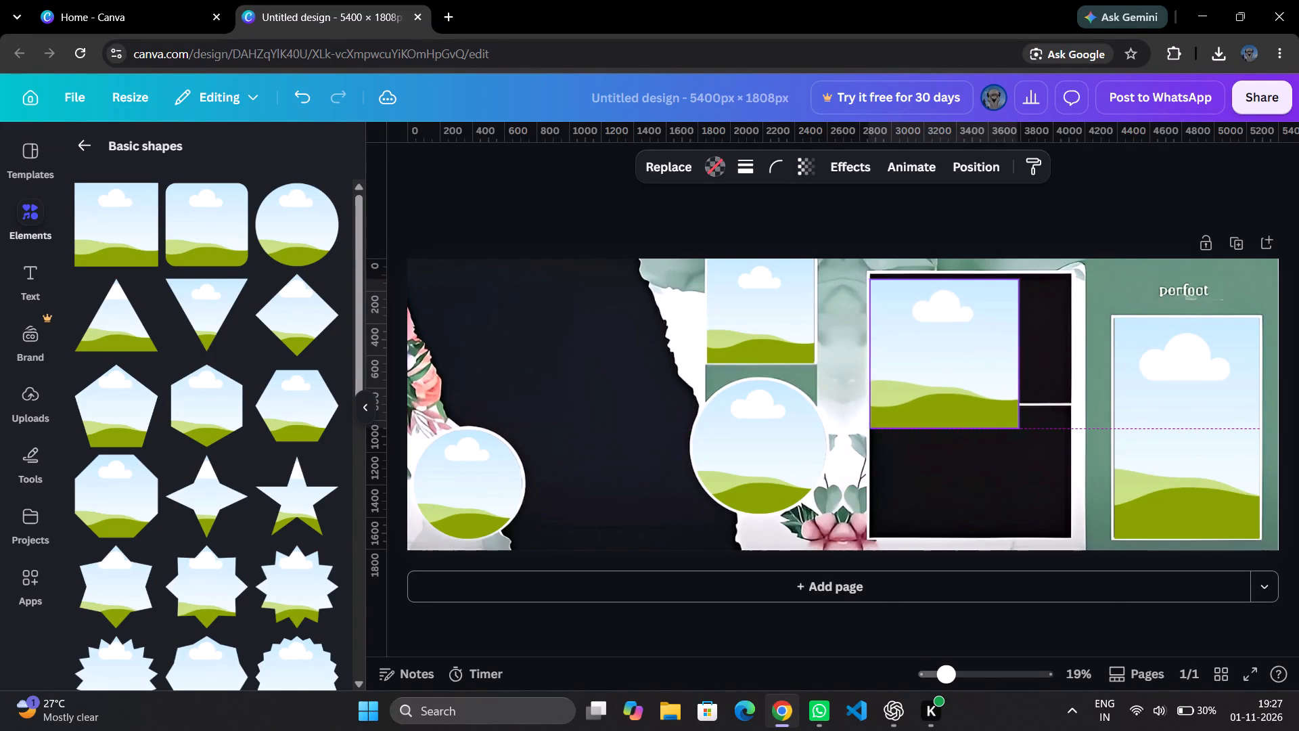
drag(949, 401, 951, 398)
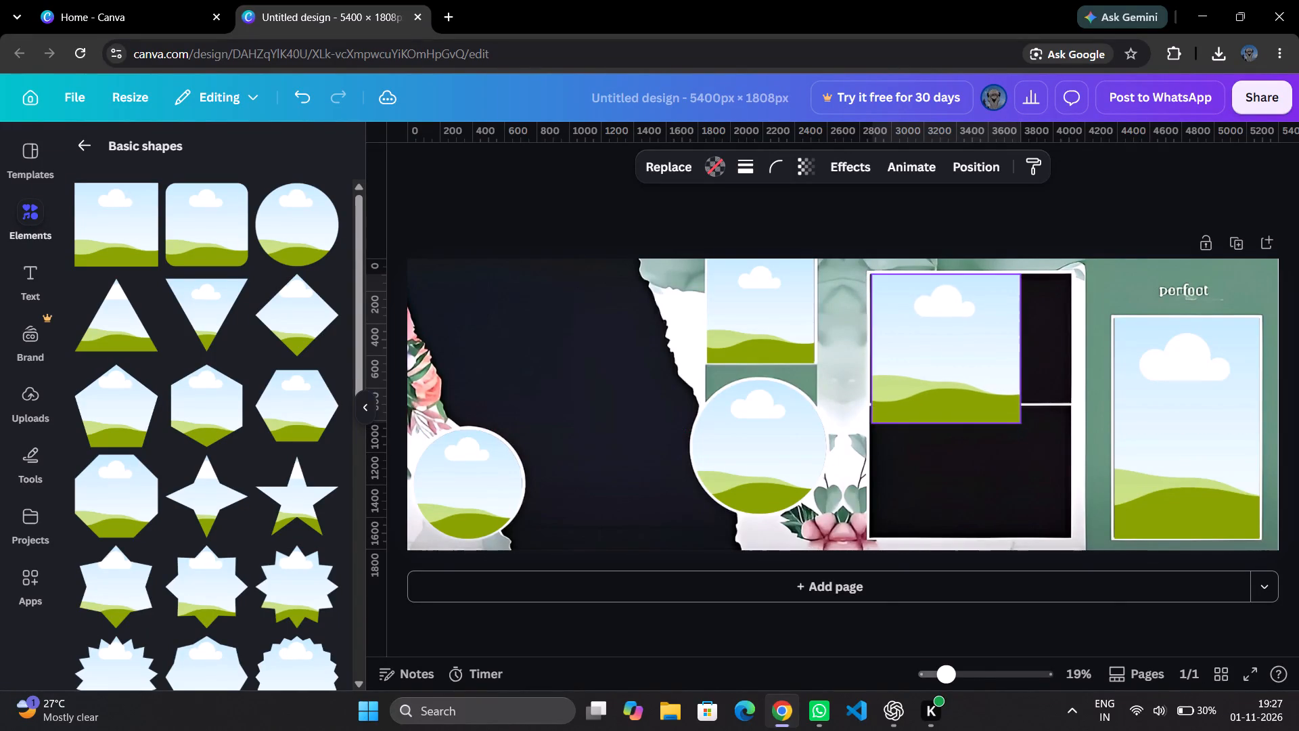
drag(951, 398, 950, 398)
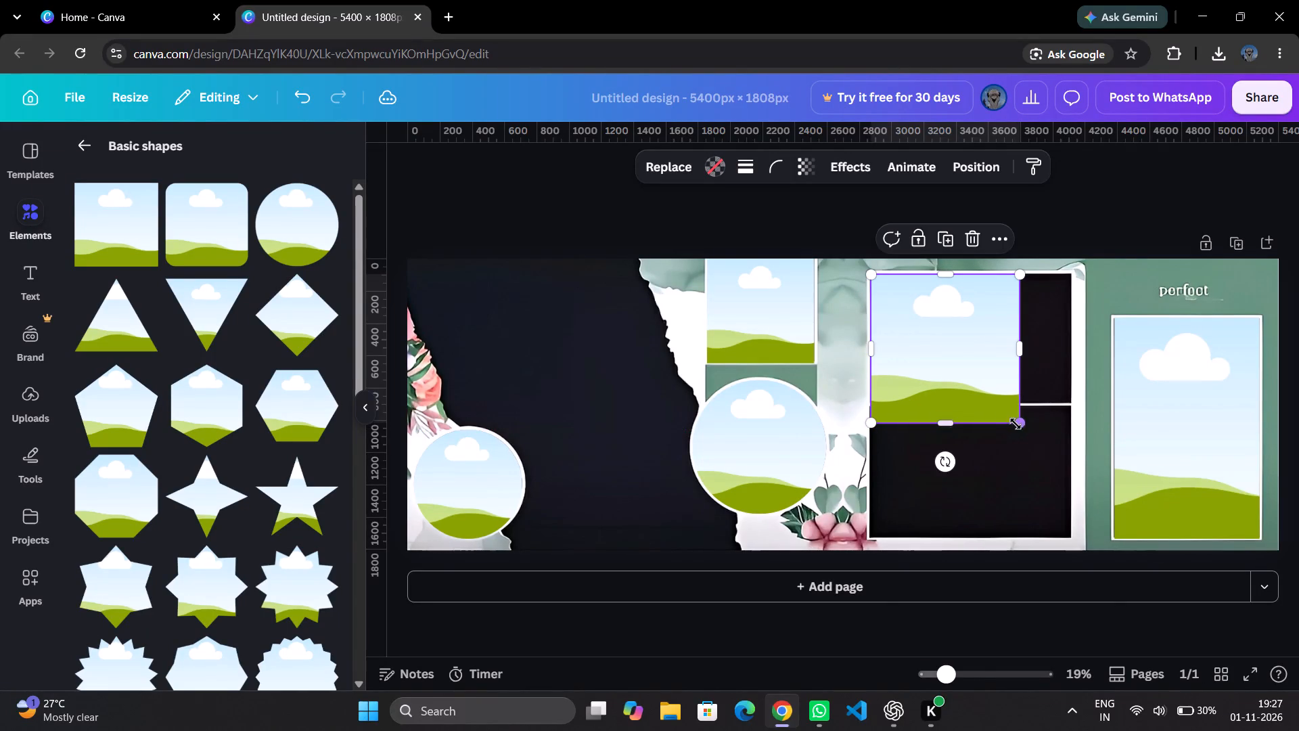
Widen the new frame to about 1,237 px and reduce its height to about 770 px to fit the upper wide opening.
click(1019, 426)
drag(1019, 353, 1043, 359)
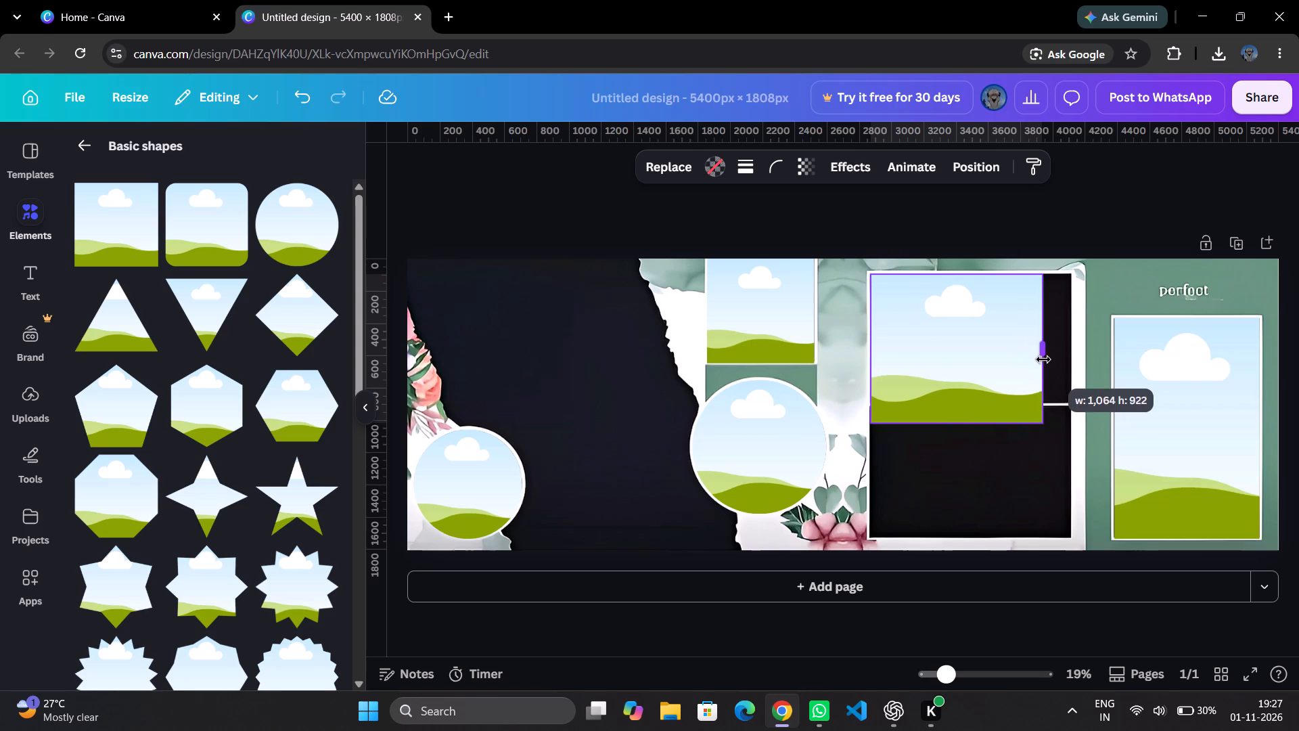
drag(1043, 359, 1068, 362)
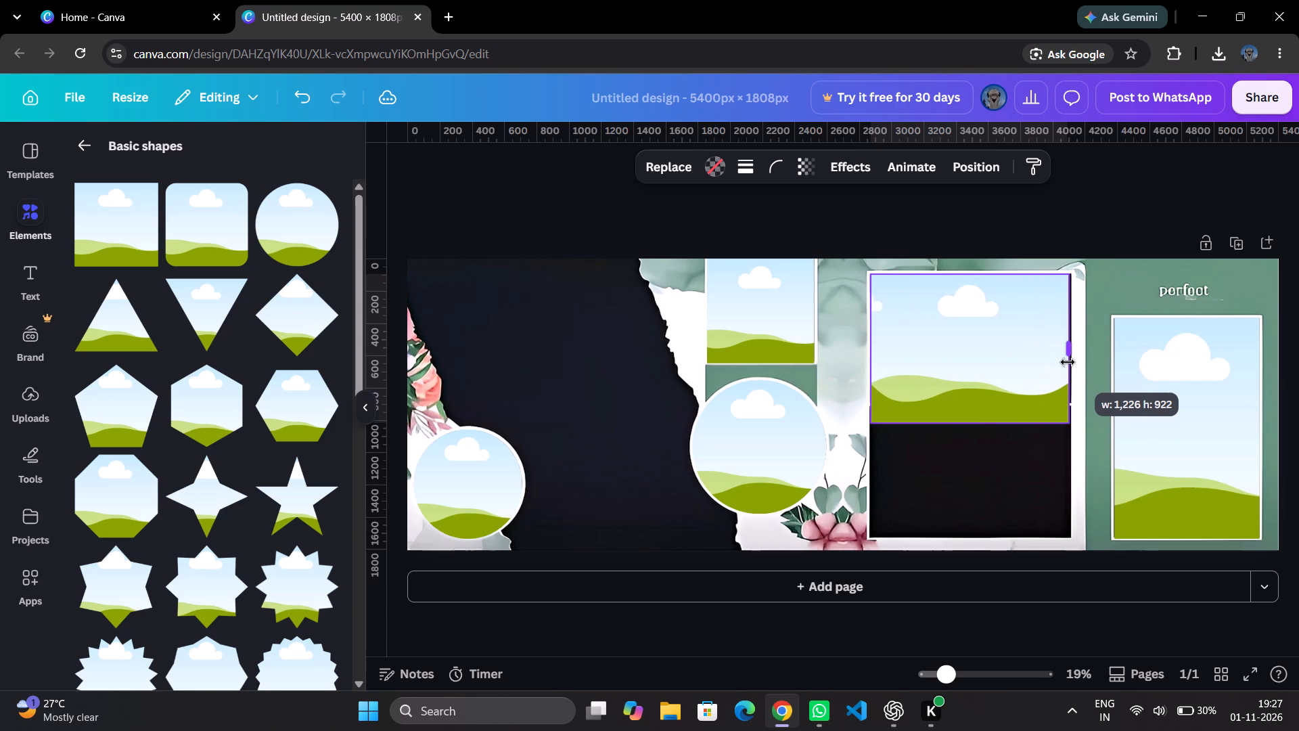
drag(1068, 362, 1070, 363)
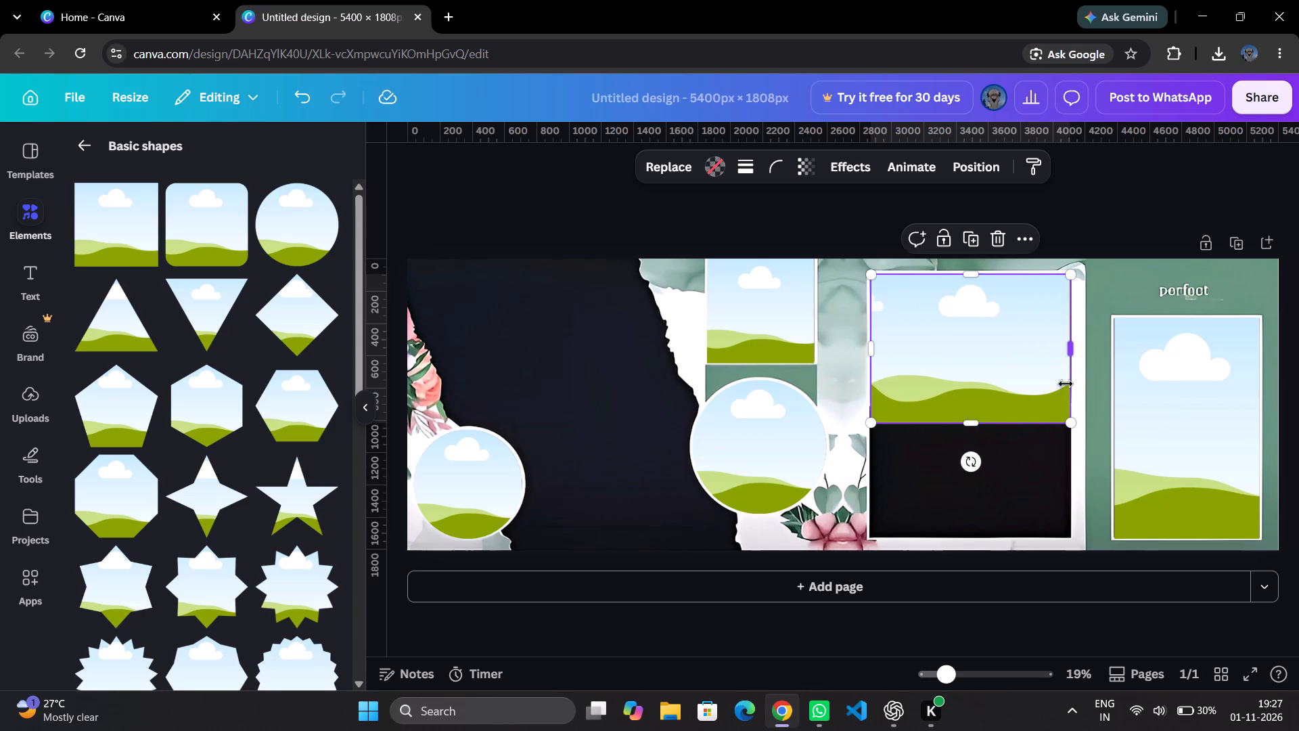
drag(976, 423, 982, 404)
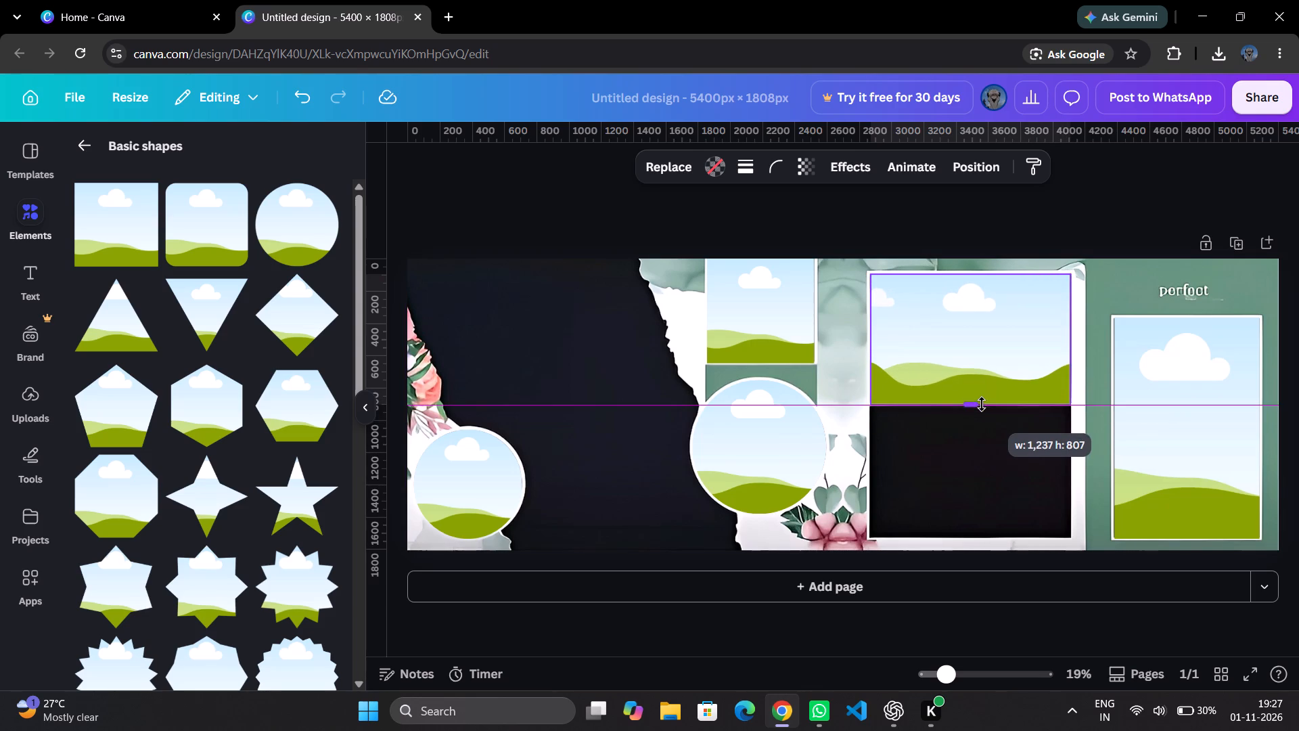
drag(982, 404, 981, 400)
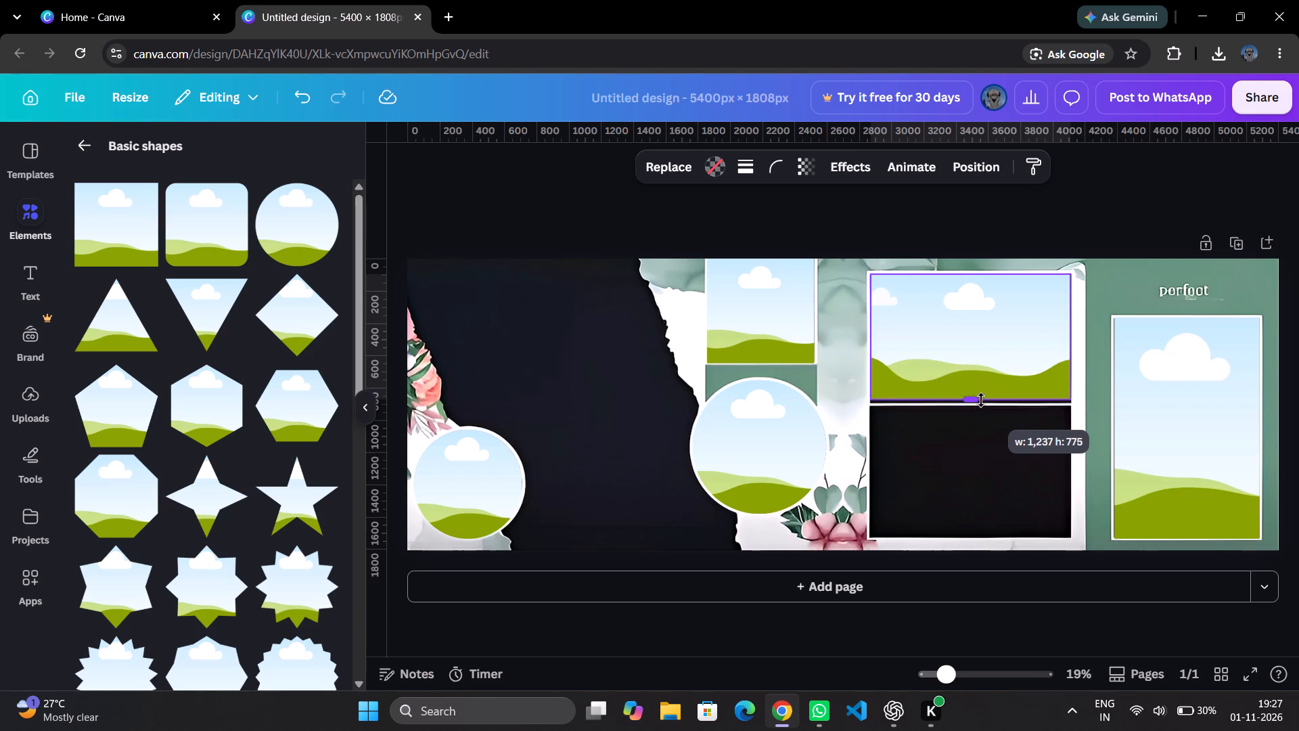
drag(981, 400, 978, 400)
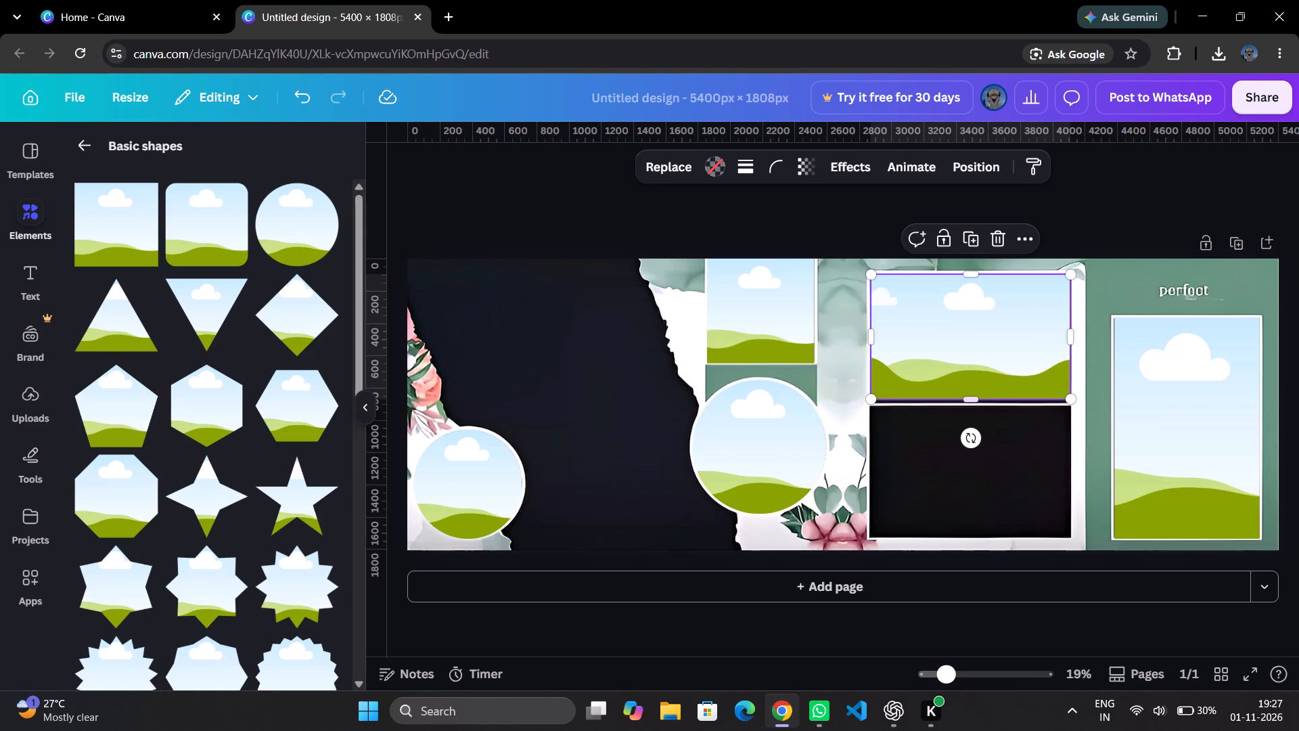
drag(975, 401, 979, 403)
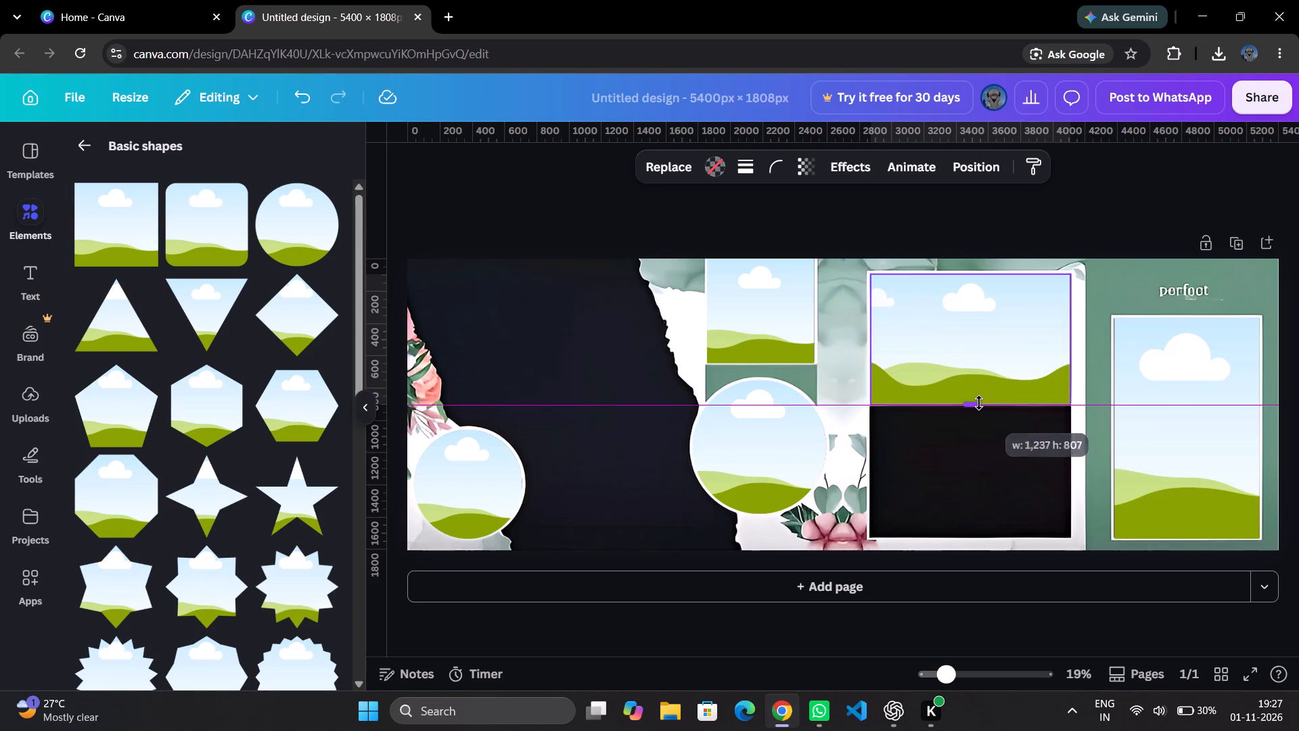
drag(979, 403, 963, 399)
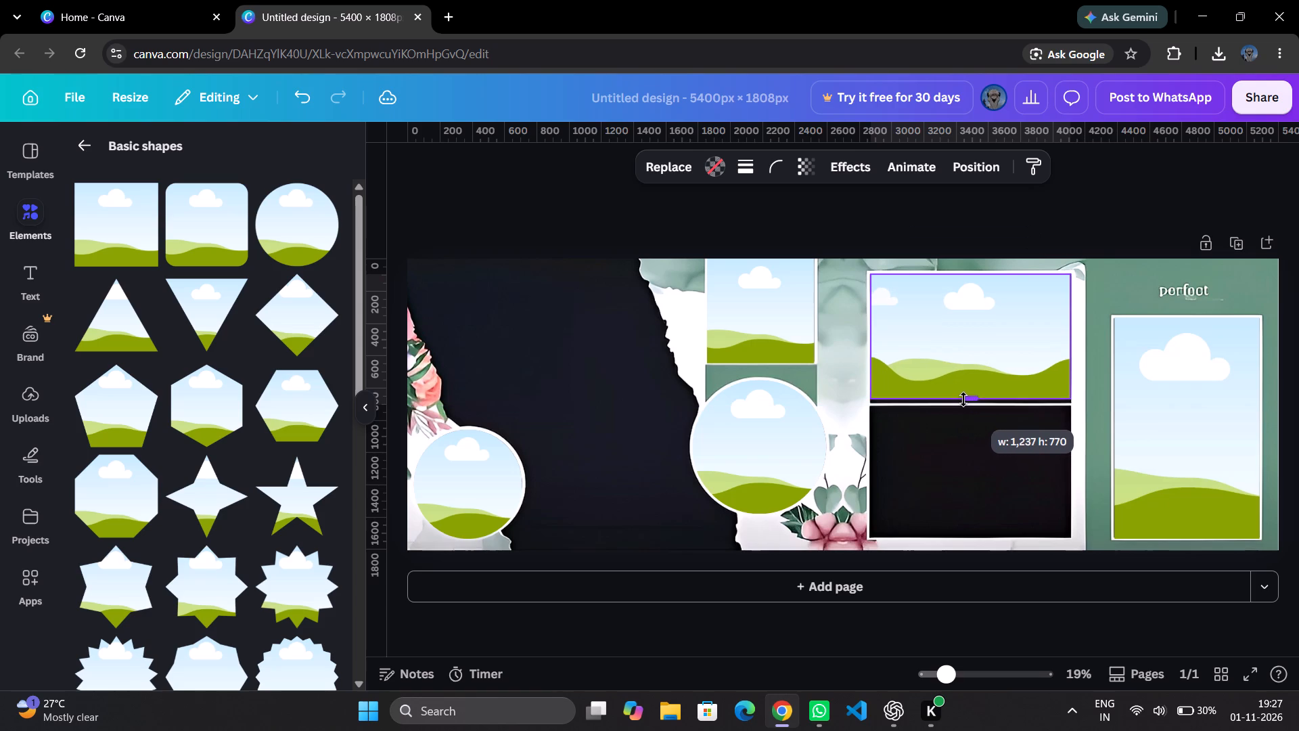
drag(963, 399, 967, 399)
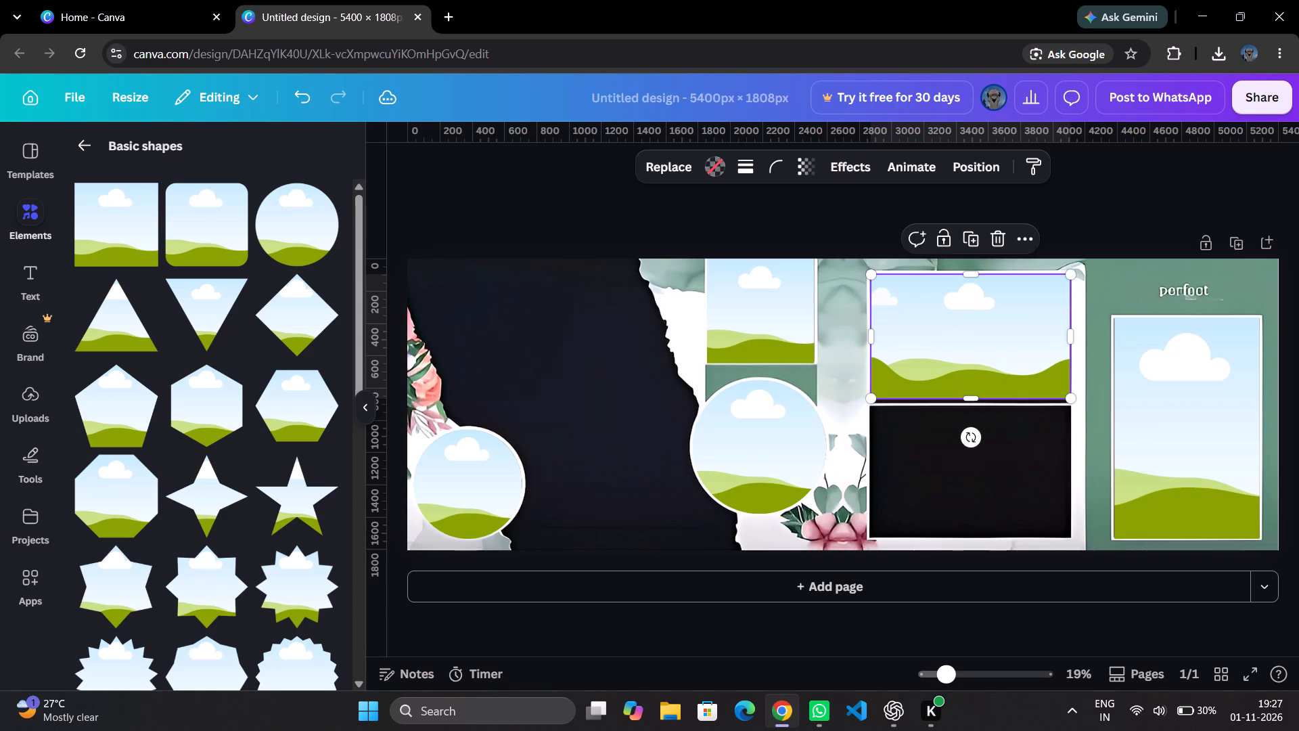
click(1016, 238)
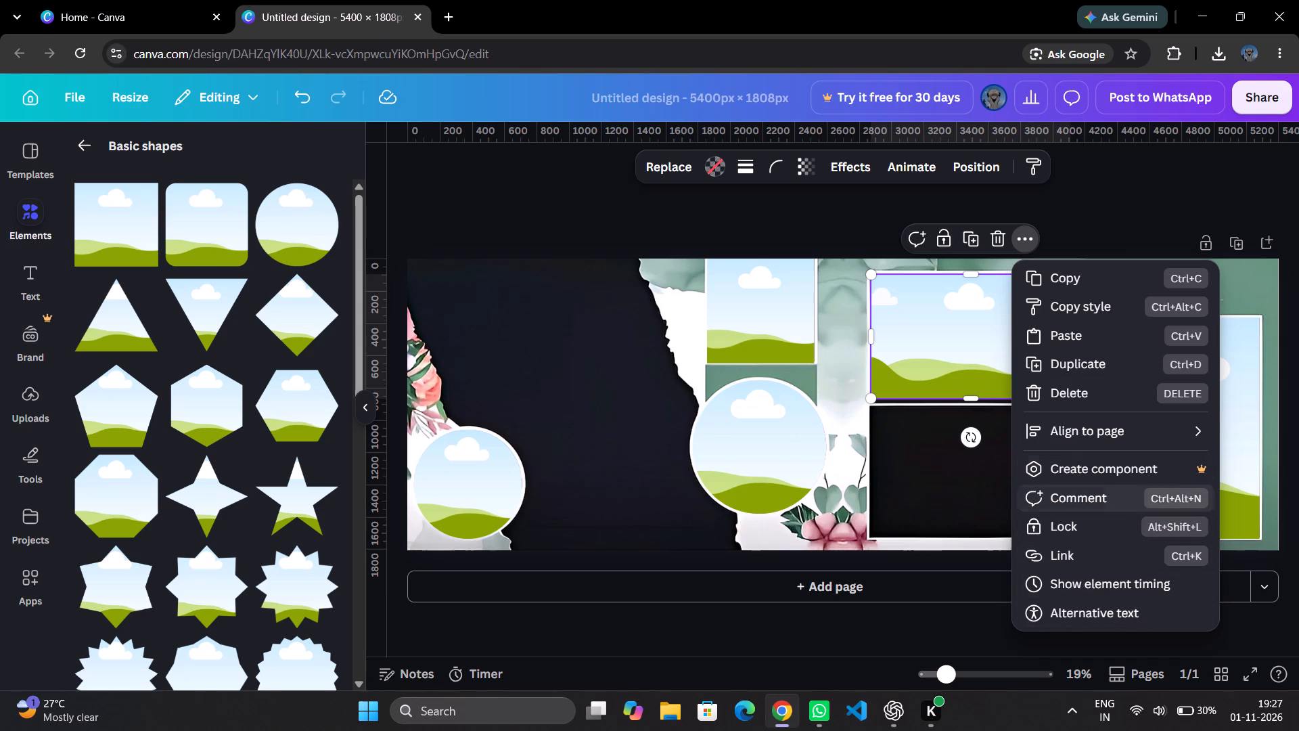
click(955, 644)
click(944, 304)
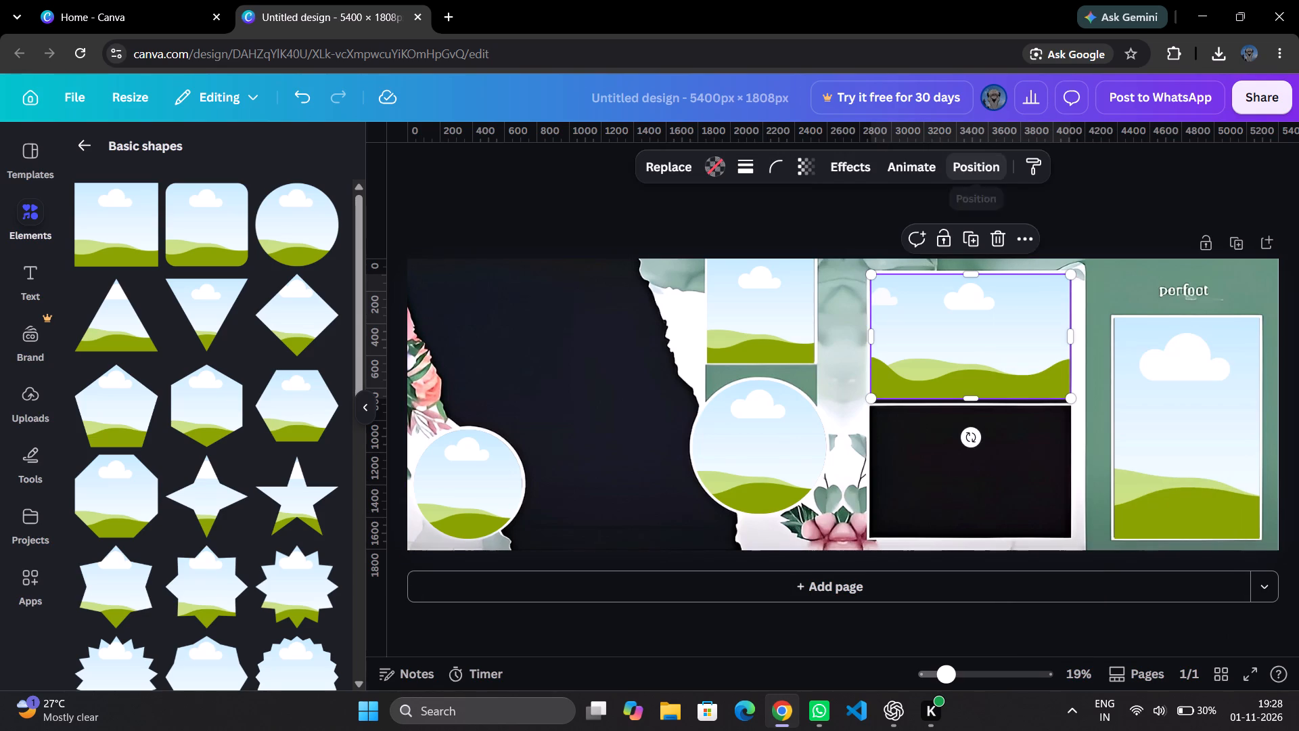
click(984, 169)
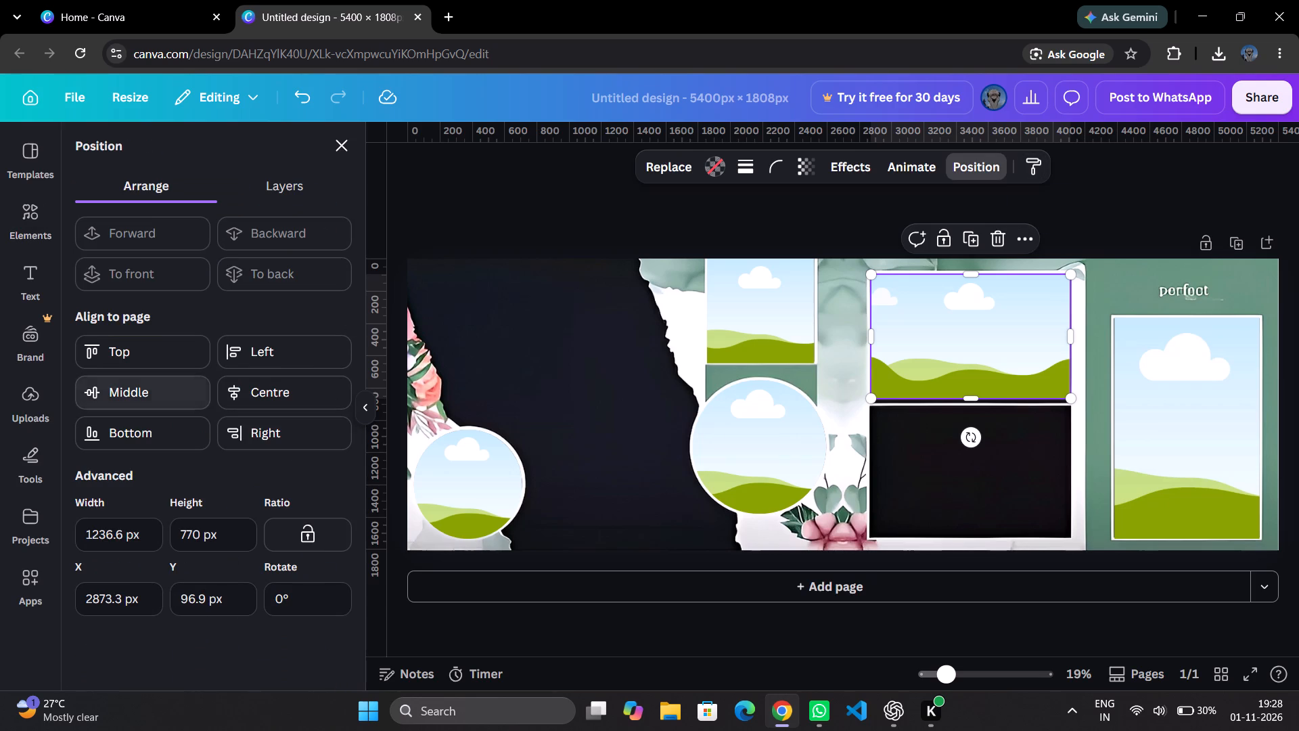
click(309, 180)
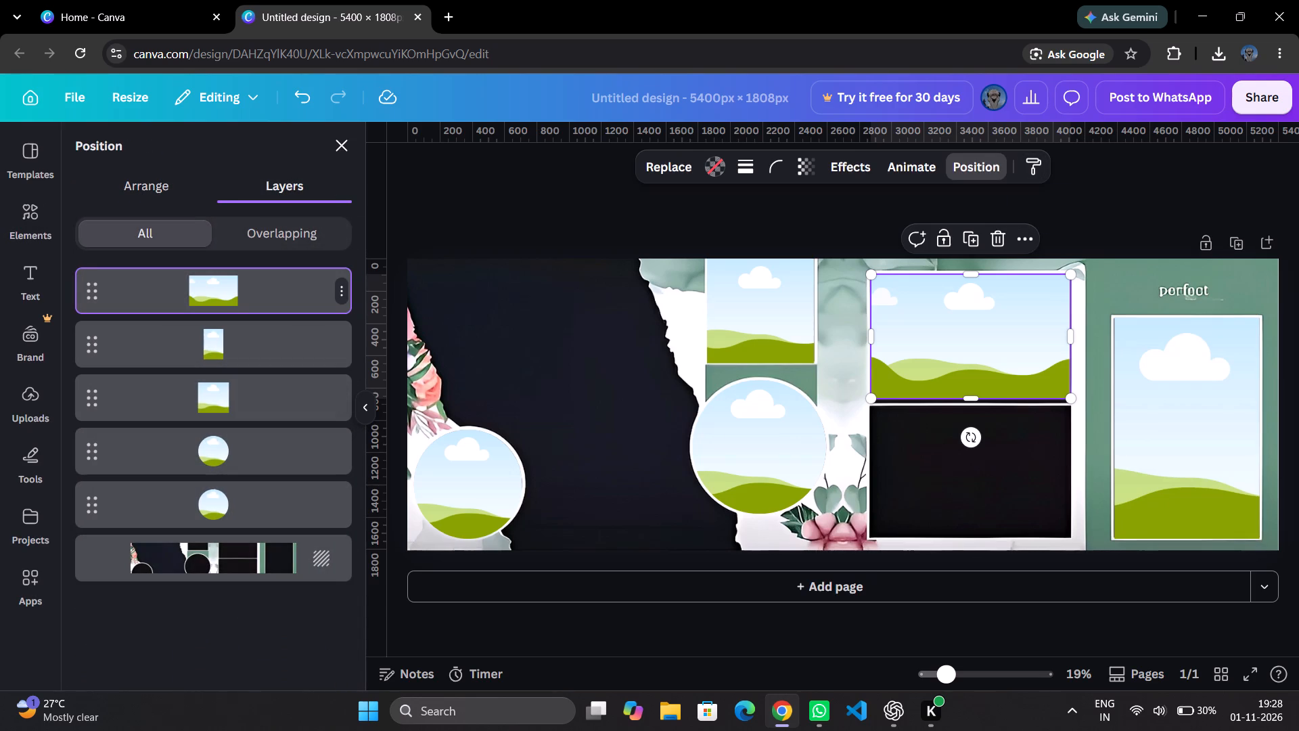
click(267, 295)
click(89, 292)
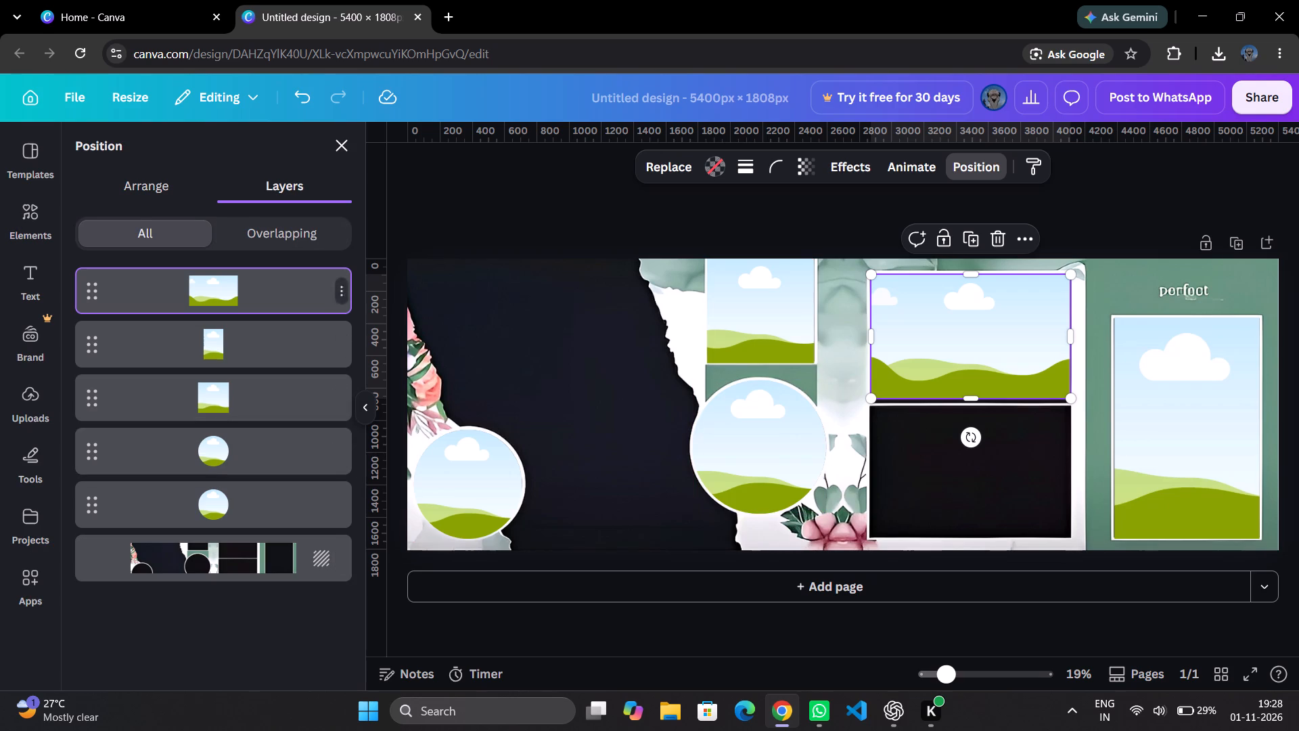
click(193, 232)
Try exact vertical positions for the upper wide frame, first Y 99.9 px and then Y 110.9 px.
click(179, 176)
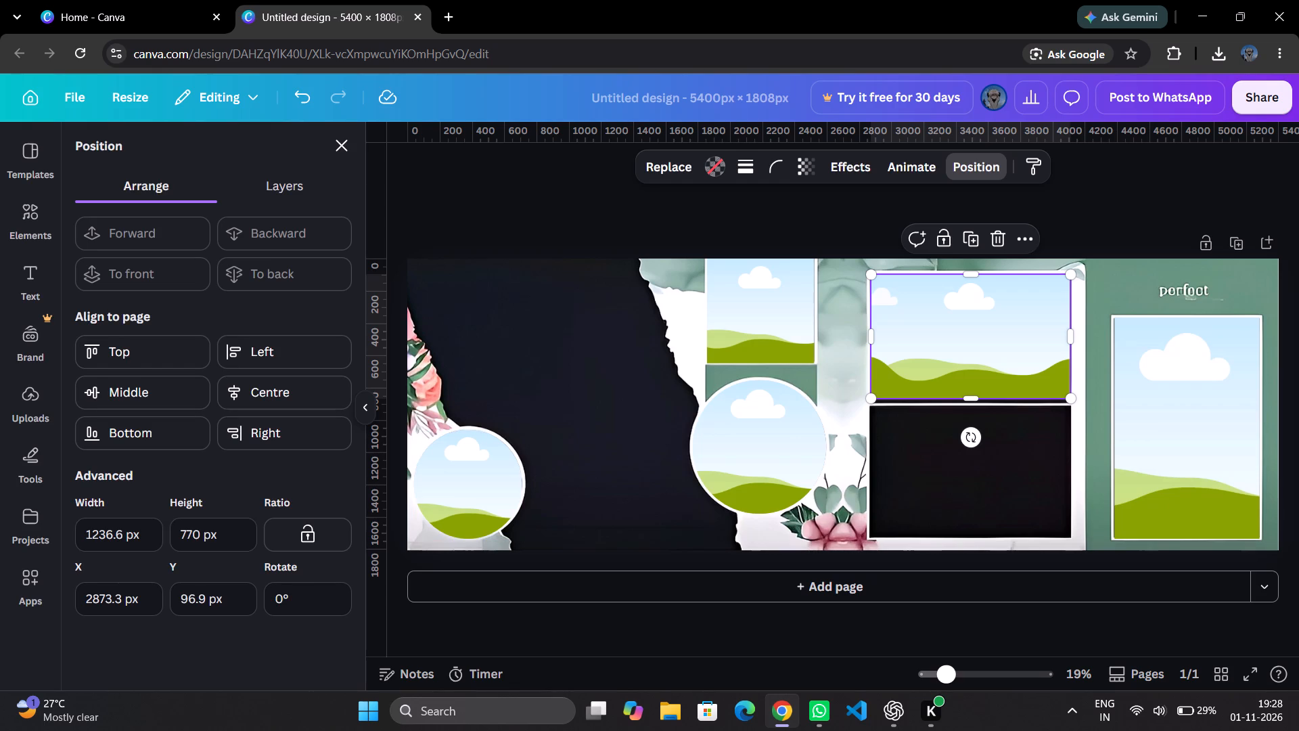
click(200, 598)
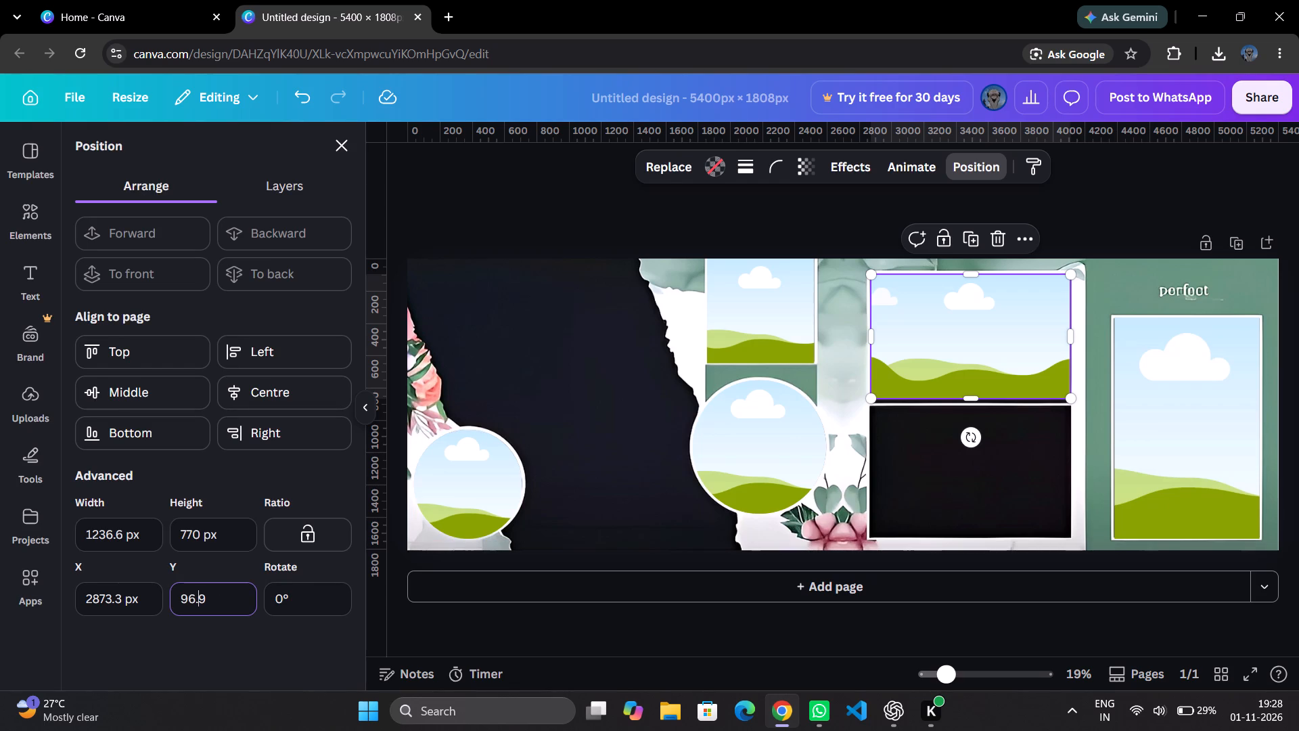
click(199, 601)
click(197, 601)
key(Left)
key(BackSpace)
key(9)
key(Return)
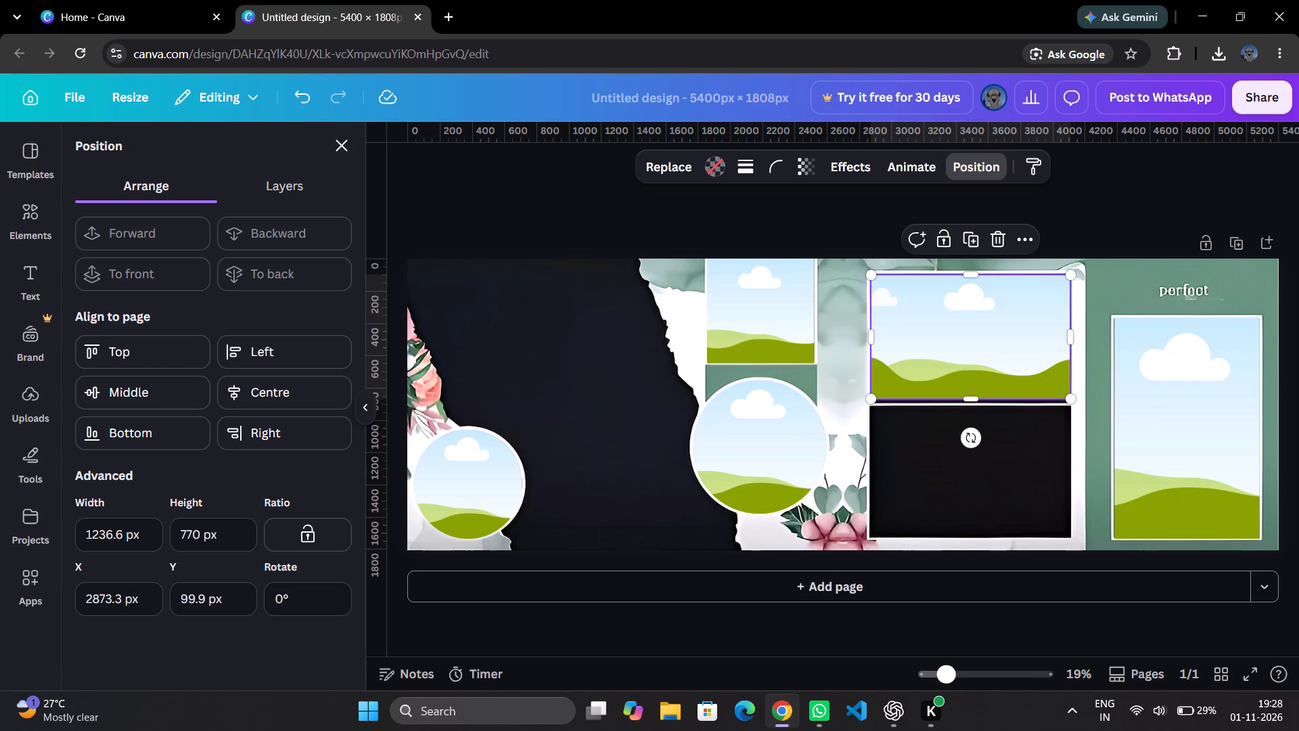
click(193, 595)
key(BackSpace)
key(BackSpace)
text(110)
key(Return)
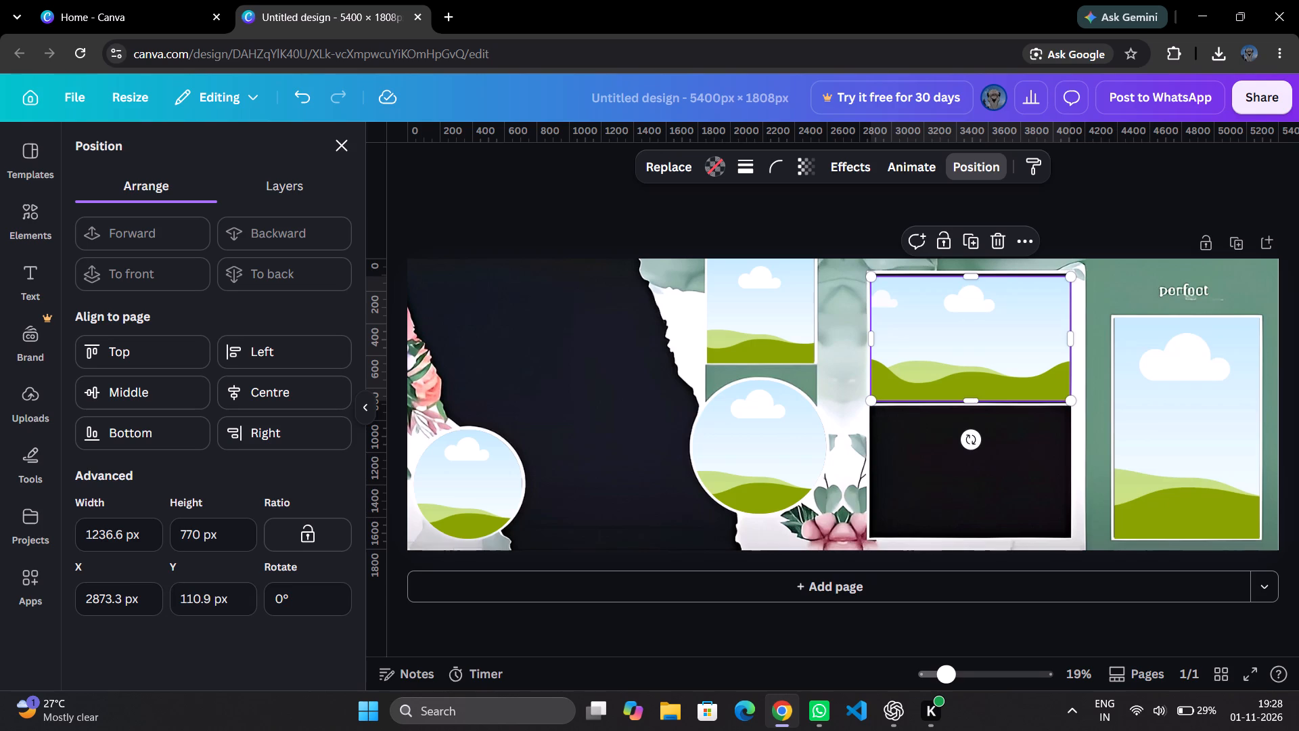
Shift the upper wide frame slightly and adjust its upper and lower edges to a height of about 765 px at Y about 97 px.
click(988, 444)
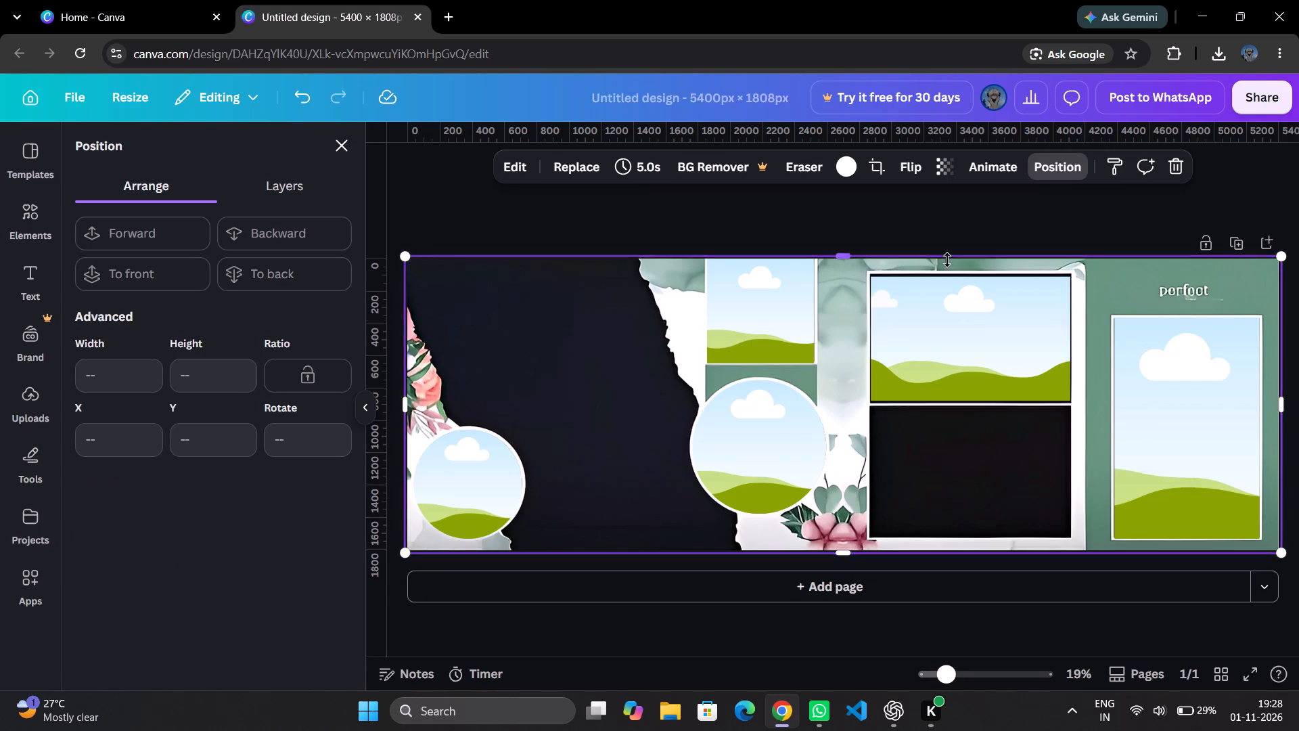
click(957, 300)
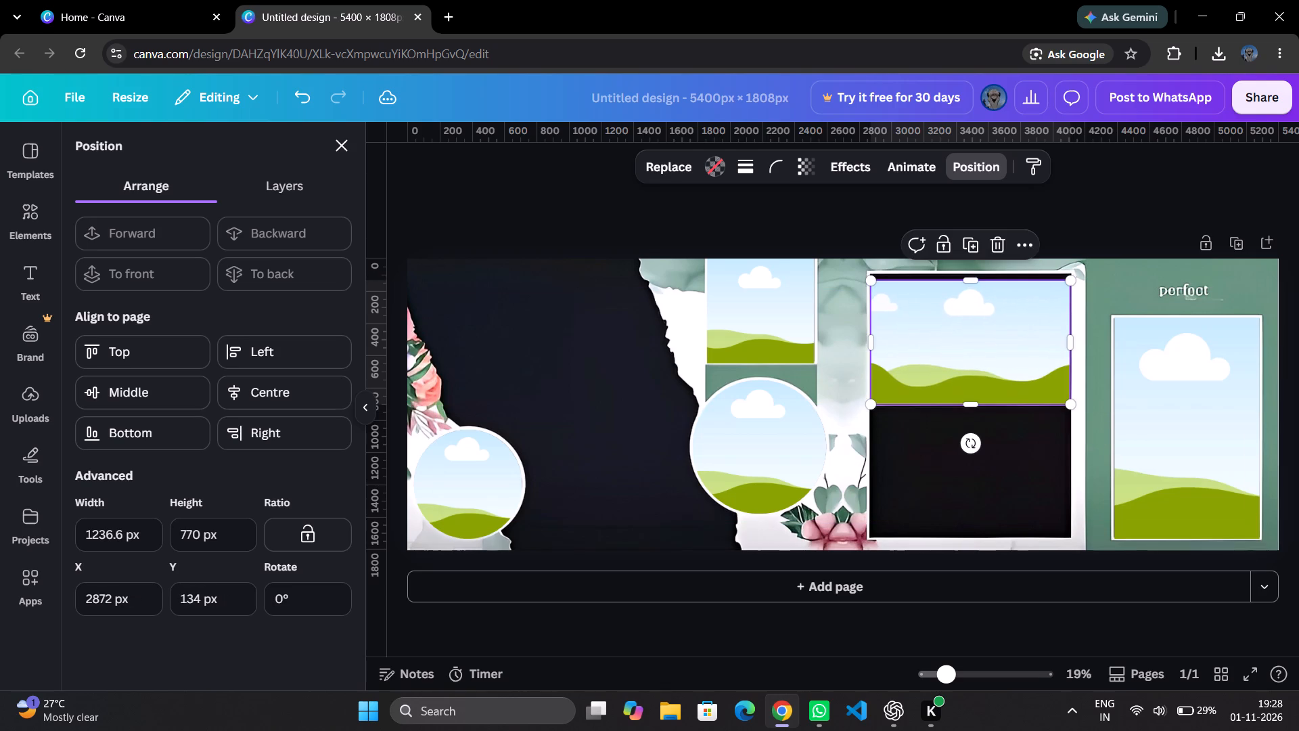
drag(974, 283, 973, 282)
drag(973, 282, 972, 277)
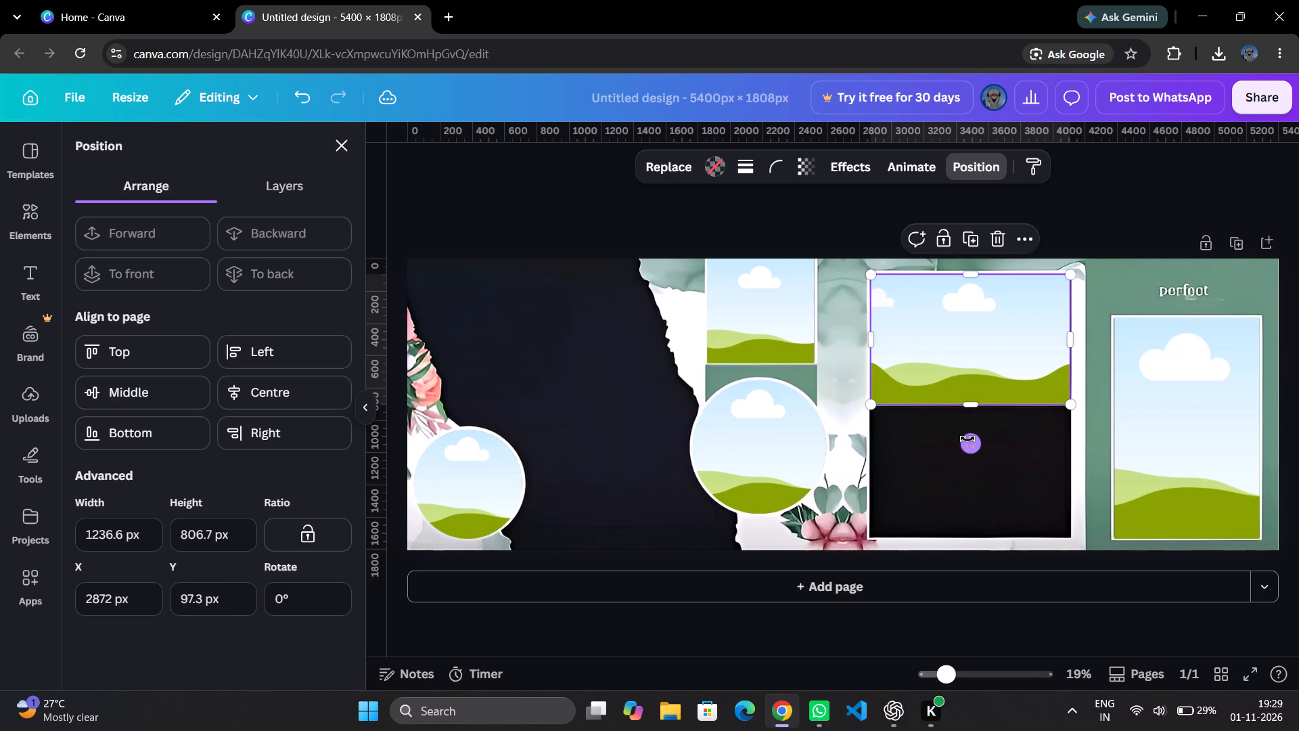
drag(972, 399, 972, 394)
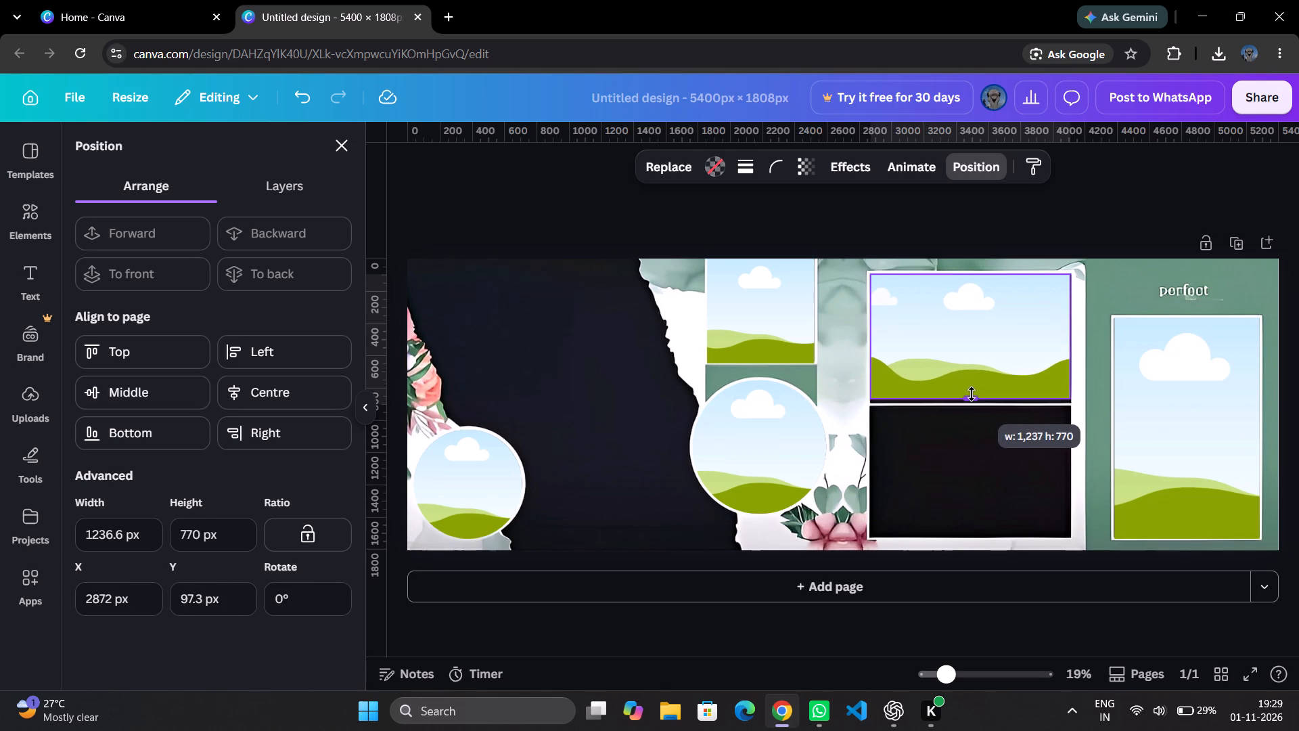
drag(972, 394, 982, 393)
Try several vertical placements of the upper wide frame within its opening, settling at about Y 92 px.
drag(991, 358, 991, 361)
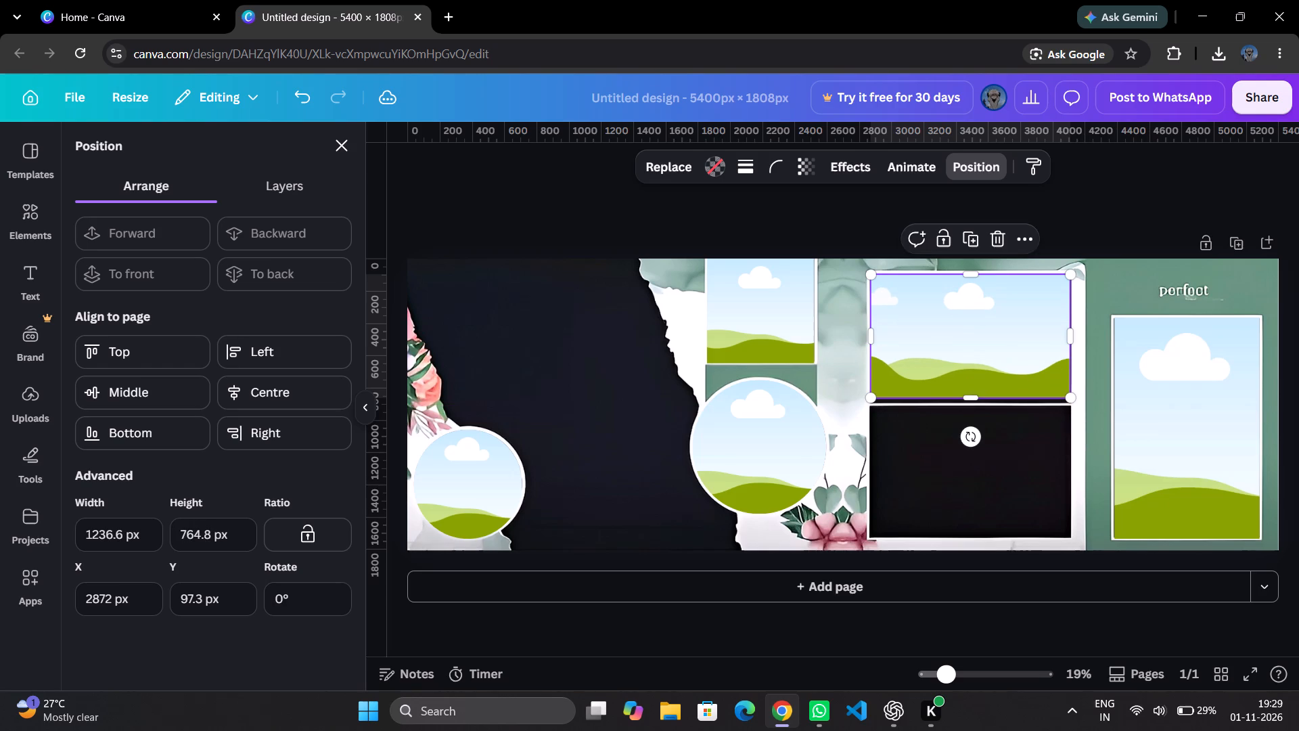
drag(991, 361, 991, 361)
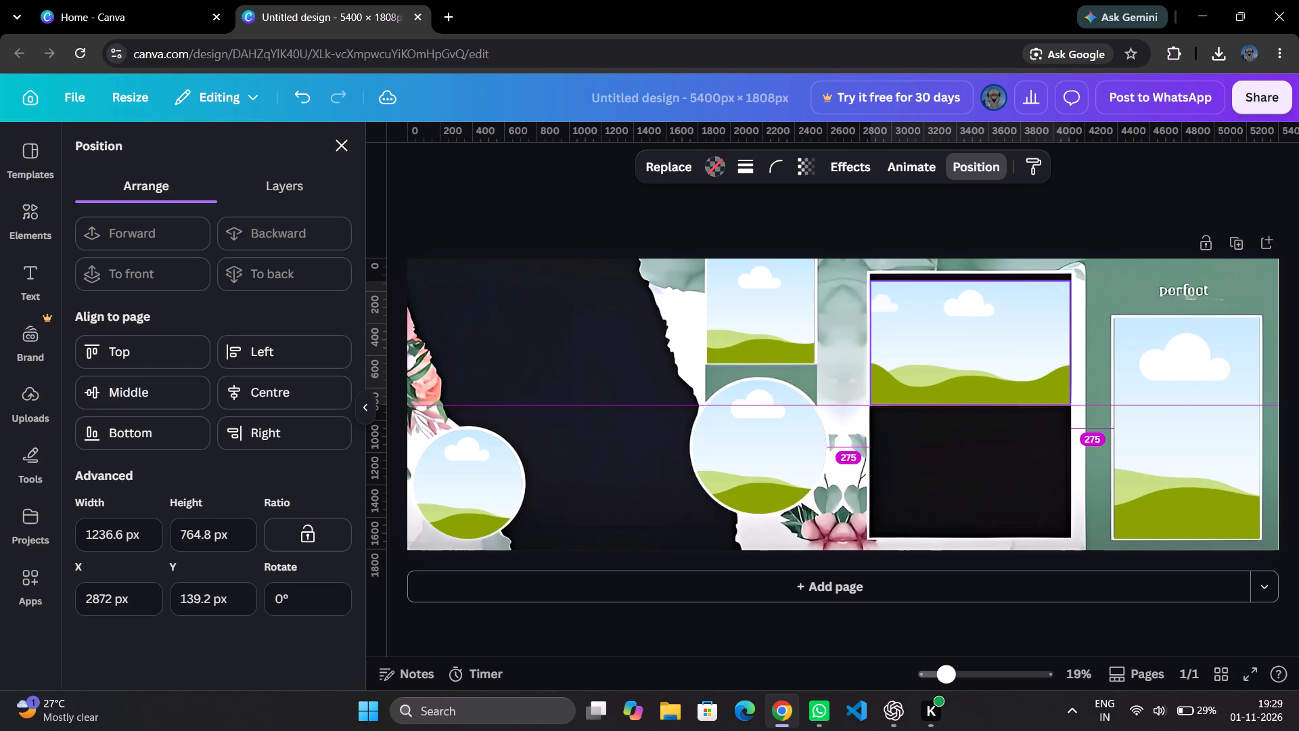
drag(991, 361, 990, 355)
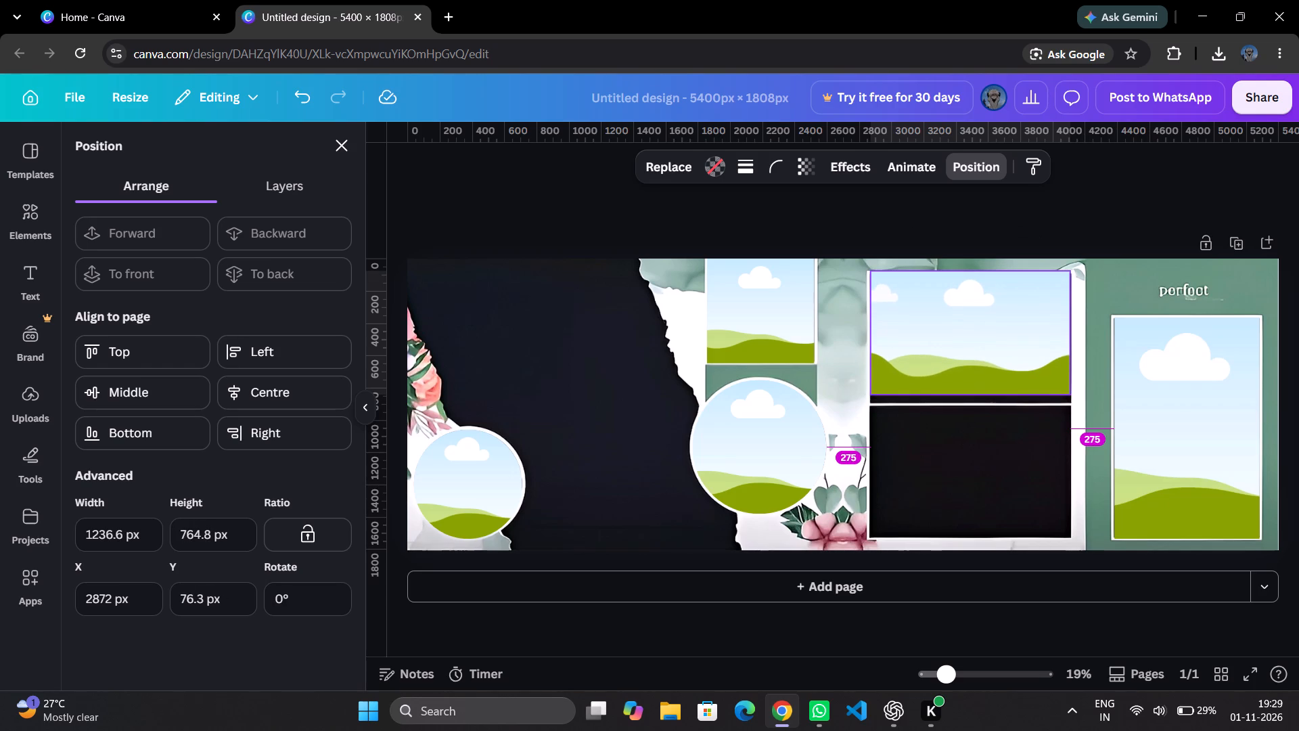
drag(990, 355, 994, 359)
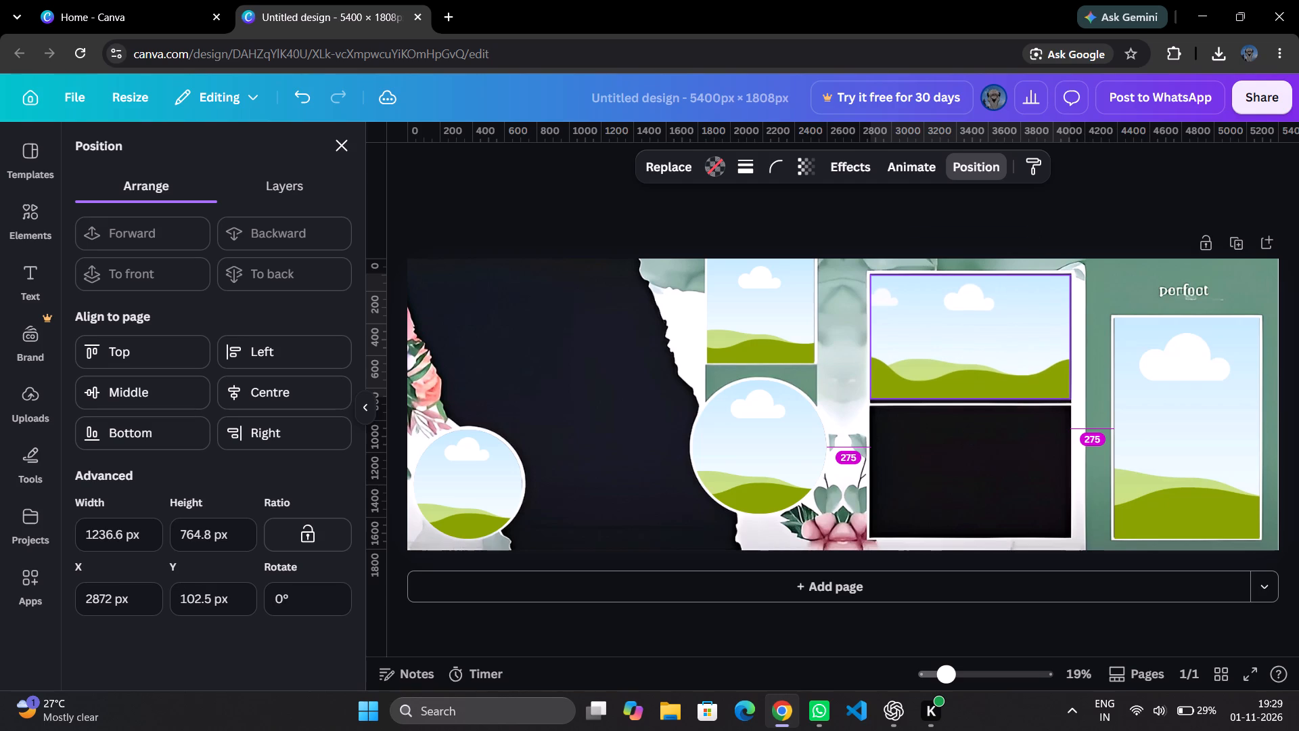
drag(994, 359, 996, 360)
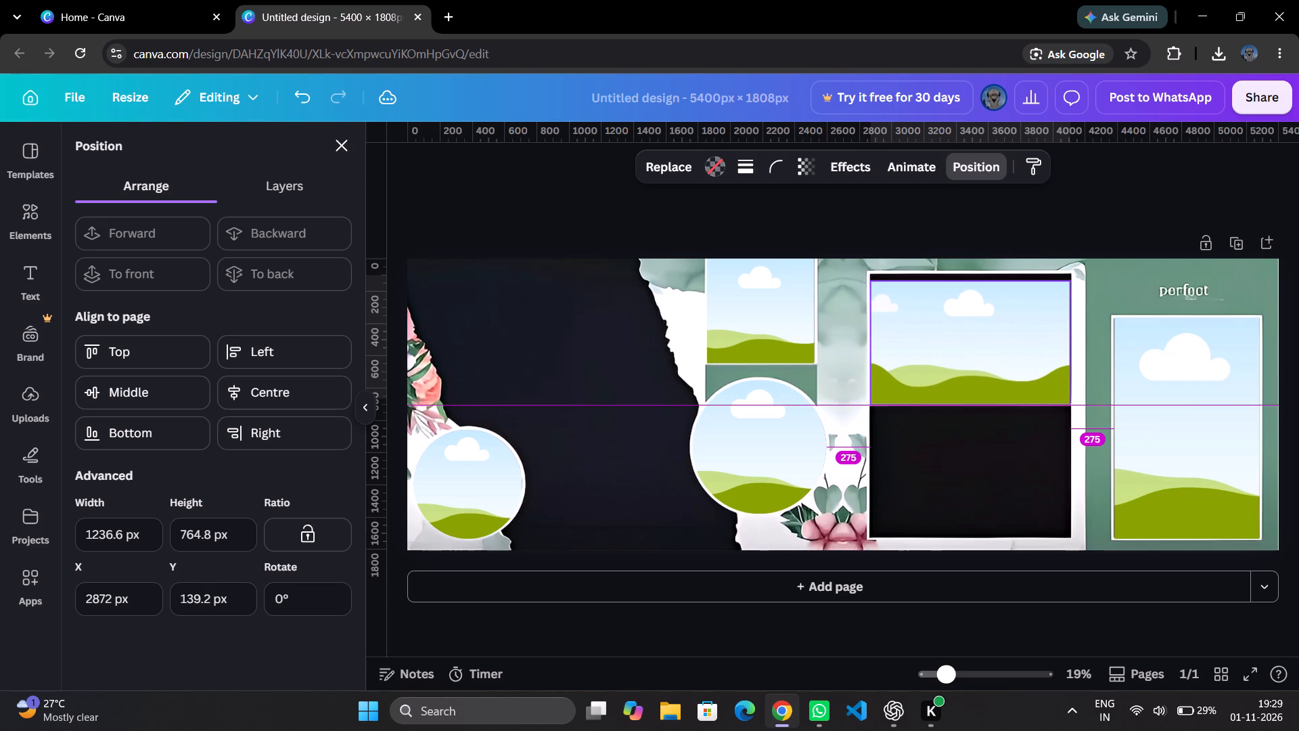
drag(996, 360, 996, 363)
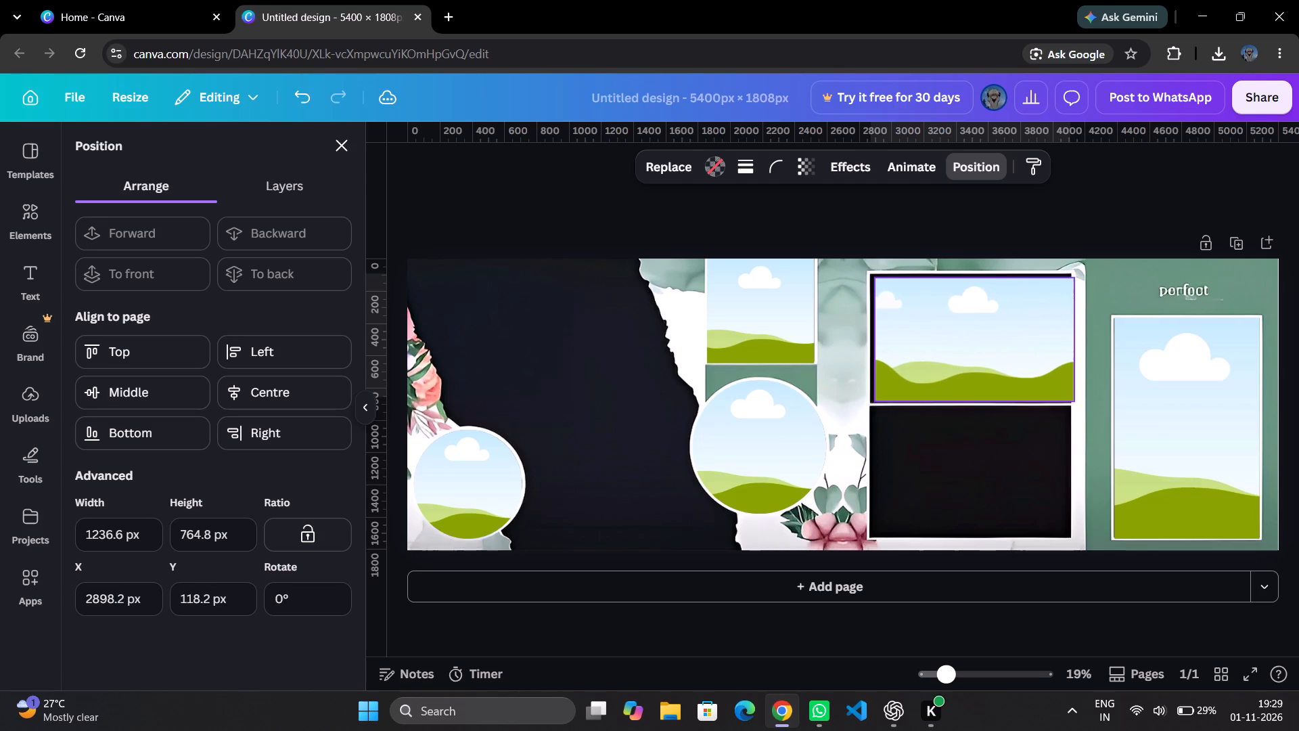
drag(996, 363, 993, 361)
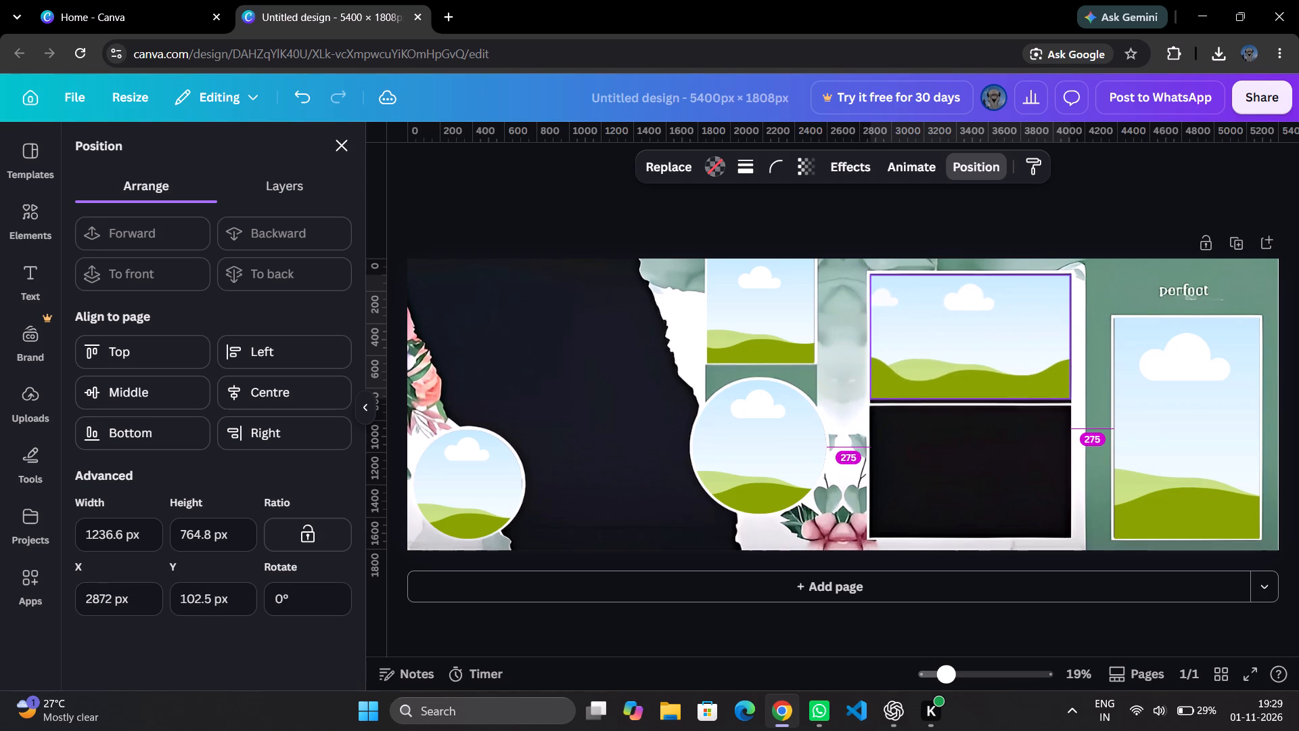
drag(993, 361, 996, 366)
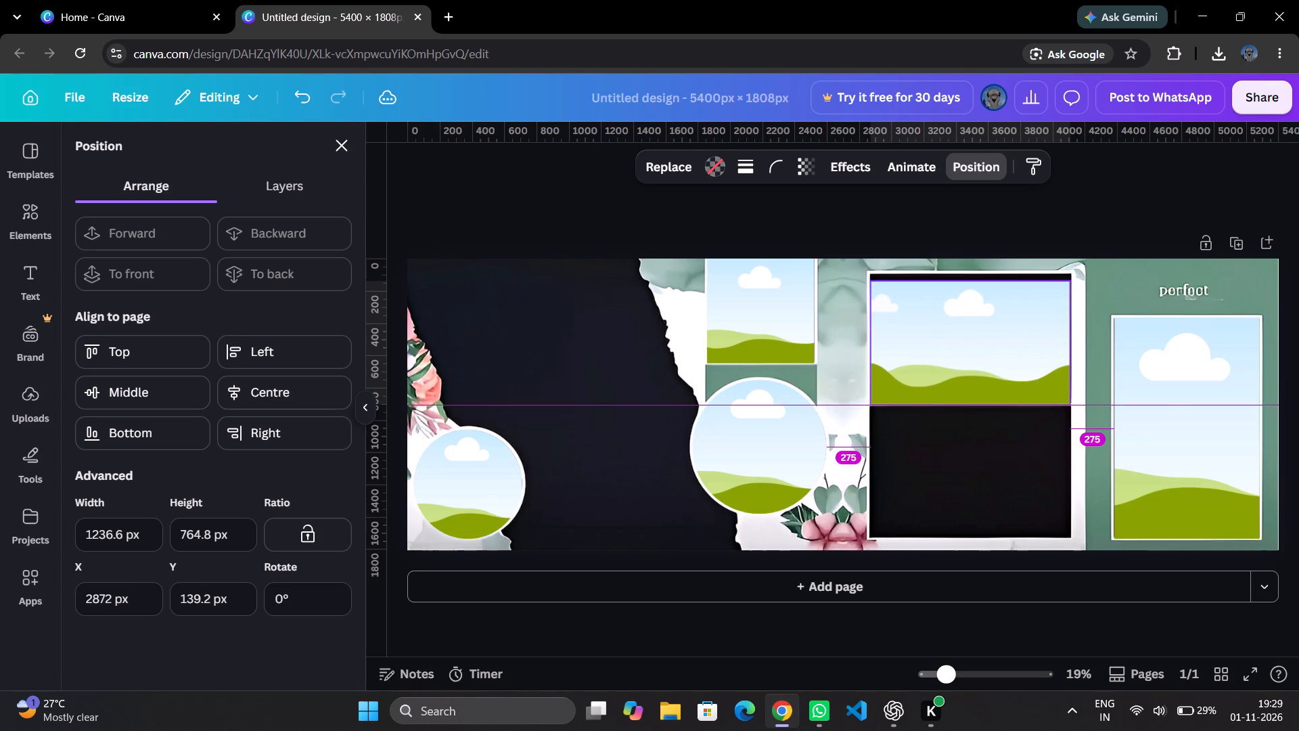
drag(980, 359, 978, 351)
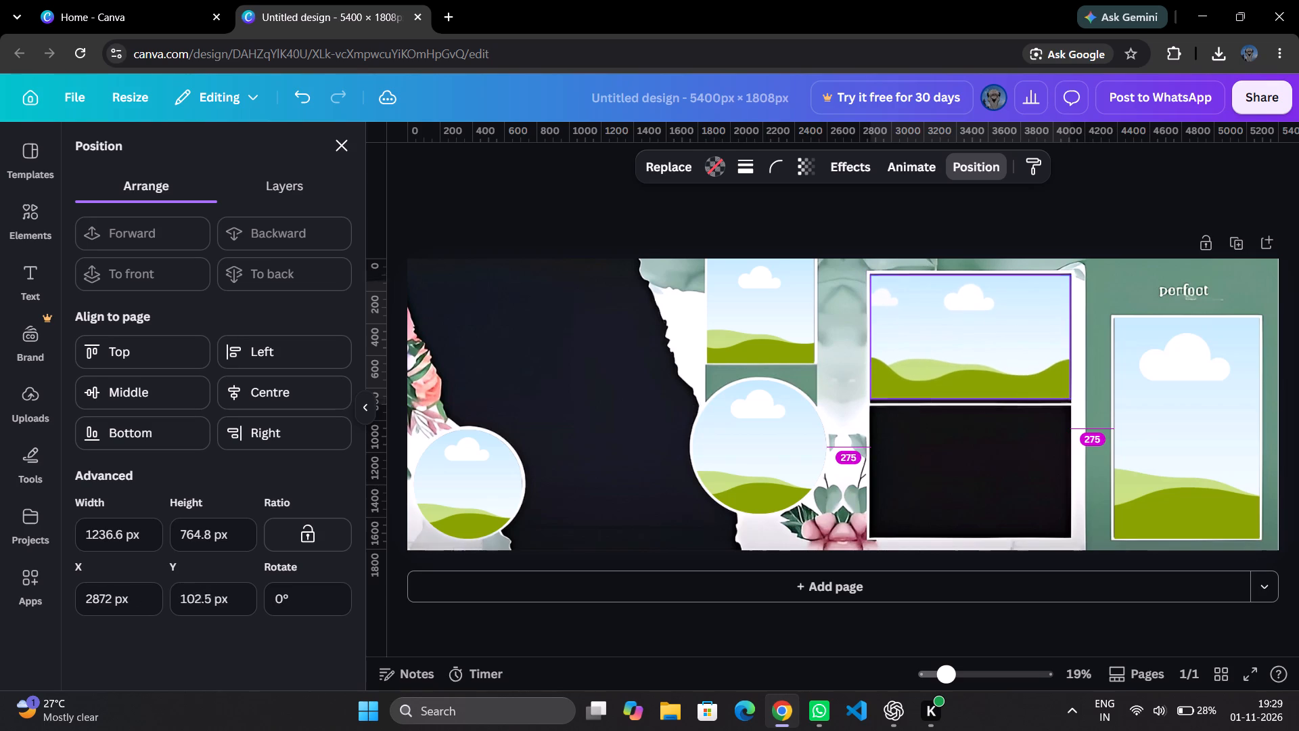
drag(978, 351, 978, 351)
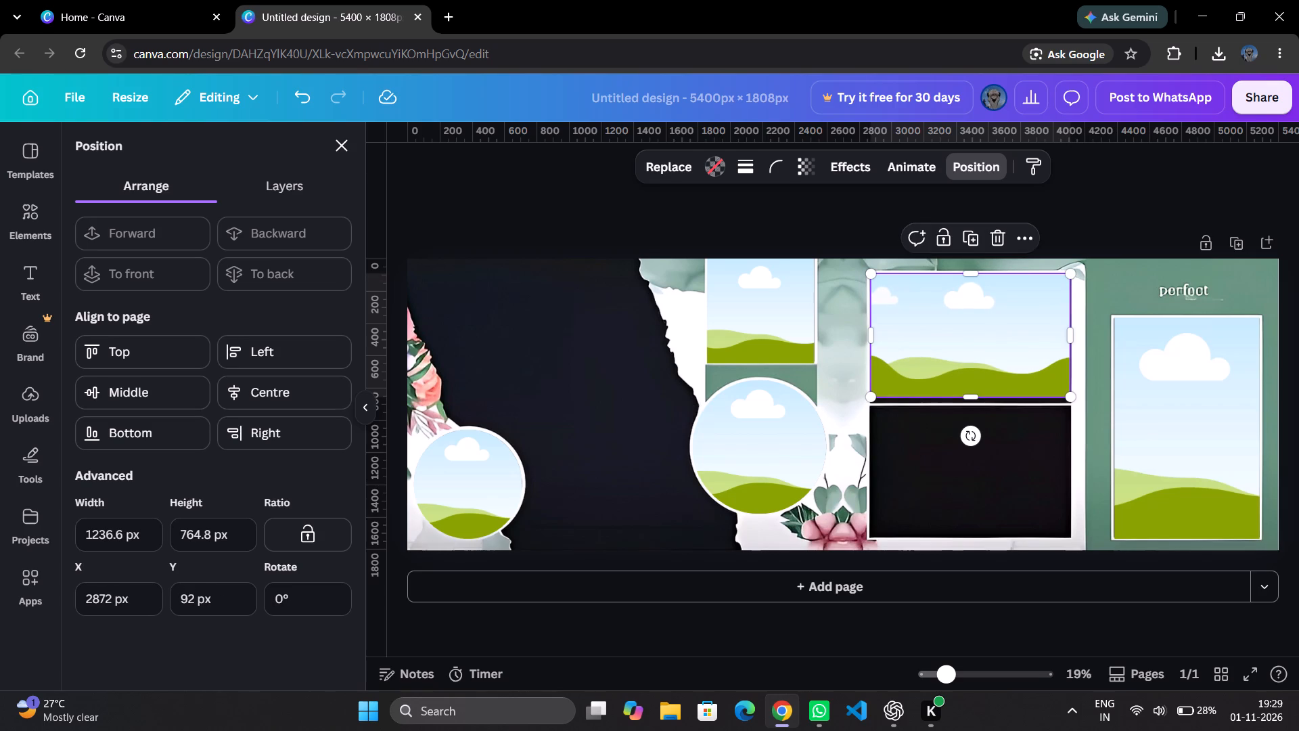
Enlarge the upper wide frame to about 791 px high and trim its width to about 1,253 px to cover the opening.
click(1071, 402)
drag(1070, 399, 1078, 412)
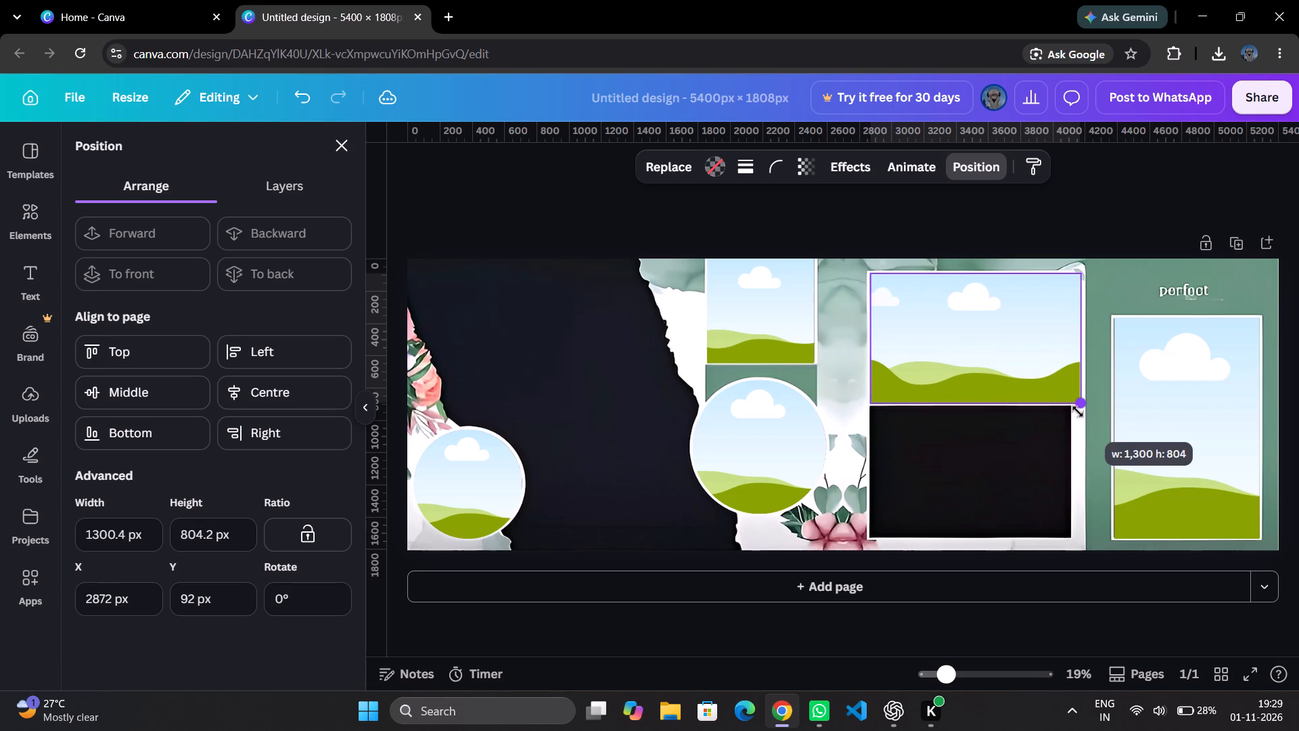
drag(1078, 412, 1078, 415)
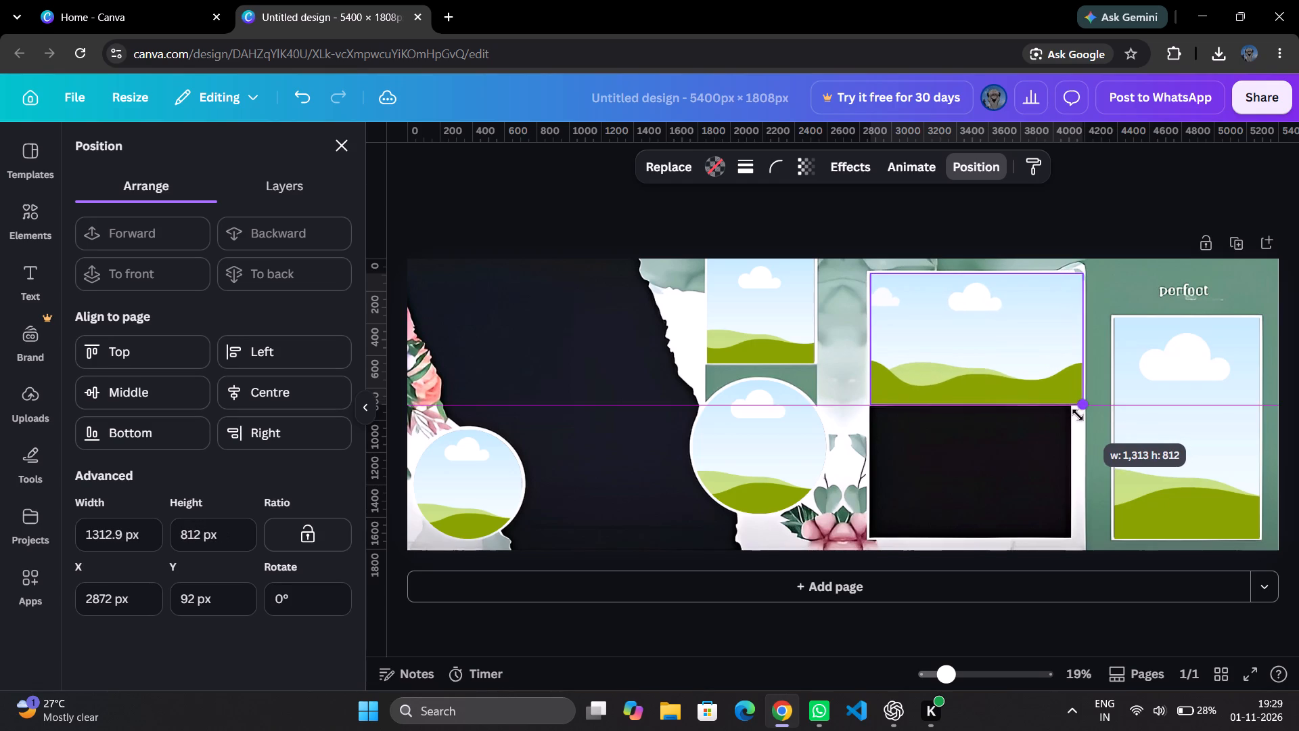
drag(1078, 415, 1068, 414)
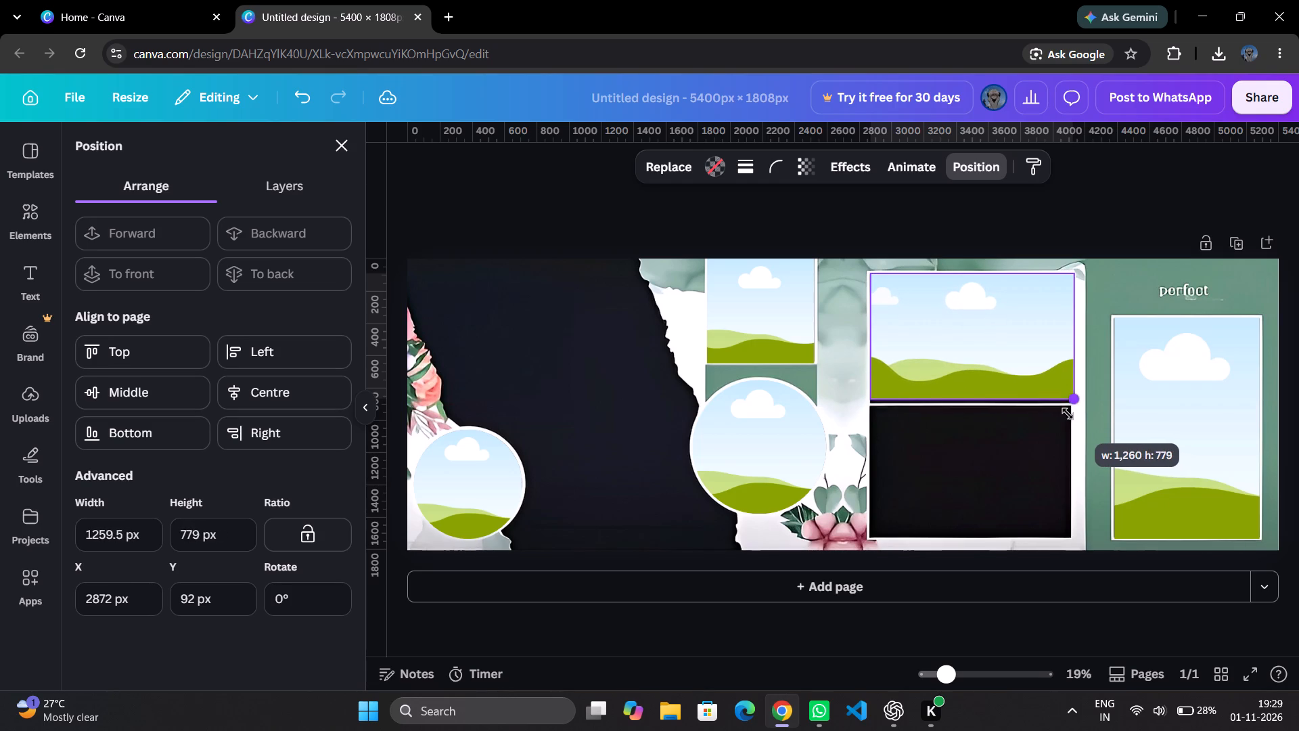
drag(1068, 414, 1071, 415)
click(1074, 343)
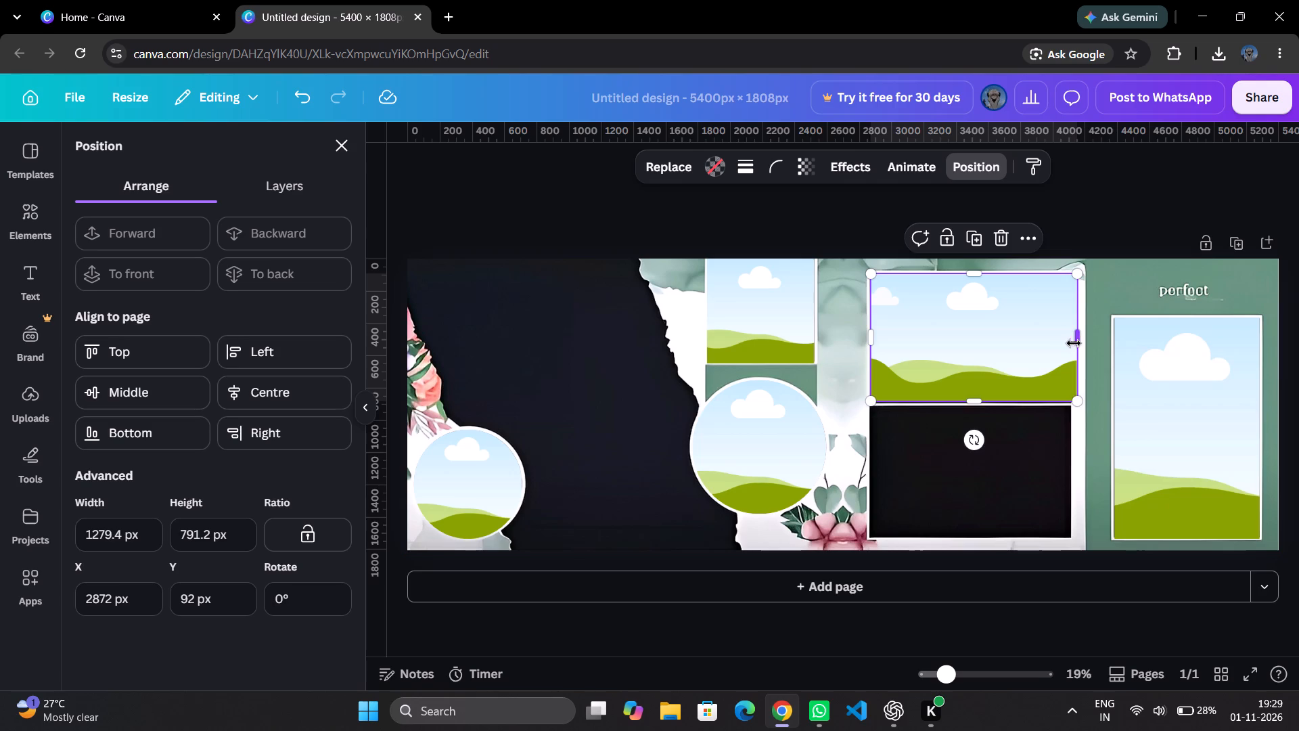
click(998, 460)
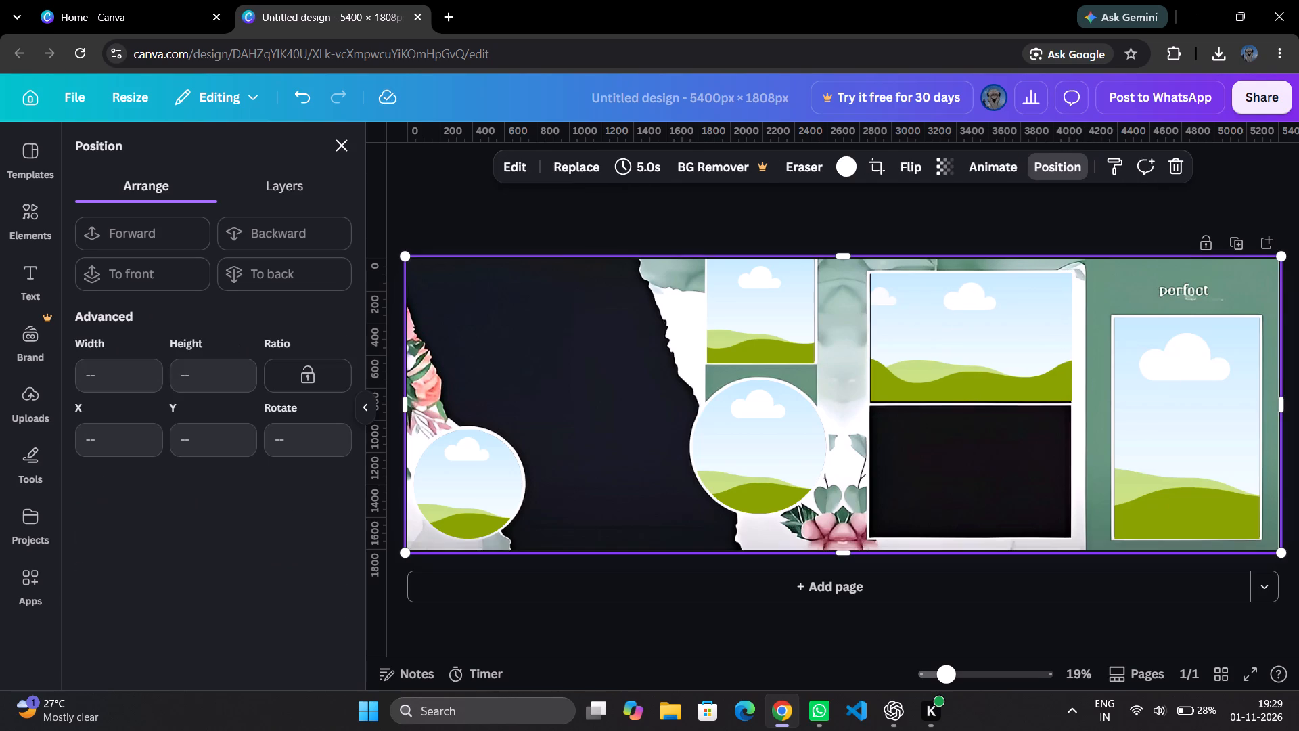
click(923, 342)
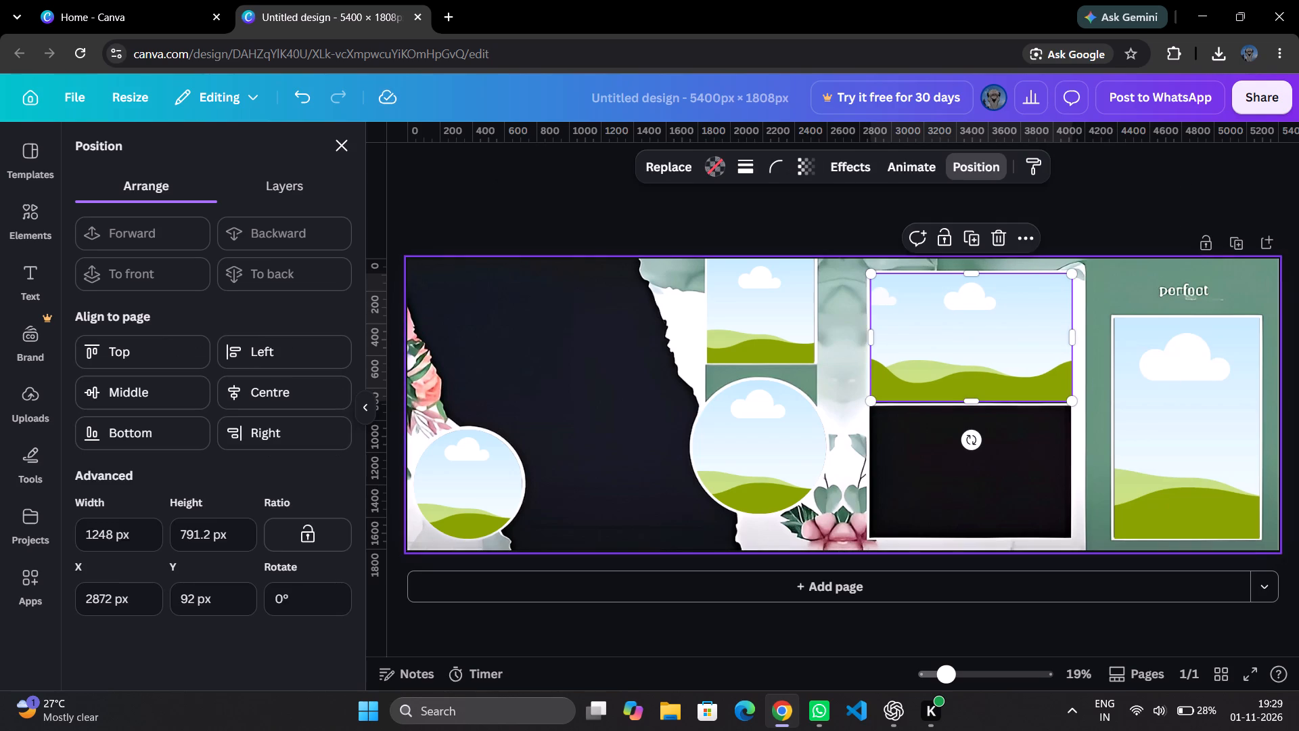
click(870, 339)
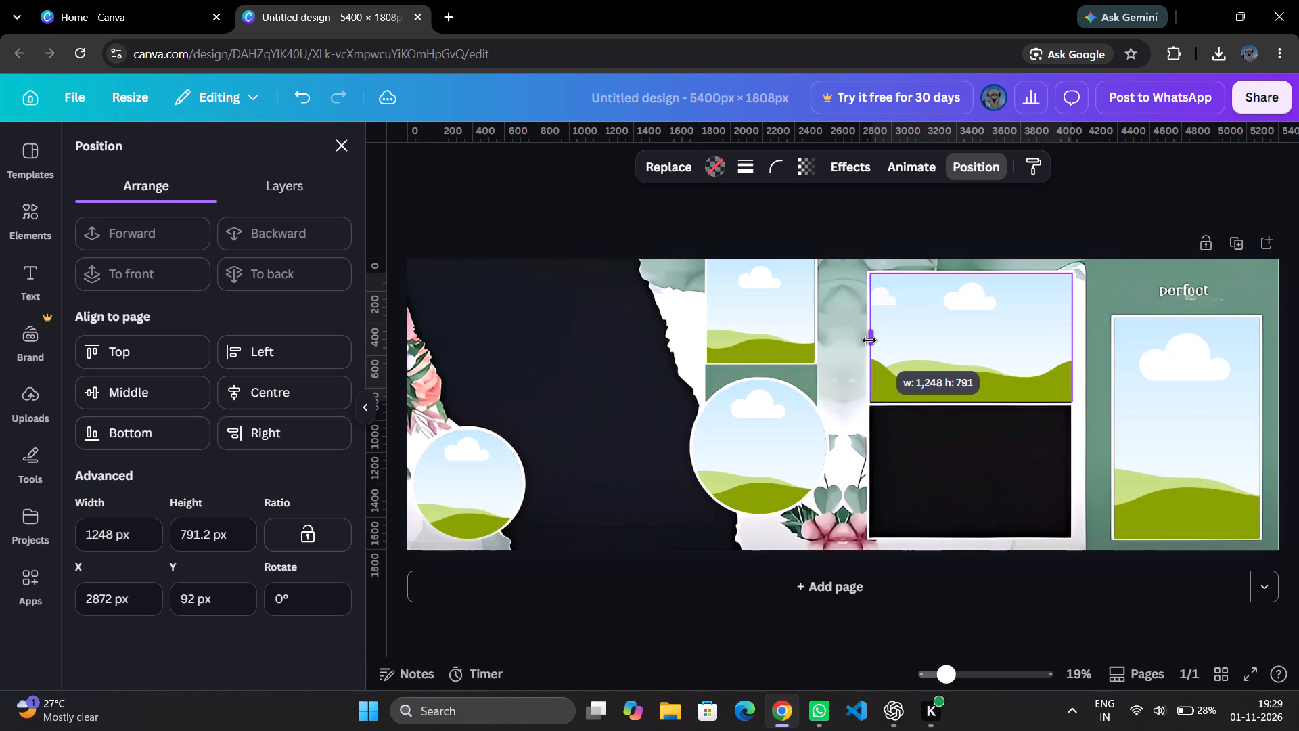
click(1067, 335)
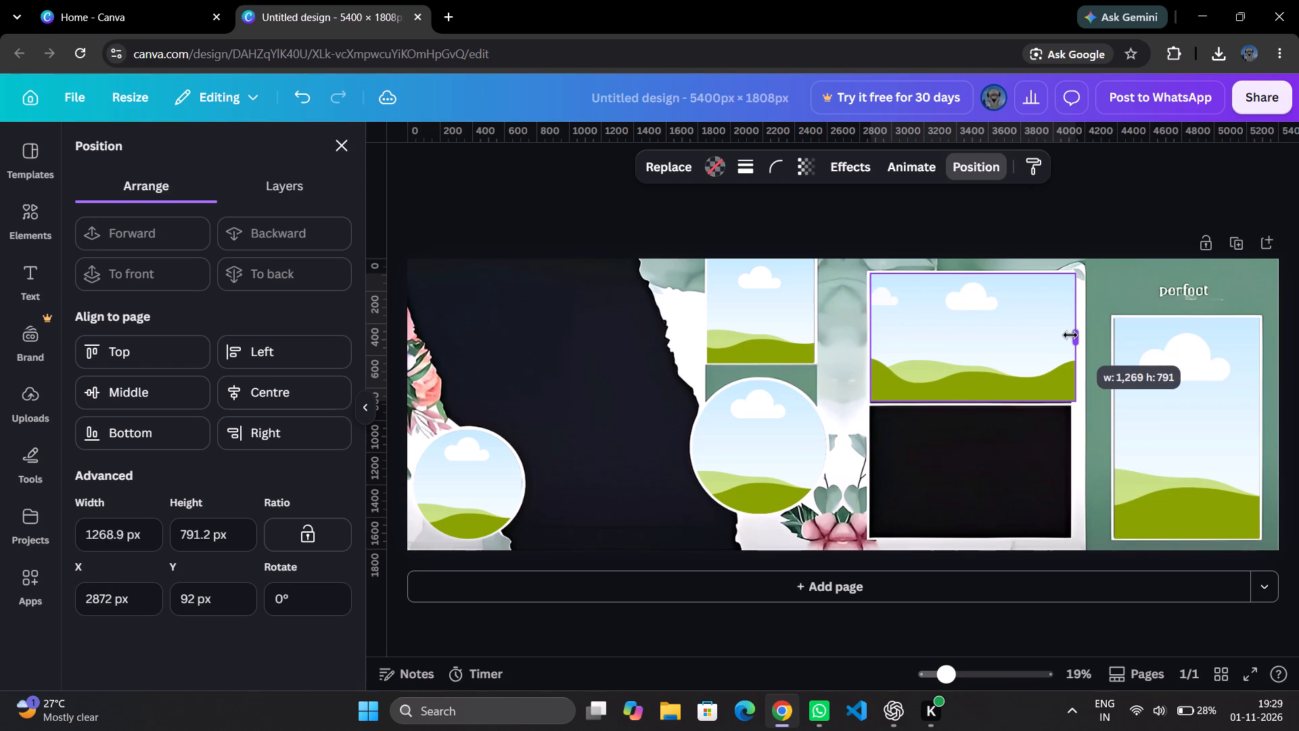
click(1002, 355)
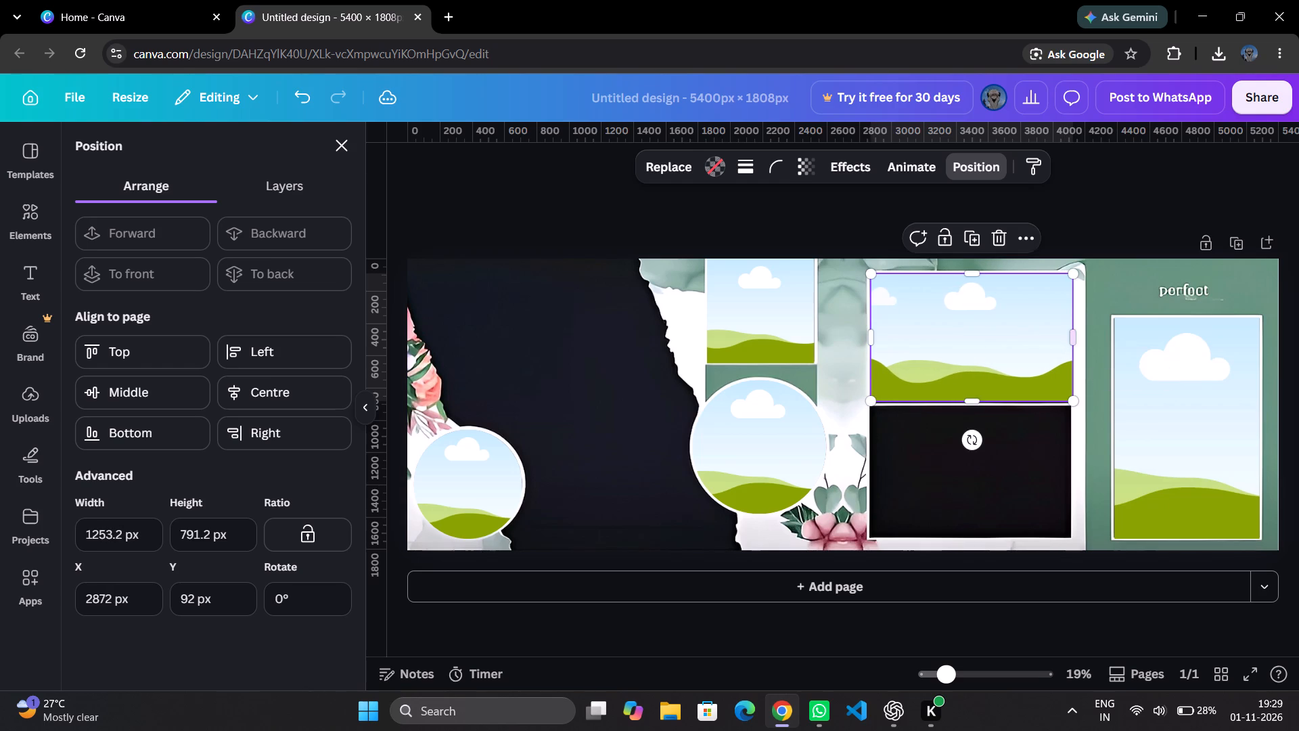
Set the upper wide frame's Y position to 100 px and check its fit over the opening.
click(196, 597)
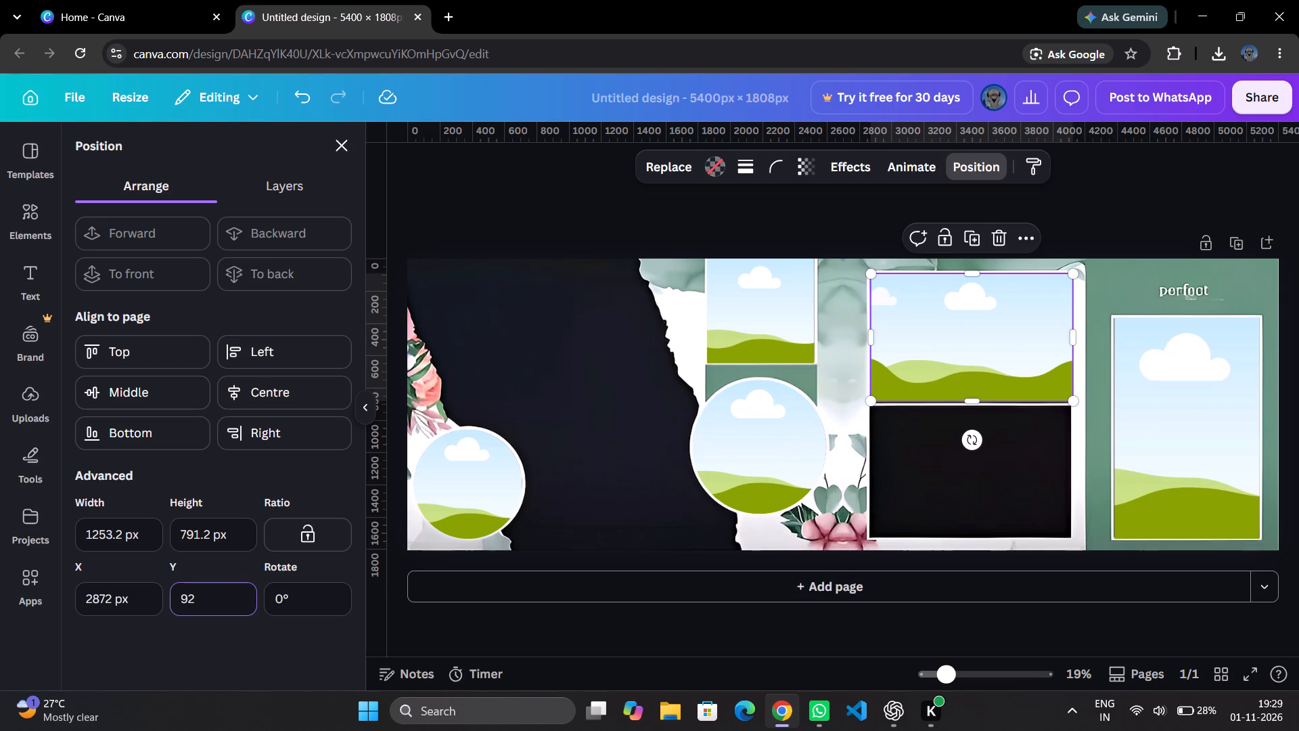
key(BackSpace)
key(BackSpace)
text(100)
key(Return)
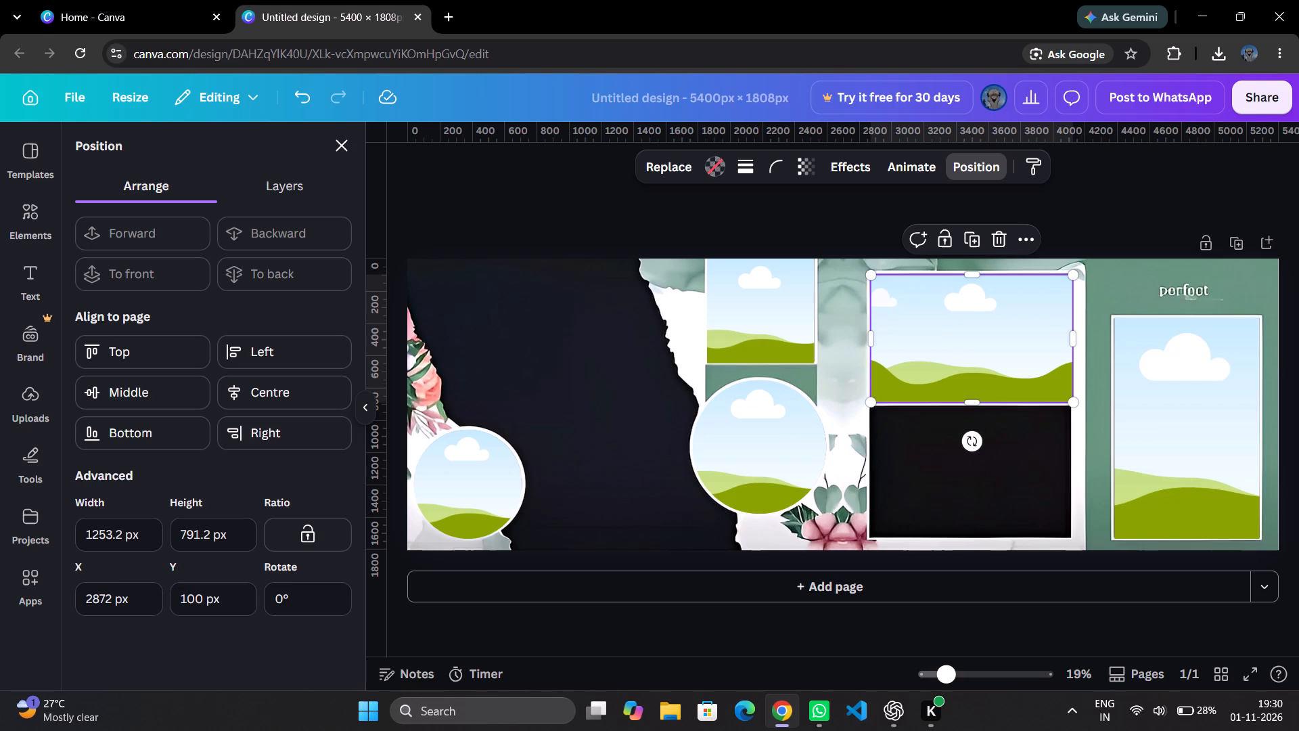
click(982, 487)
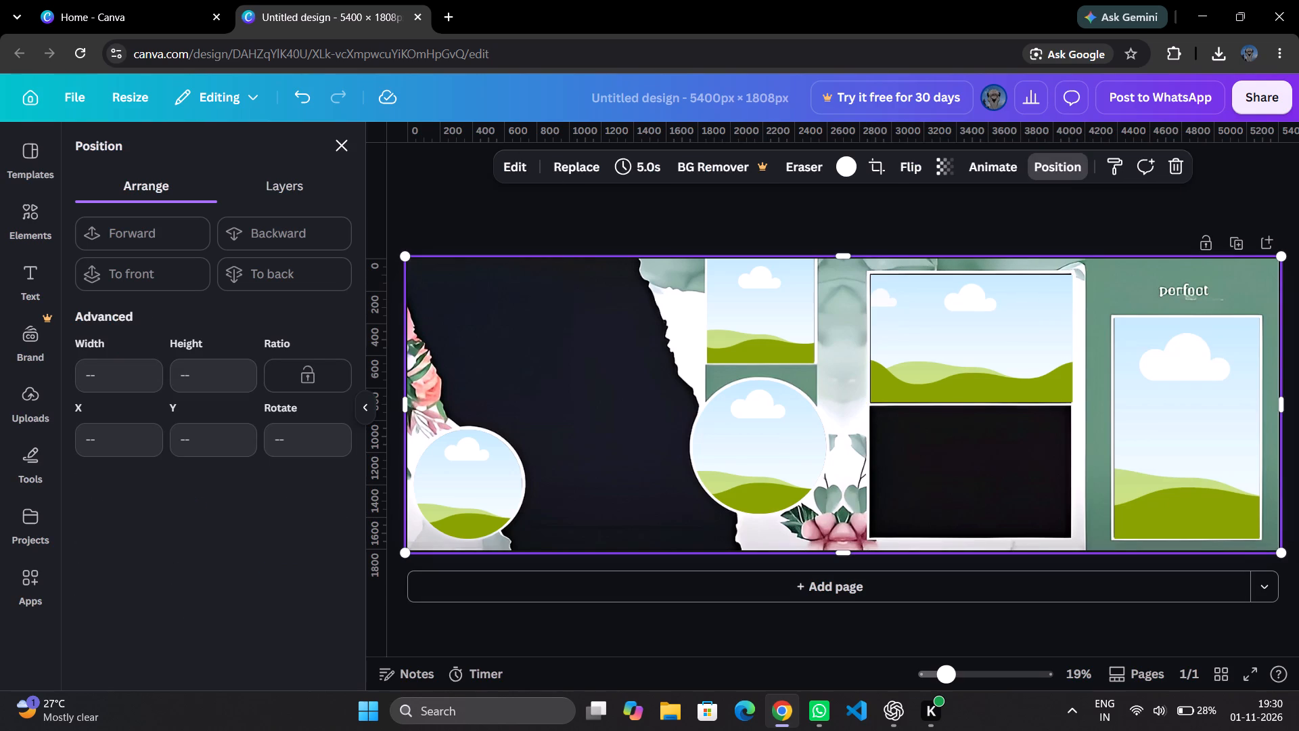
Extend the upper wide frame slightly from its top-left corner to about 1,254 x 792 px and check the edges.
click(884, 296)
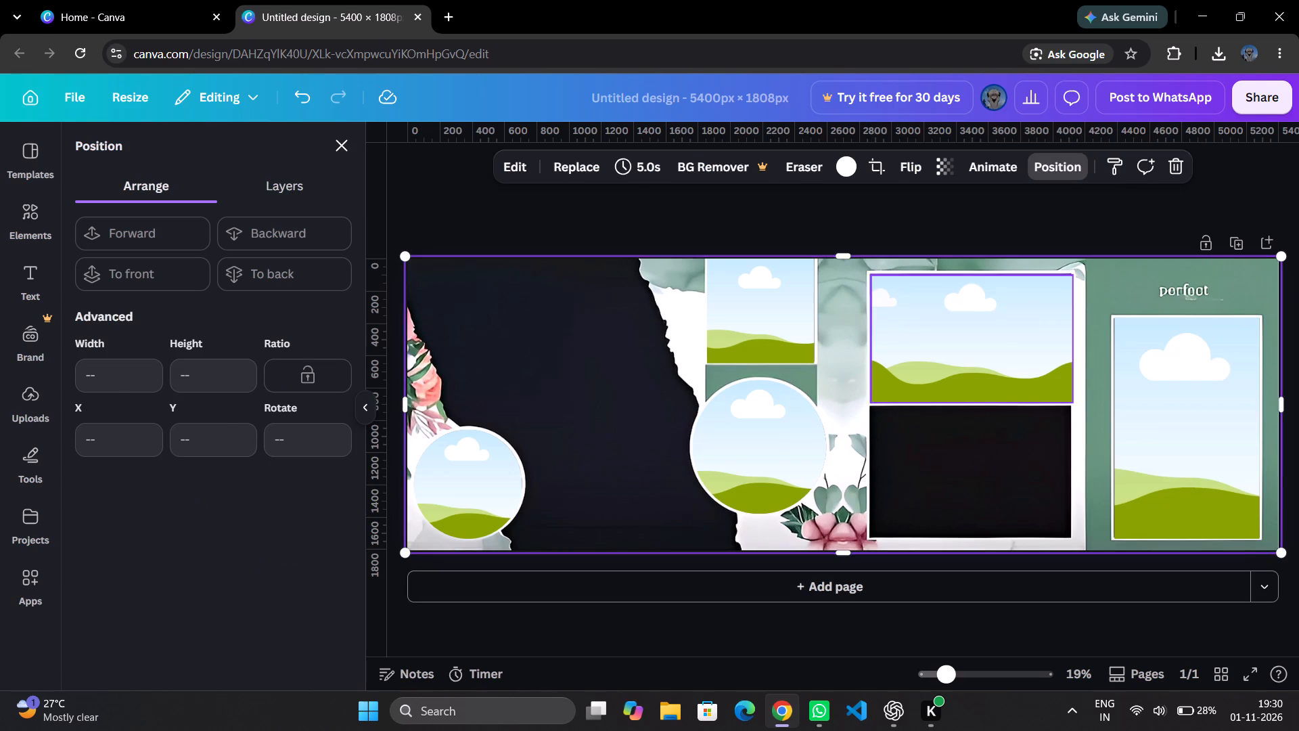
drag(864, 275, 863, 274)
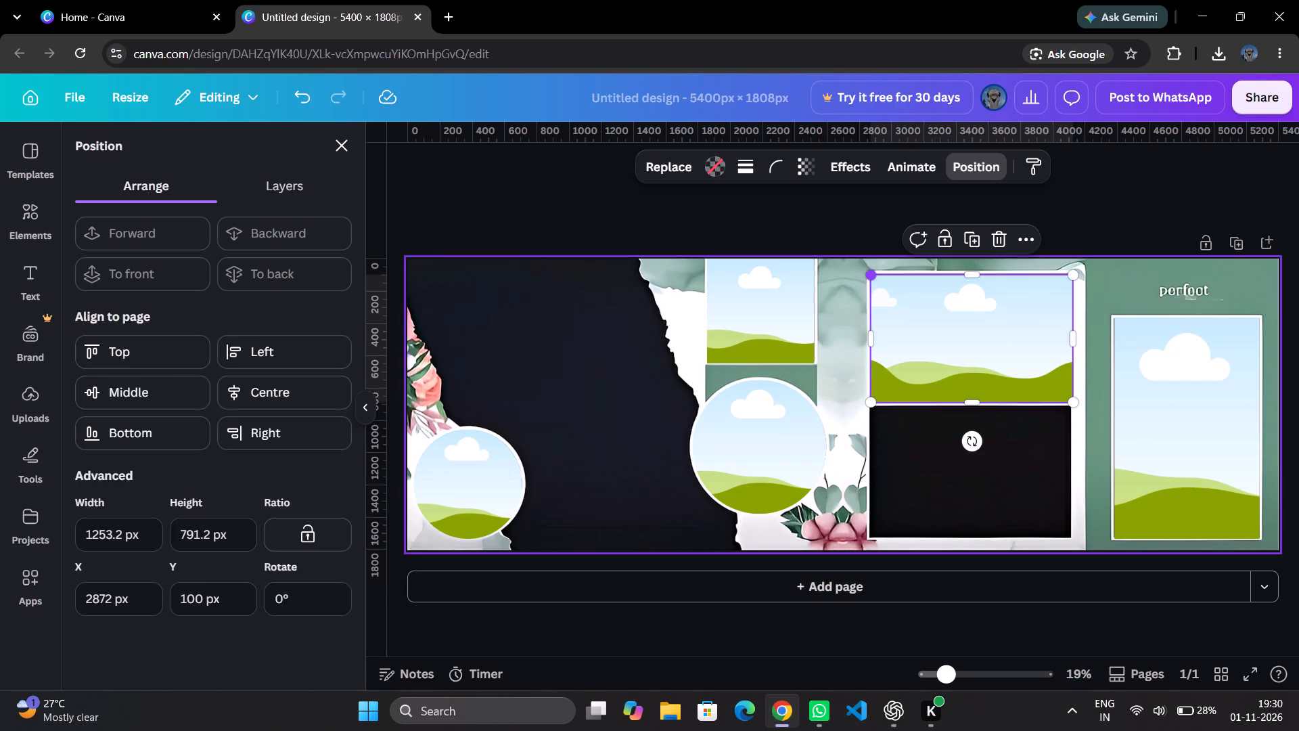
drag(863, 274, 858, 273)
drag(863, 274, 869, 274)
click(870, 274)
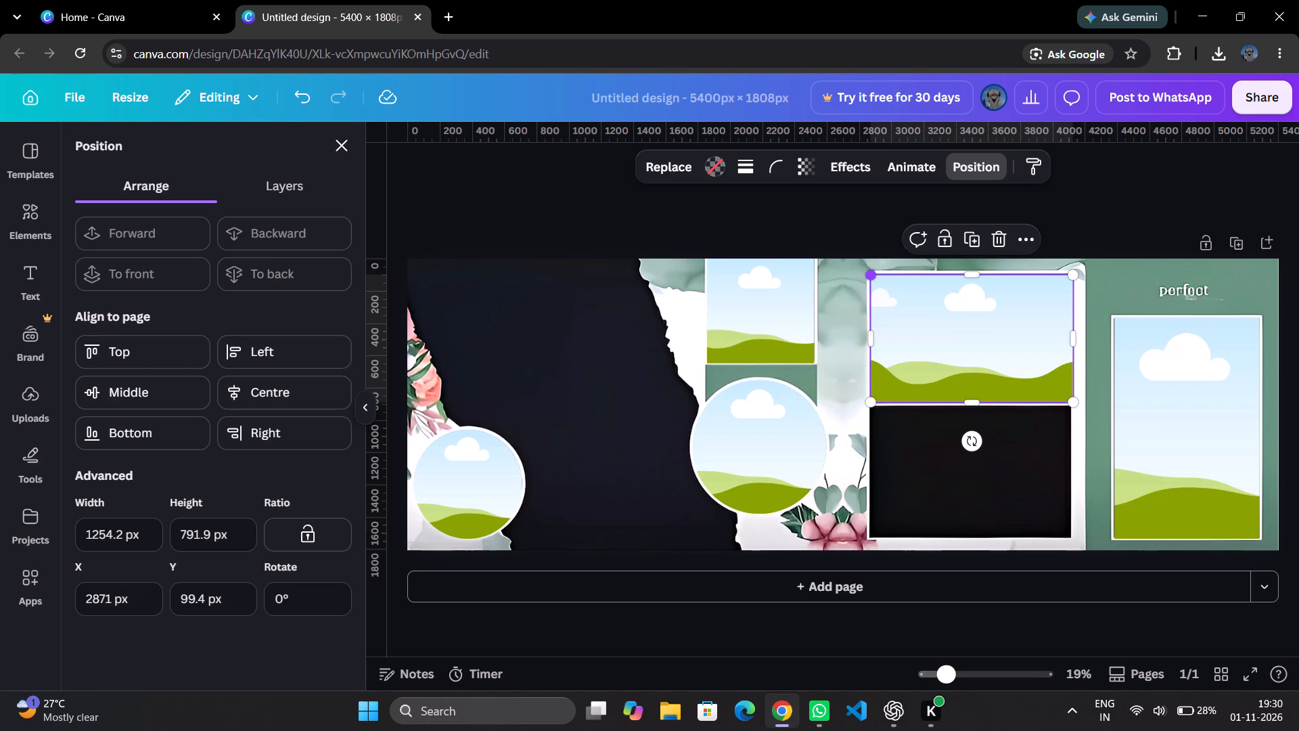
click(903, 338)
click(961, 504)
click(901, 328)
double_click(975, 274)
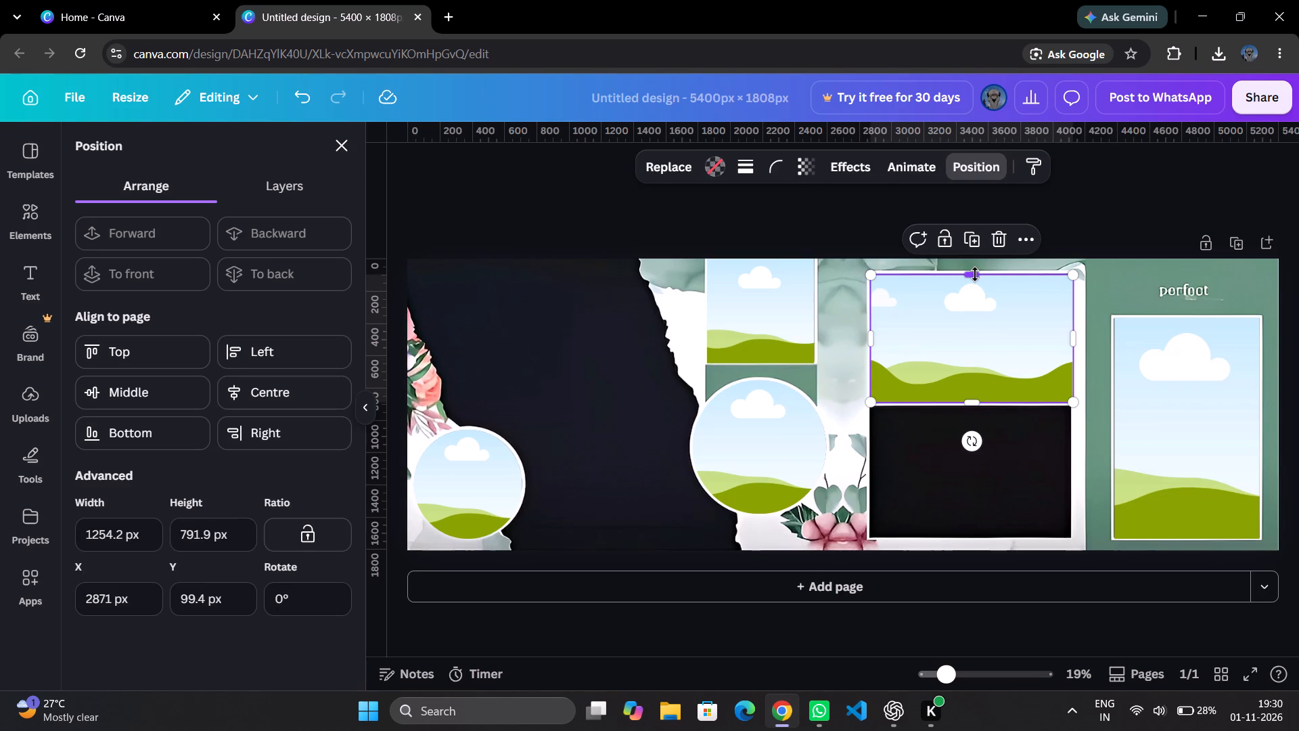
click(975, 274)
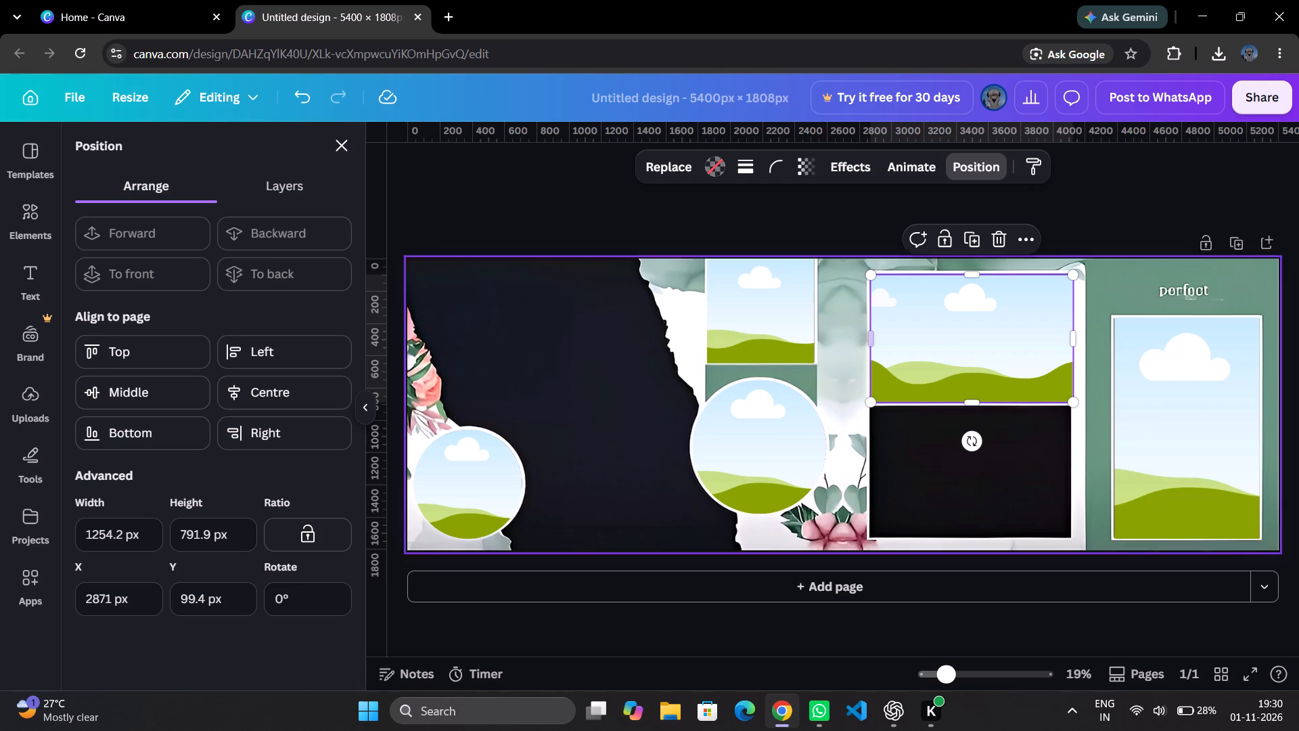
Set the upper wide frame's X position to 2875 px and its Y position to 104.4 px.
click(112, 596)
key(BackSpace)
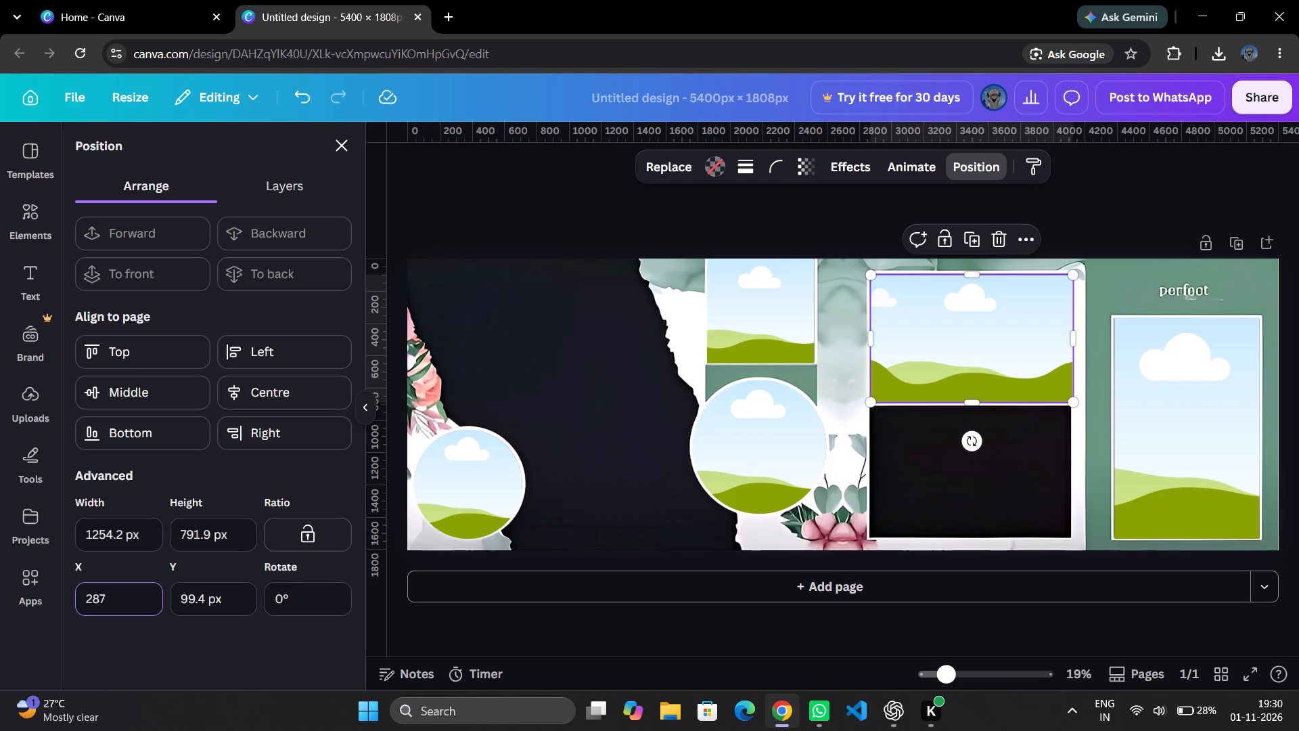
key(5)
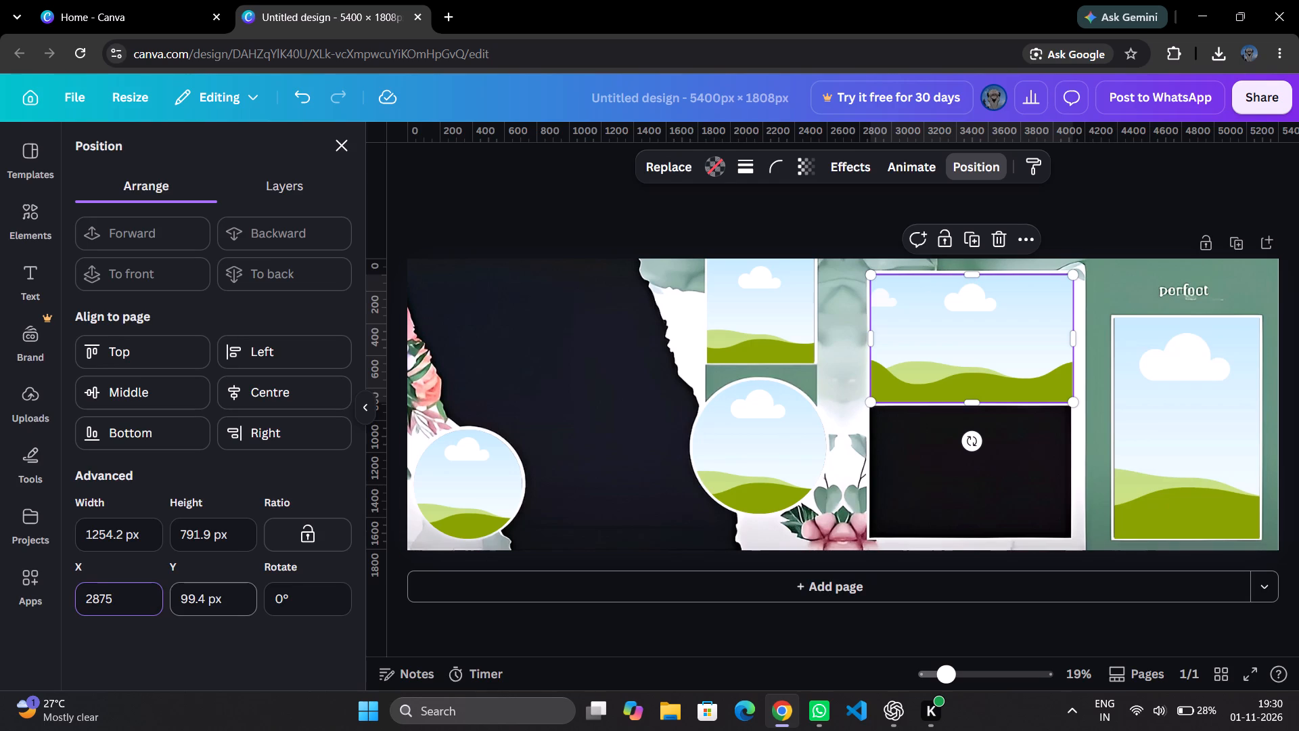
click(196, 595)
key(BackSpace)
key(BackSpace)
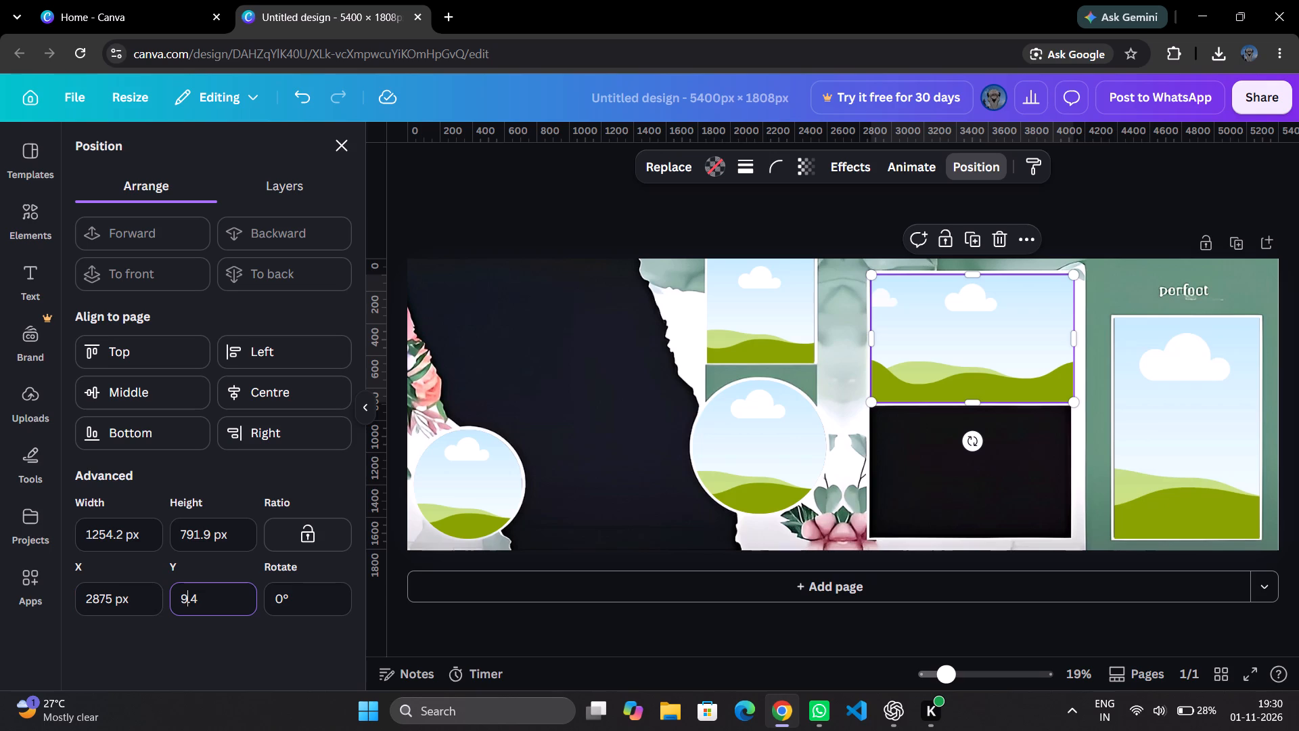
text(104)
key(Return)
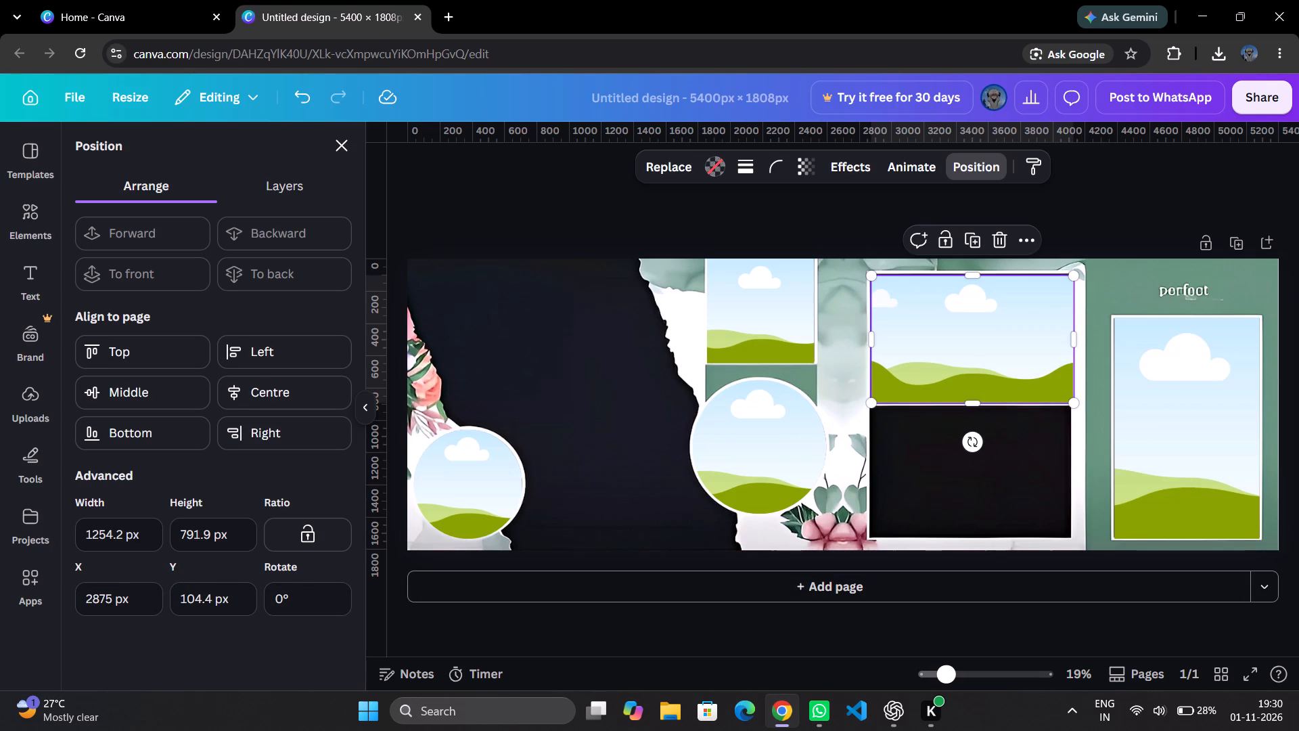
Move the upper wide frame to about X 2863 px, Y 112 px over its opening.
click(982, 345)
click(975, 378)
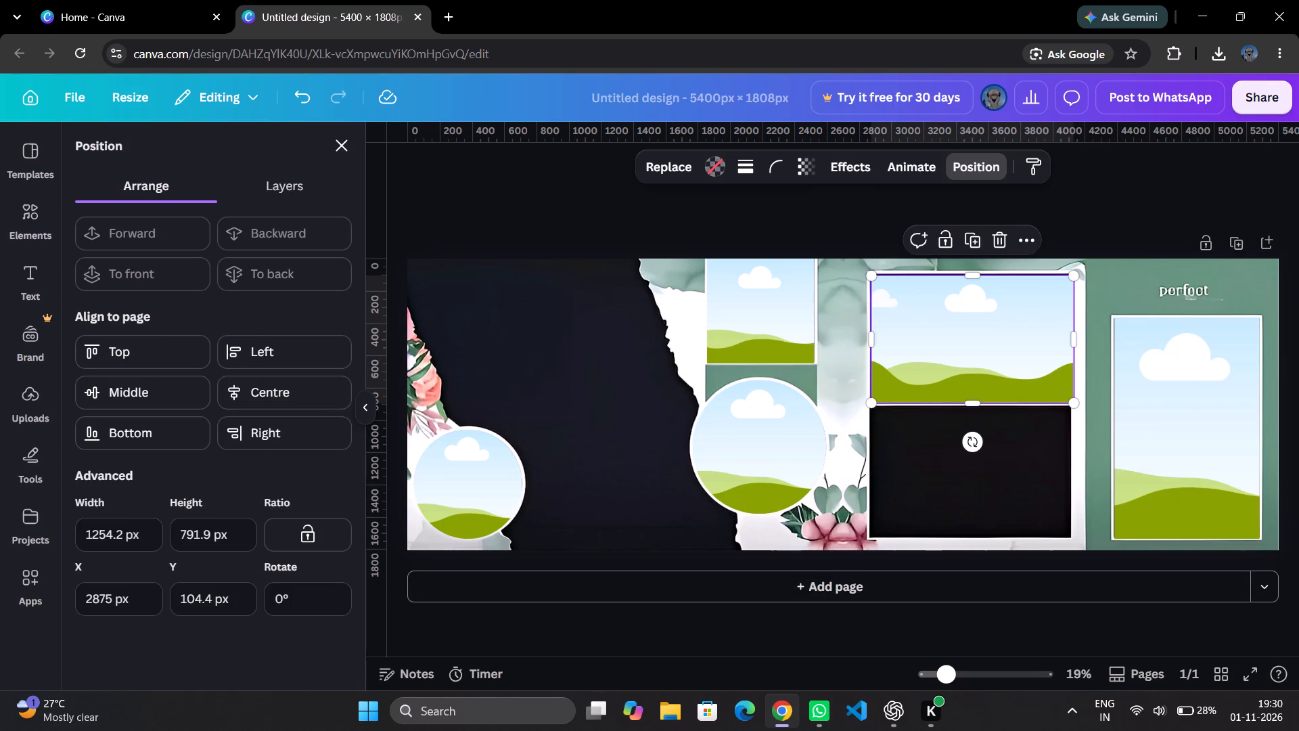
click(975, 369)
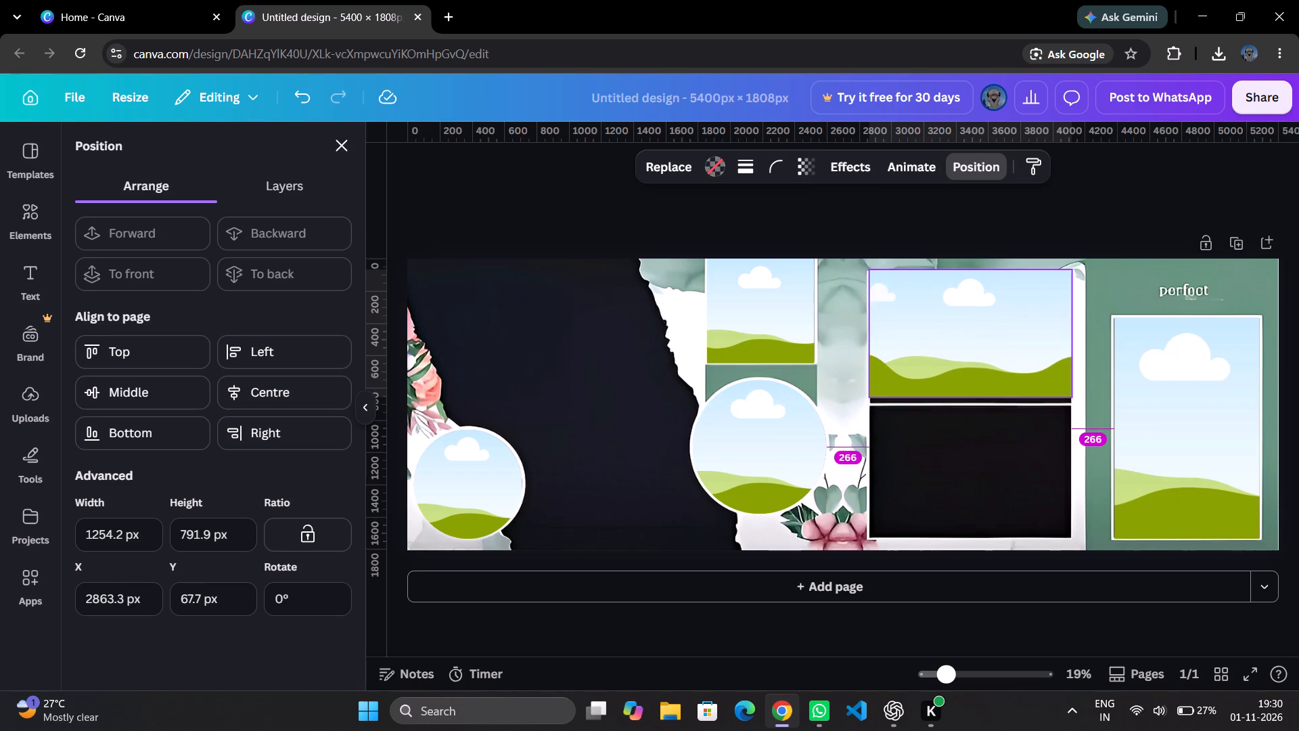
Move the upper wide frame up to about Y 89 px and extend its bottom edge to about 798 px high.
scroll(975, 539, up, 4)
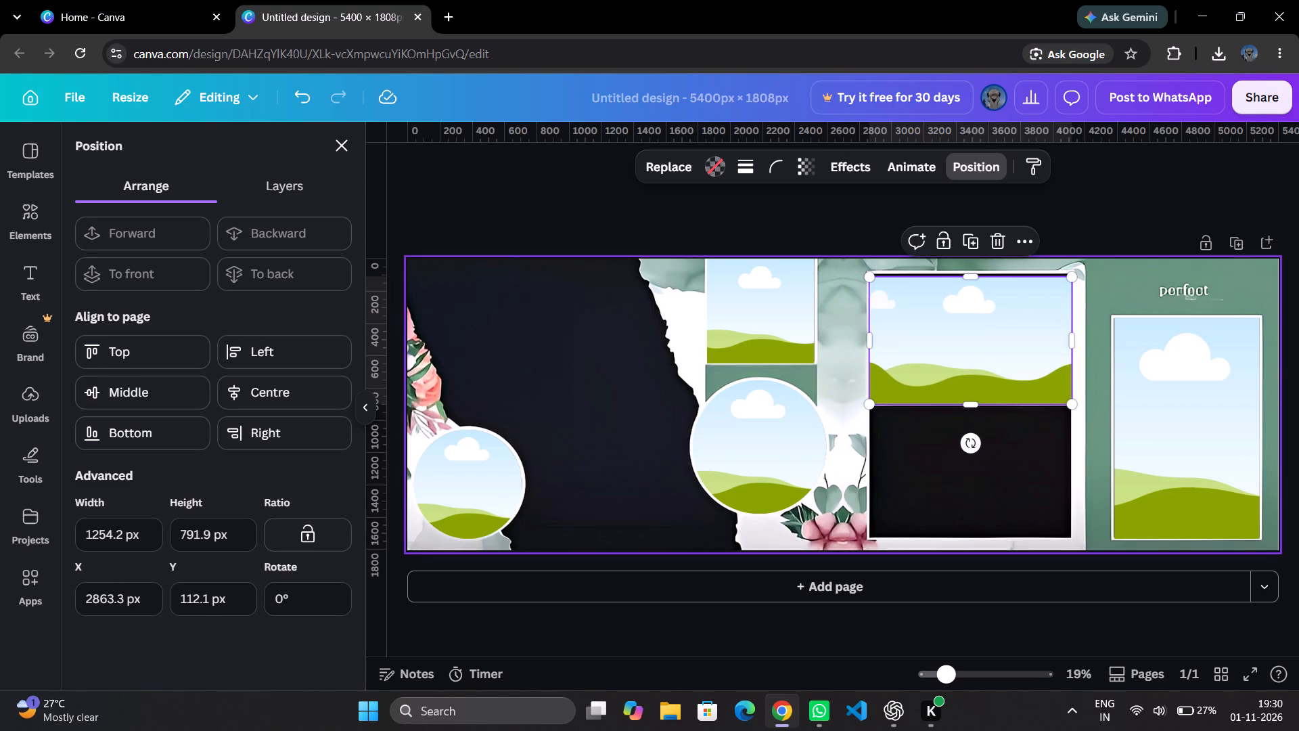
scroll(1206, 651, up, 4)
drag(940, 673, 994, 671)
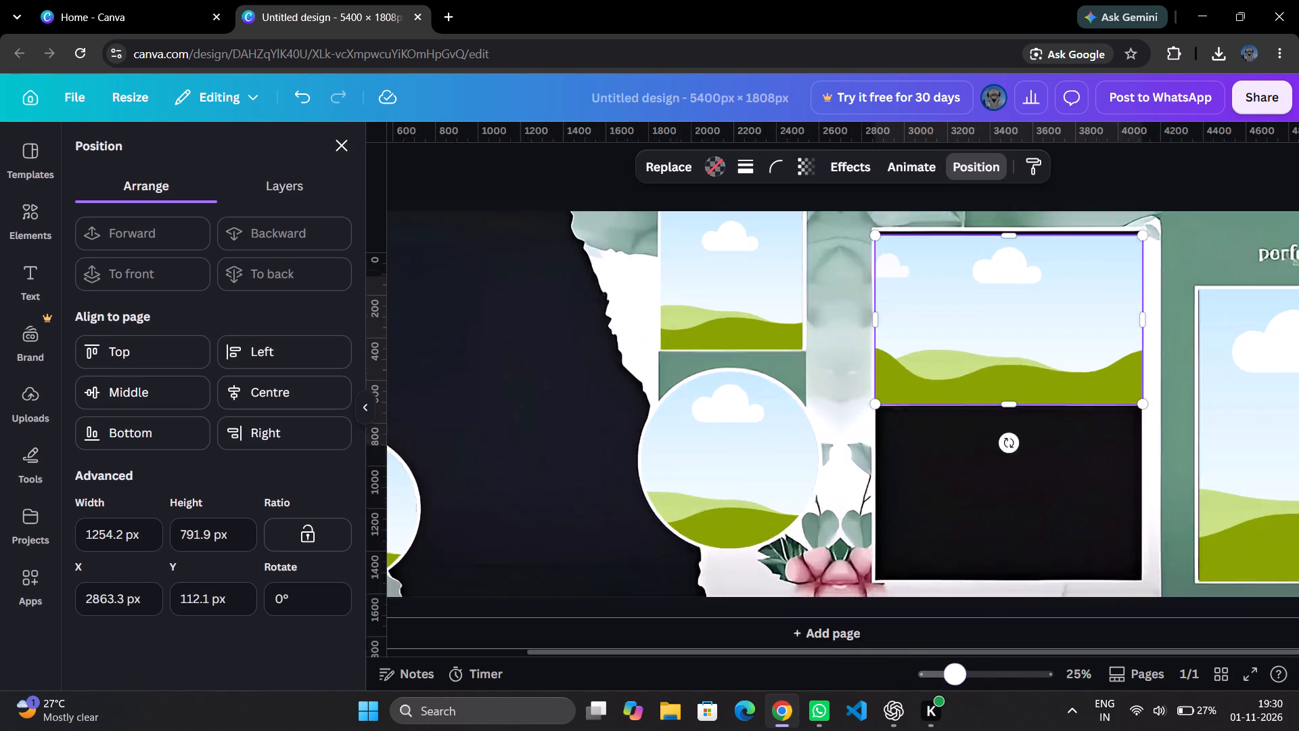
drag(994, 671, 965, 675)
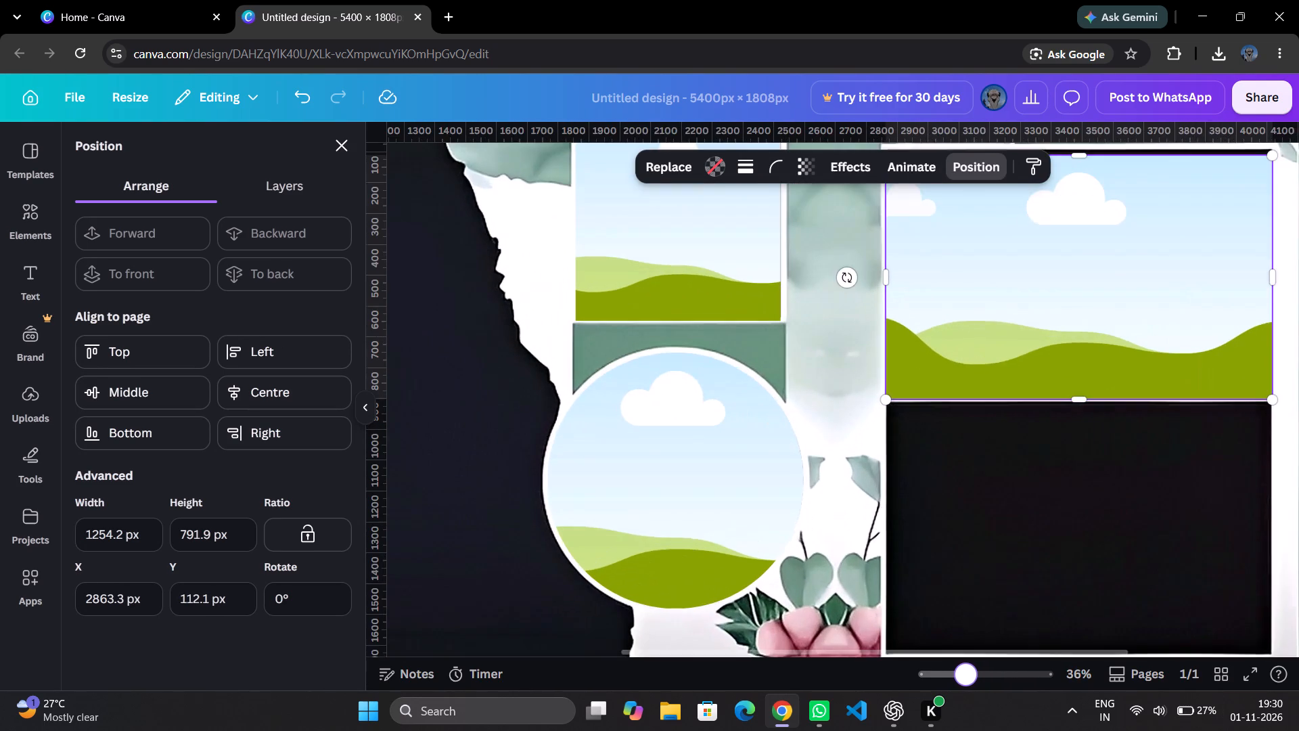
drag(965, 675, 964, 675)
drag(1027, 554, 954, 583)
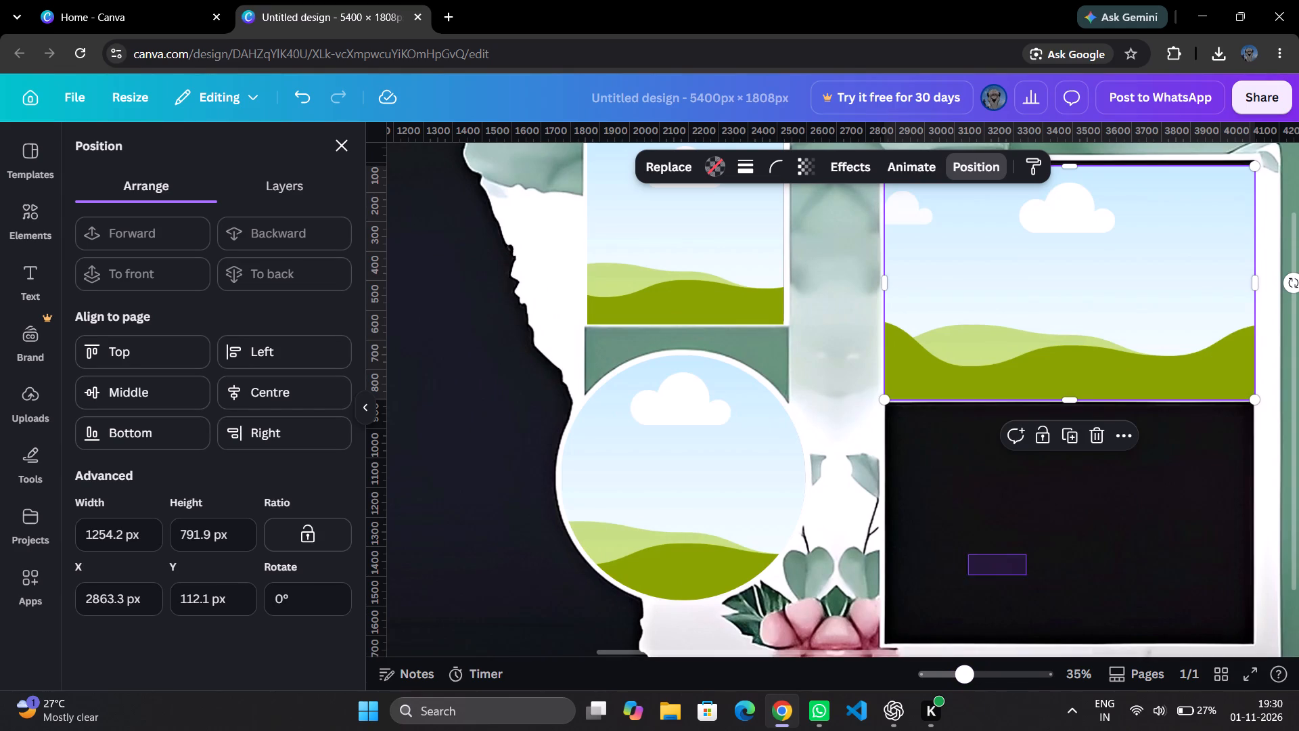
drag(954, 583, 959, 583)
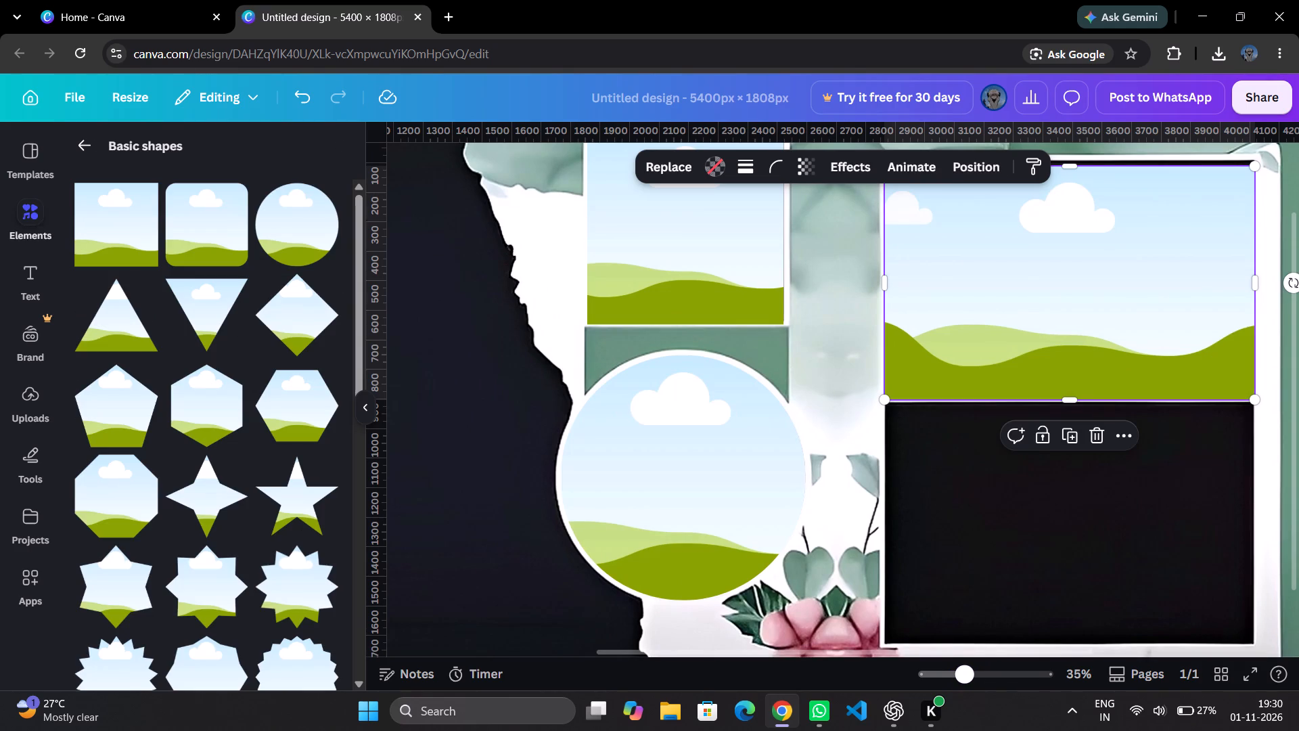
click(1055, 556)
click(1059, 555)
click(1172, 506)
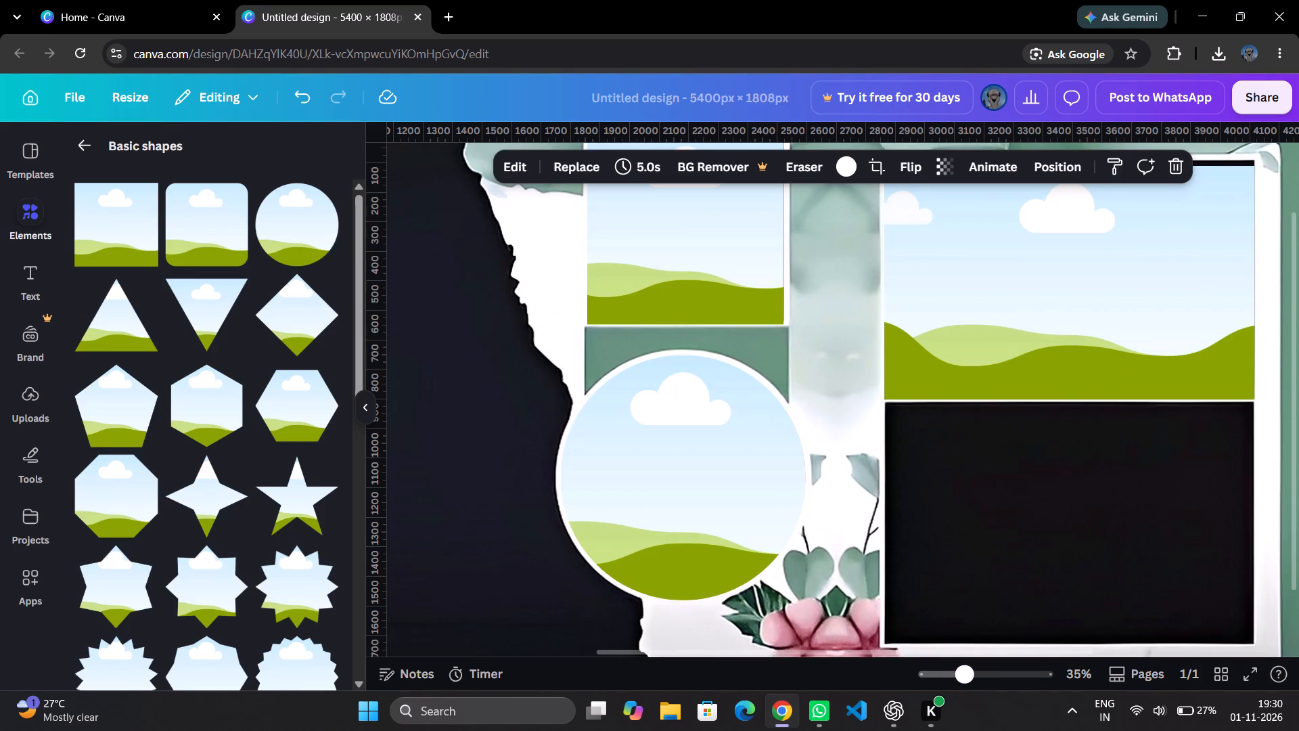
drag(1118, 513, 885, 524)
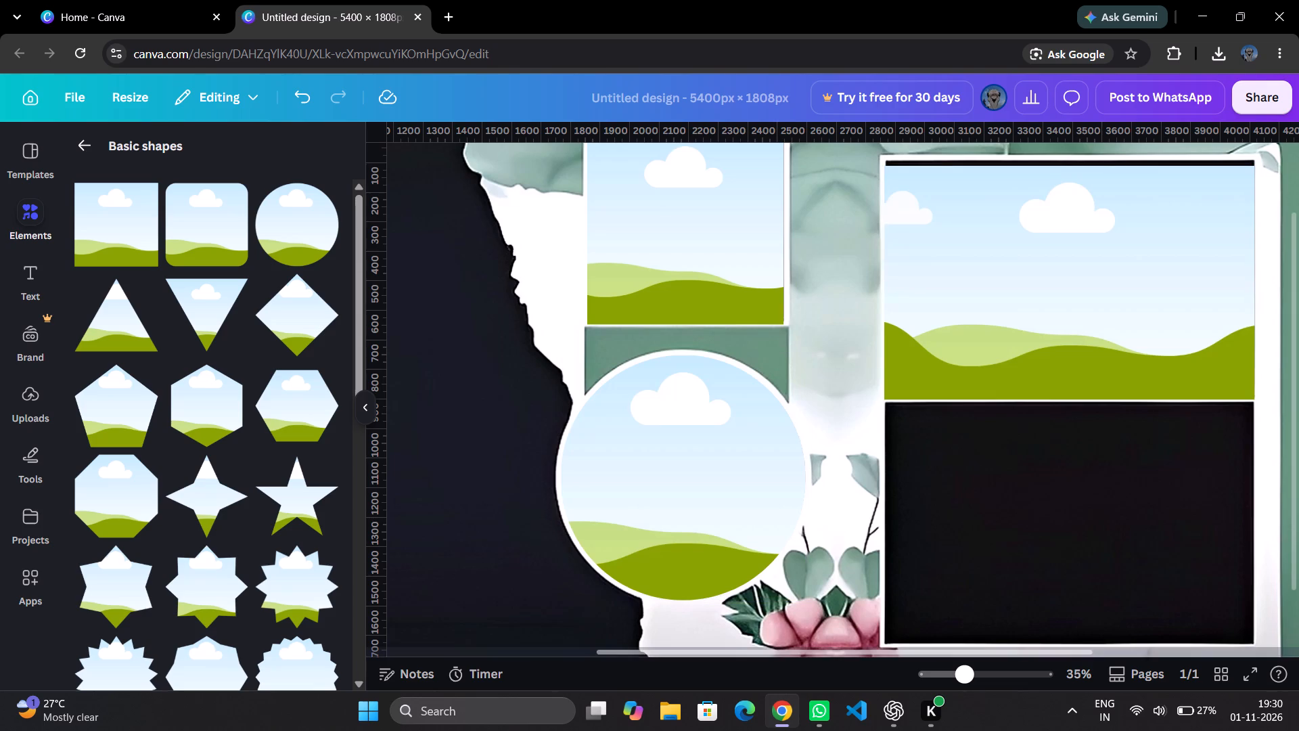
drag(756, 647, 886, 660)
click(829, 324)
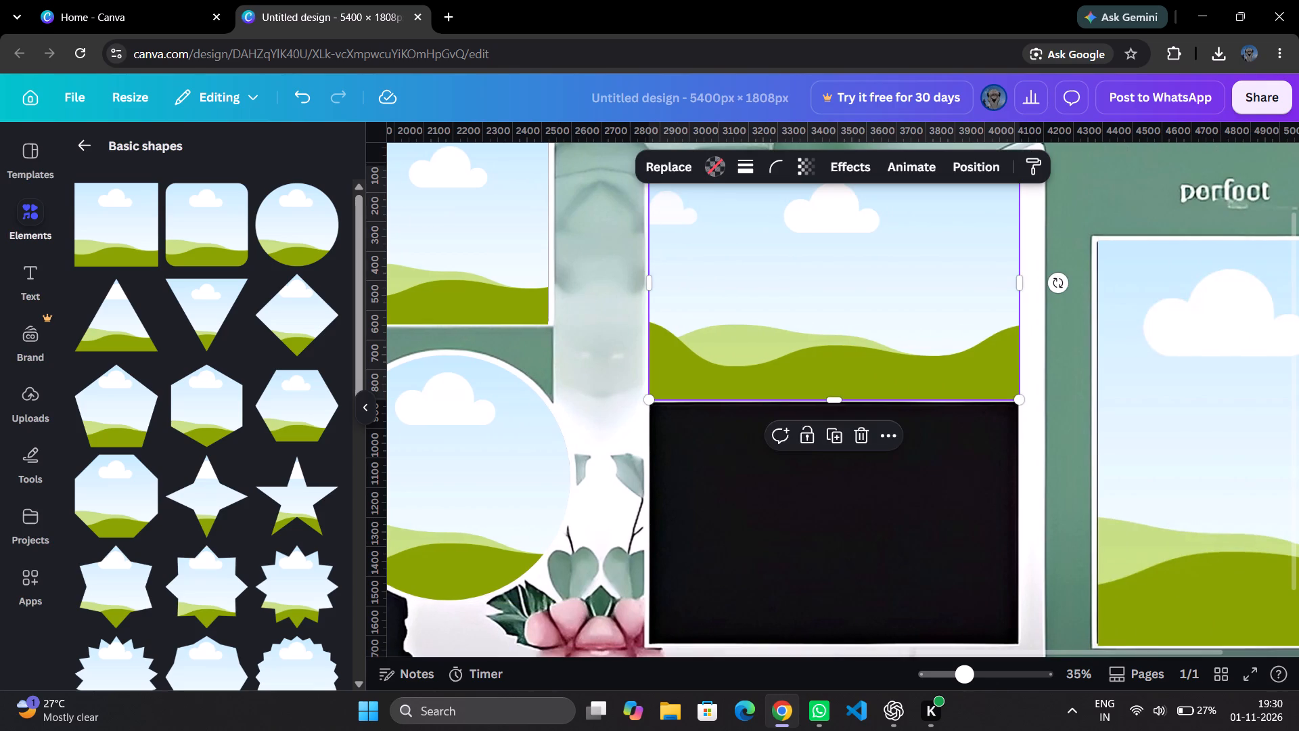
click(820, 257)
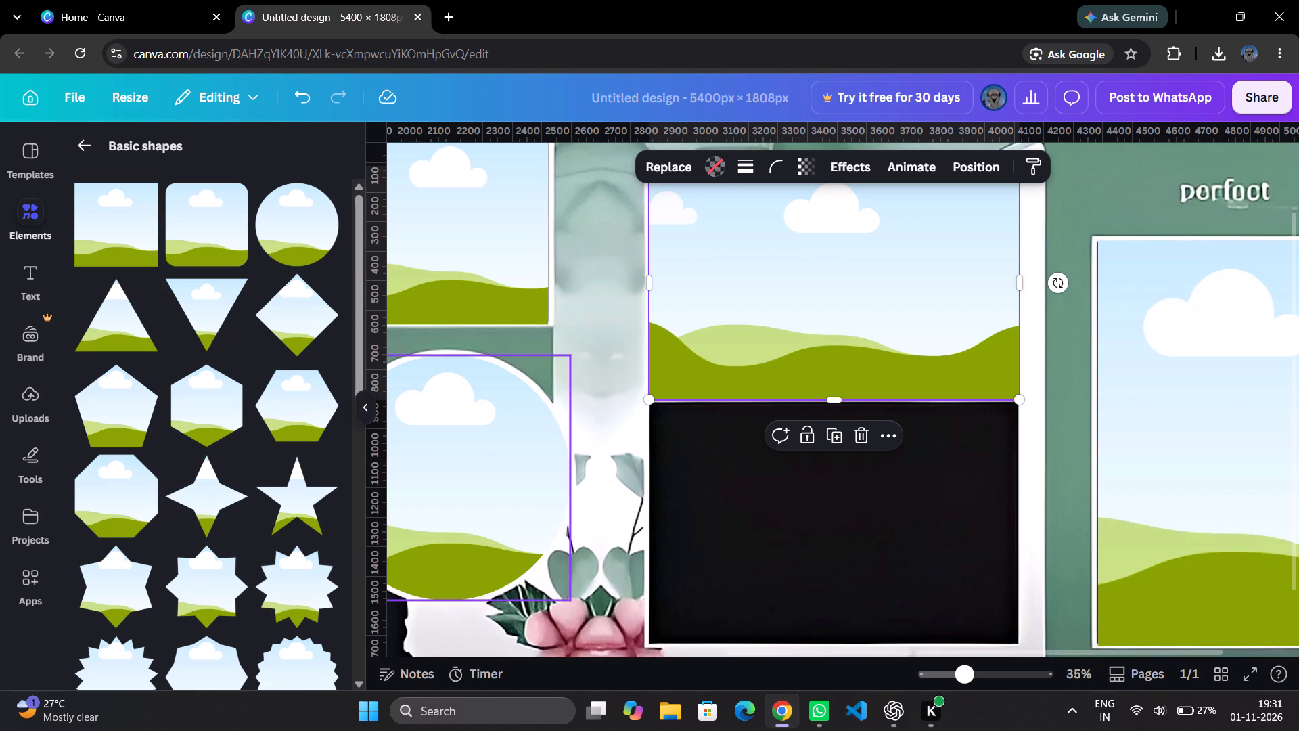
scroll(460, 443, up, 5)
drag(794, 388, 796, 380)
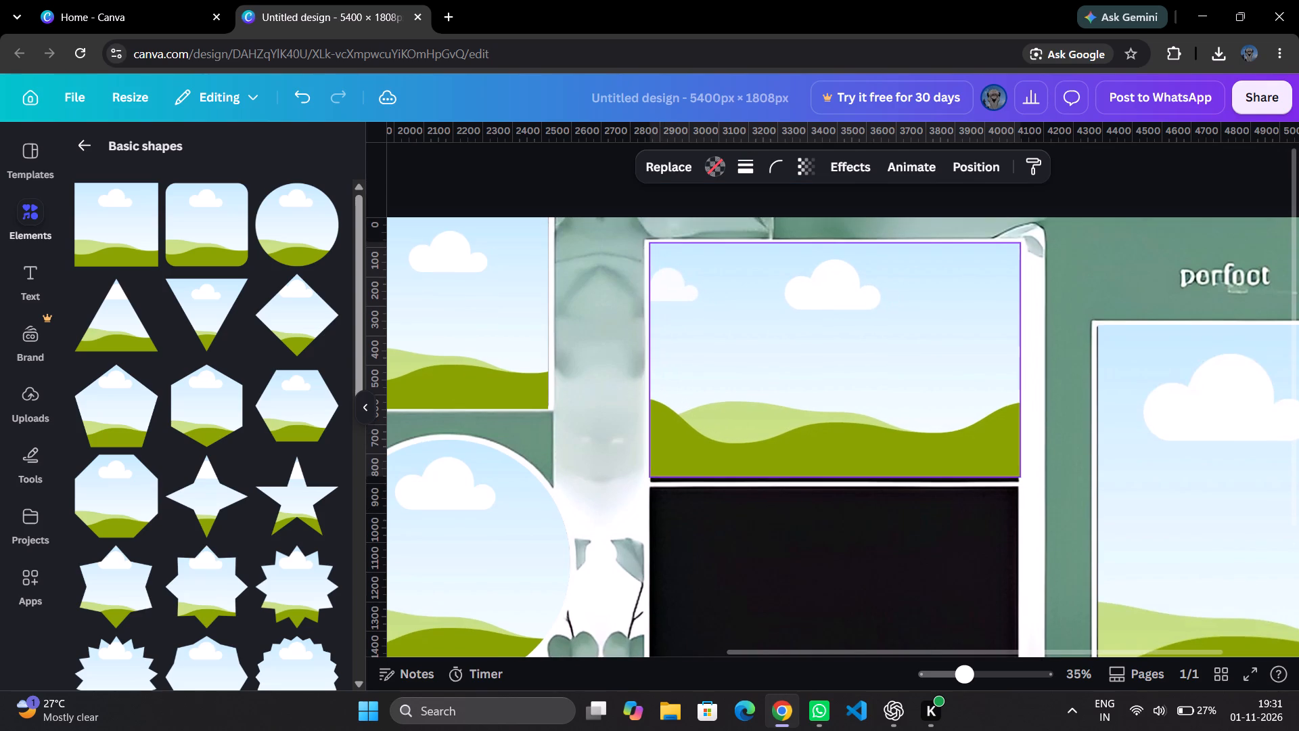
drag(796, 380, 796, 381)
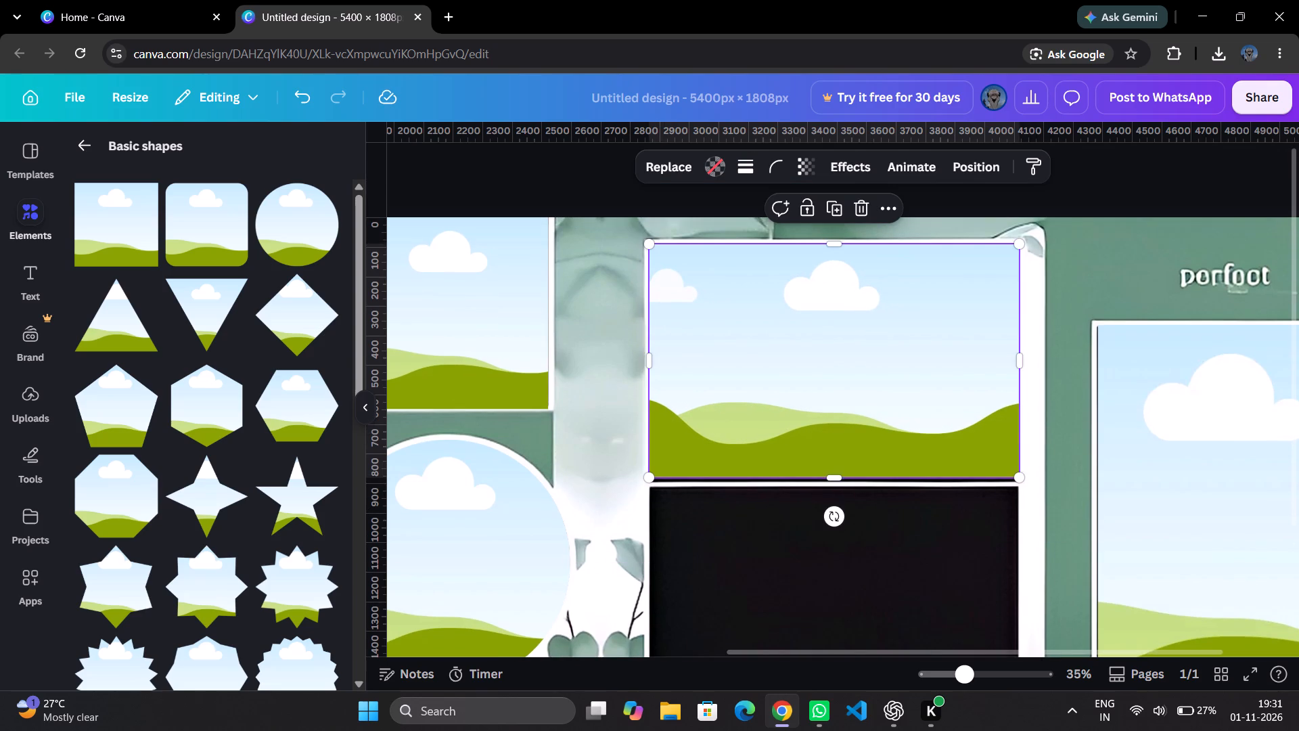
click(838, 476)
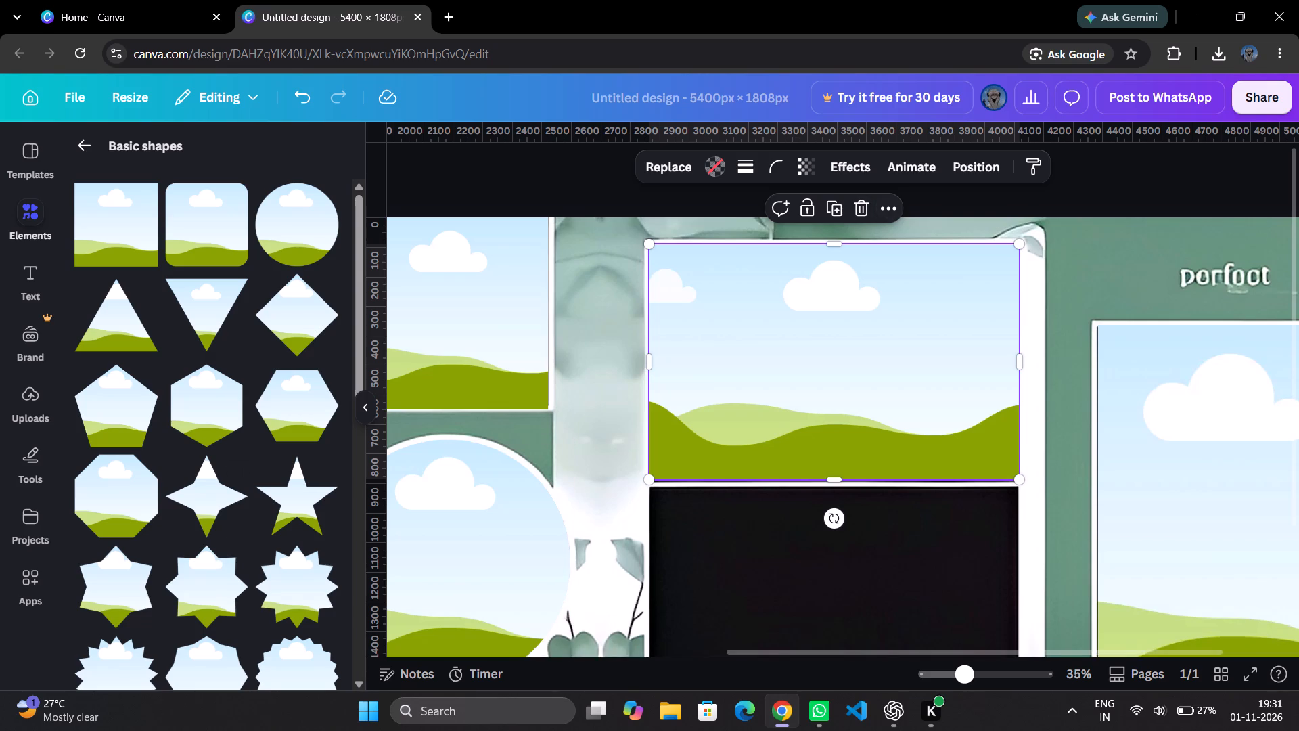
Set the upper wide frame's Y position to 92.2 px.
click(968, 159)
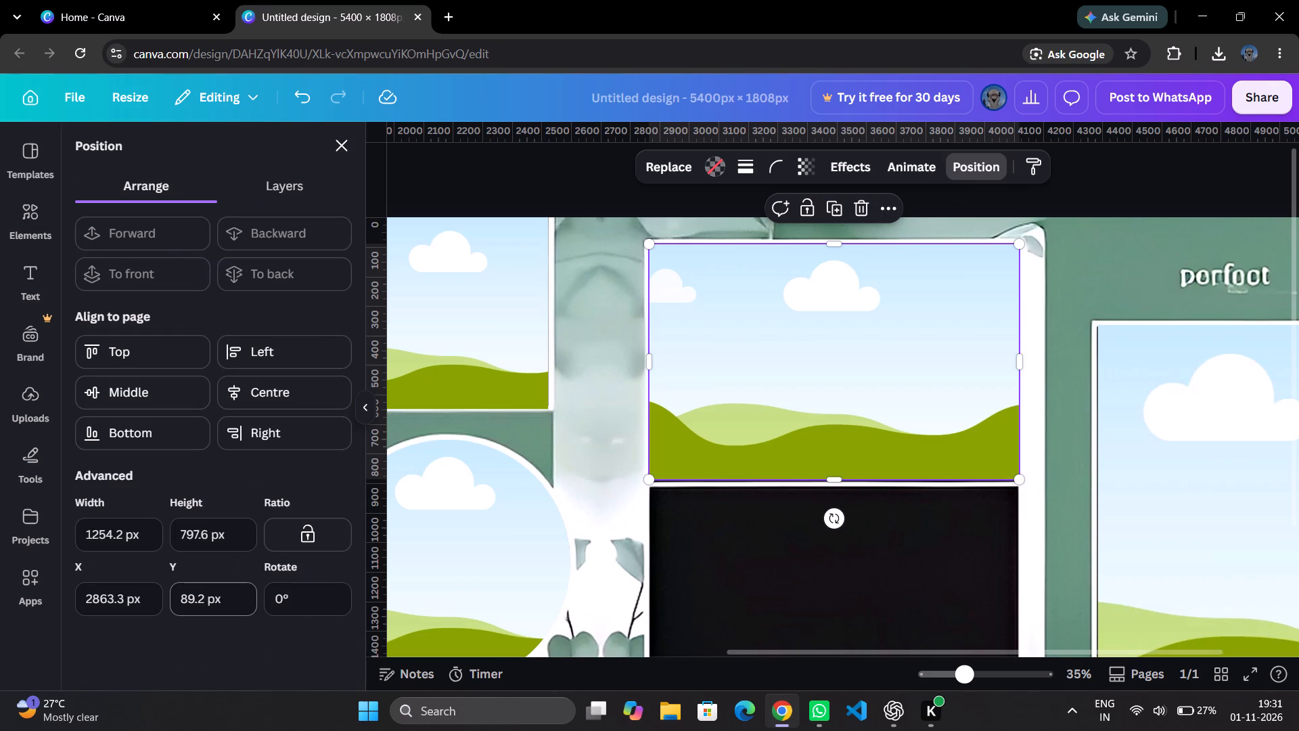
click(198, 600)
click(198, 600)
key(Left)
key(3)
key(BackSpace)
key(BackSpace)
key(BackSpace)
text(92)
key(Return)
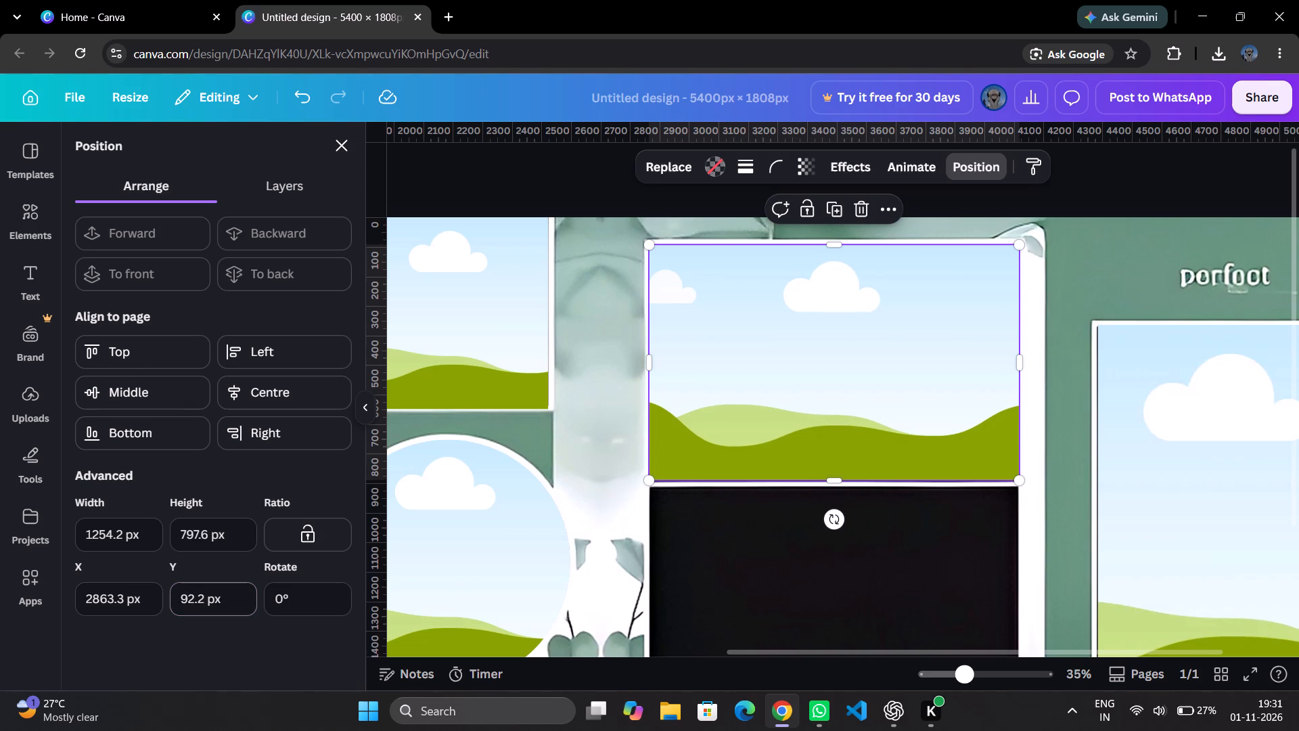
click(873, 617)
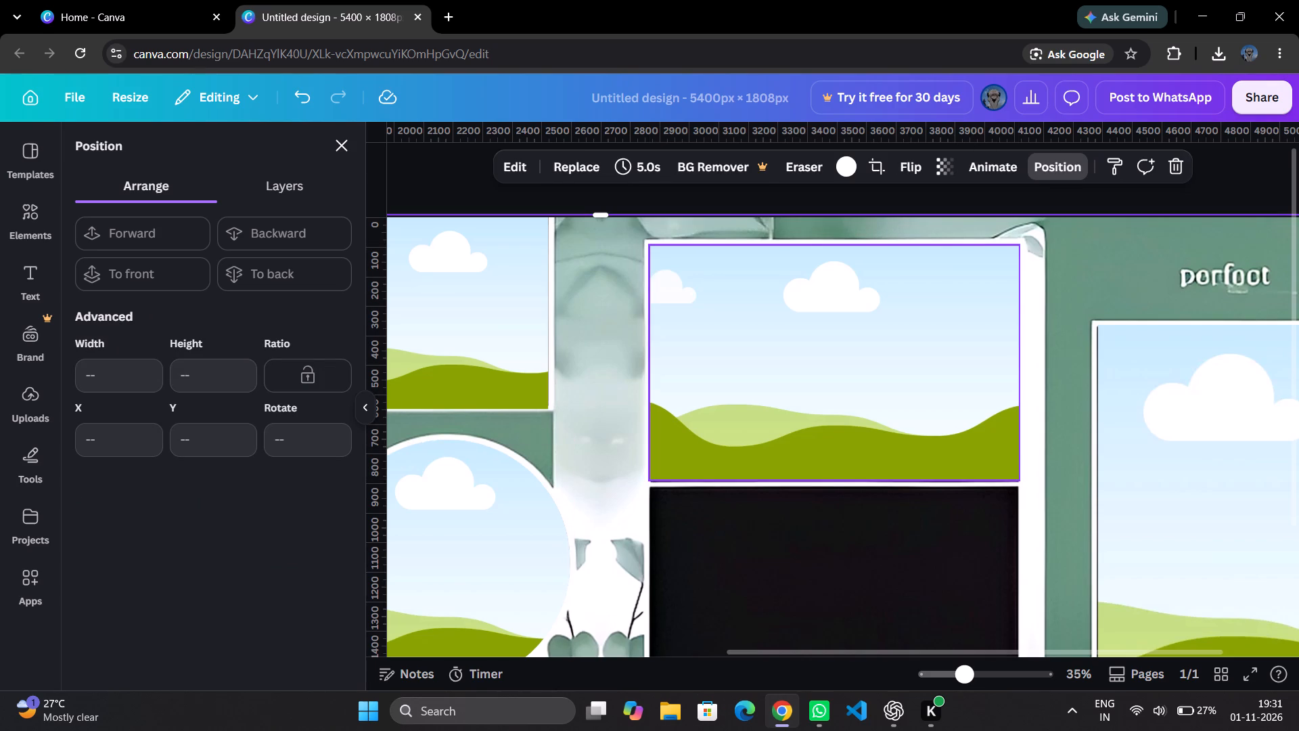
Duplicate the upper wide frame and place the copy over the lower black opening at about X 2863 px, Y 904 px.
scroll(848, 571, down, 4)
click(787, 269)
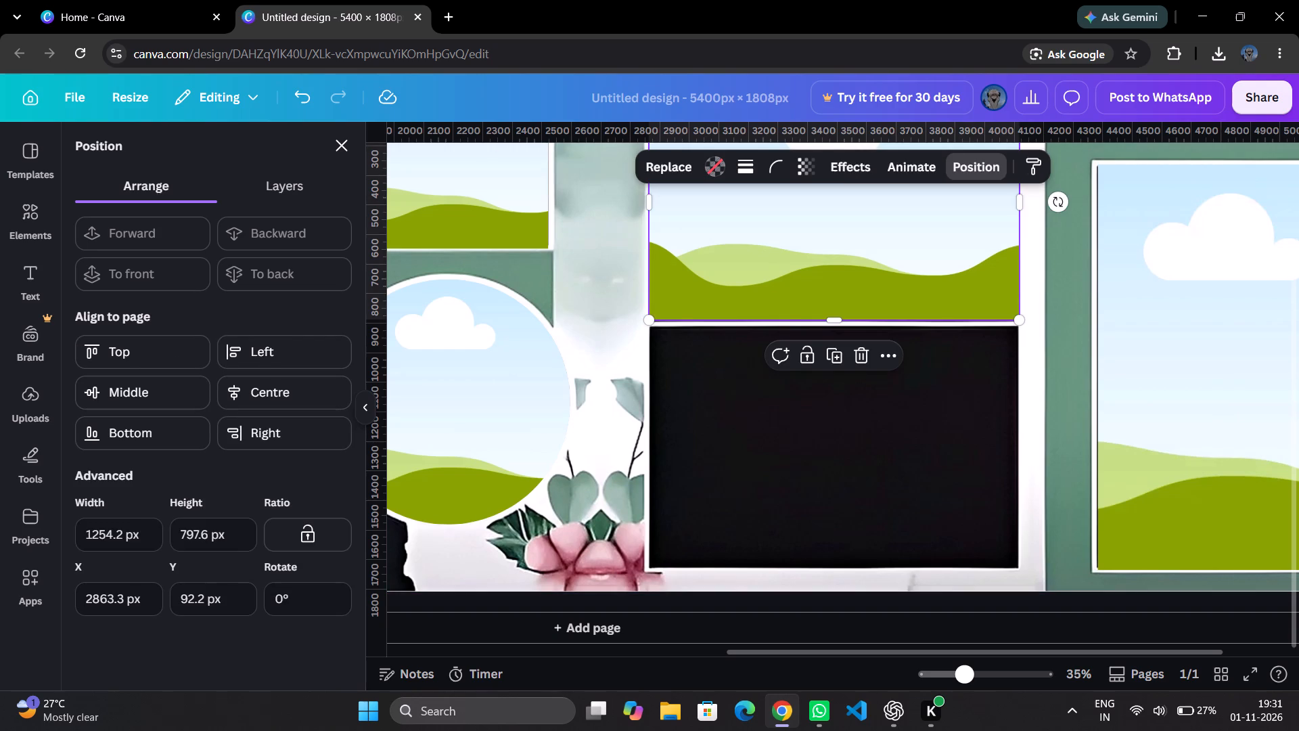
click(880, 343)
click(893, 352)
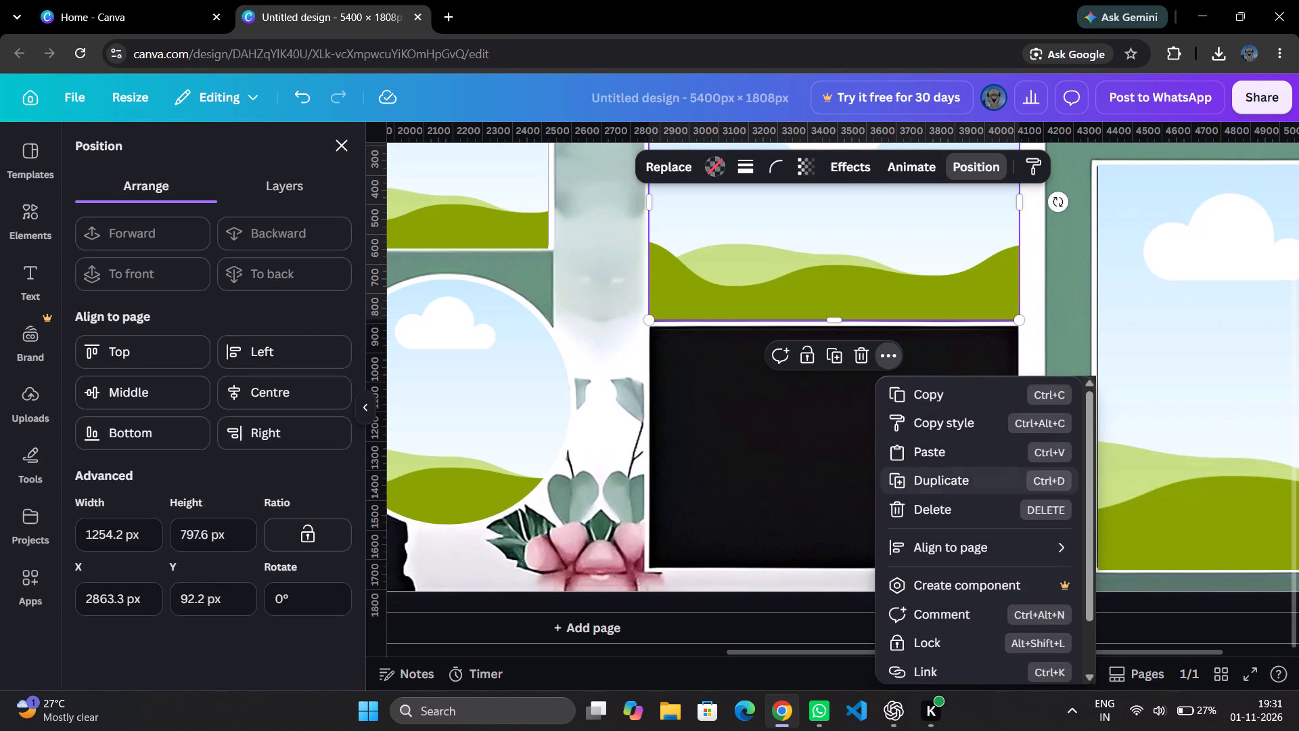
click(976, 474)
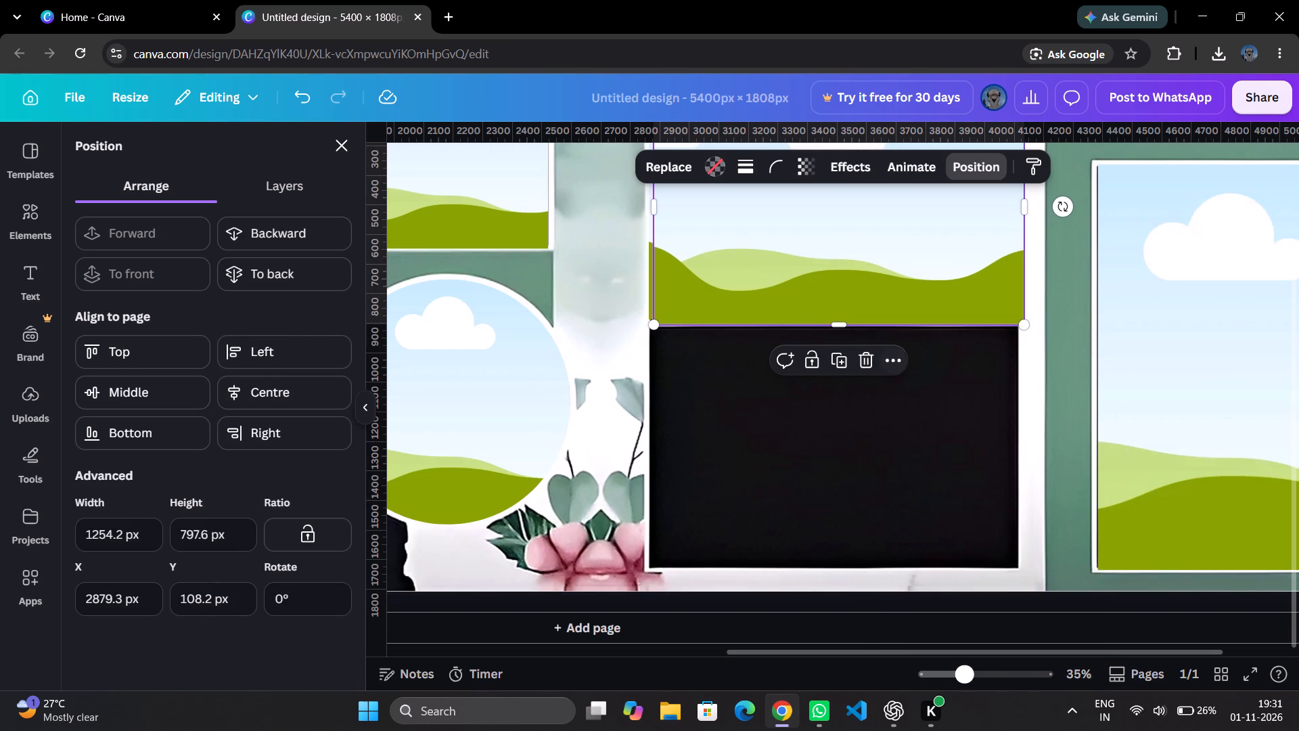
drag(840, 243, 840, 482)
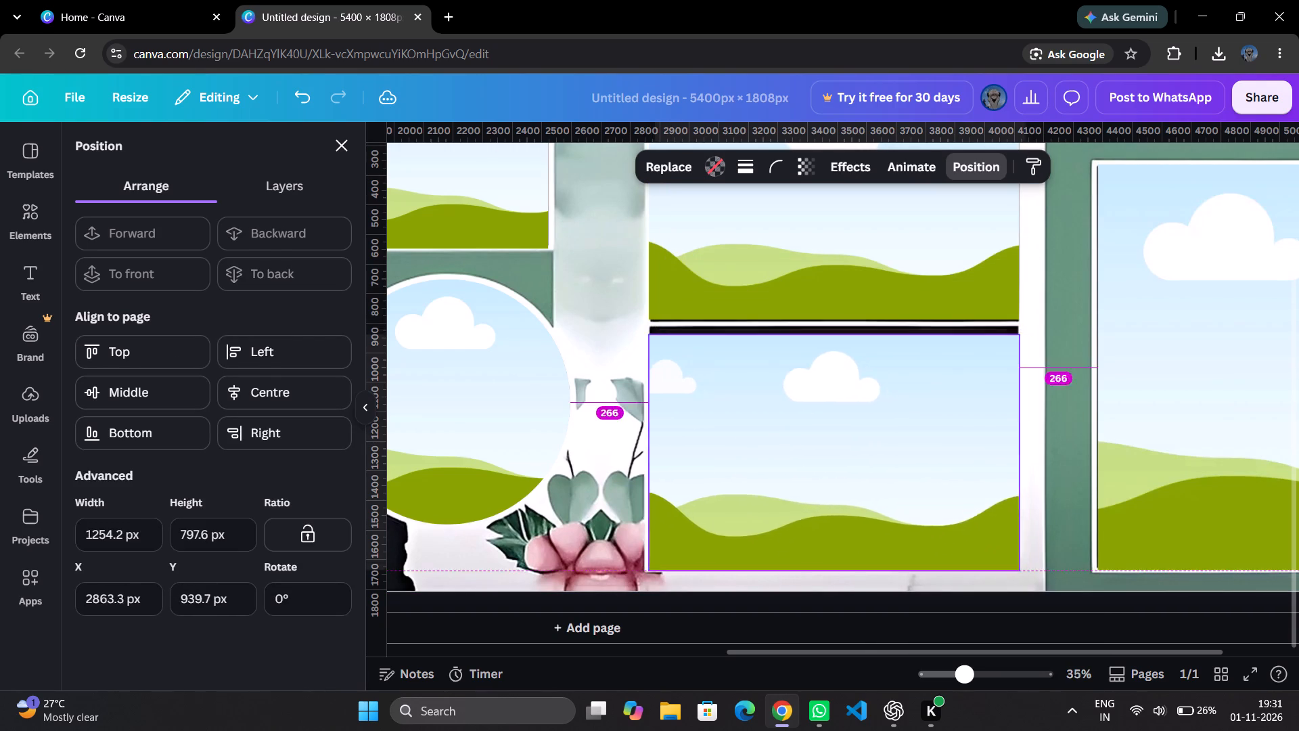
drag(840, 482, 839, 484)
drag(839, 484, 840, 478)
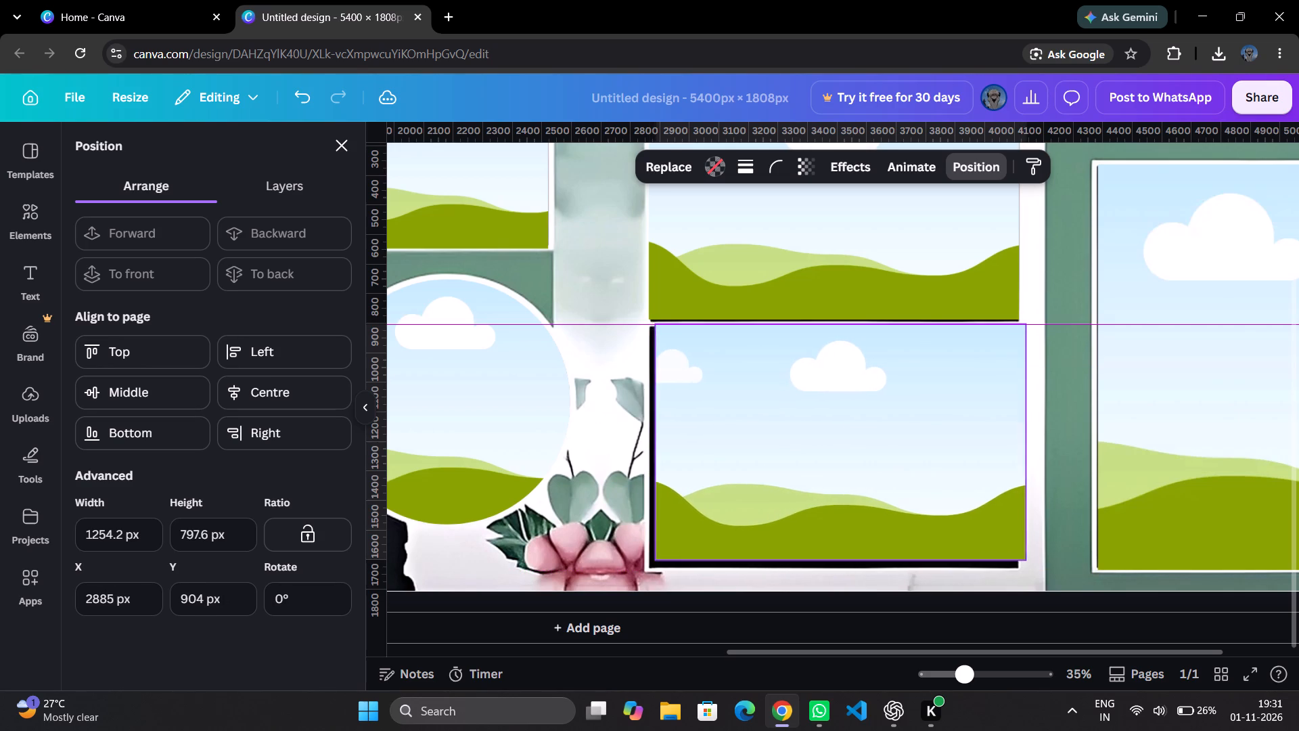
drag(840, 478, 840, 480)
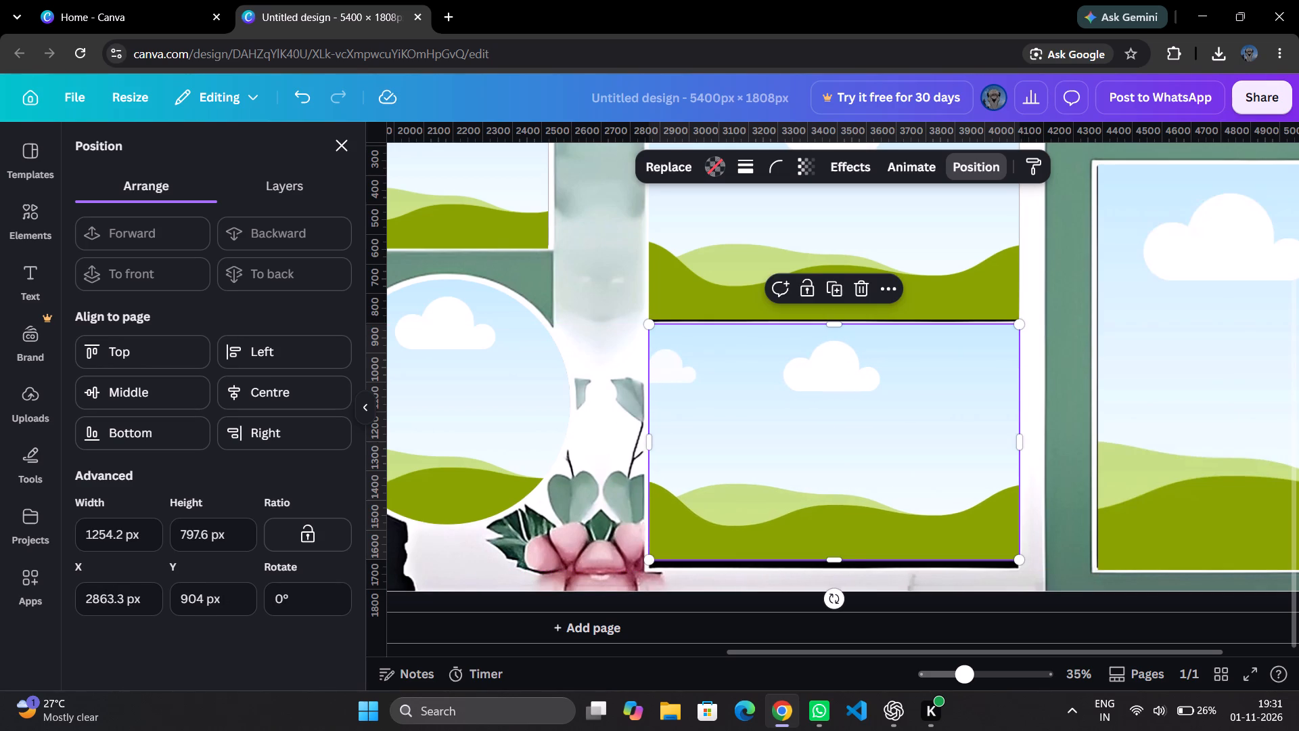
Extend the lower wide frame's bottom edge to about 833 px high to cover its opening.
drag(839, 560, 839, 564)
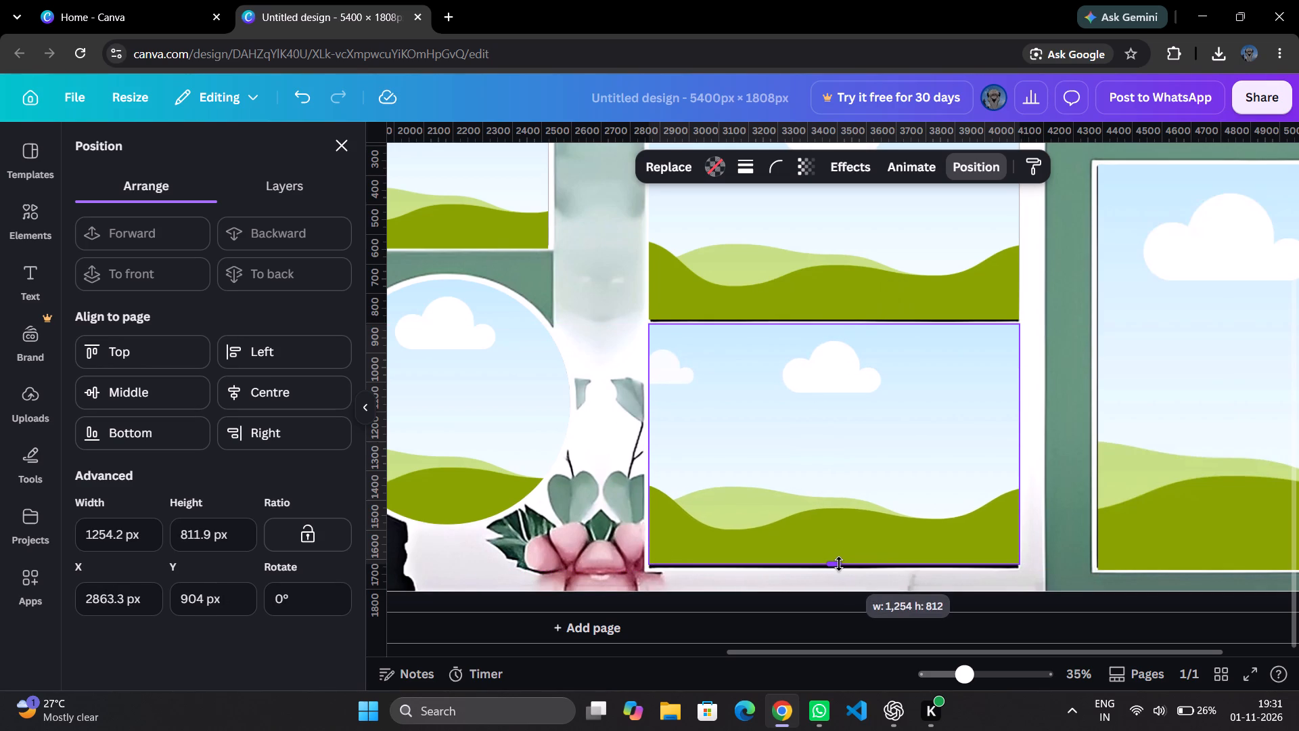
drag(839, 564, 841, 566)
Extend the upper wide frame's bottom edge to about 812 px high so it meets the lower frame.
click(906, 276)
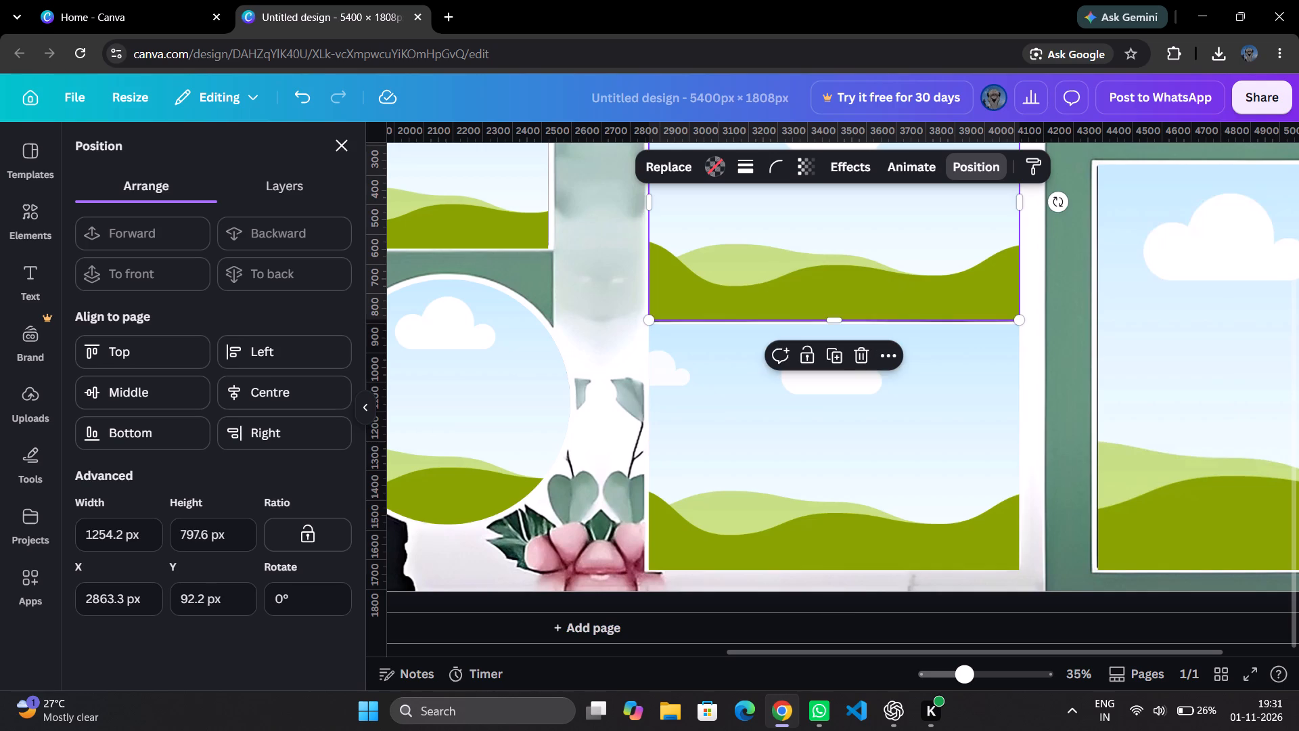
click(828, 323)
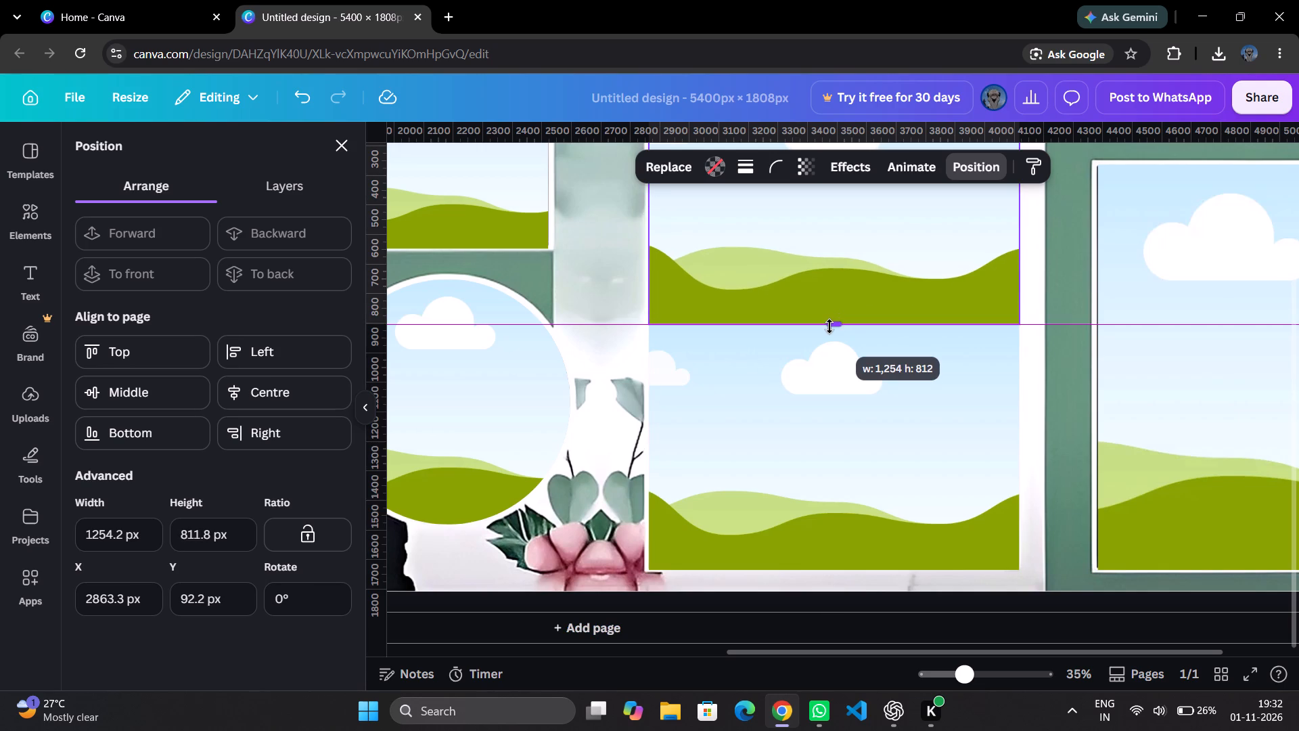
click(884, 455)
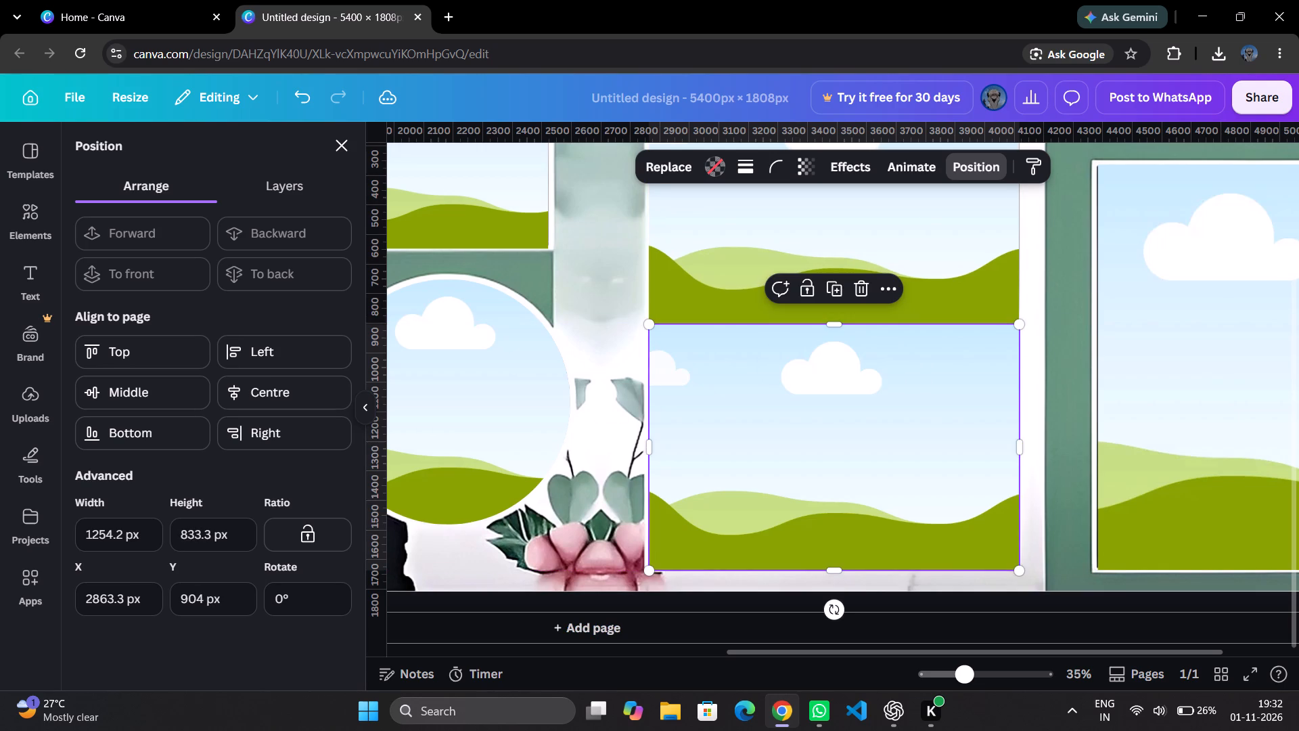
Review the whole collage and examine how the placed photo frames cover its openings.
click(1040, 328)
scroll(990, 504, up, 4)
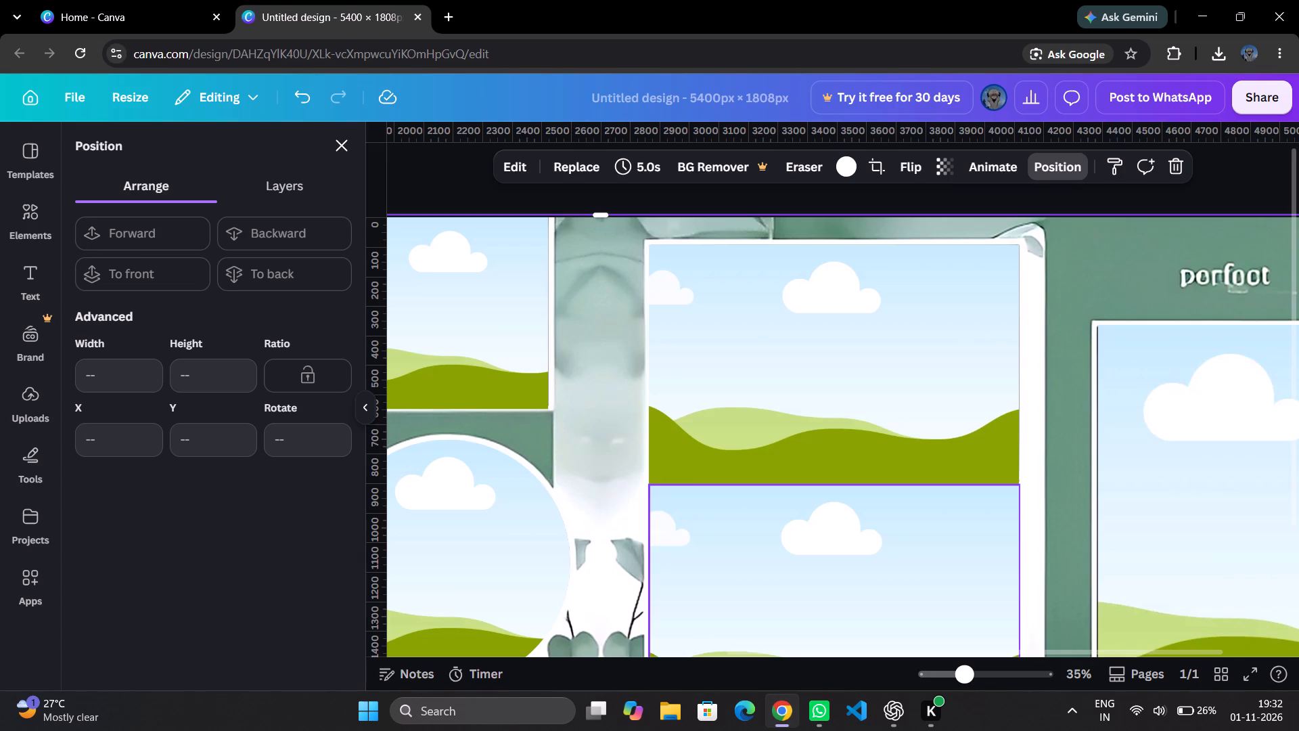
scroll(1015, 466, down, 3)
scroll(1015, 464, up, 4)
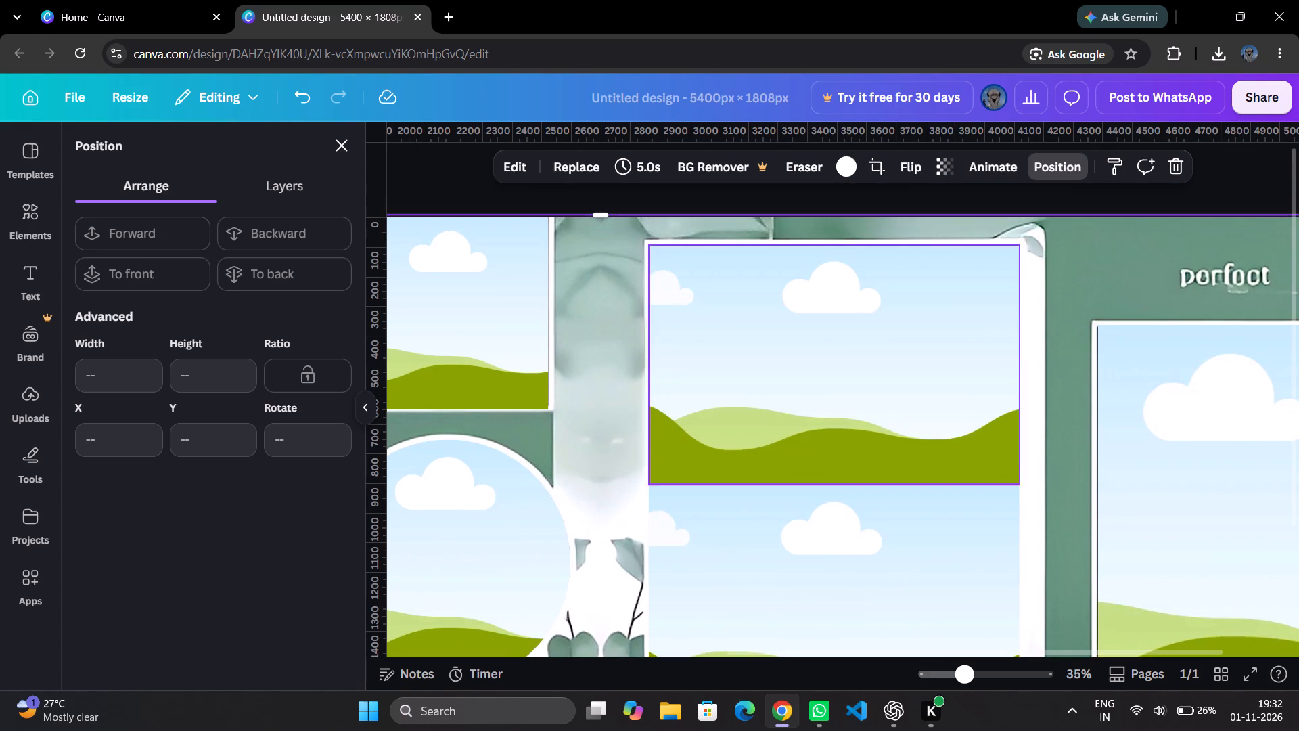
drag(969, 678, 939, 682)
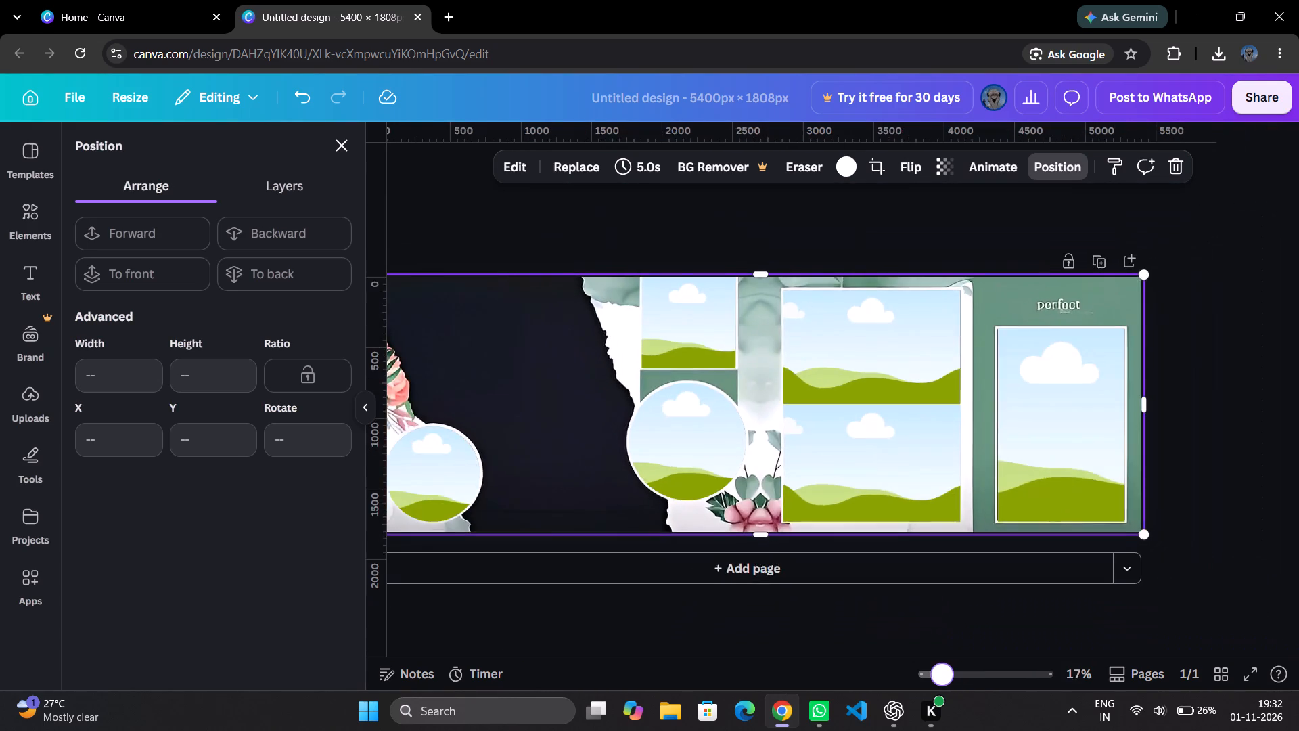
drag(939, 682, 941, 683)
drag(501, 389, 571, 389)
click(671, 661)
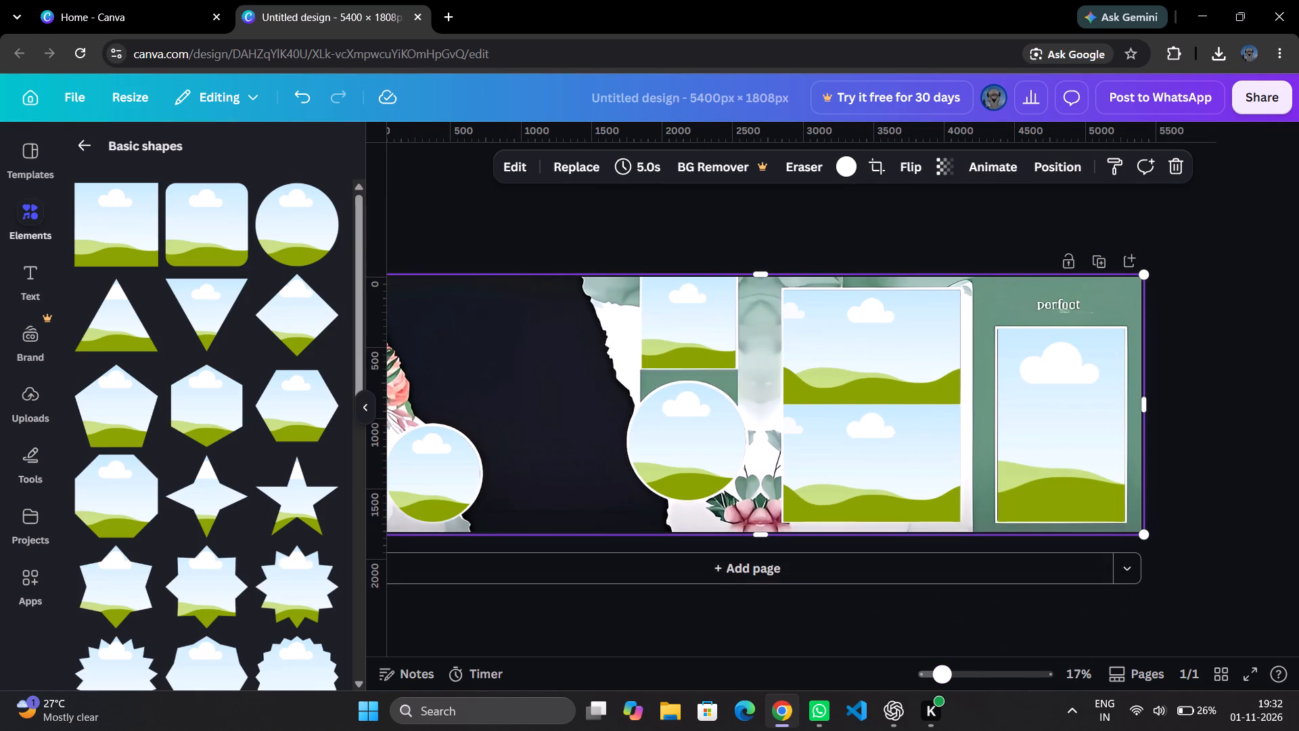
drag(761, 628, 791, 628)
click(952, 625)
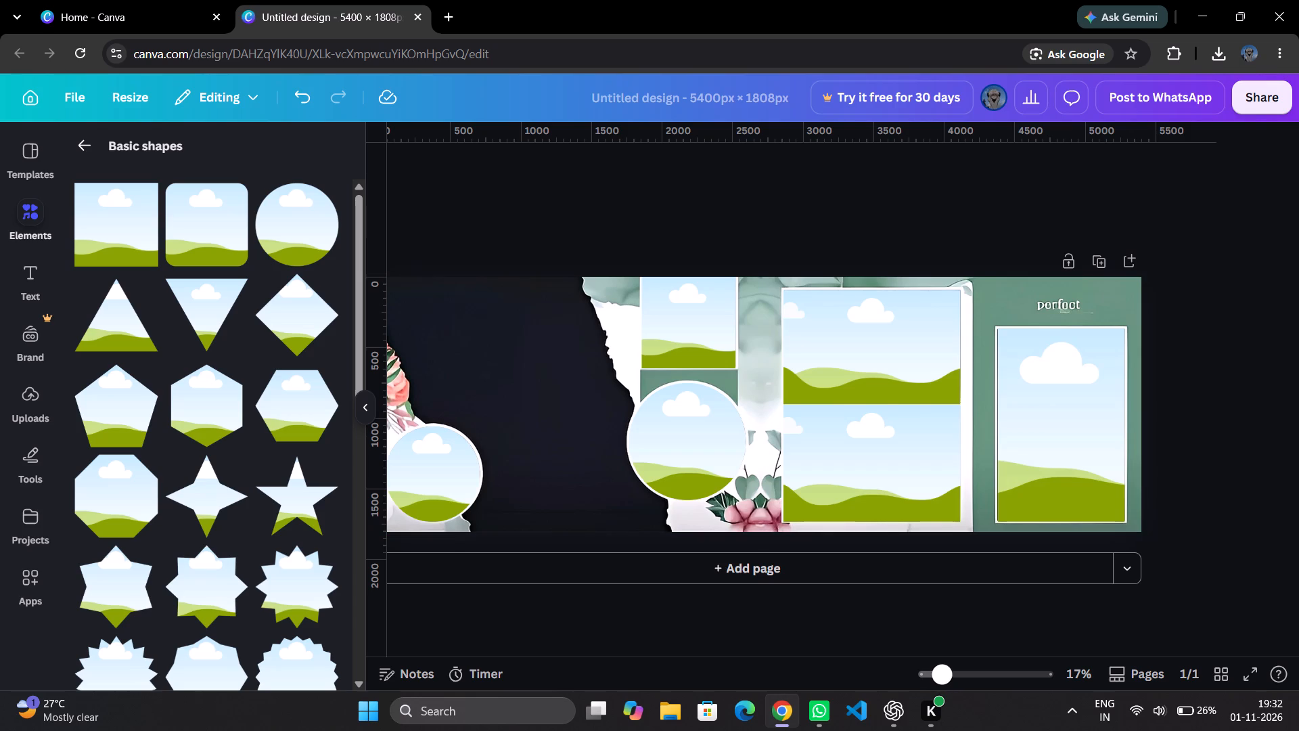
drag(952, 683, 936, 684)
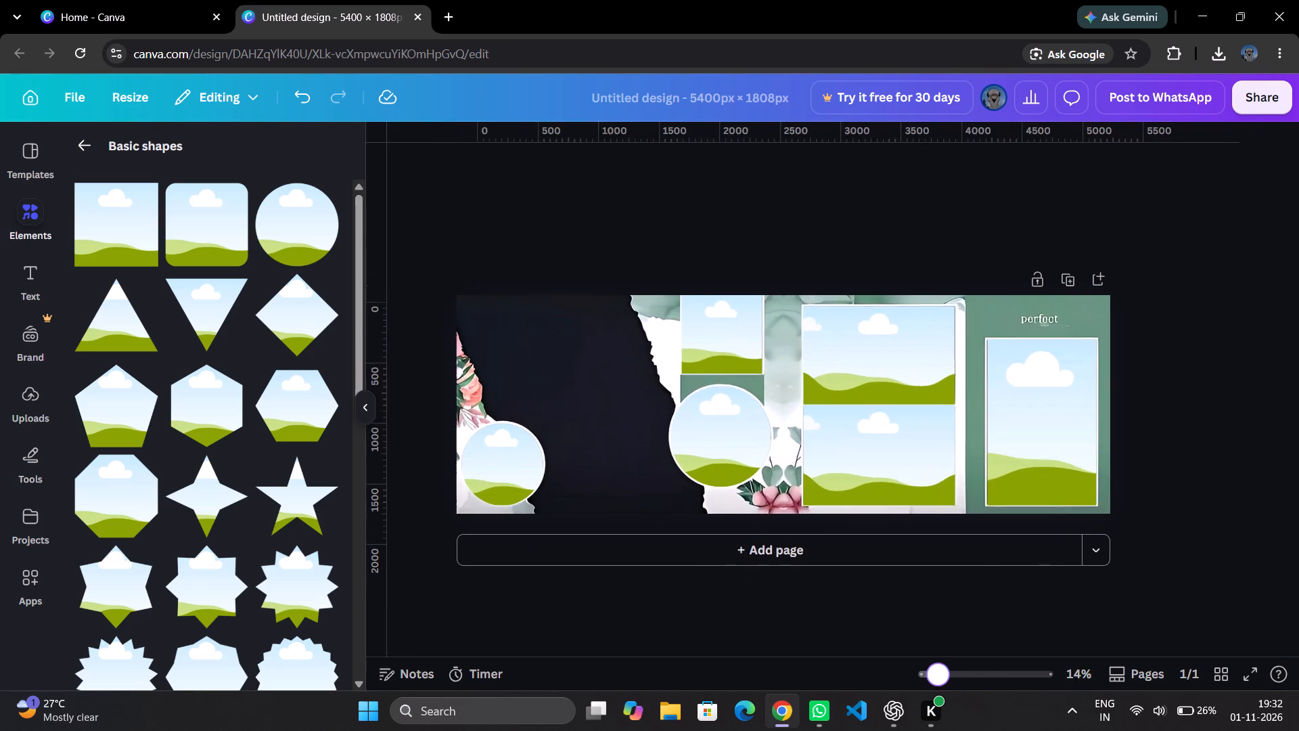
drag(936, 684, 940, 684)
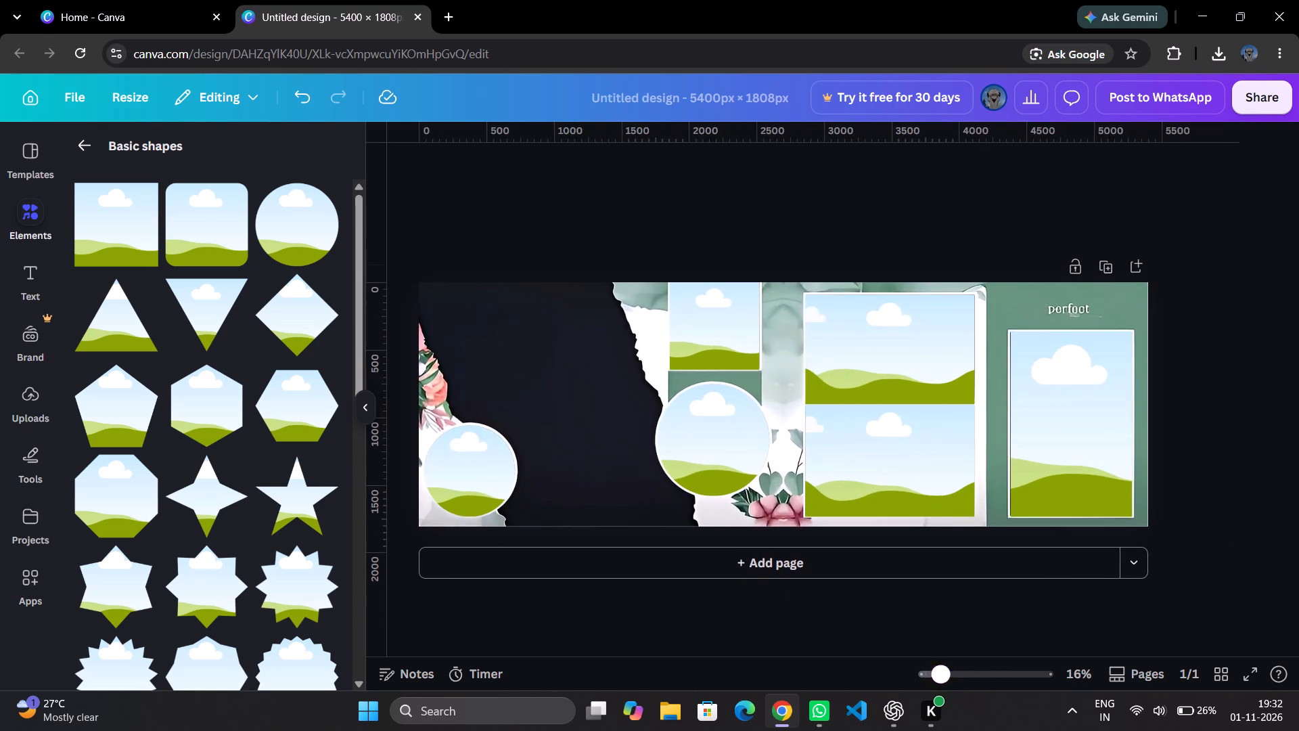
click(922, 644)
drag(905, 655, 805, 652)
drag(903, 618, 1072, 619)
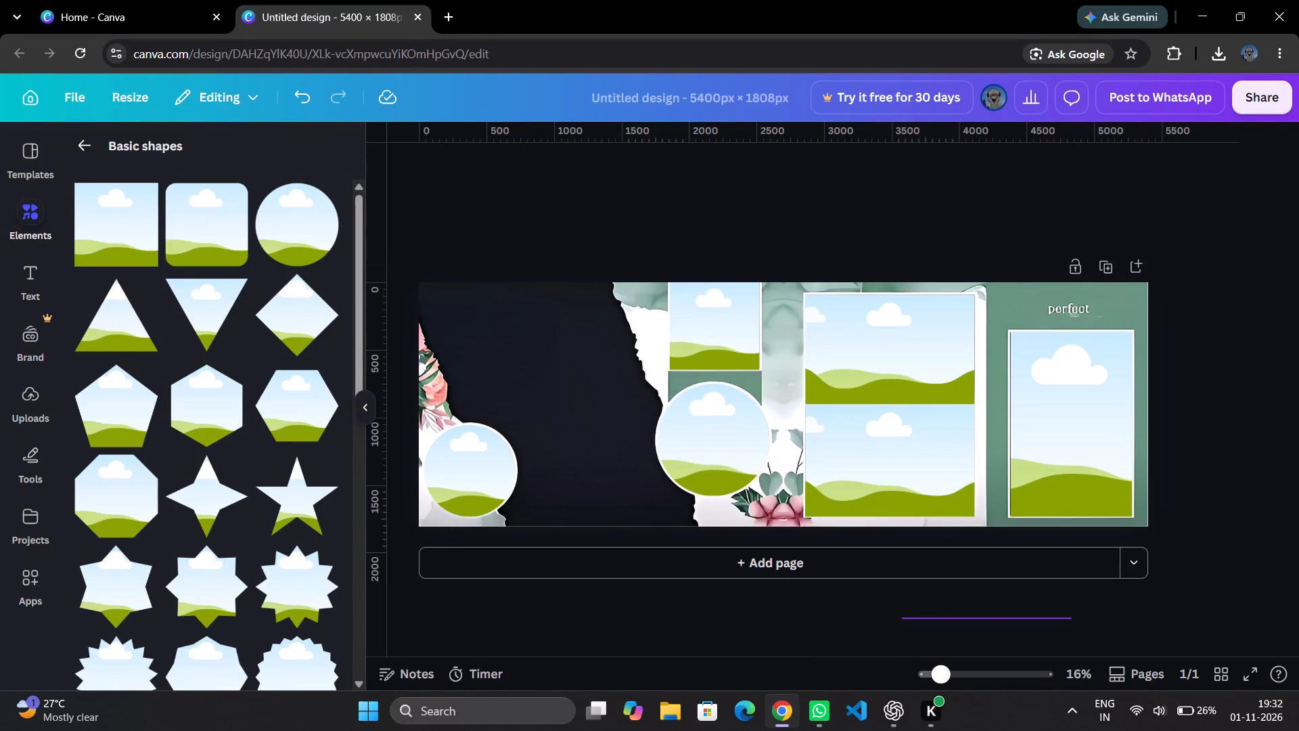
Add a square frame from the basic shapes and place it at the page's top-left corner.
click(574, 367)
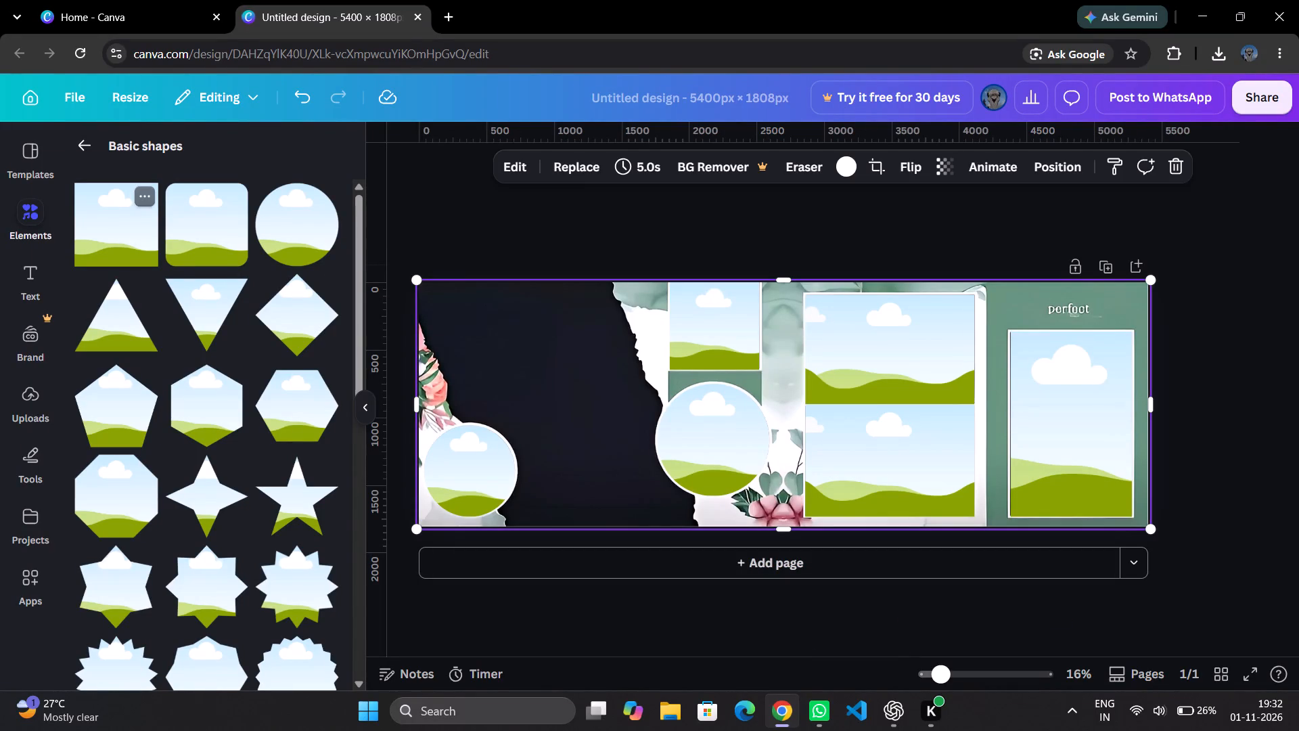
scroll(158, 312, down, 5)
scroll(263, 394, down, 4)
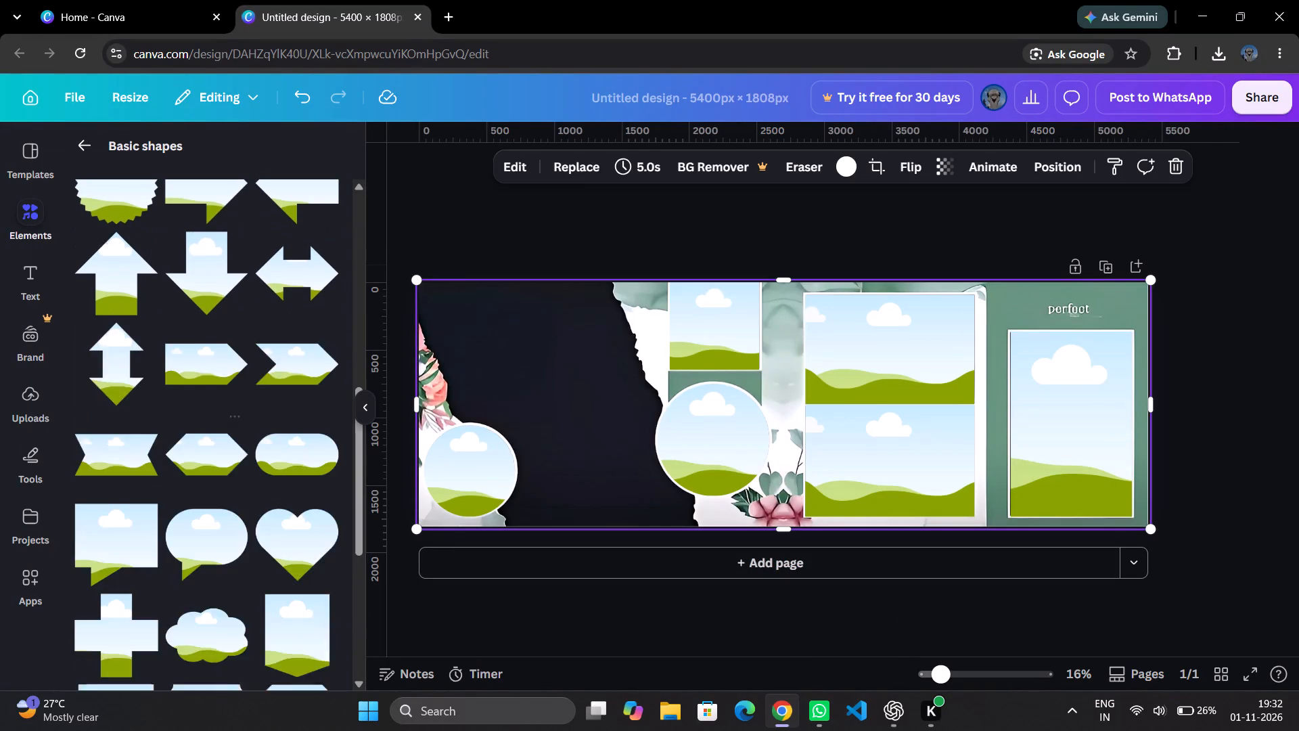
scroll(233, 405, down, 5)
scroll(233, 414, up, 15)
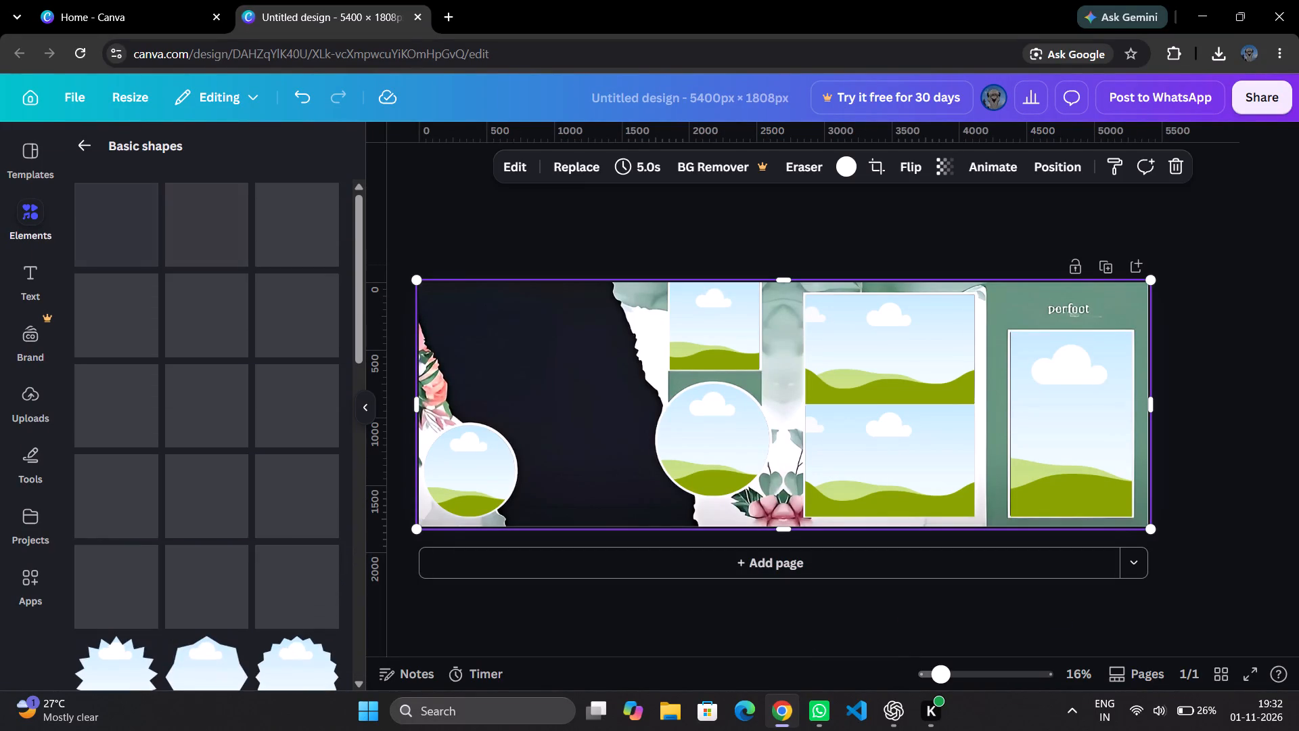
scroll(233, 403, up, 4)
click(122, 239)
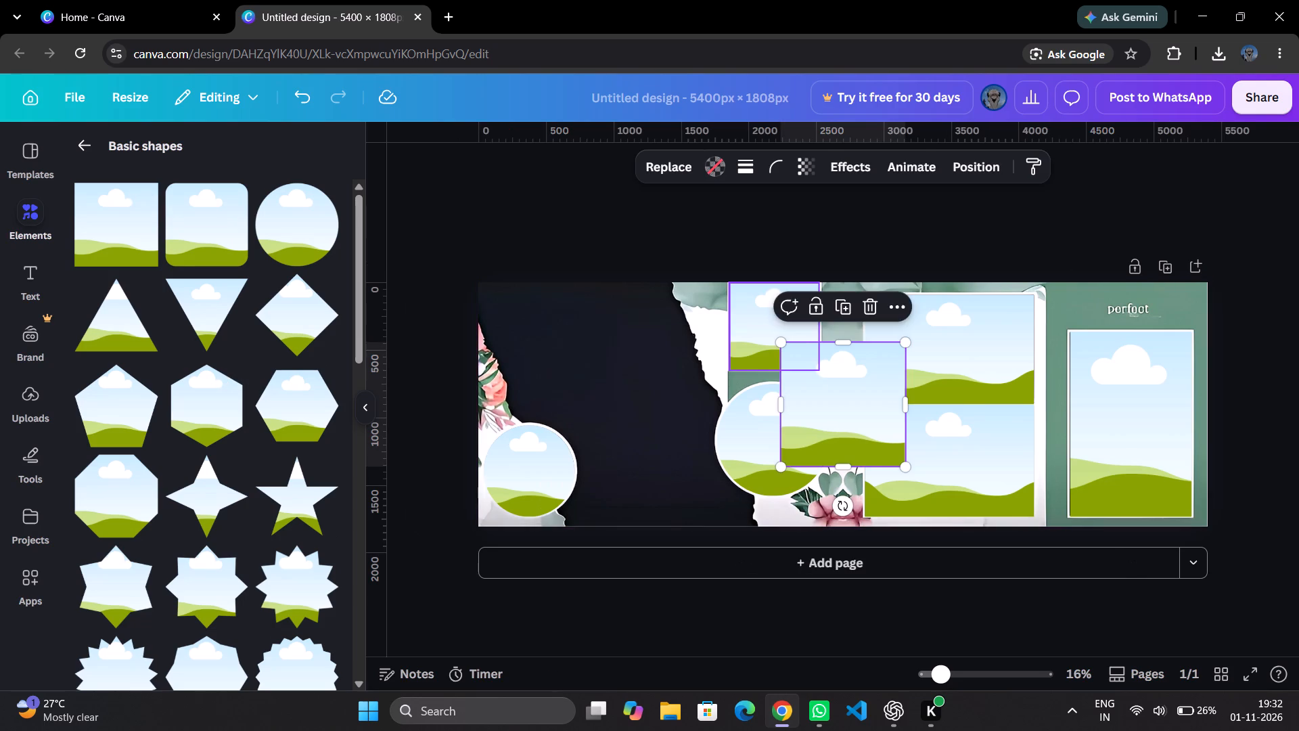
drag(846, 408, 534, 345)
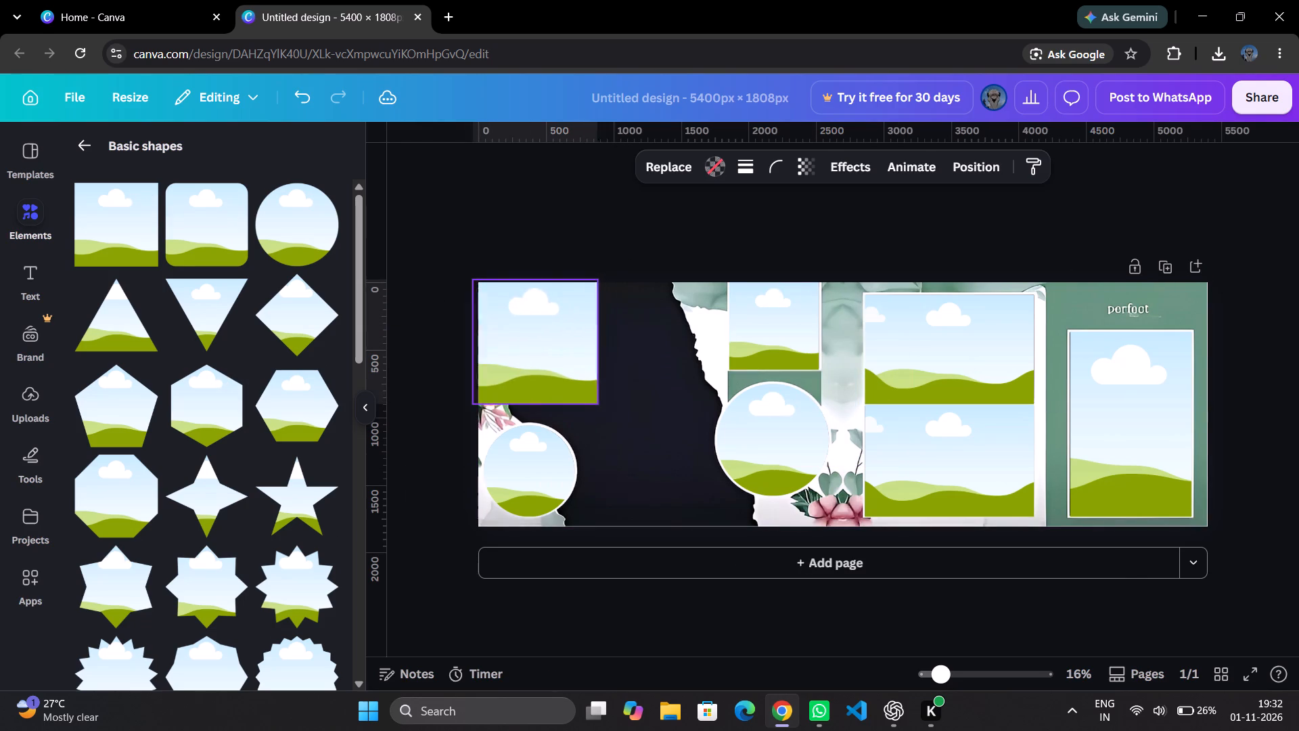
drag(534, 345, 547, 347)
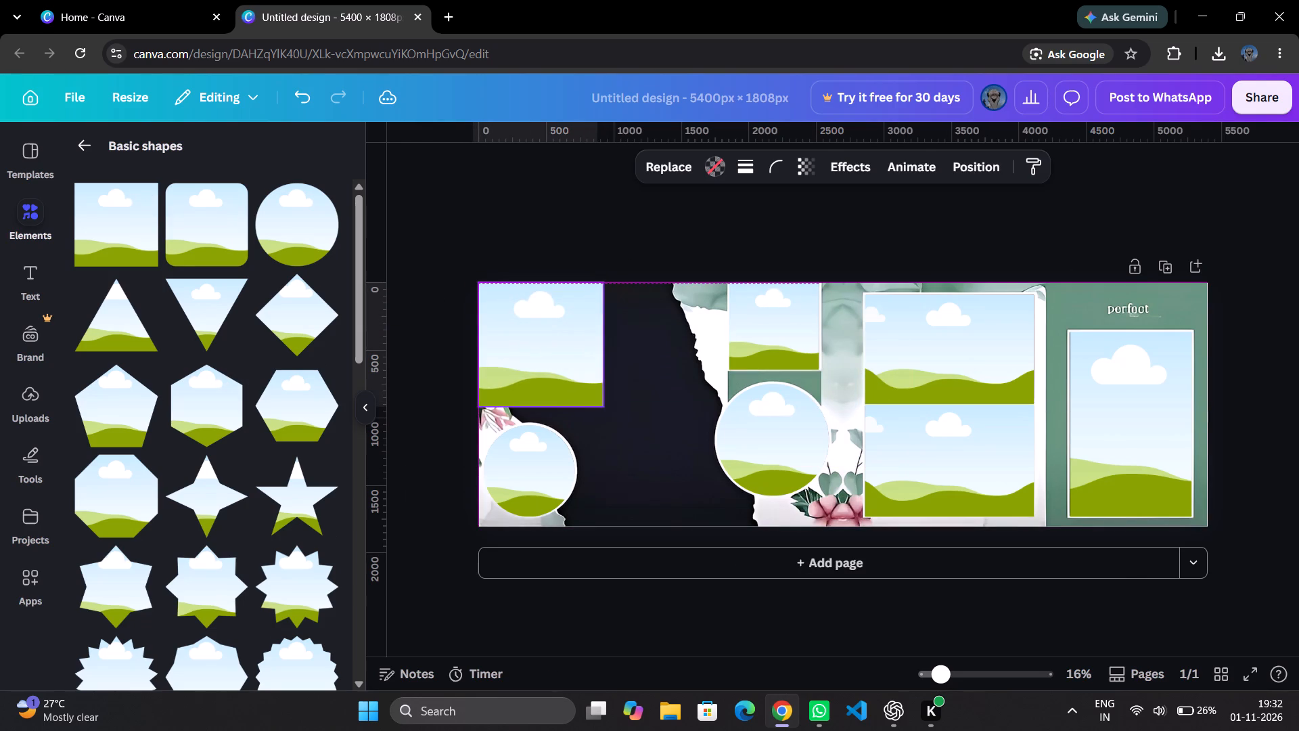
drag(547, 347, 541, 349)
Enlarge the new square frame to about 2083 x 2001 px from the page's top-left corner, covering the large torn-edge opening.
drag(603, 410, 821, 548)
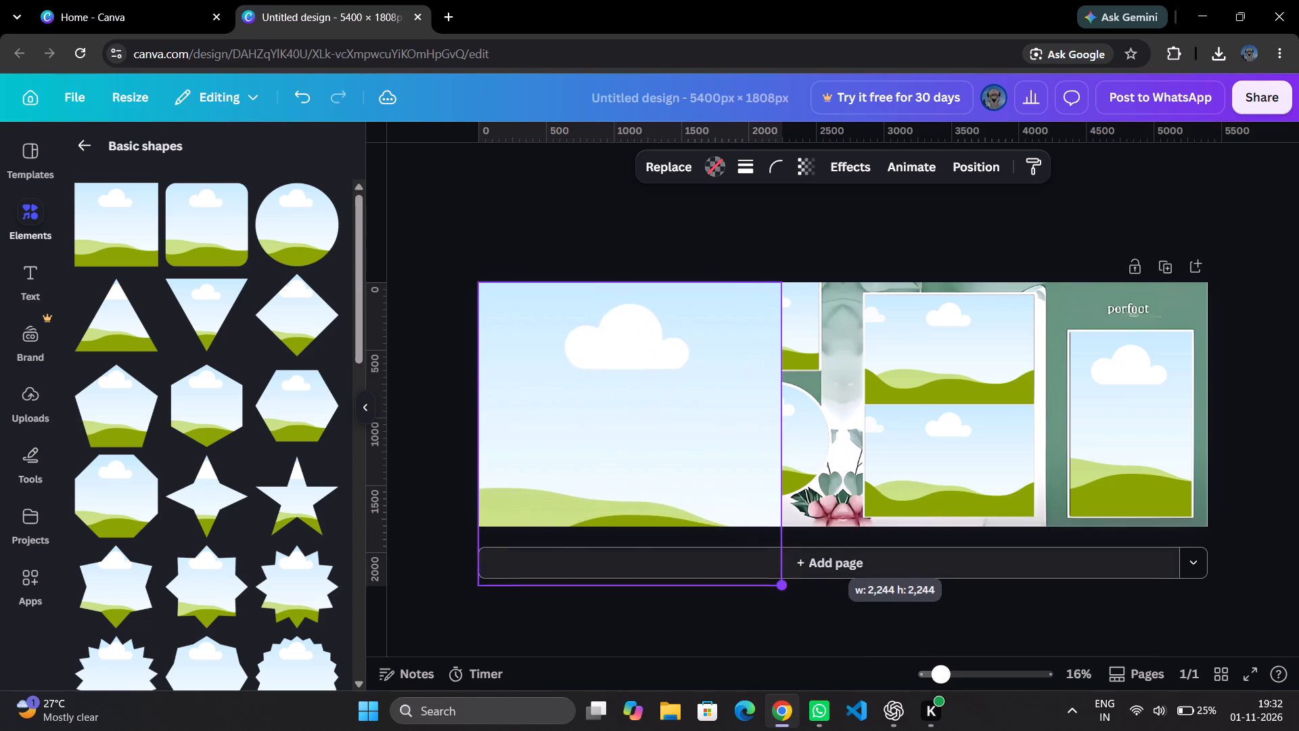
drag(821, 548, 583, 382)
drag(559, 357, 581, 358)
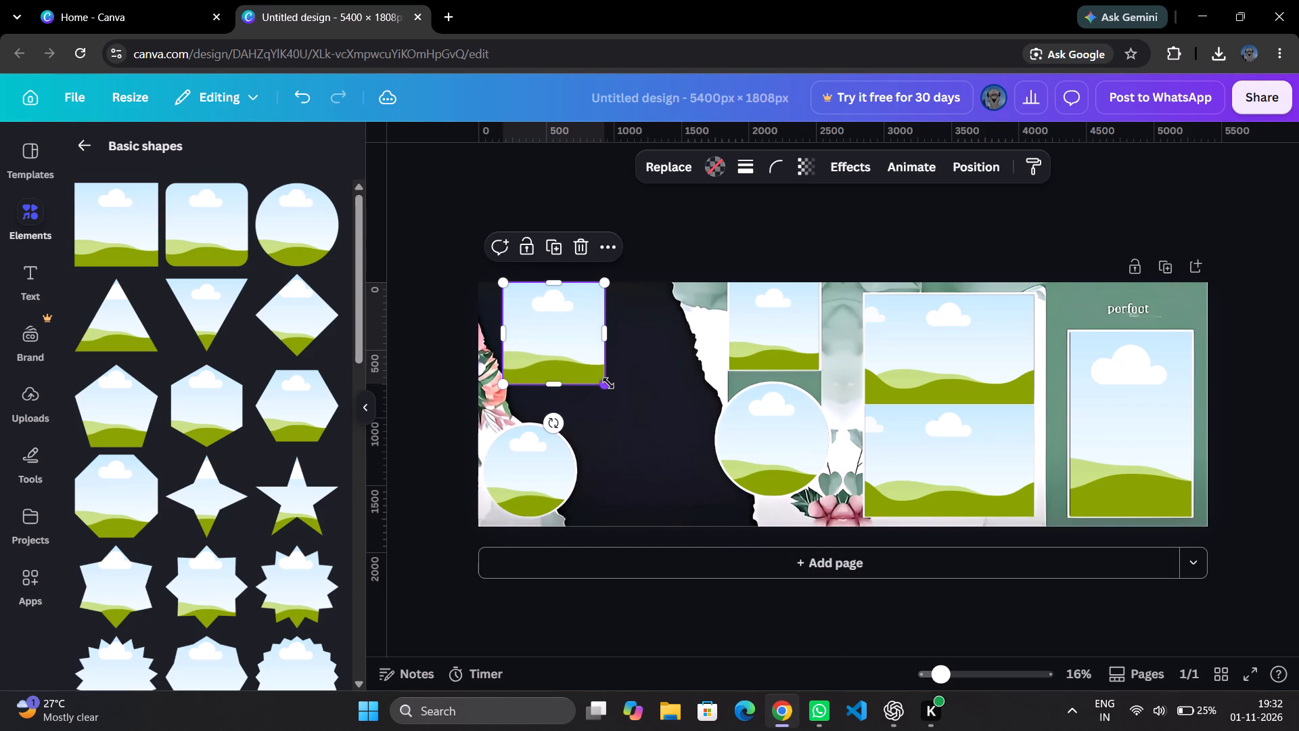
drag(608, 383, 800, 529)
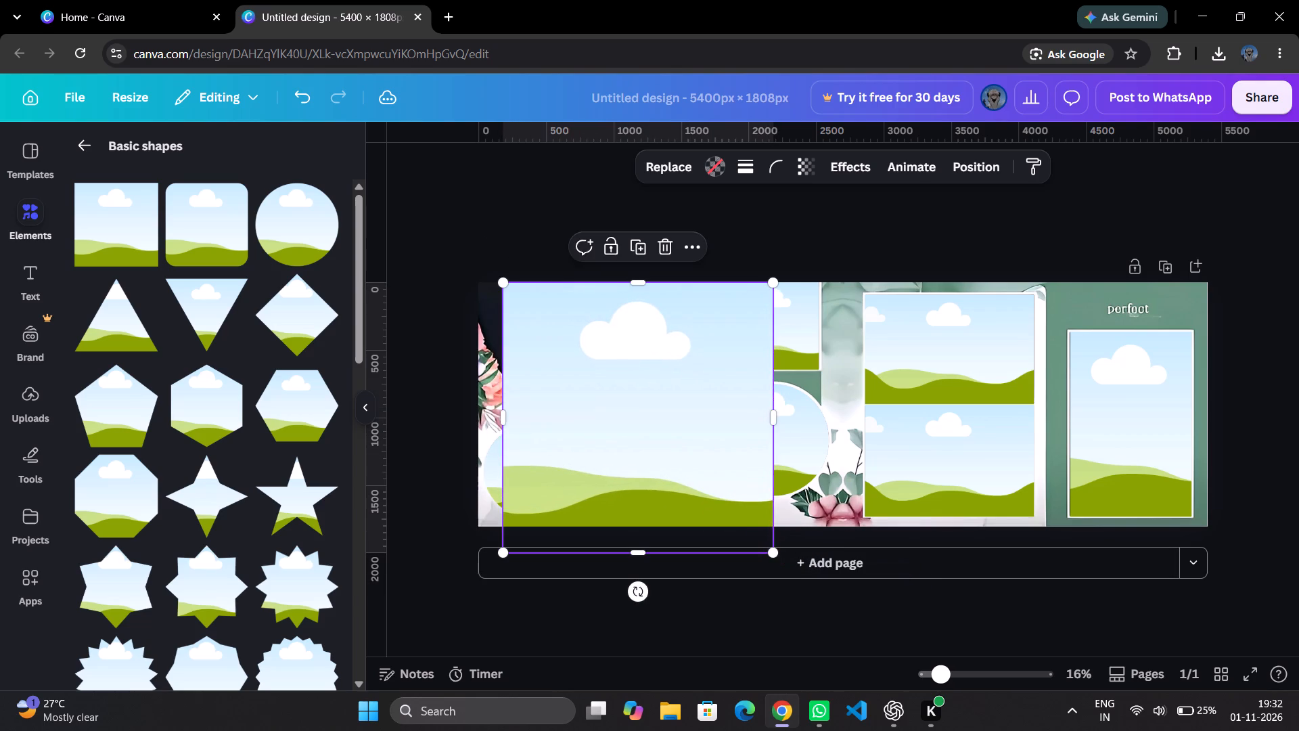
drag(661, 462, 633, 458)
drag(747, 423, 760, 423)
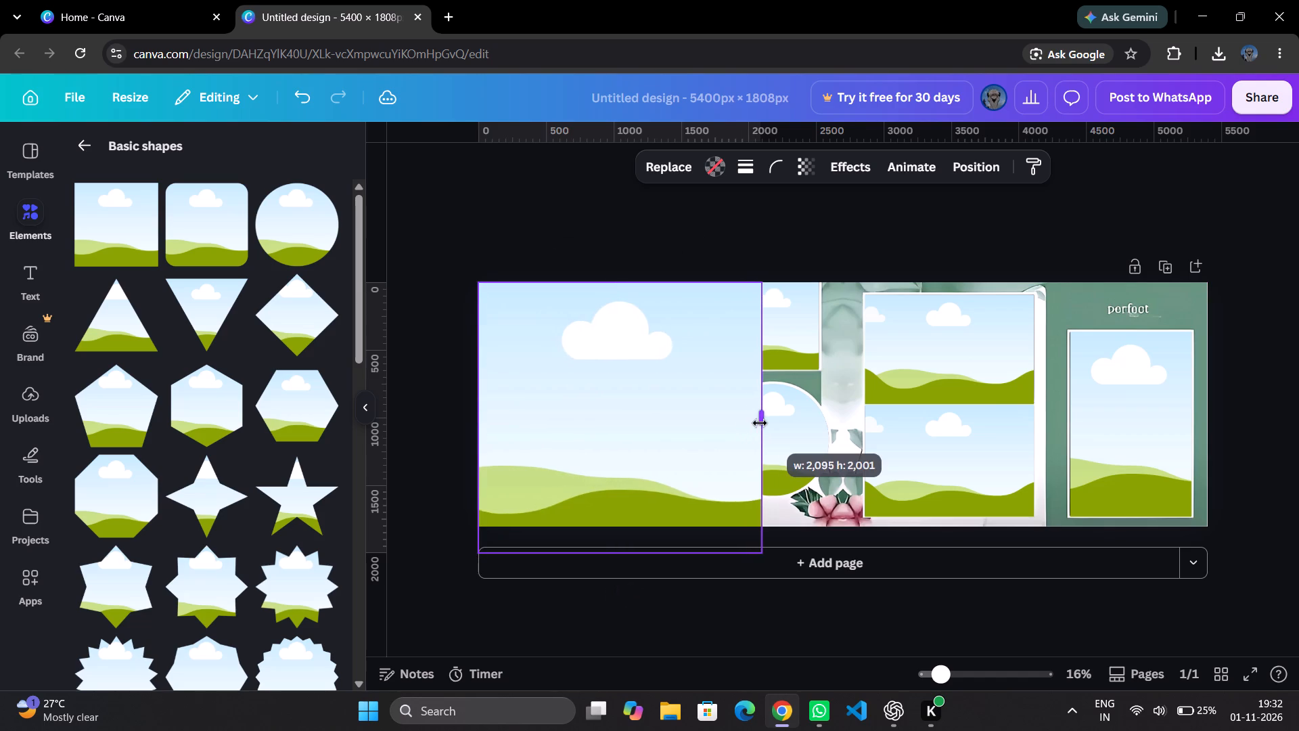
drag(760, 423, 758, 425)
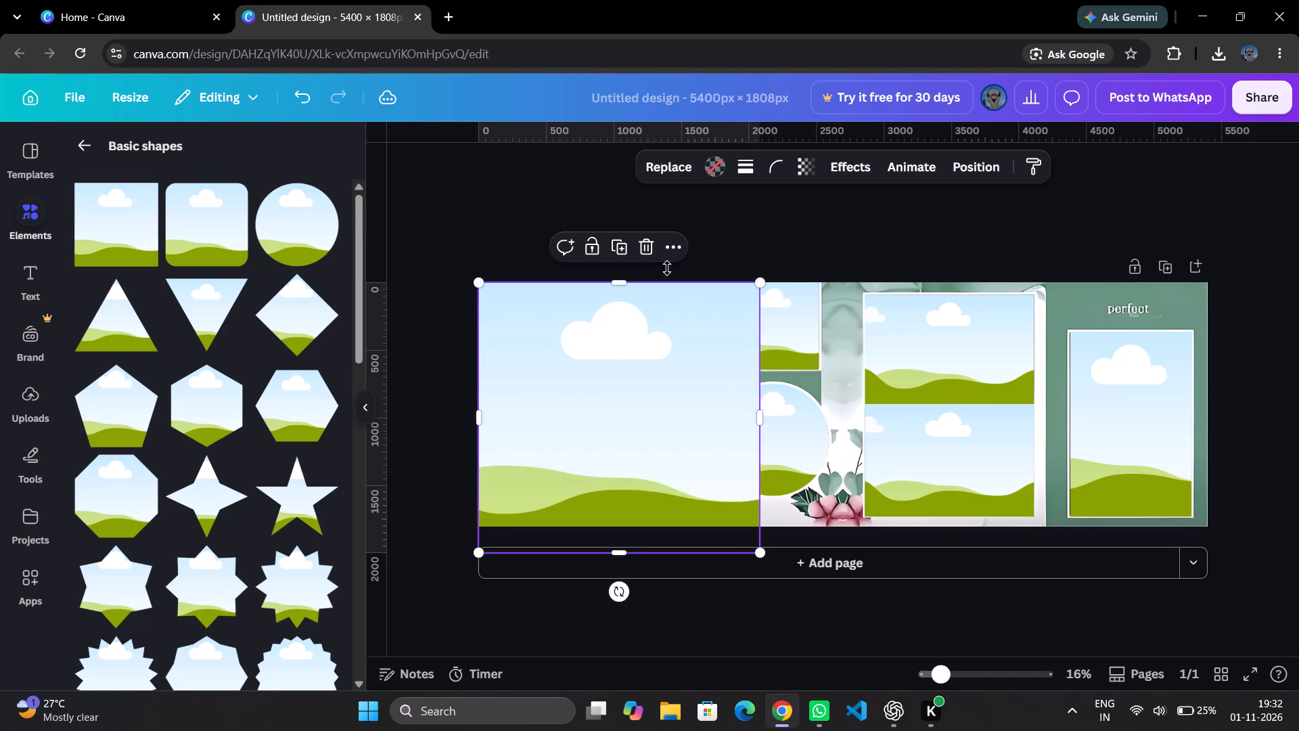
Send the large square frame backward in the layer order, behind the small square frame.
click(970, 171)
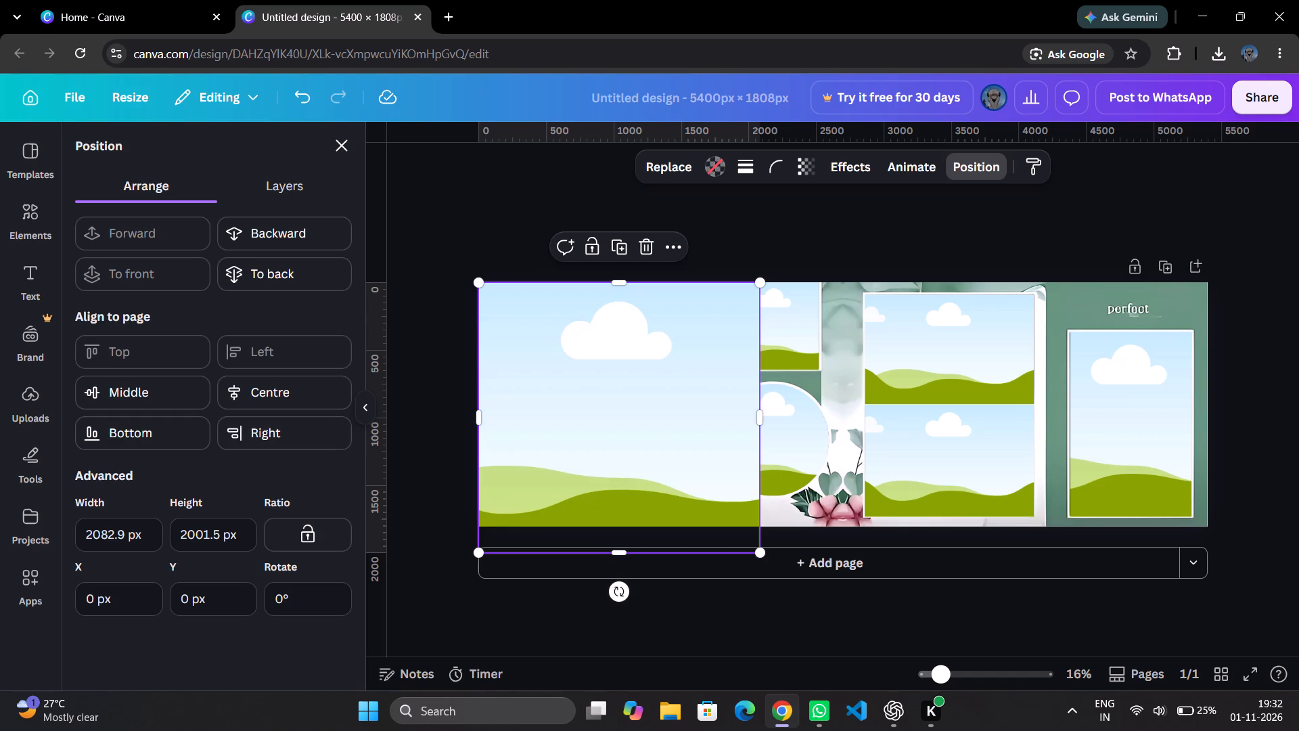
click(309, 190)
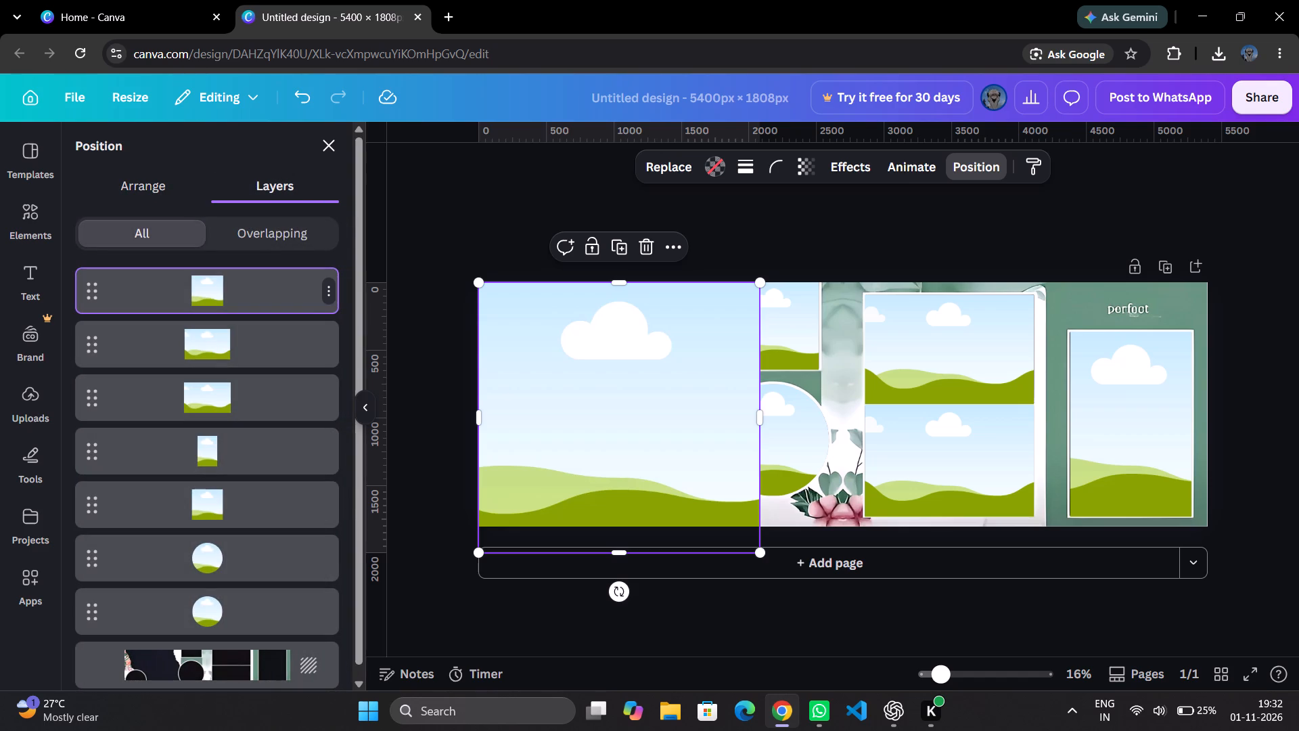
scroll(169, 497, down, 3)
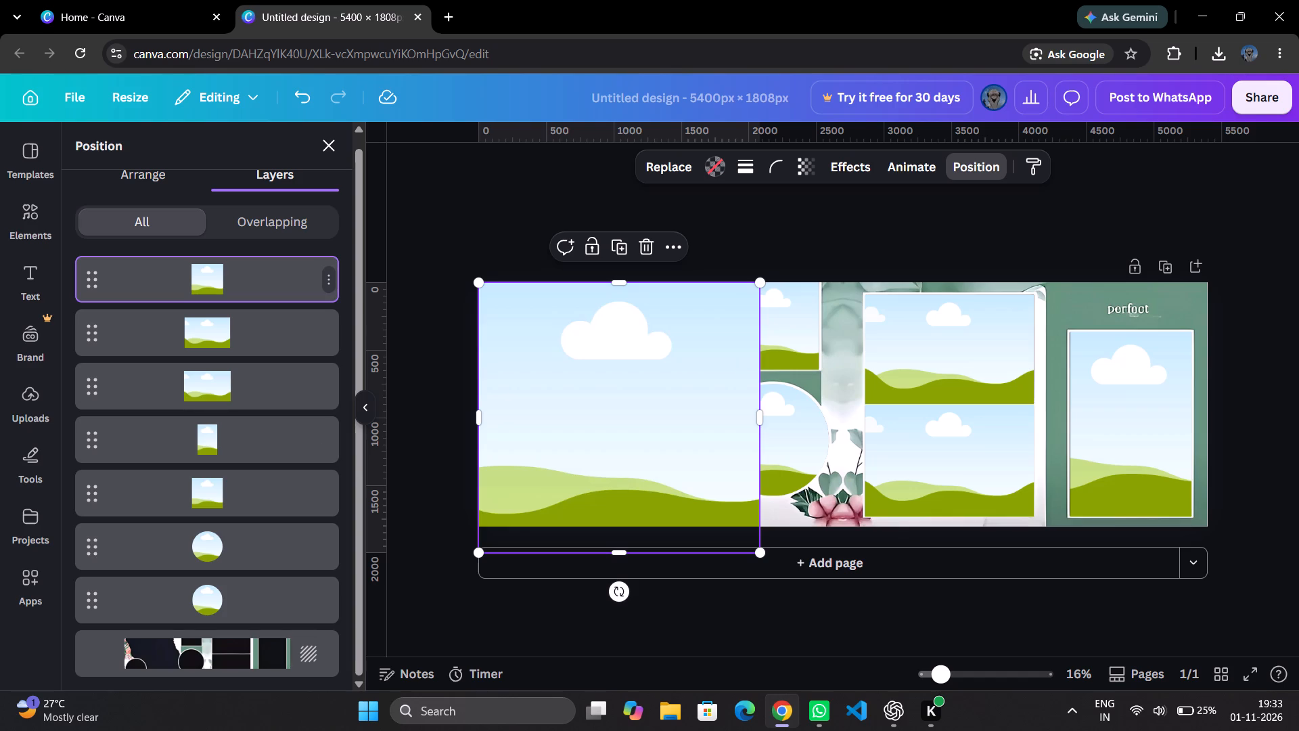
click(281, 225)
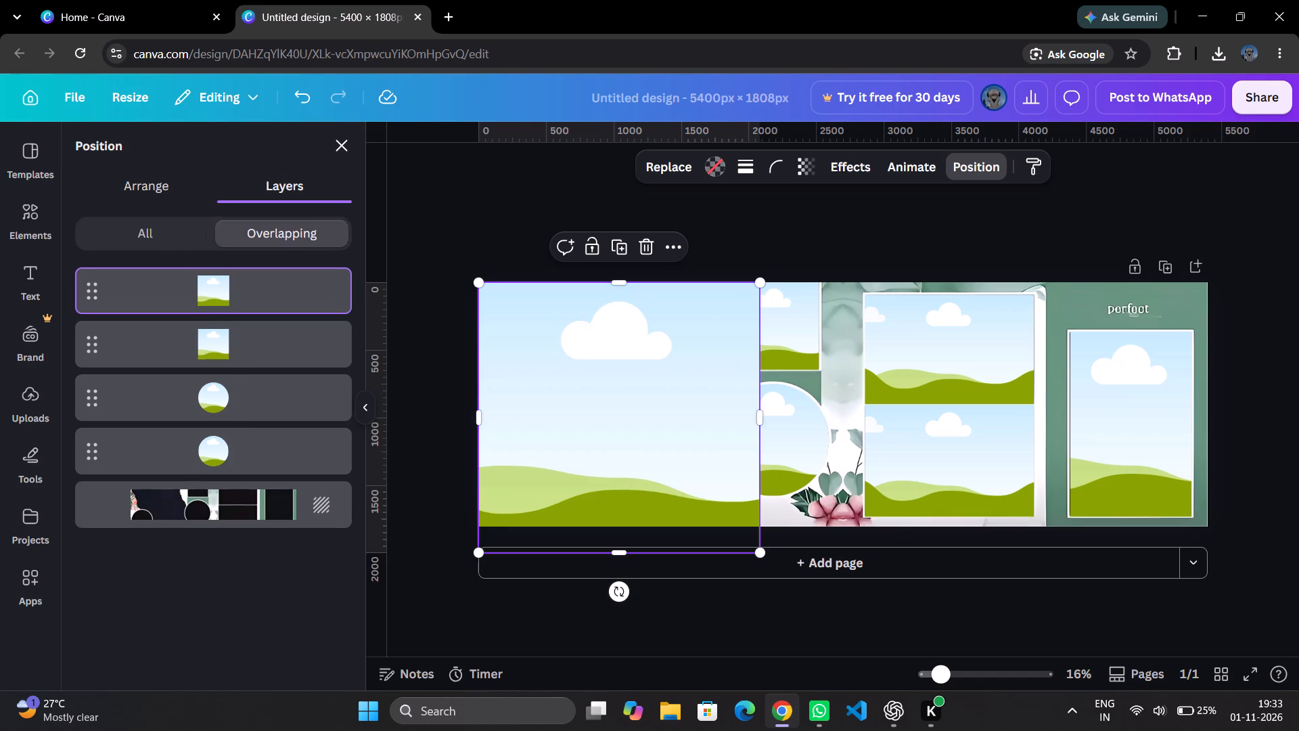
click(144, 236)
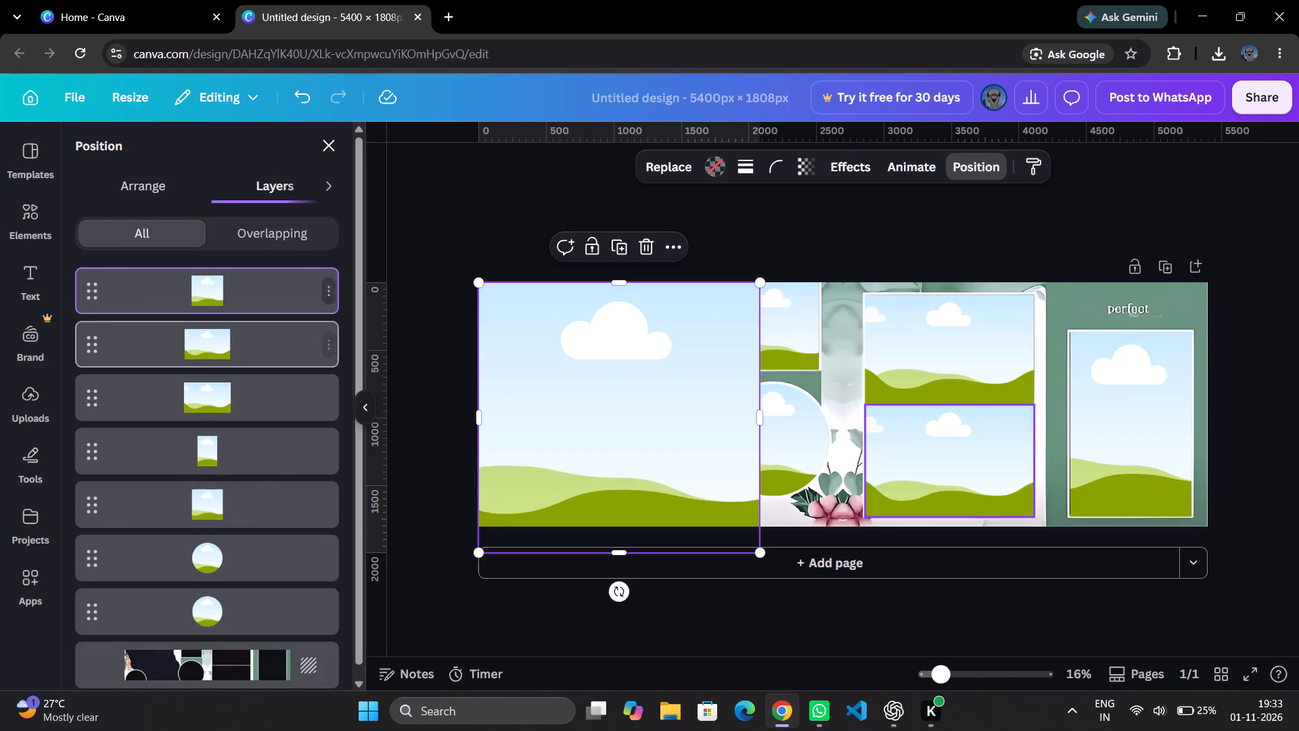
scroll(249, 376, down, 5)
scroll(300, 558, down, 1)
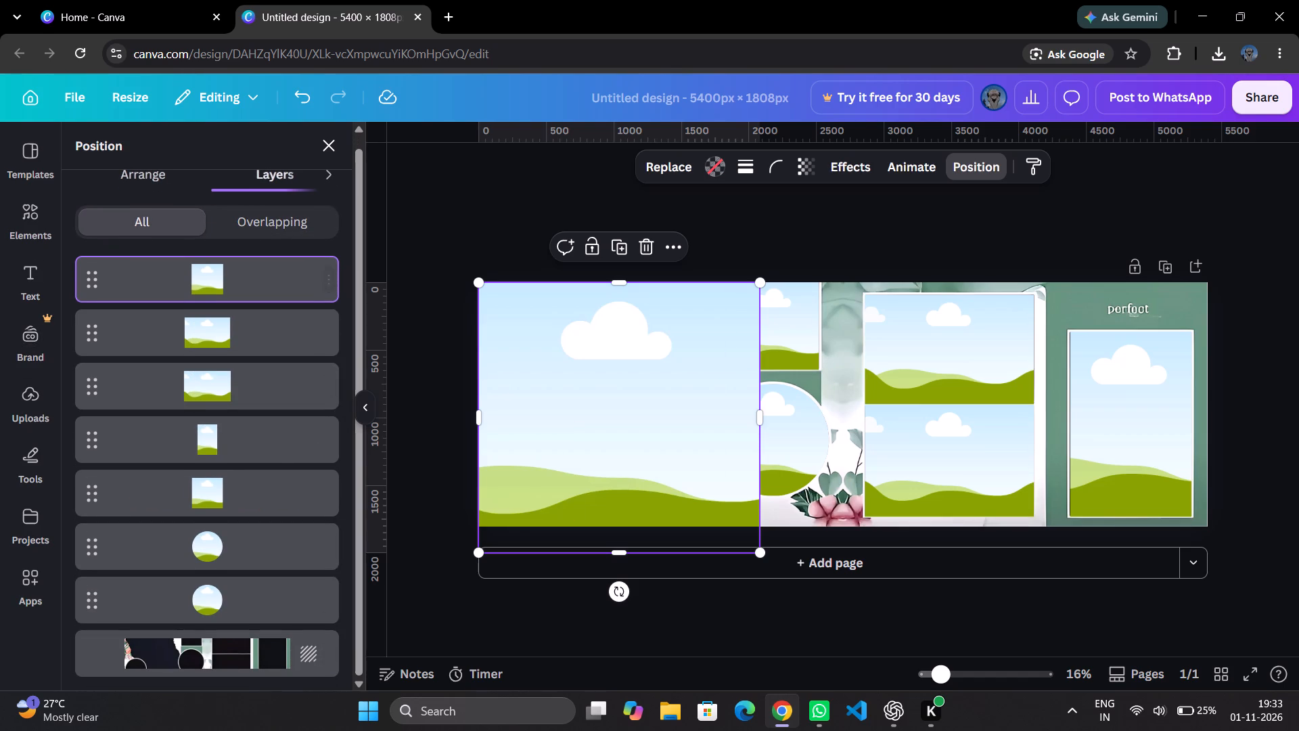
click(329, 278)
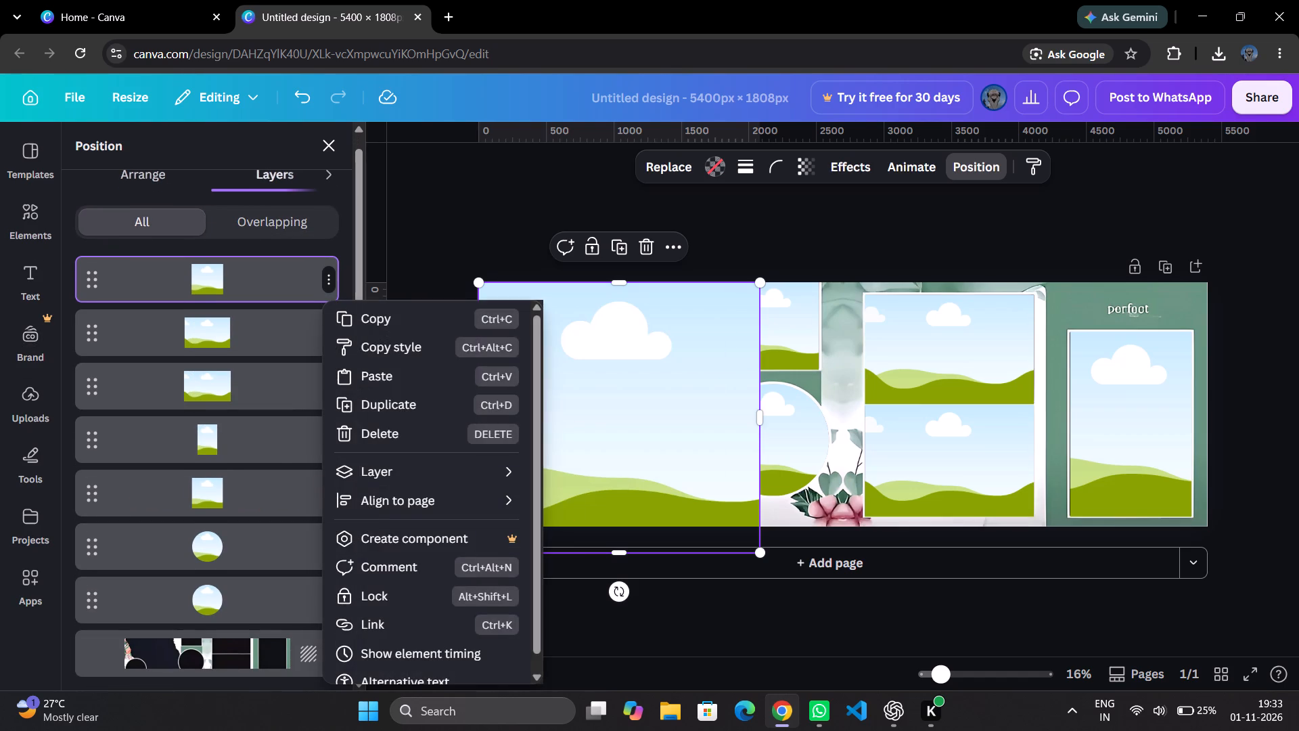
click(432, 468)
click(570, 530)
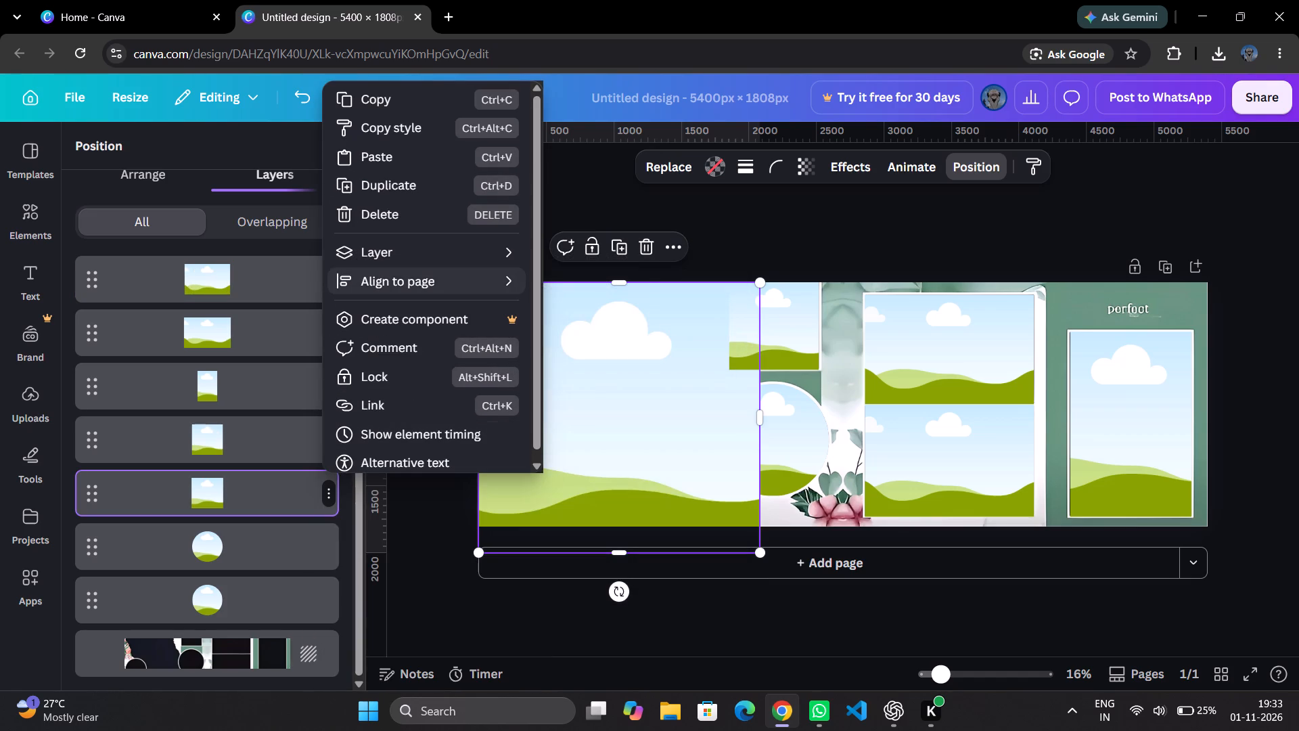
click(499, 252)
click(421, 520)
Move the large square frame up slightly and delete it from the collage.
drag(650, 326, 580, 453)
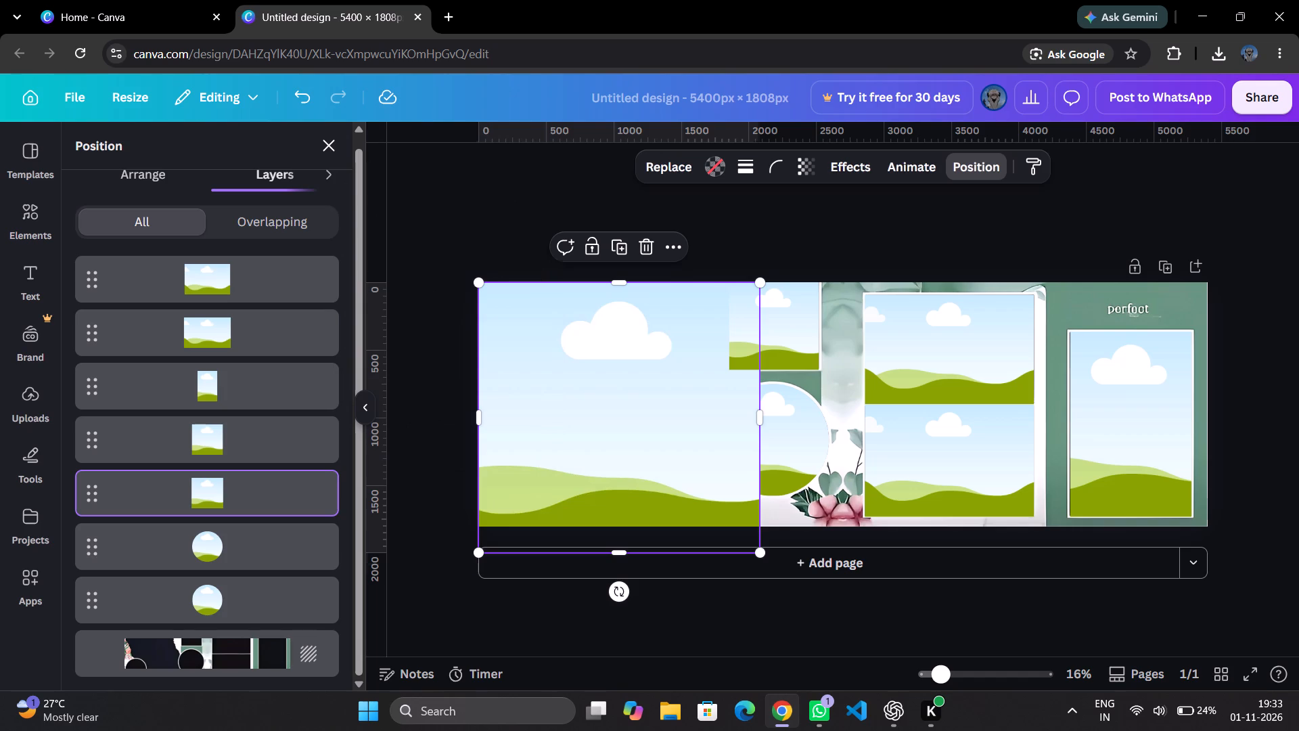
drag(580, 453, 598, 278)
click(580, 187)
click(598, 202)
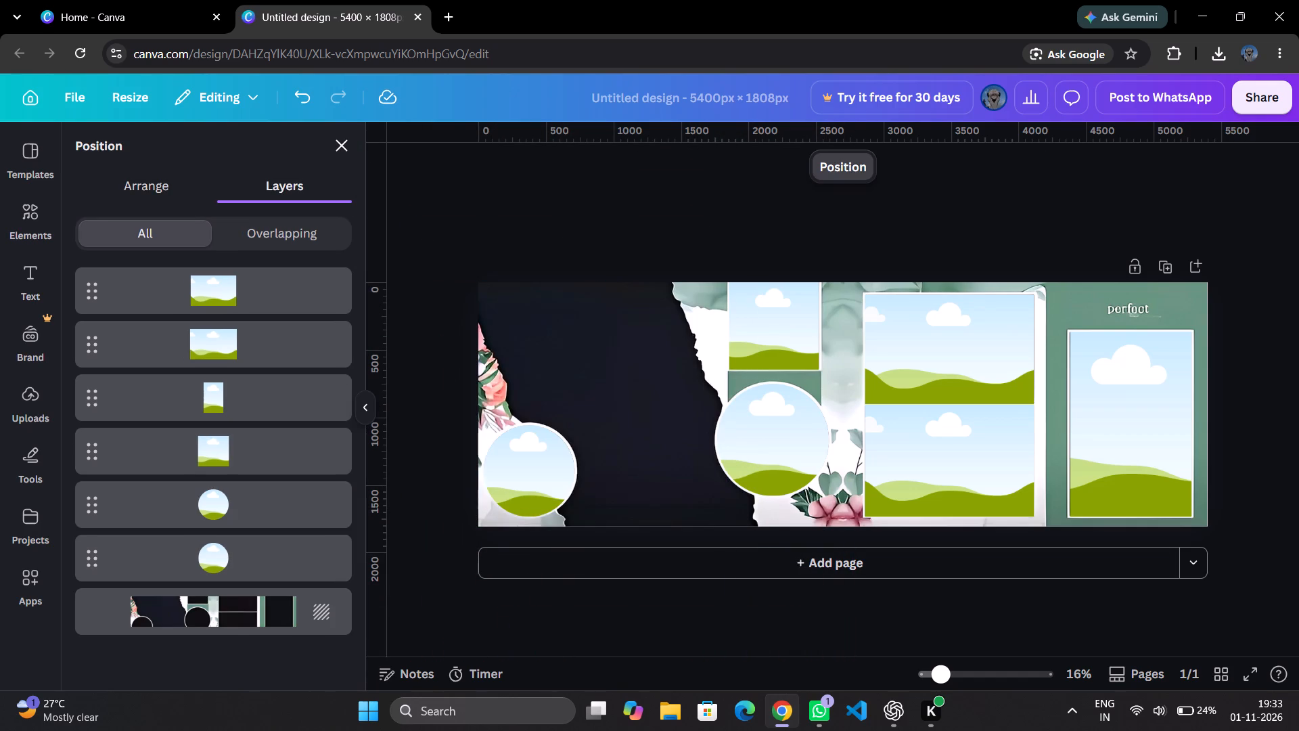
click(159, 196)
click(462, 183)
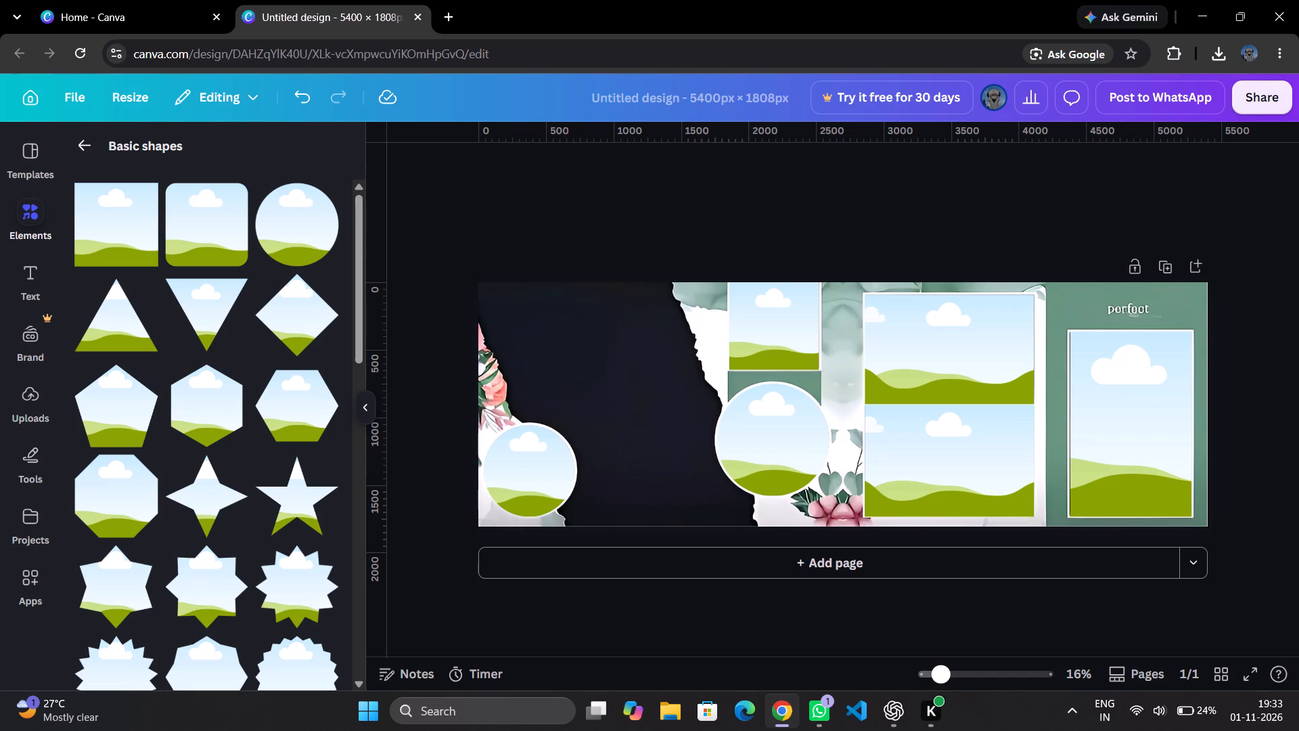
Minimise the browser and switch to the ChatGPT window showing the enhanced collage photo.
click(1208, 10)
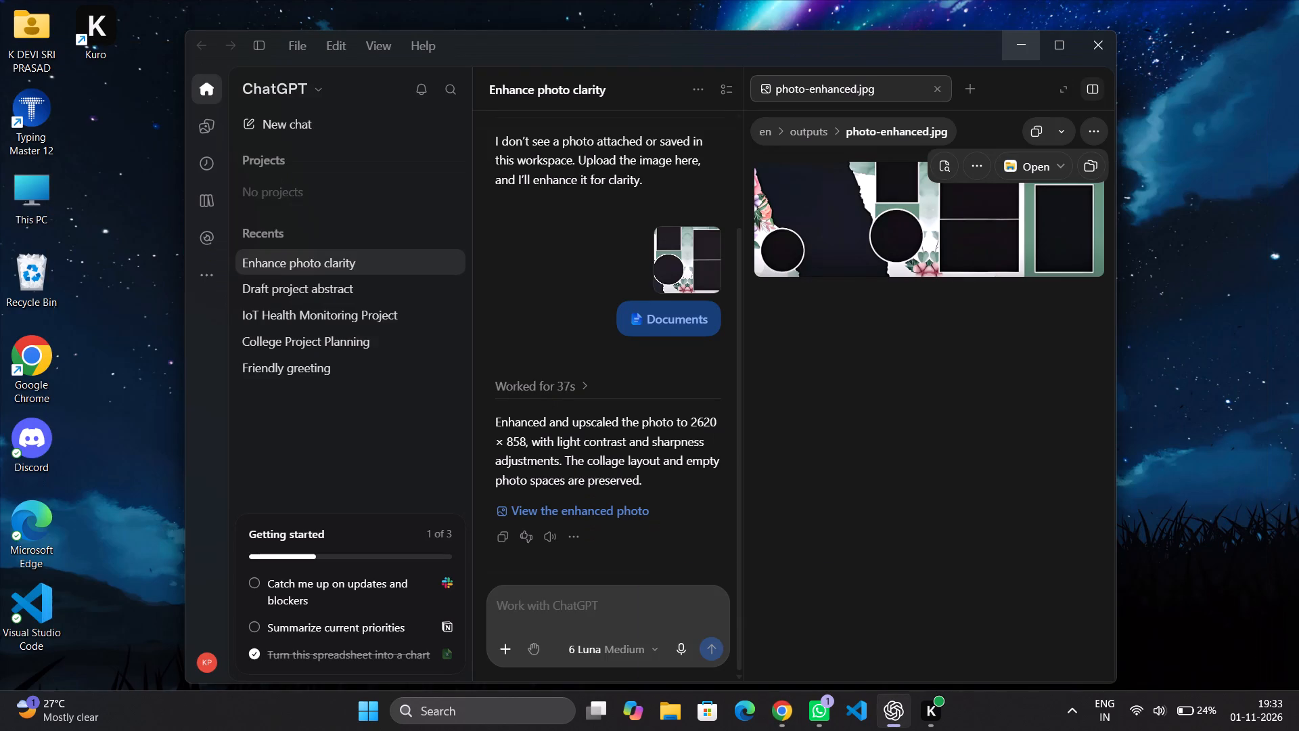
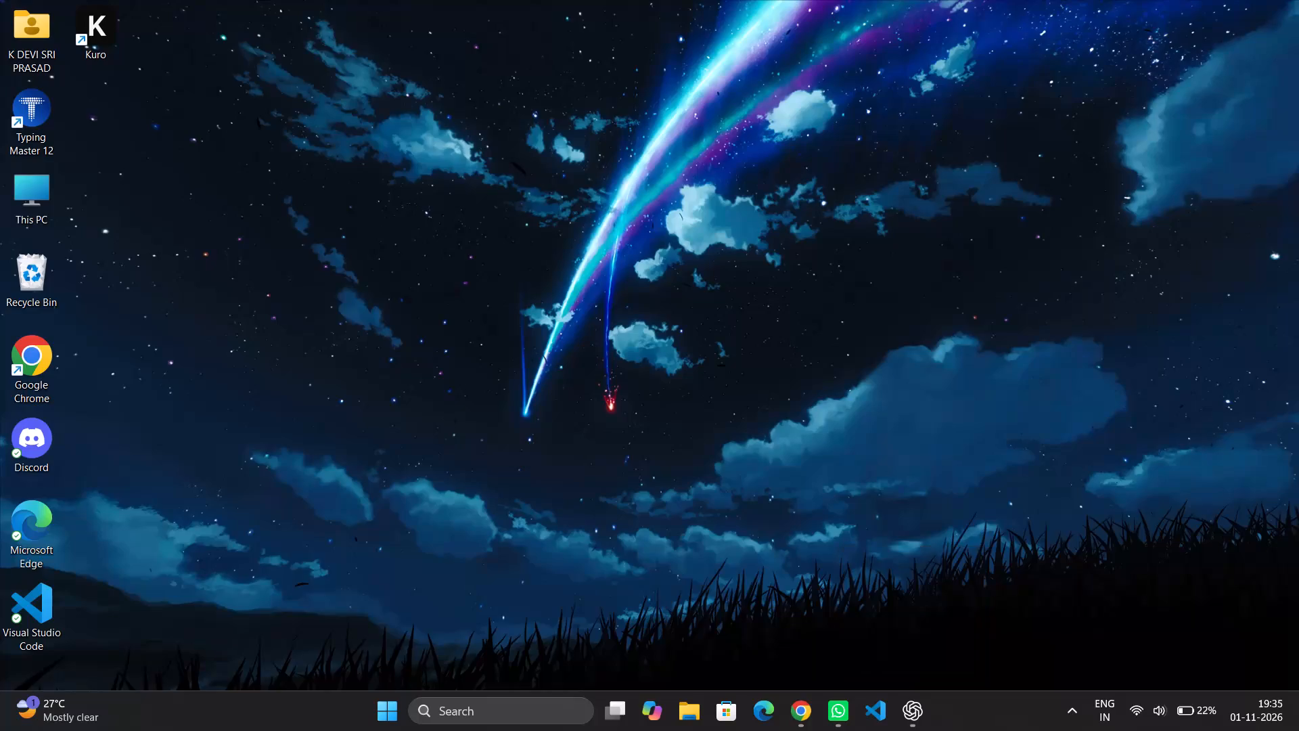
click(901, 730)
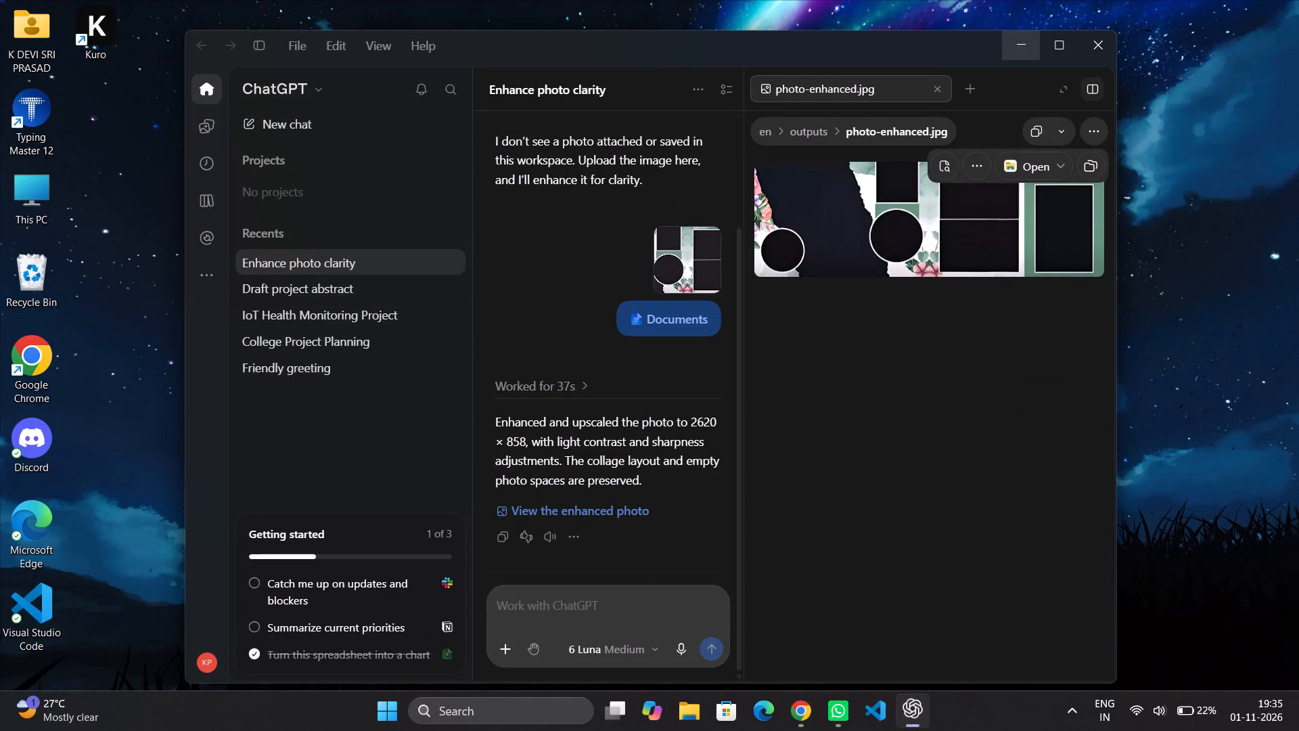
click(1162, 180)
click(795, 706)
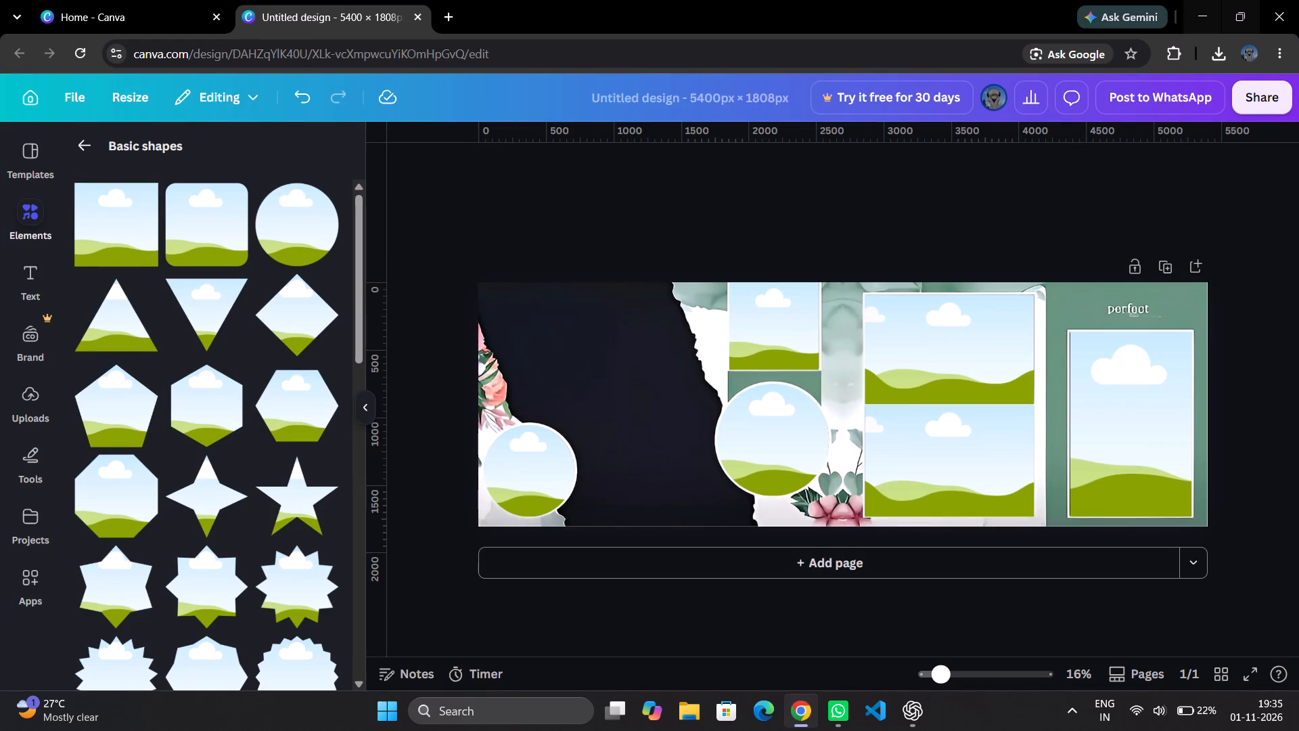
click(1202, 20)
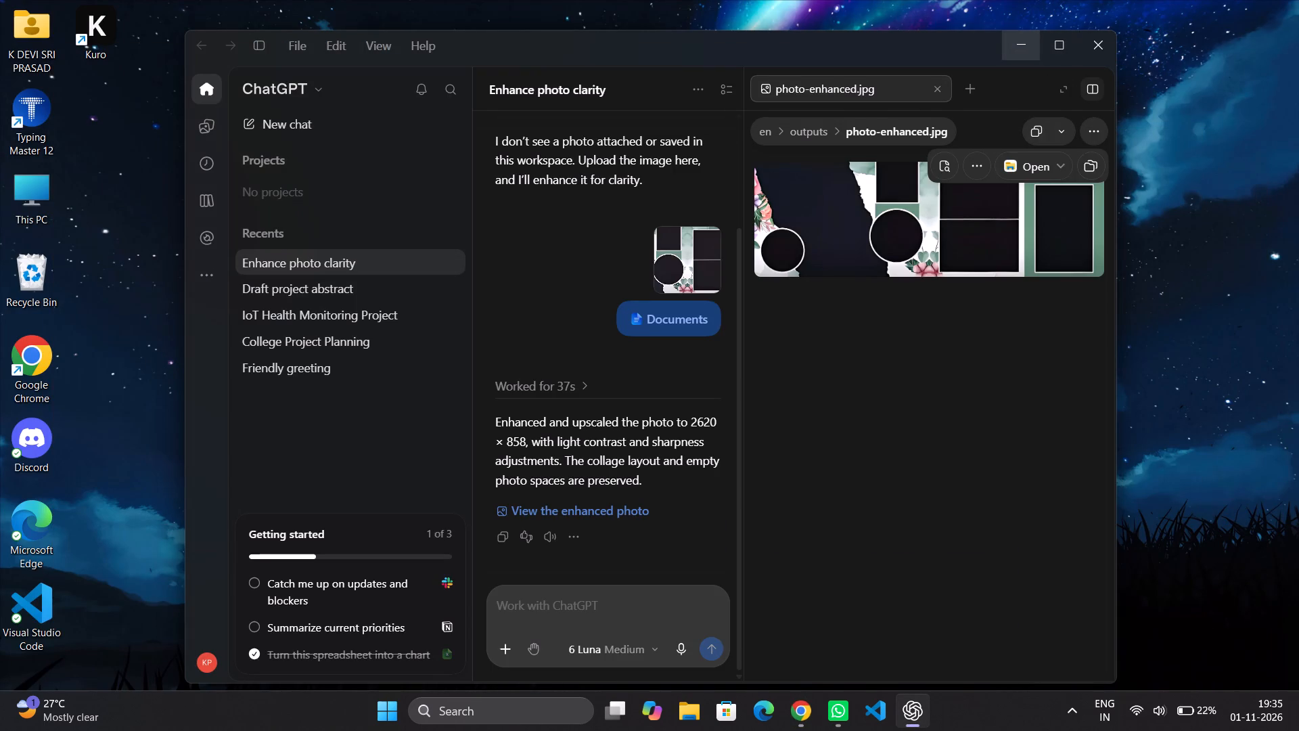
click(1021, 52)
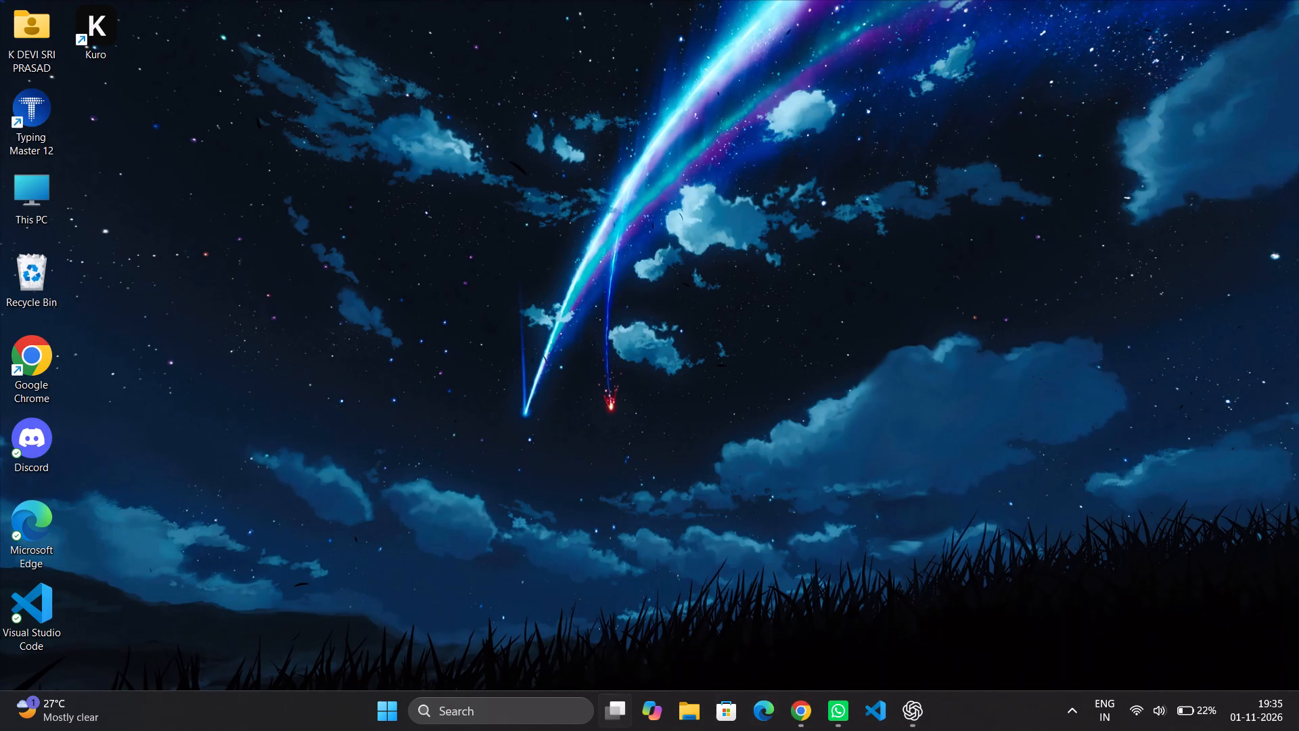
Open the IoT_Patient_Health_Monitoring_Report_Reference_Cover_Final file in Word, look through its cover, abstract and introduction, and close it.
click(546, 710)
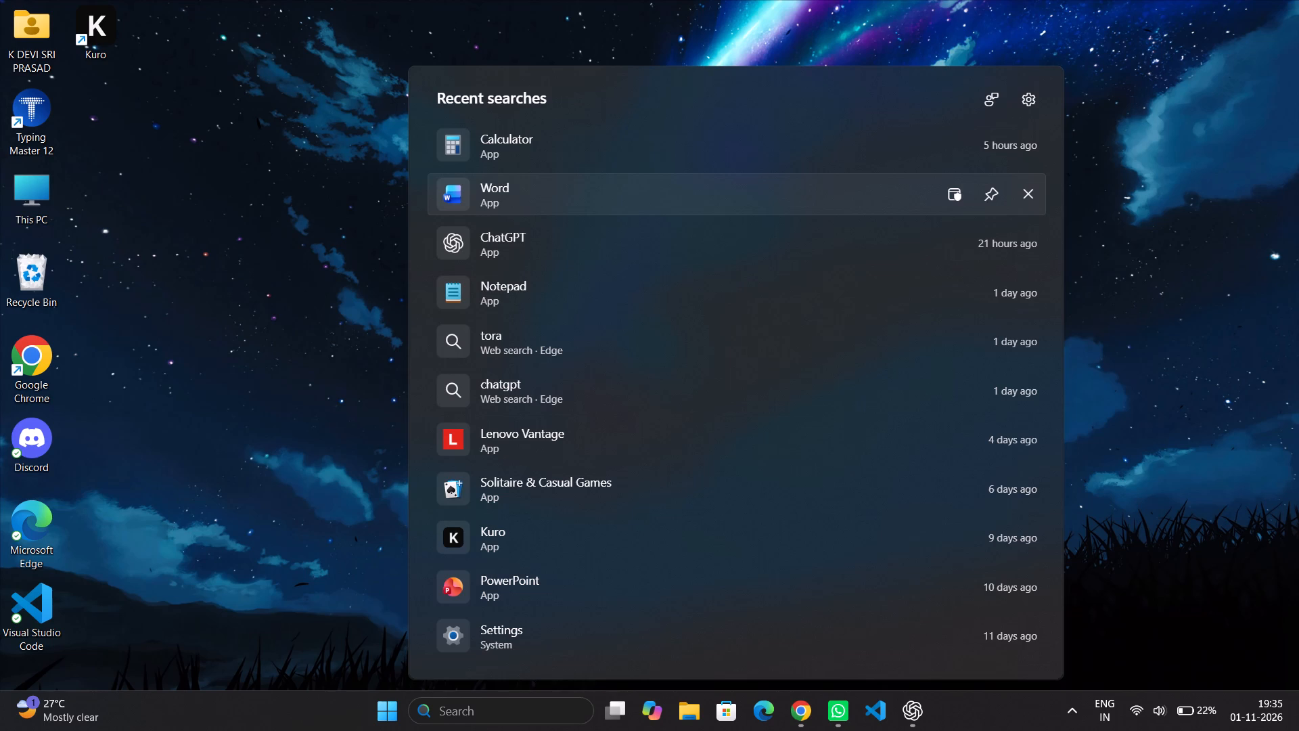
click(597, 196)
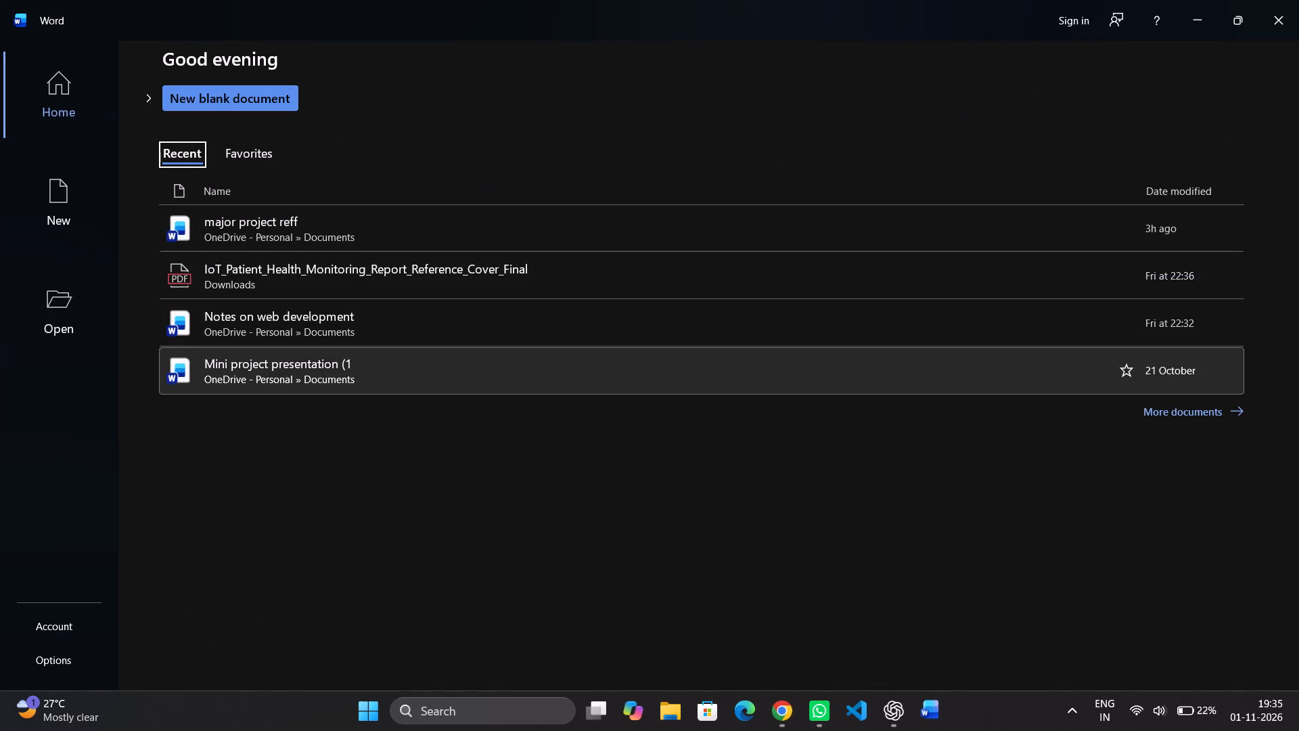
click(452, 282)
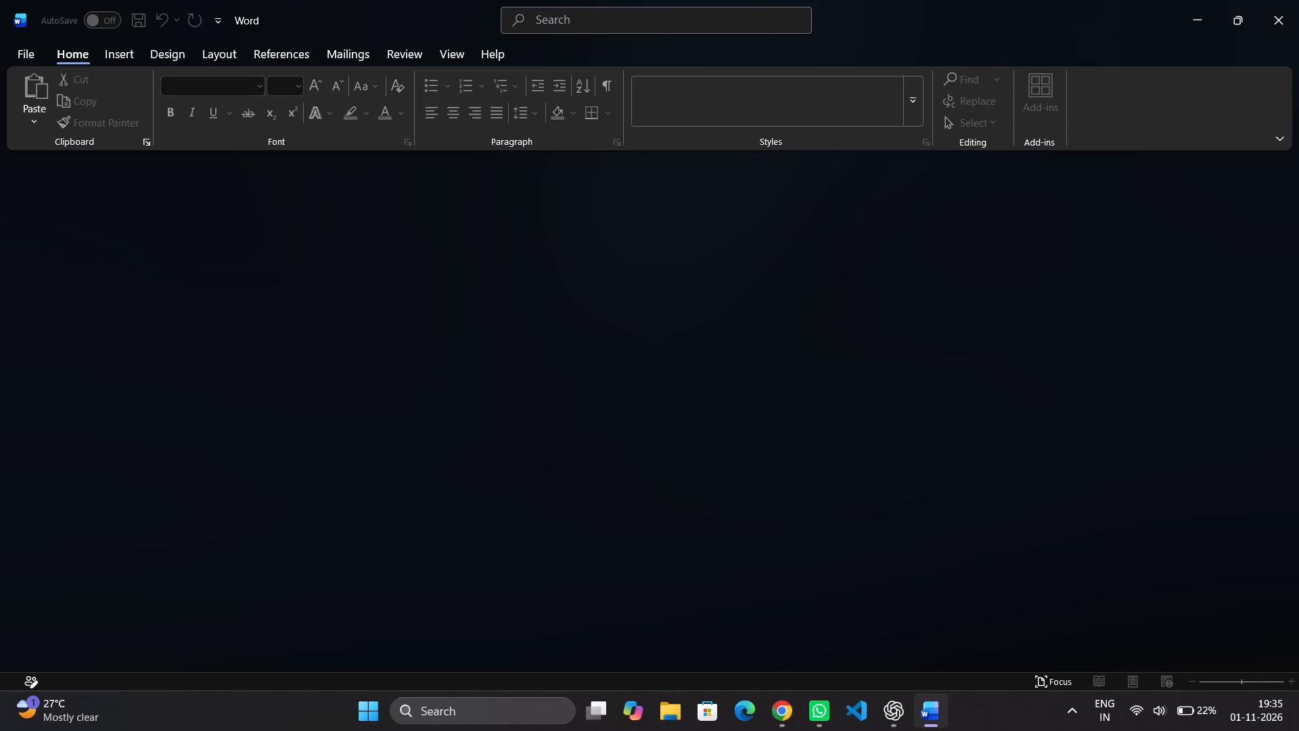
scroll(919, 497, down, 3)
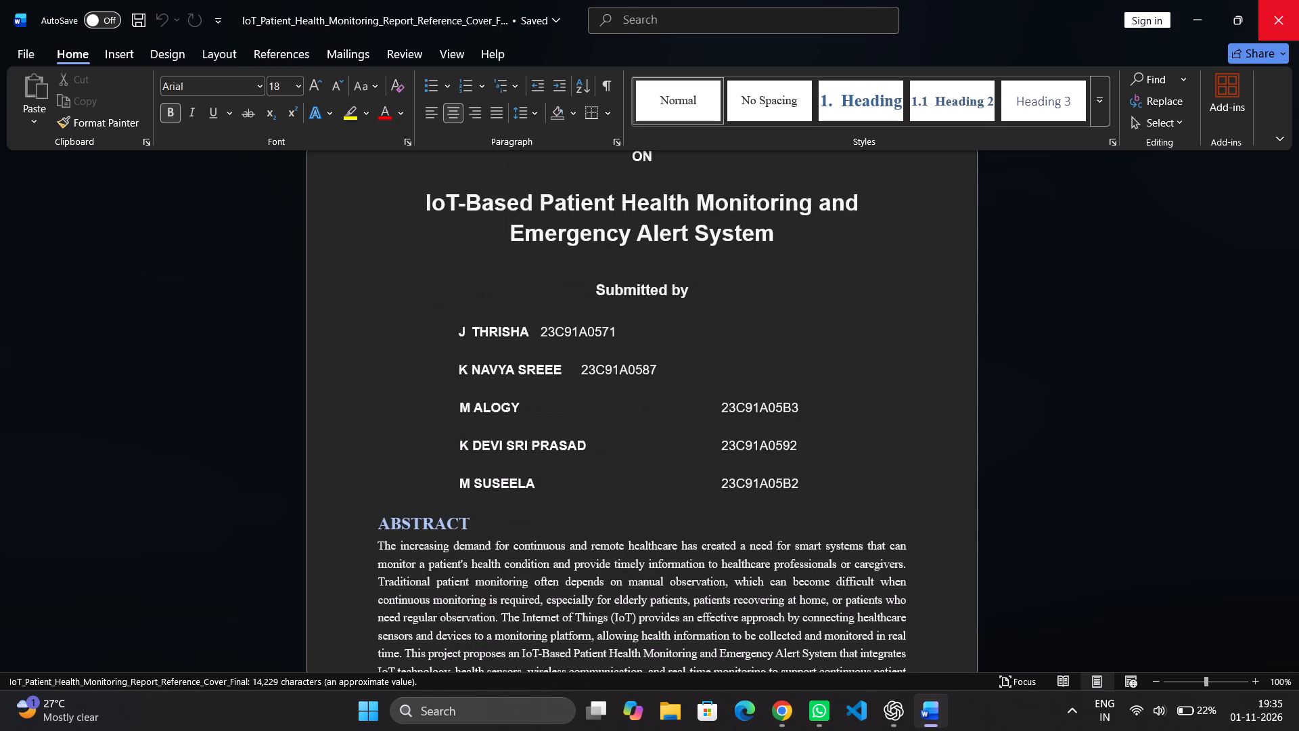
scroll(847, 451, down, 12)
scroll(940, 382, down, 6)
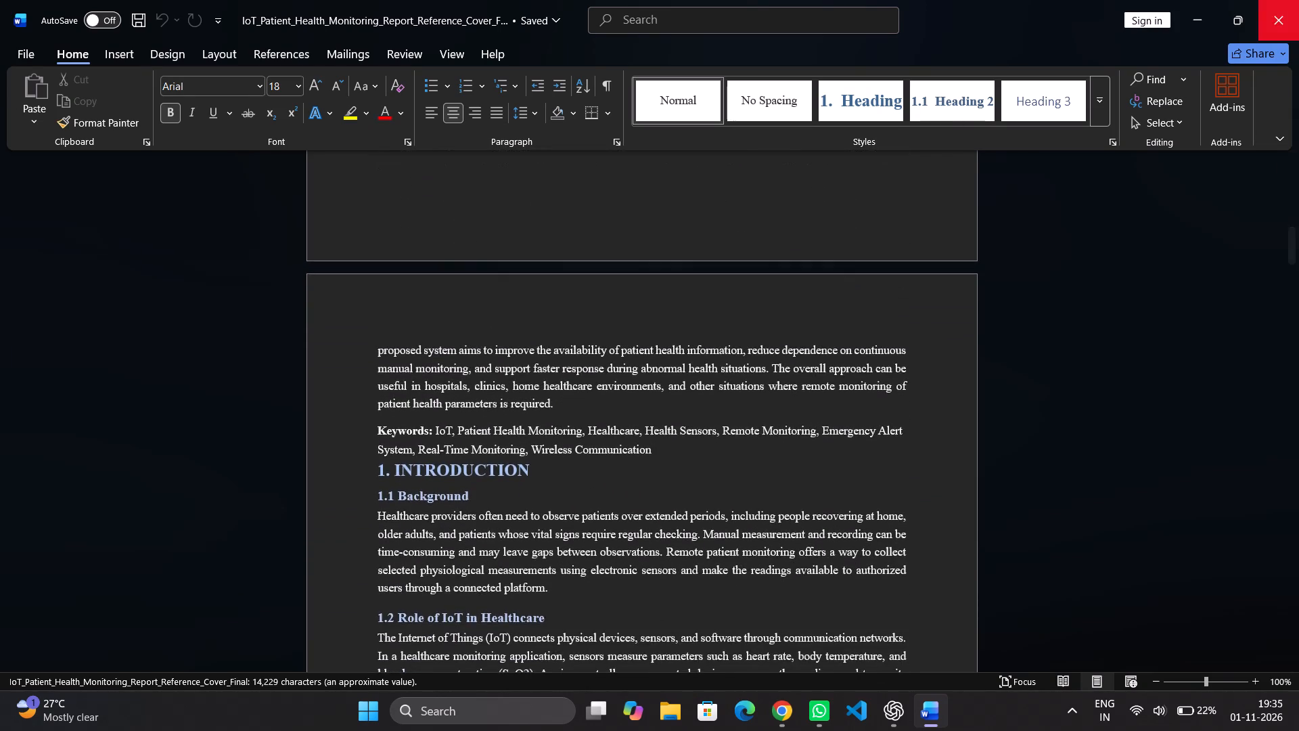
click(1296, 0)
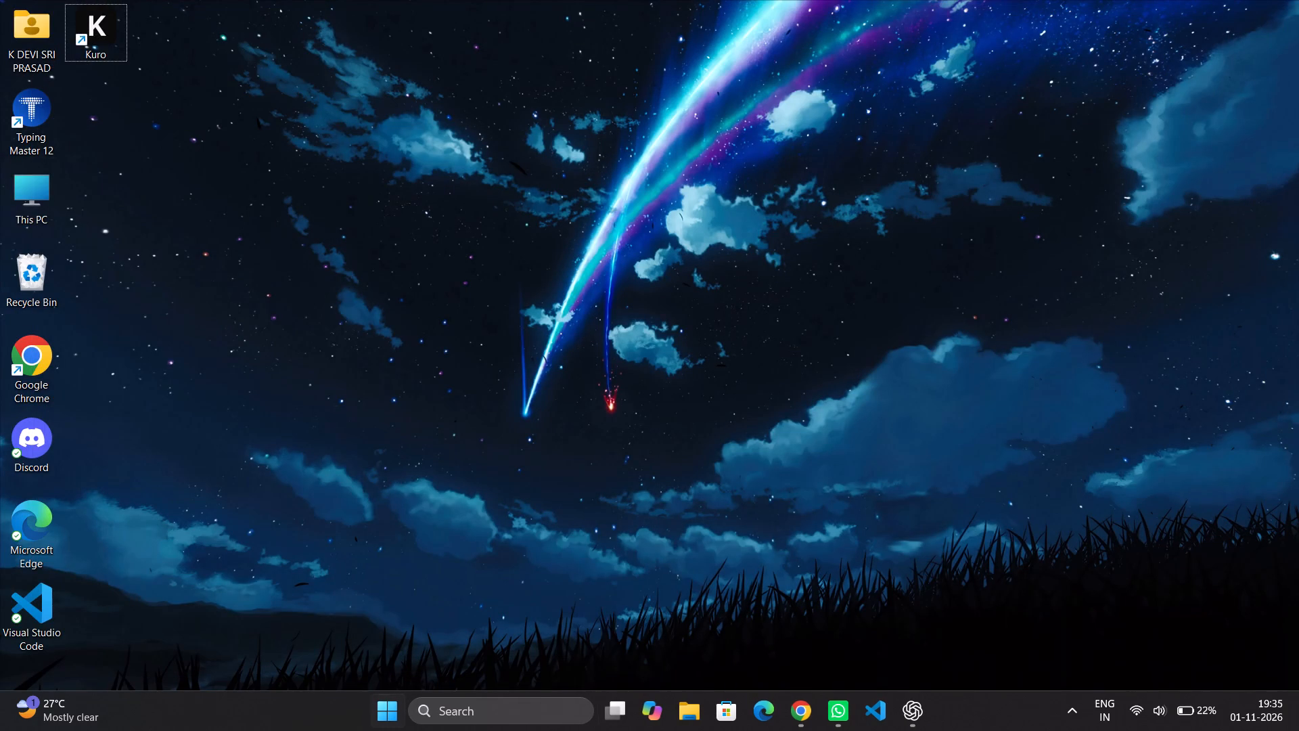
Open the recent "B.Tech CSE A,B and C final year project format for students" document and read its abstract requirements and standard template.
click(380, 720)
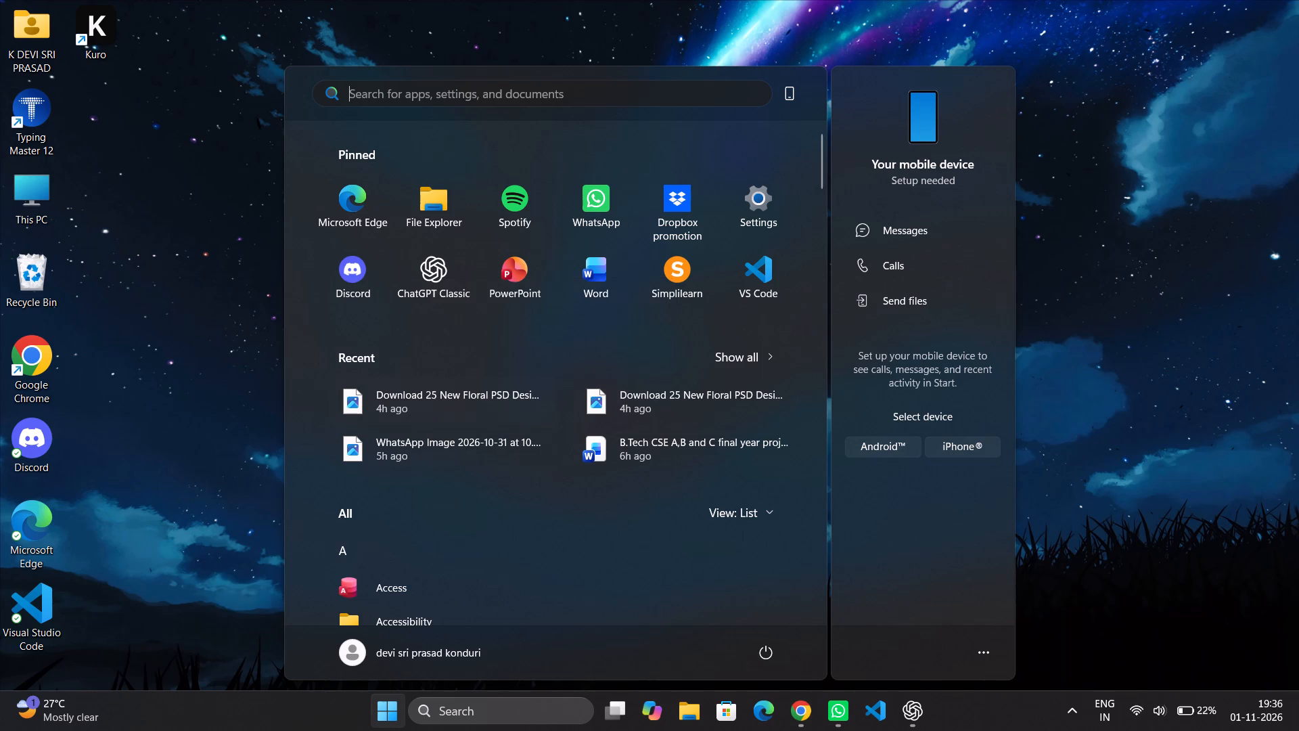
click(616, 451)
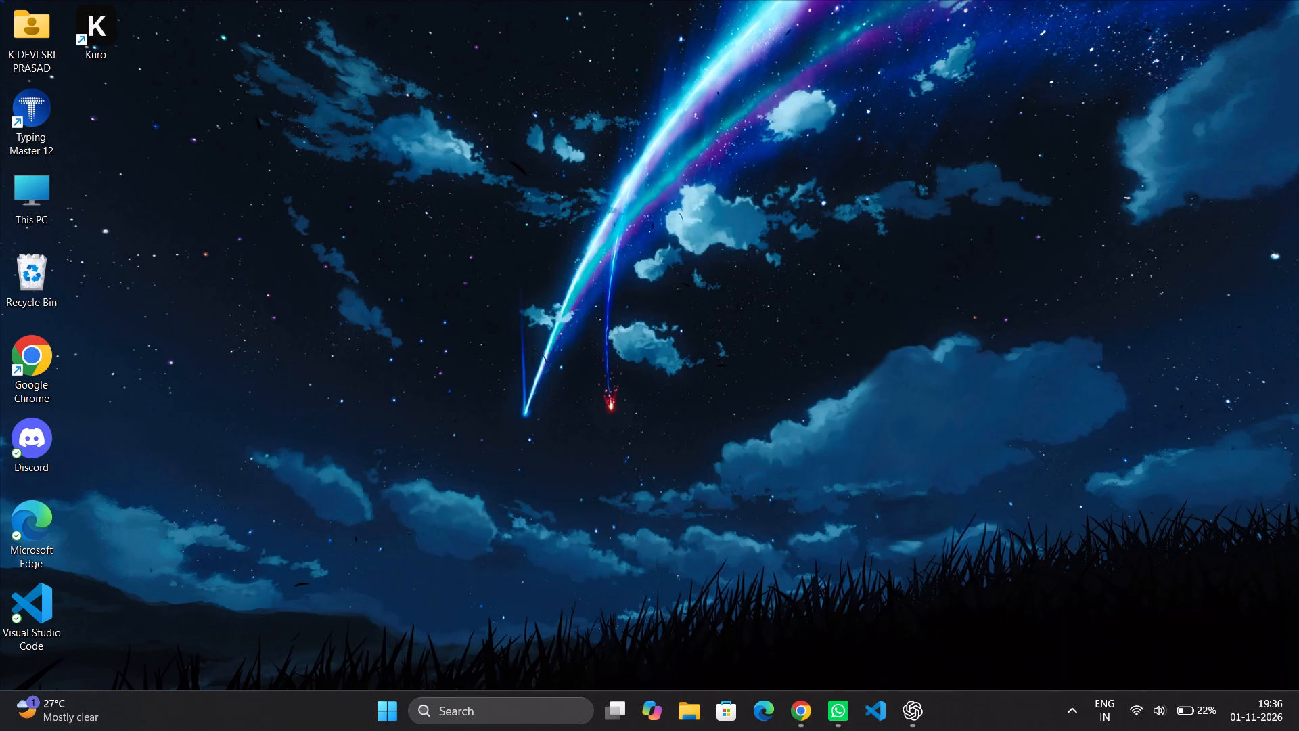
scroll(762, 439, down, 7)
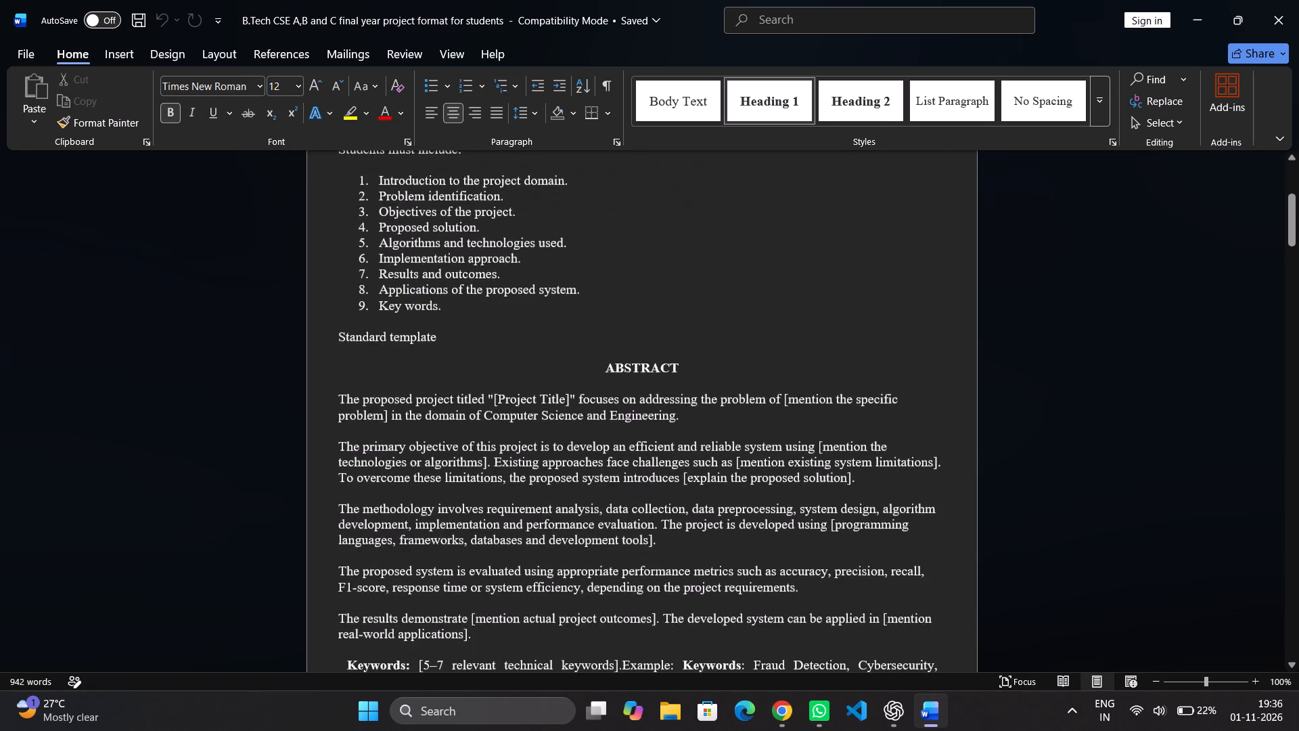
scroll(732, 434, down, 4)
scroll(936, 477, down, 3)
scroll(712, 454, down, 4)
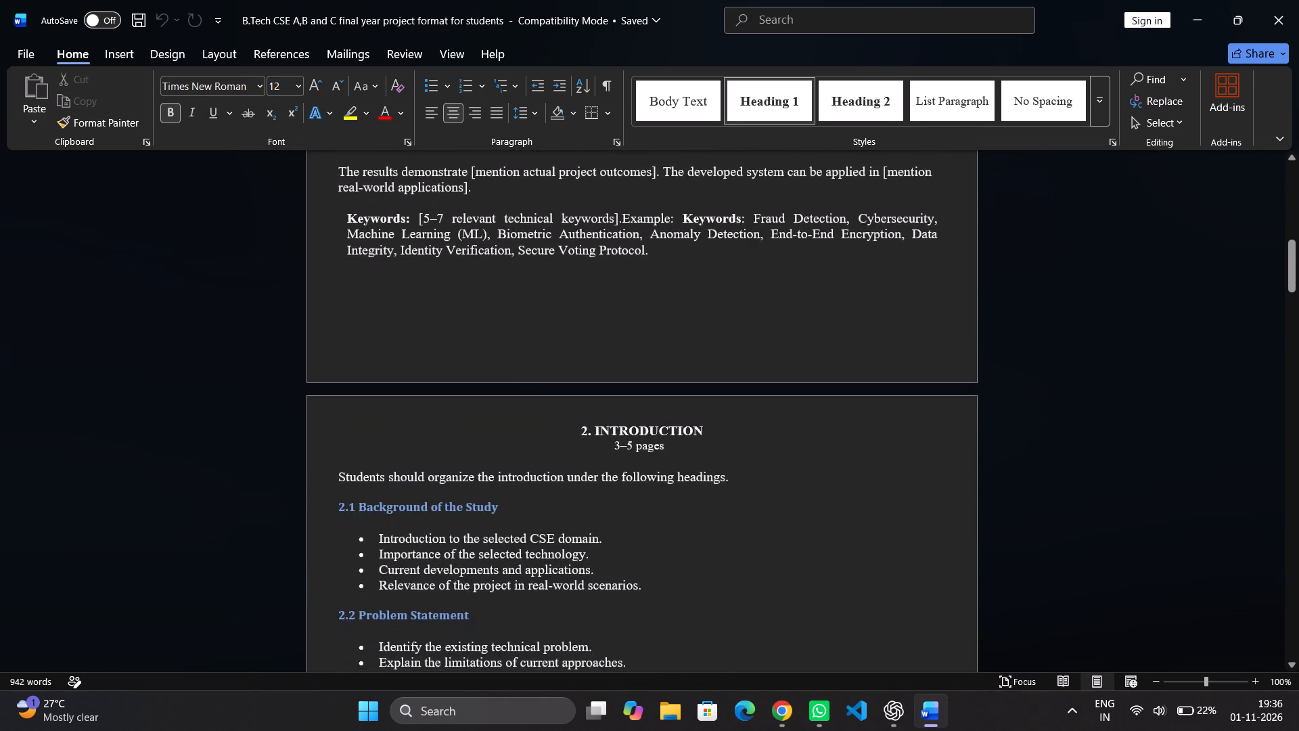
scroll(747, 466, up, 5)
scroll(827, 621, up, 4)
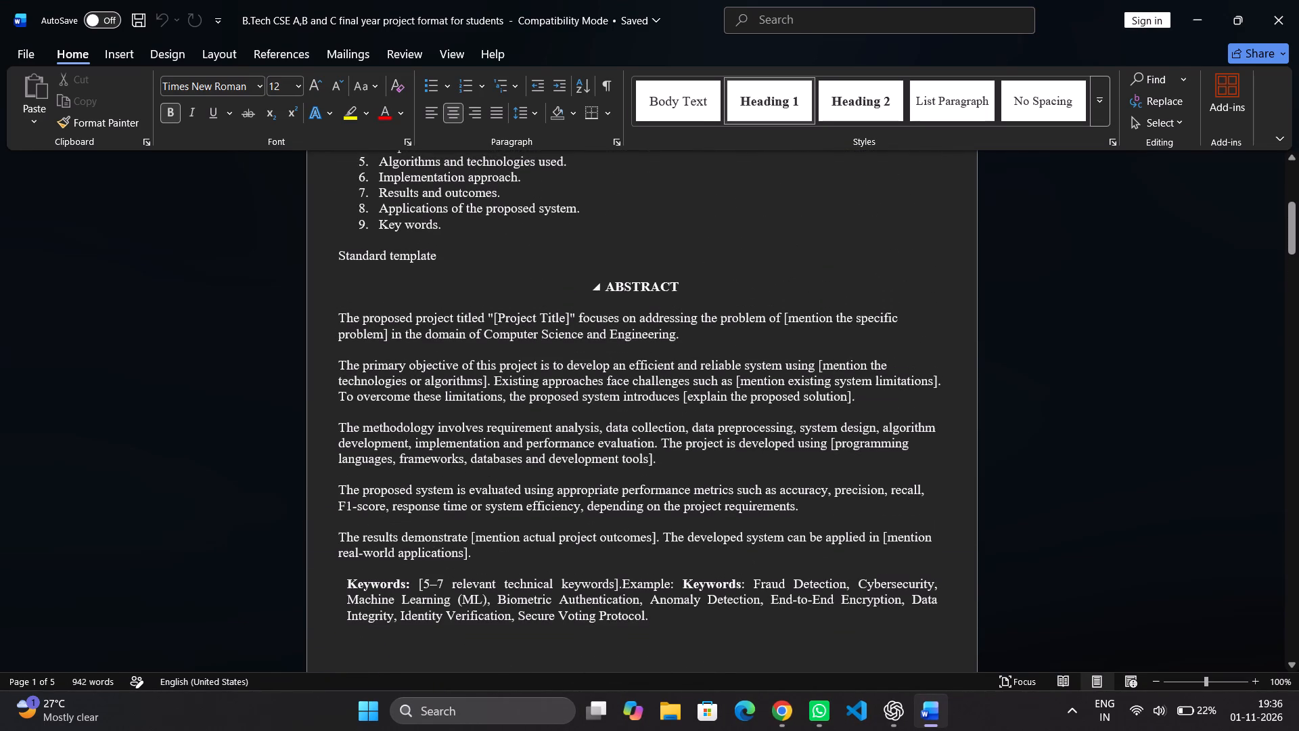
scroll(539, 265, up, 5)
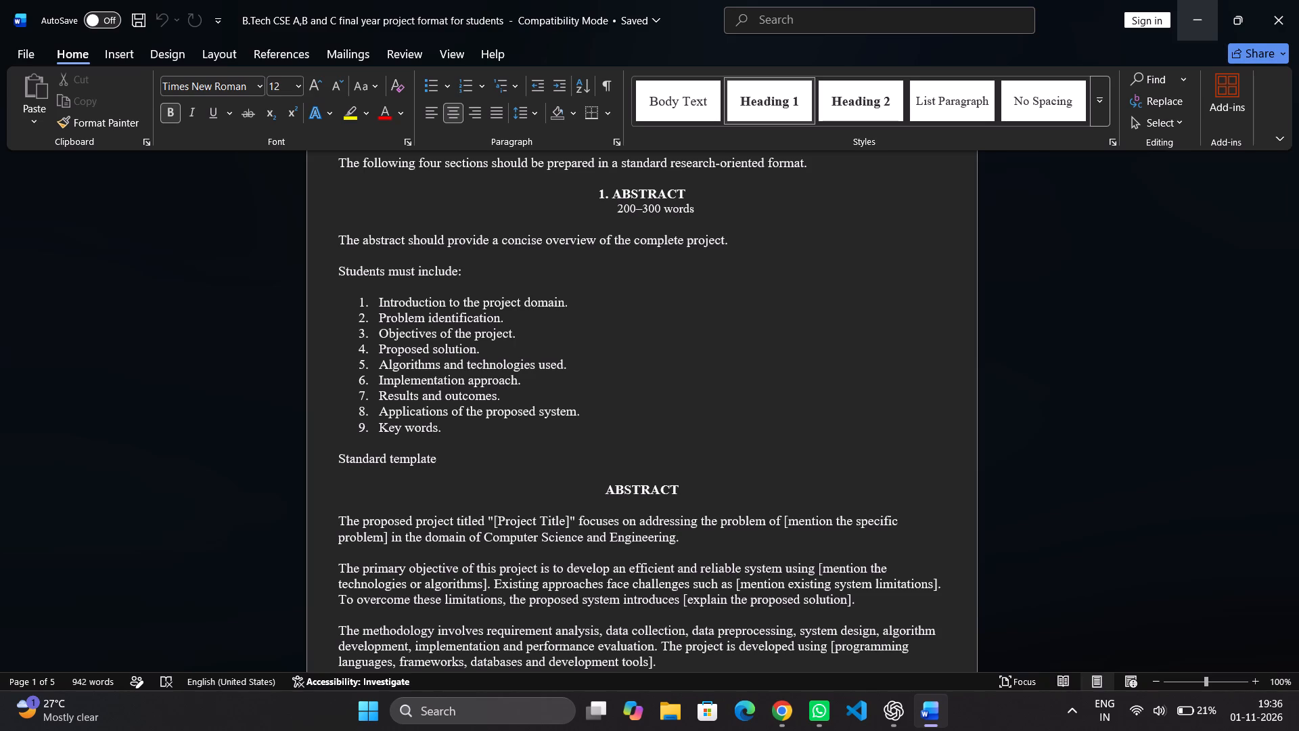
Examine the project format's Introduction and Literature Review requirements, including the comparative analysis table and research gap section.
scroll(738, 419, down, 14)
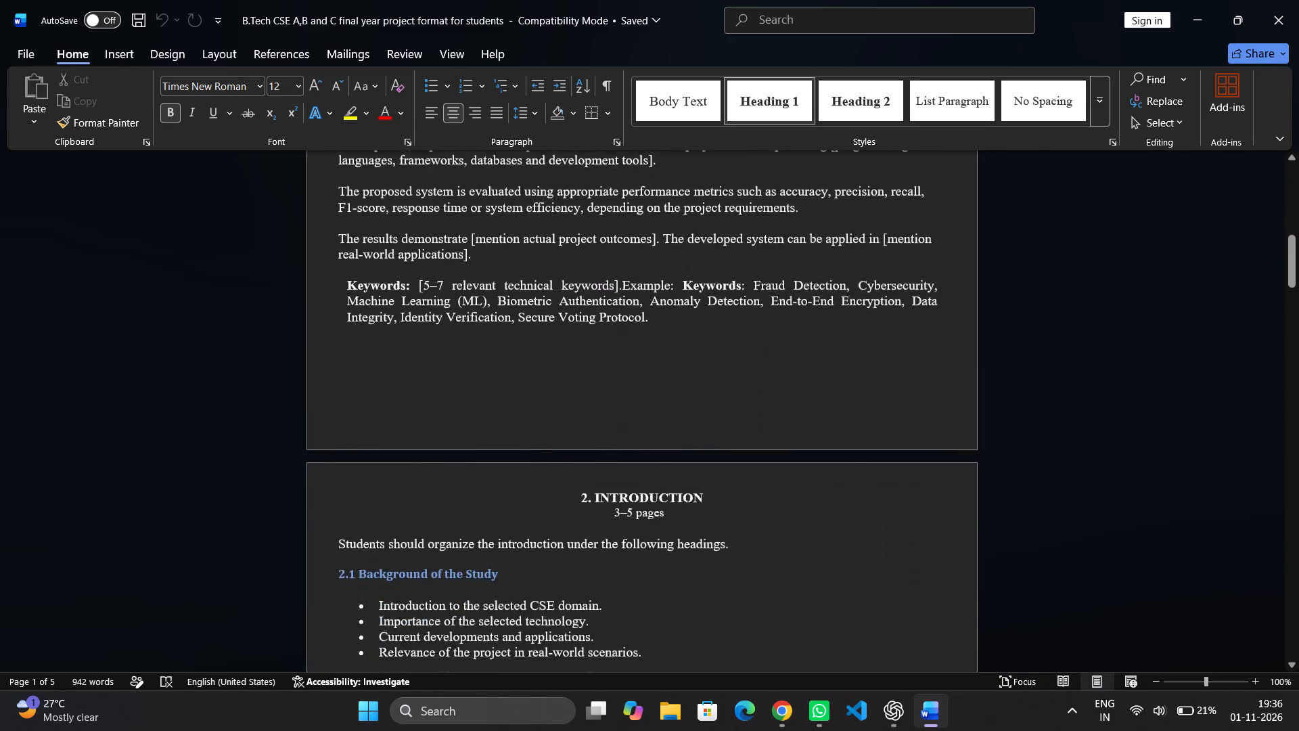
scroll(754, 443, down, 3)
scroll(672, 365, up, 7)
scroll(699, 366, down, 8)
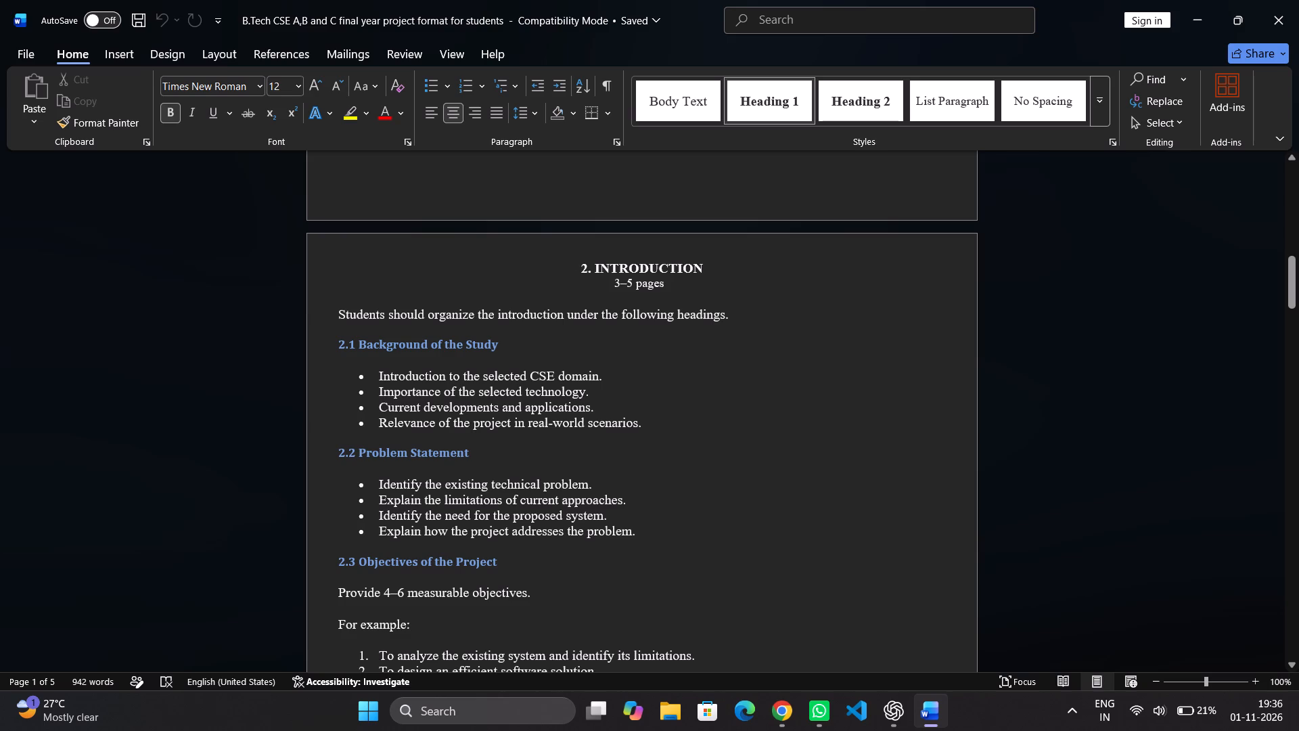
scroll(591, 395, down, 6)
scroll(753, 494, down, 6)
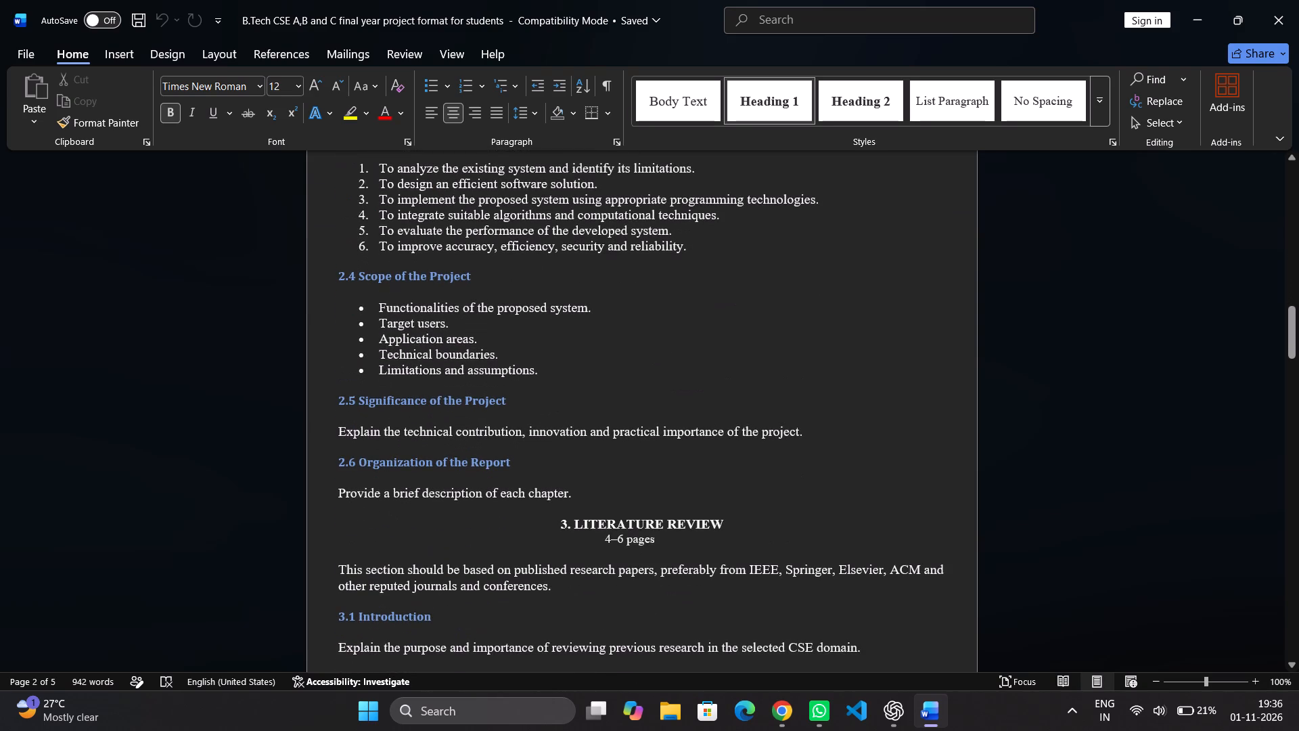
scroll(691, 439, down, 14)
scroll(777, 436, down, 2)
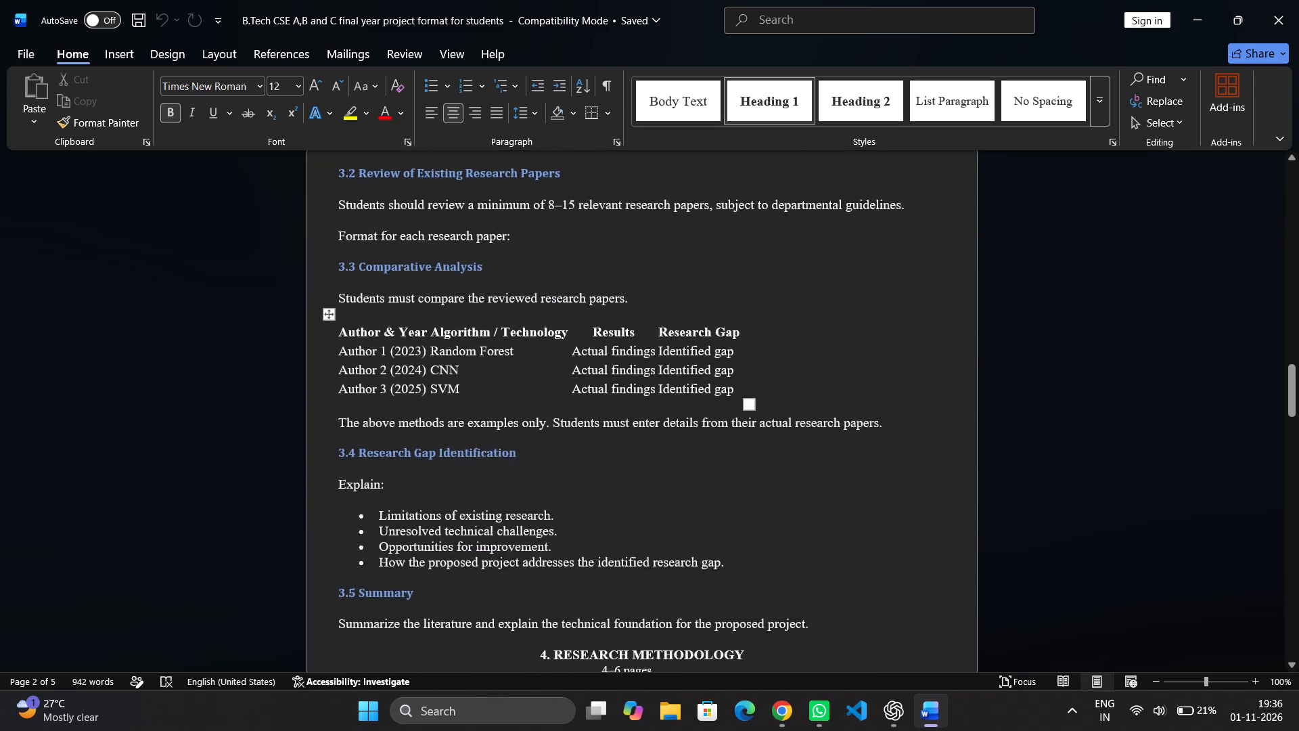
scroll(777, 436, down, 4)
scroll(808, 415, up, 7)
click(709, 414)
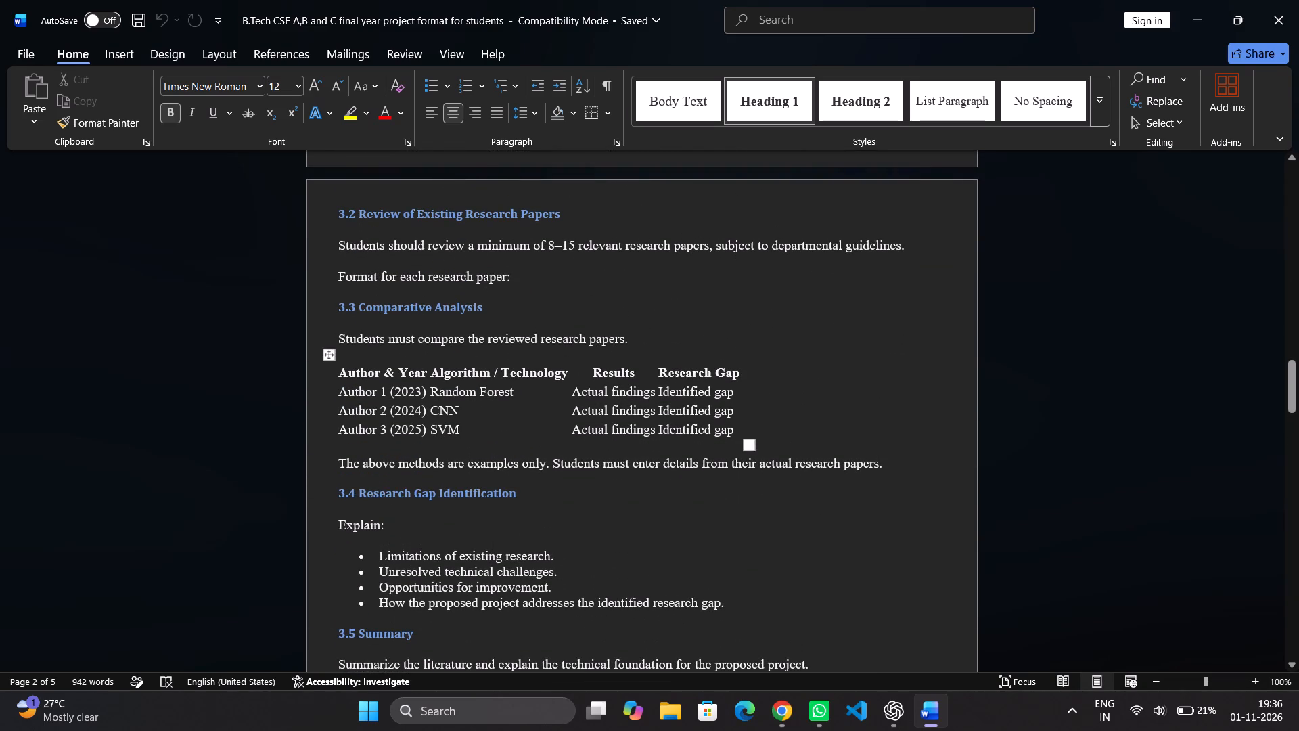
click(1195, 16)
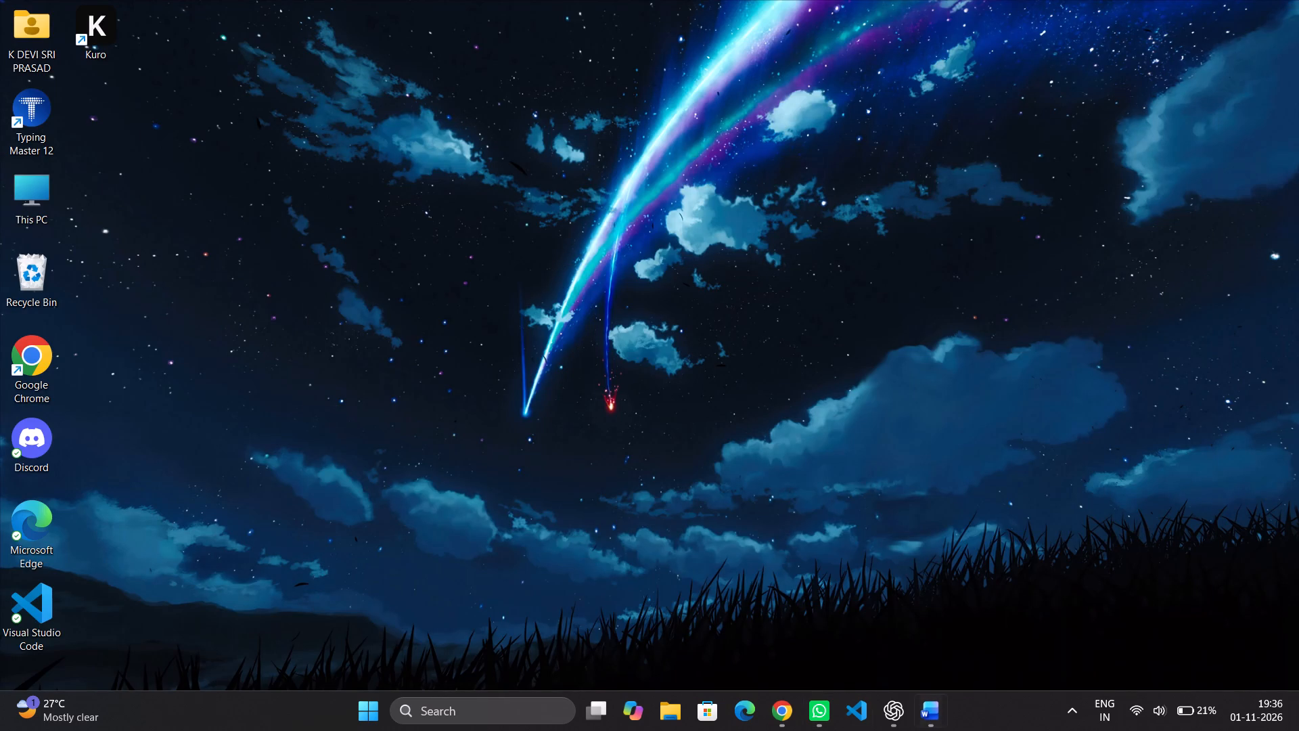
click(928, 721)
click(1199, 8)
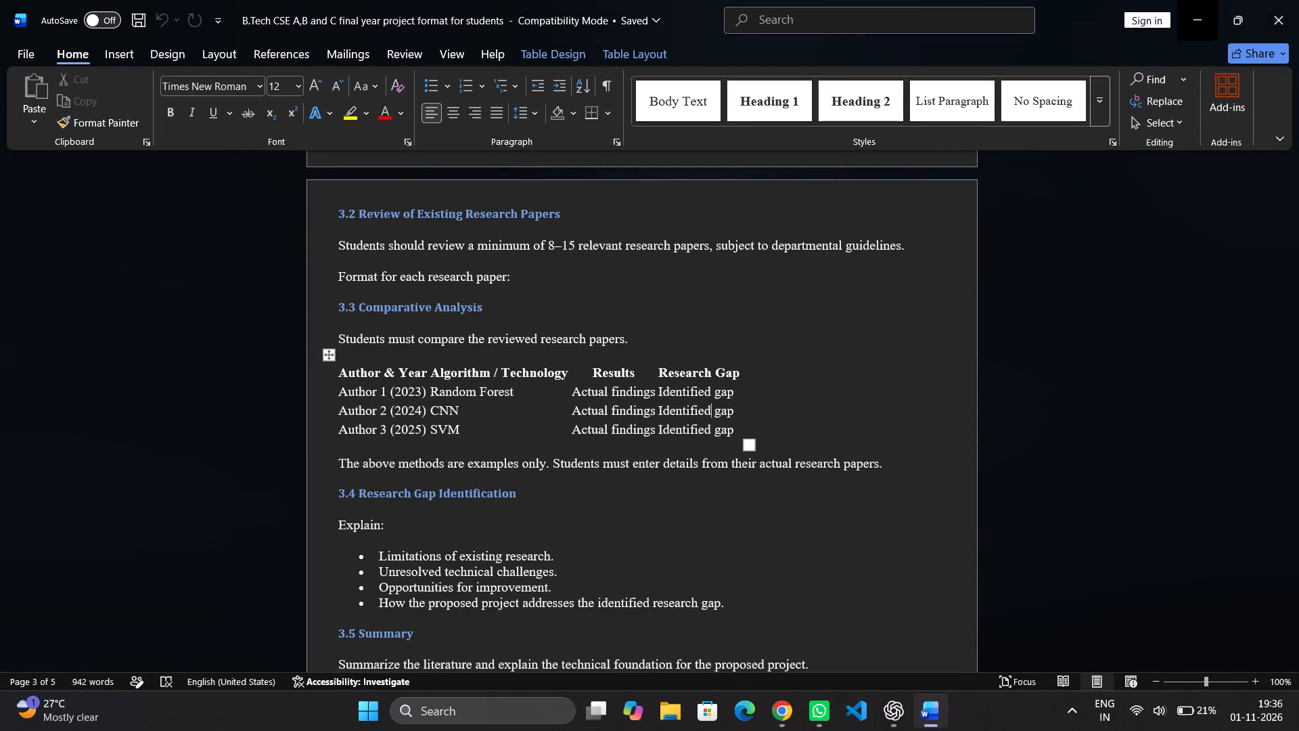
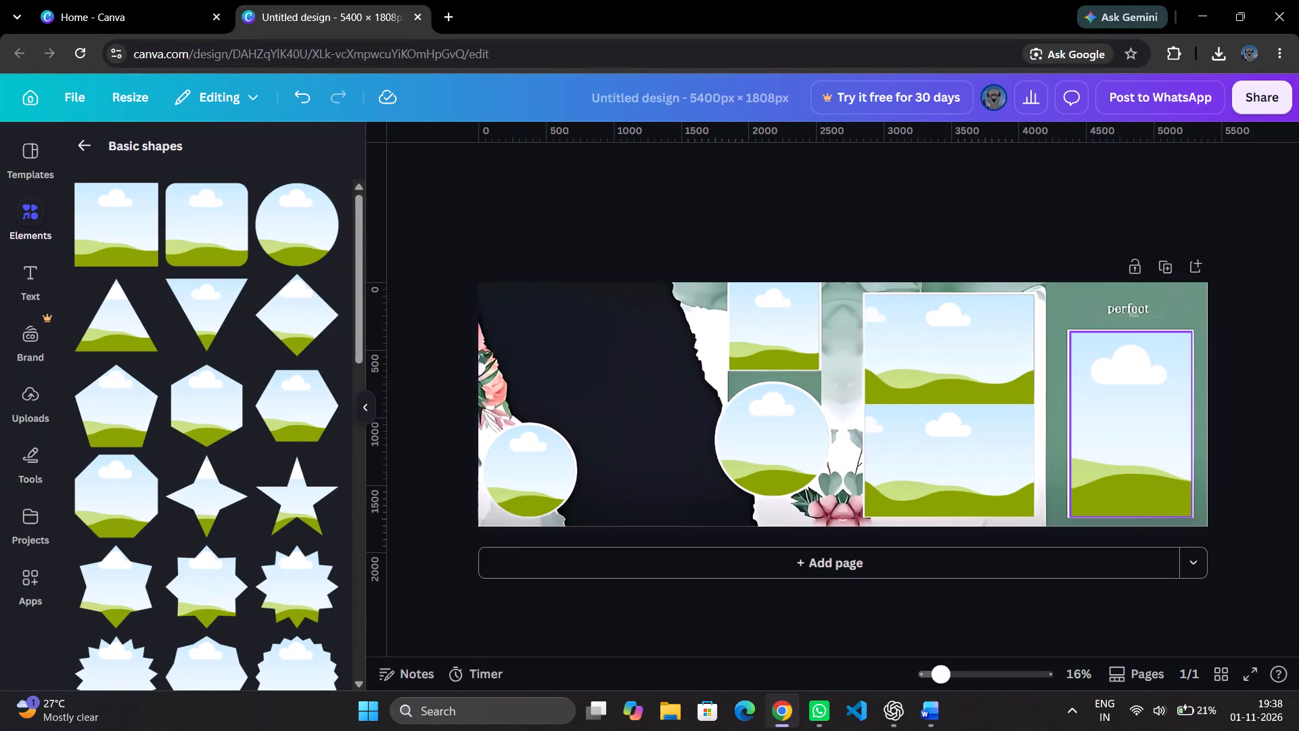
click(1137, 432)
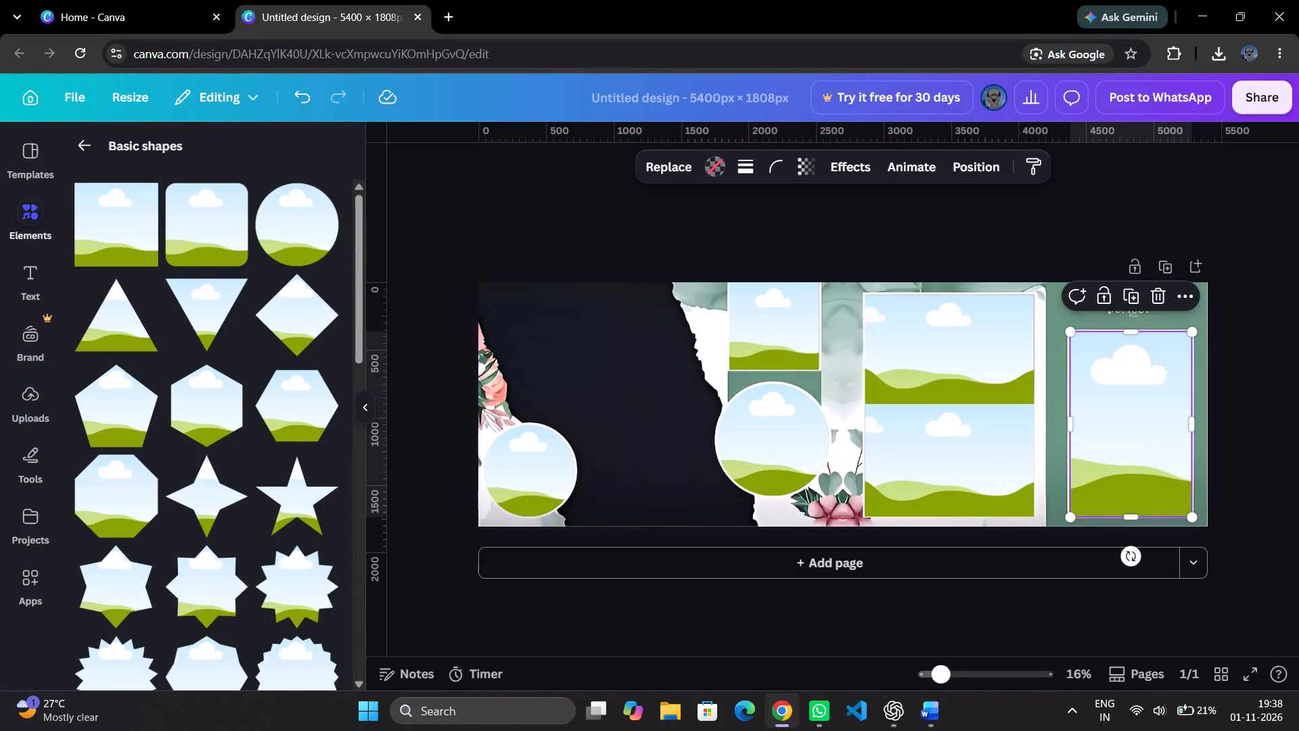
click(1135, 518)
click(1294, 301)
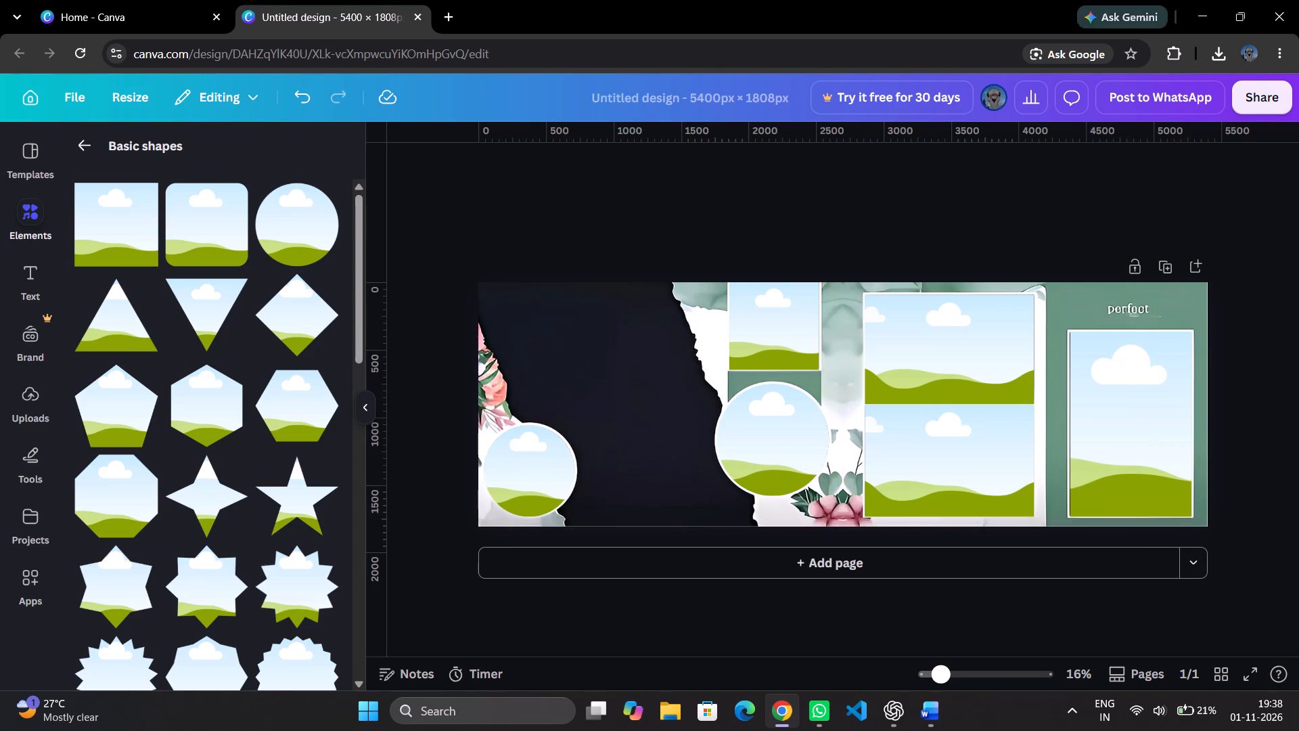
Minimize the browser window with the untitled 5400px × 1808px Canva design to show the desktop.
click(1205, 13)
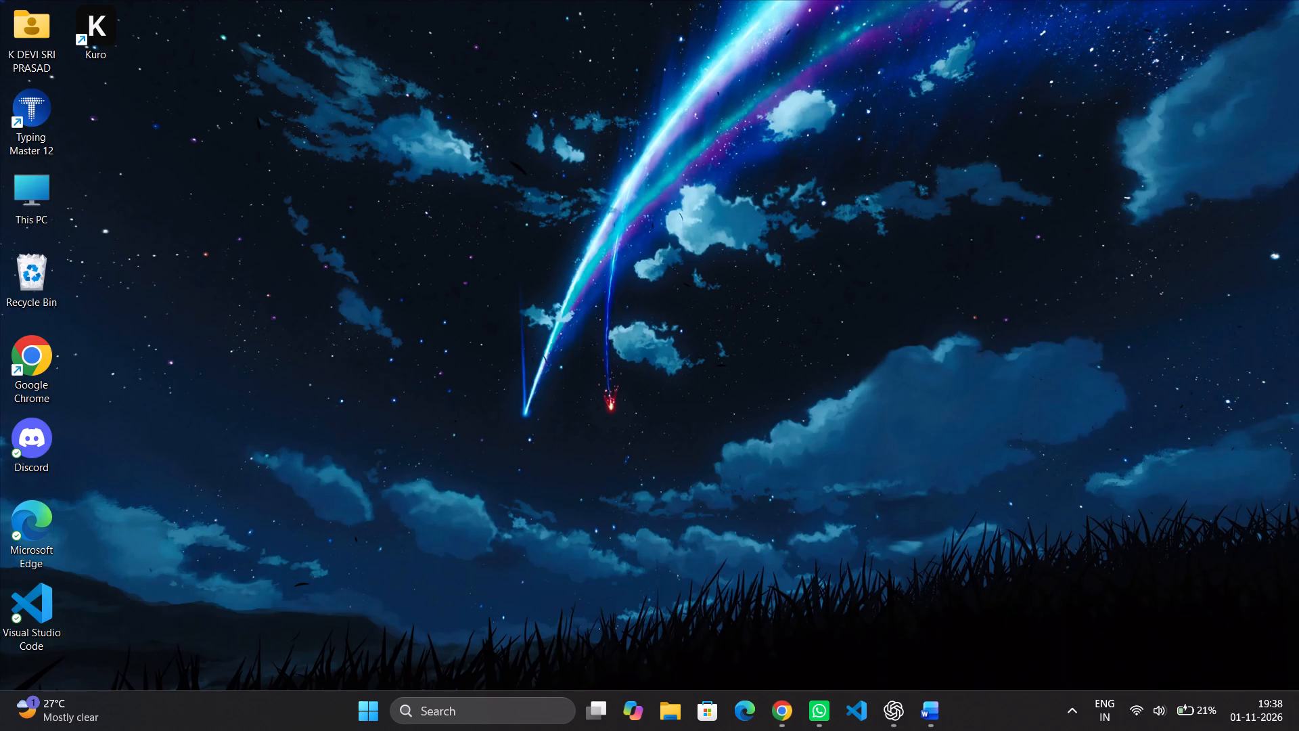